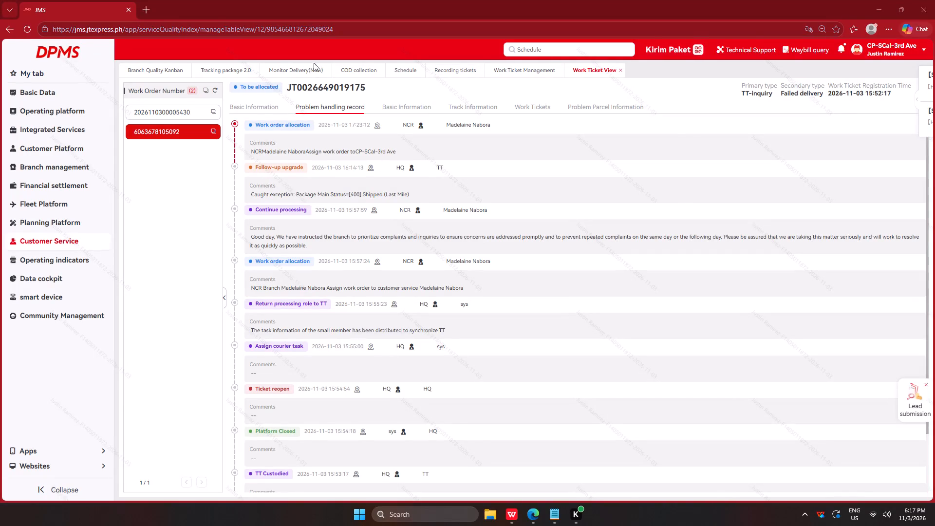
In the Monitor Delivery(New) summary, search for courier RAFFY and open the details of his total unsigned parcels.
click(303, 69)
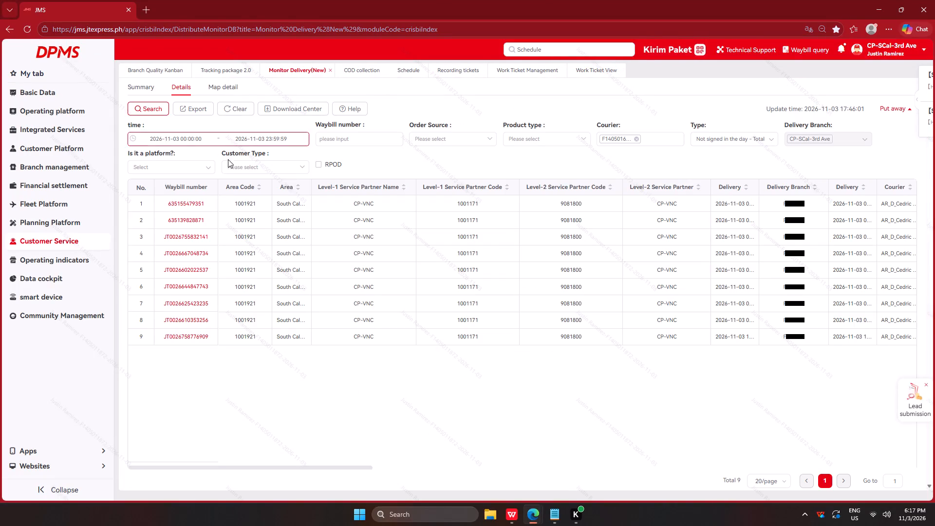
click(145, 84)
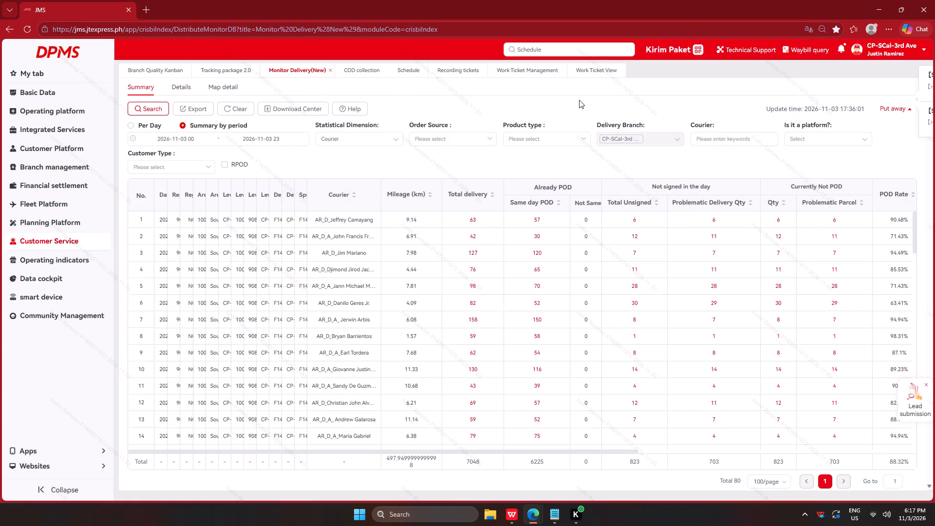
key(ctrl+f)
text(RAFFY)
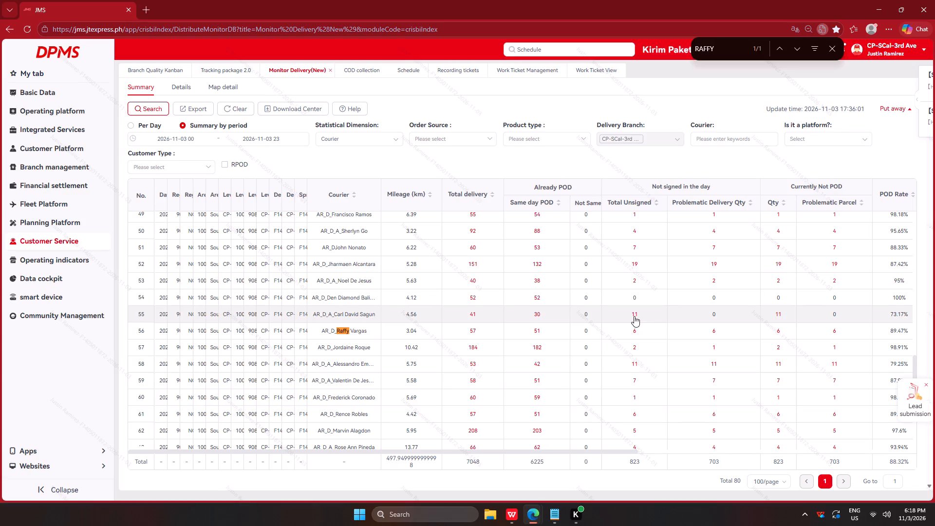
click(633, 332)
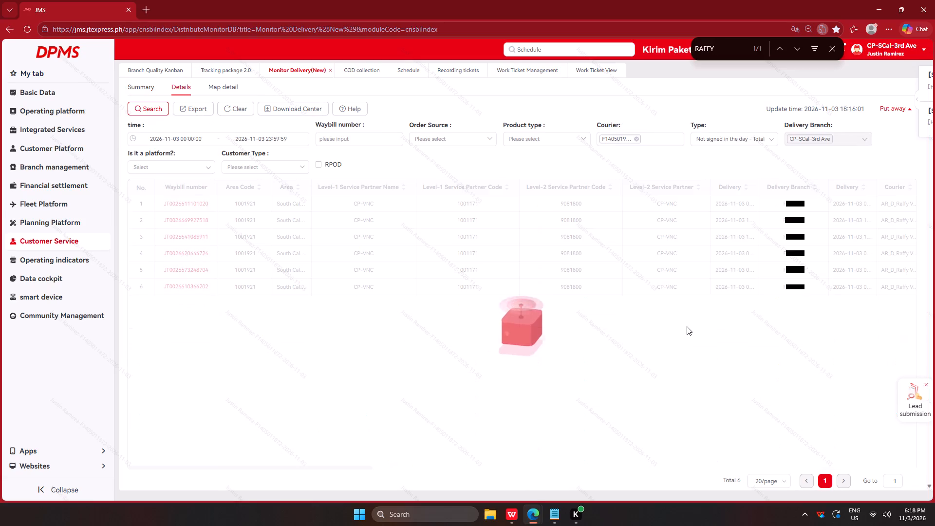
Extract the text of all waybill numbers listed in the courier's unsigned-parcel details from the screen.
key(shift+super+t)
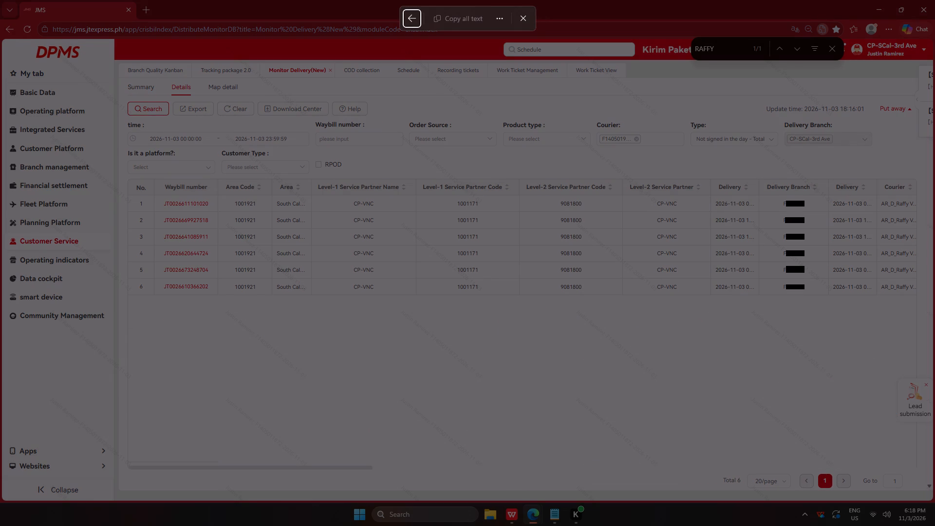
drag(156, 196, 218, 303)
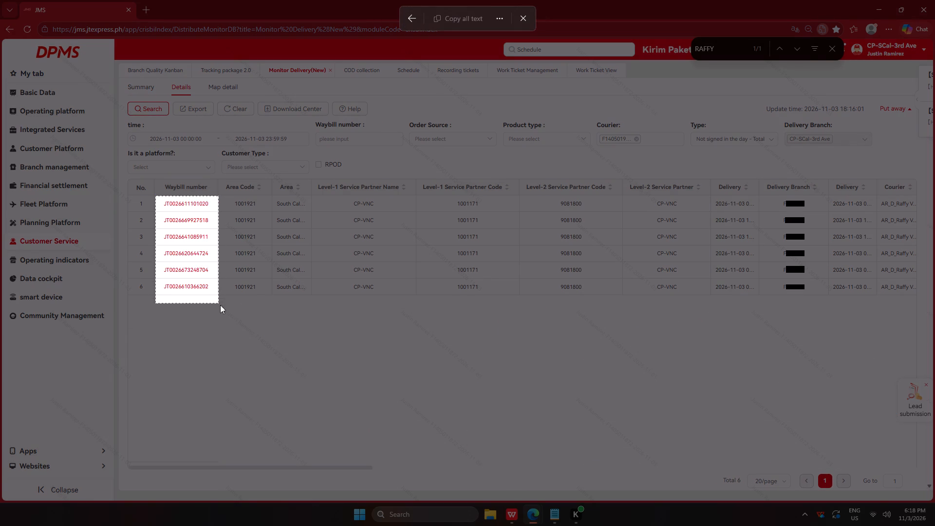
In Tracking package 2.0, replace the previous queries with the extracted waybill numbers and copy all of them.
click(217, 64)
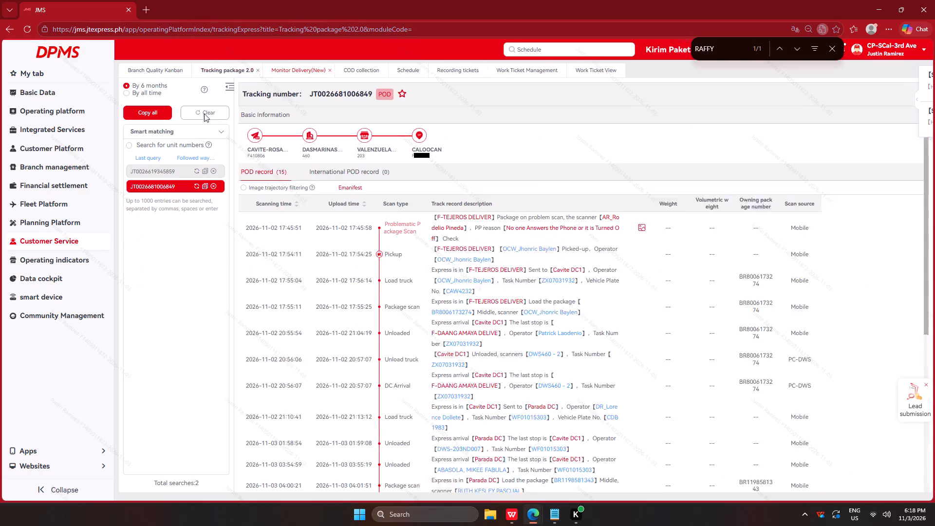
click(203, 113)
click(191, 251)
key(ctrl+v)
scroll(367, 220, down, 3)
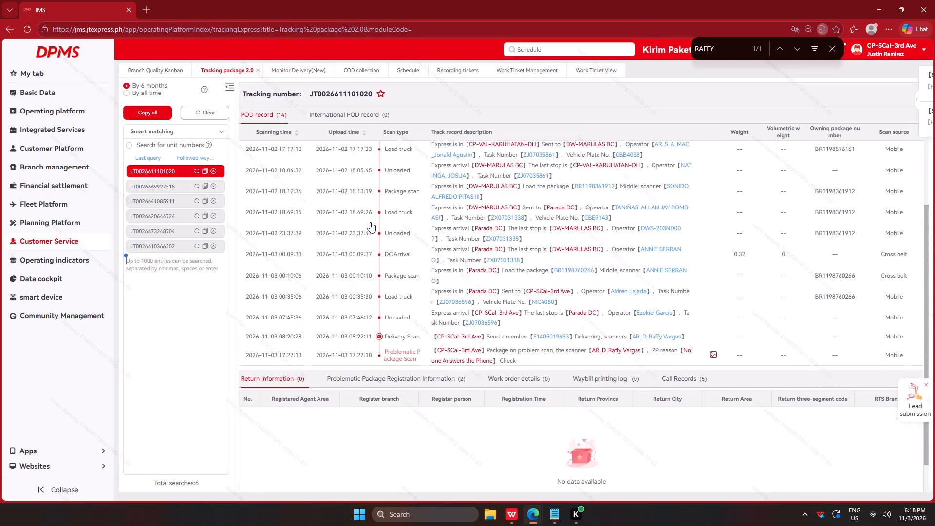
click(158, 101)
click(159, 109)
Switch to the 3RD AVE. daily manifest in WPS Office and locate where the copied waybills belong in the CHECKING sheet.
key(alt+Tab)
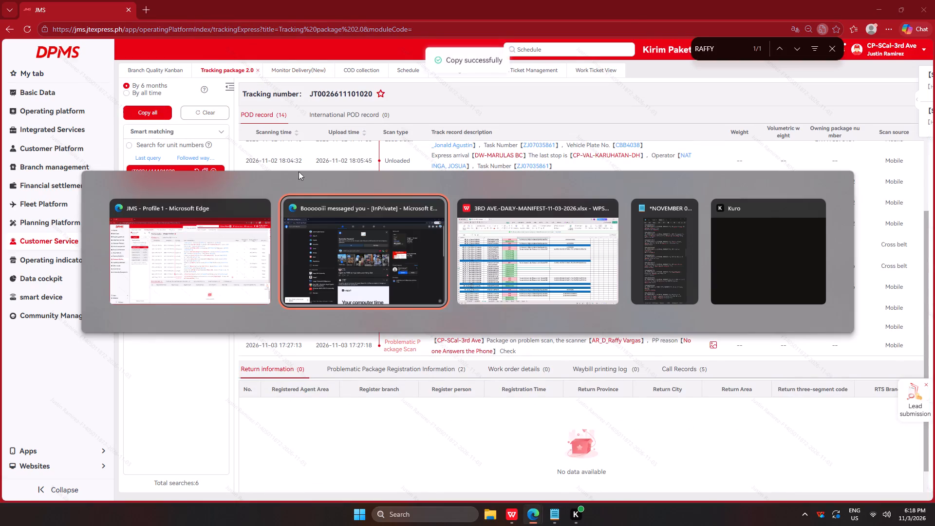
alt+click(512, 256)
click(224, 289)
scroll(227, 285, down, 9)
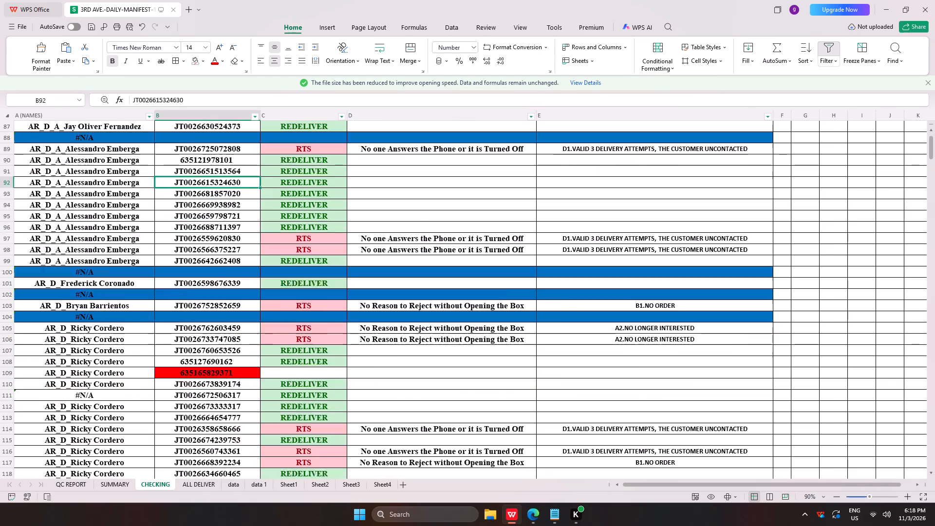
scroll(229, 281, down, 20)
scroll(229, 281, down, 20)
scroll(229, 281, down, 7)
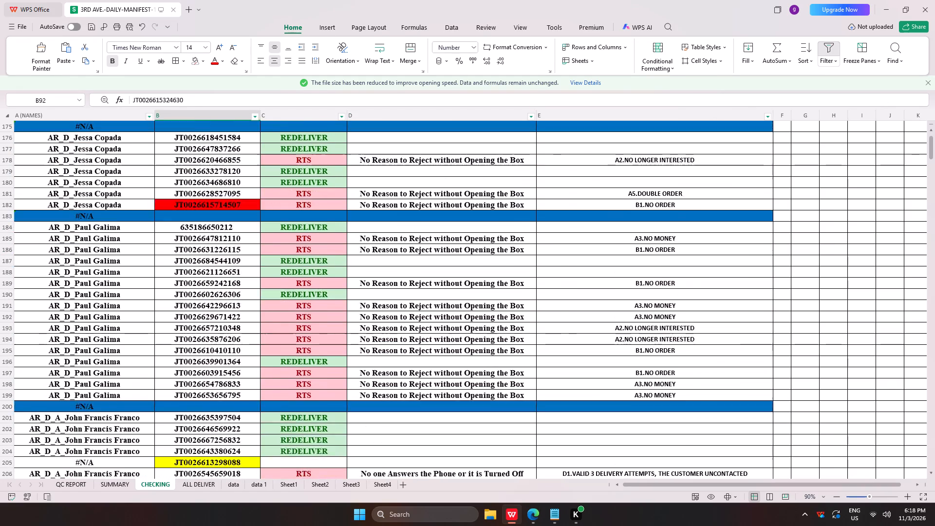
scroll(214, 281, down, 20)
scroll(214, 281, down, 15)
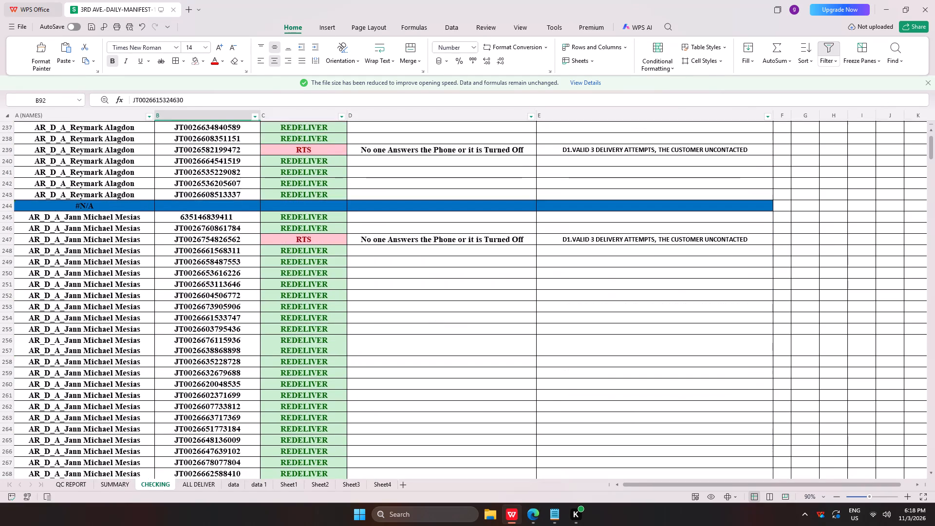
scroll(220, 279, down, 20)
scroll(220, 279, down, 20)
scroll(220, 279, down, 7)
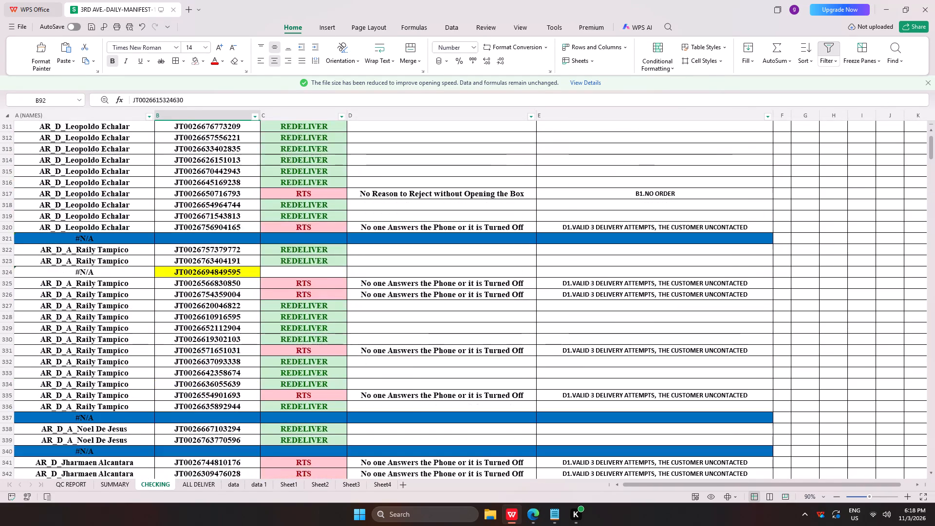
scroll(215, 299, down, 20)
scroll(215, 299, down, 5)
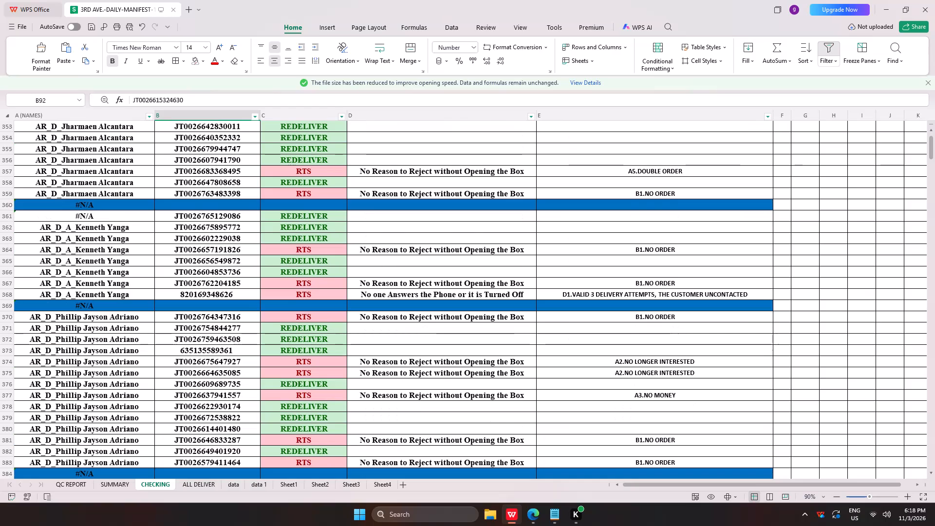
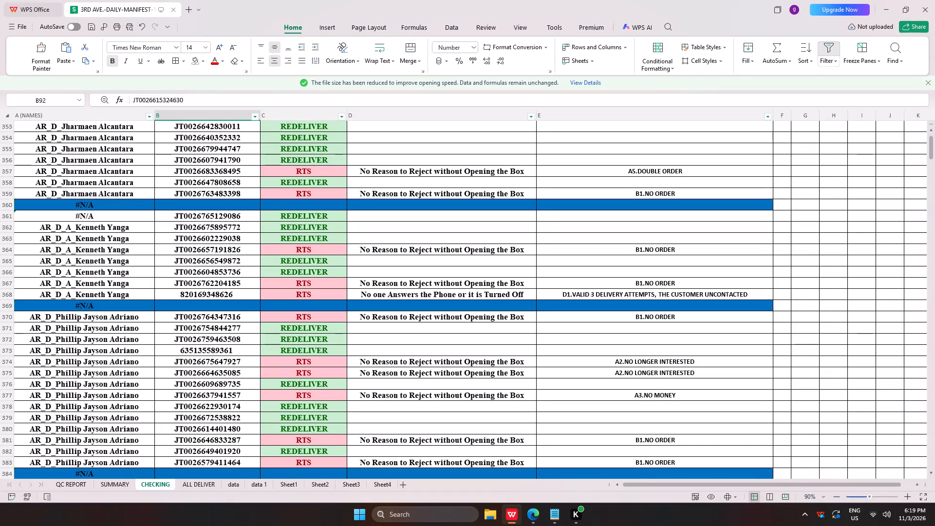
Paste the copied waybill numbers into column B of the CHECKING sheet, starting at B426 below the last filled block.
scroll(248, 317, down, 20)
scroll(248, 317, down, 3)
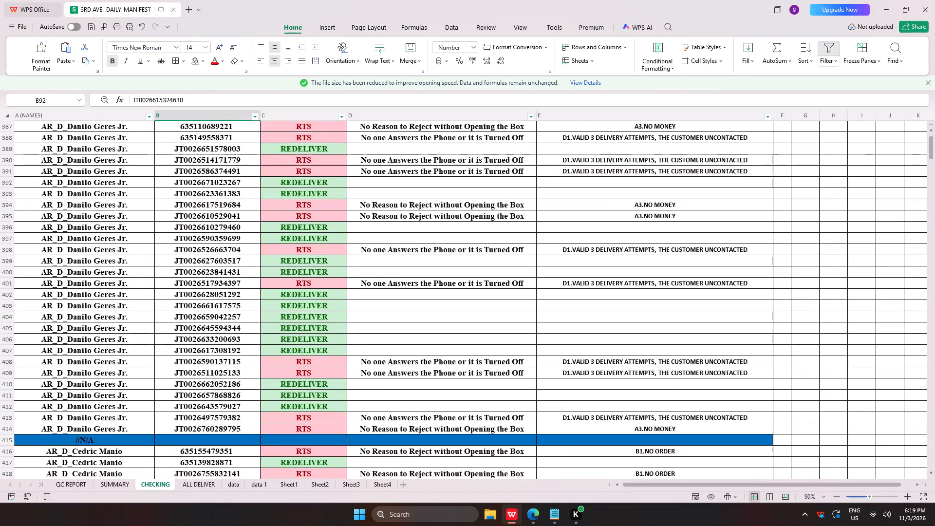
scroll(246, 301, down, 10)
click(220, 275)
key(ctrl+v)
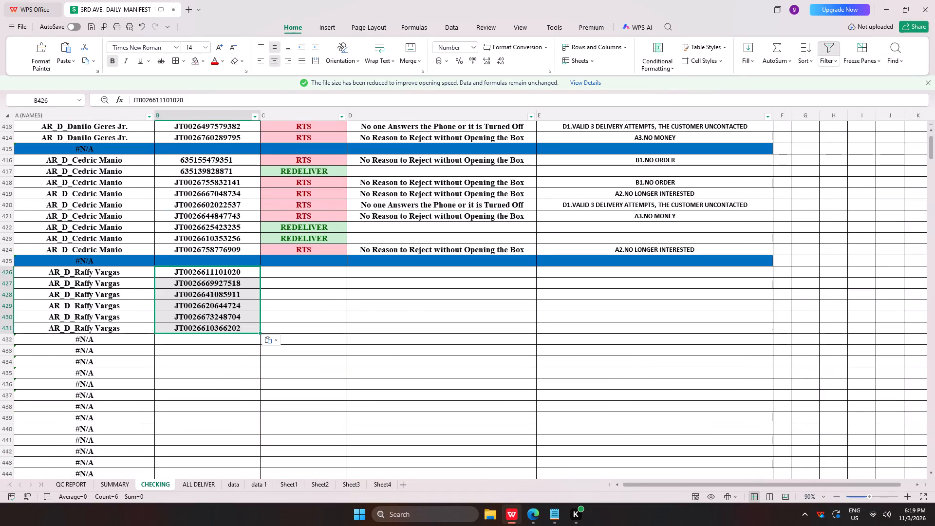
Copy the blue separator row A425:E425 to row 432 beneath the new waybills, without picking a file for the linked values.
drag(117, 259, 573, 261)
key(ctrl+c)
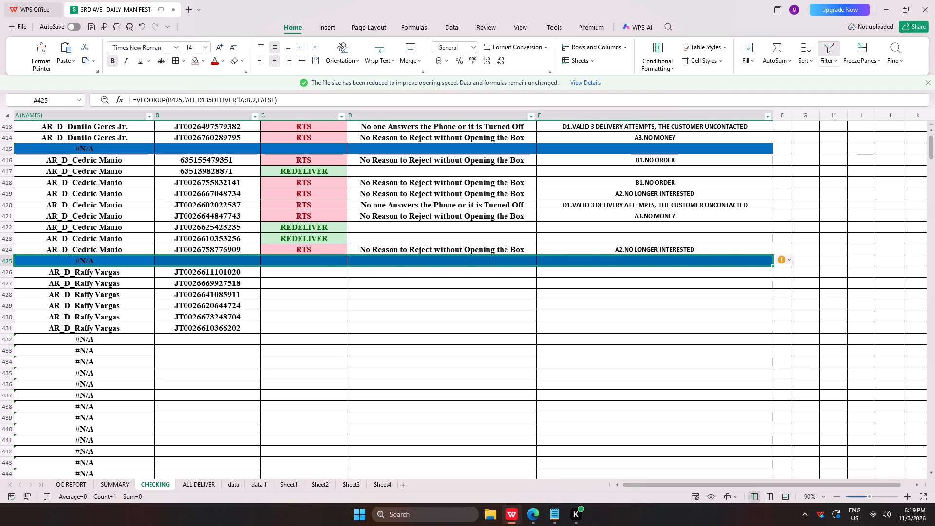
click(133, 336)
key(ctrl+v)
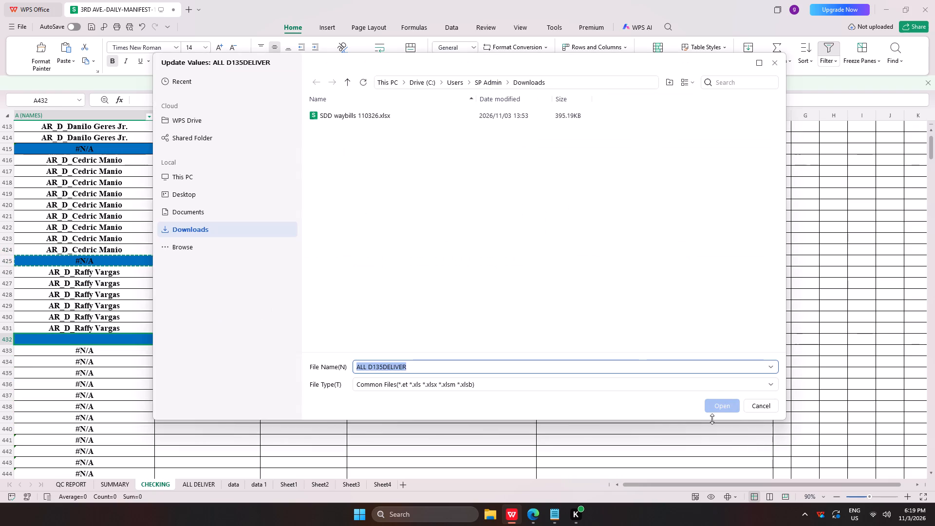
click(769, 412)
click(728, 426)
key(alt+Tab)
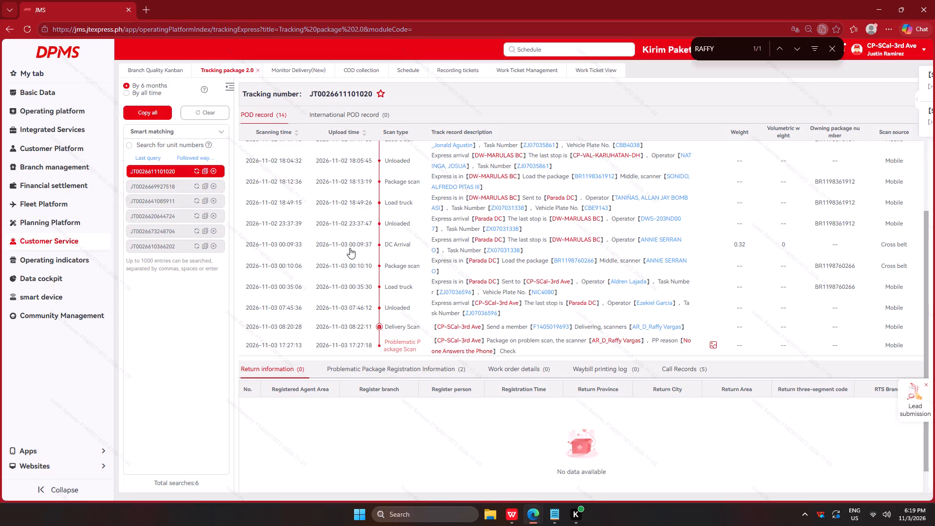
click(154, 191)
click(160, 202)
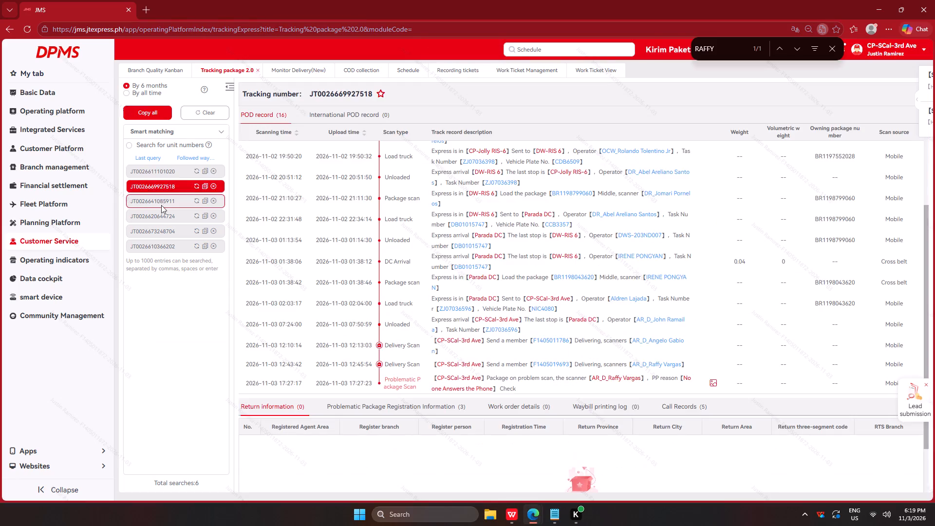
click(156, 214)
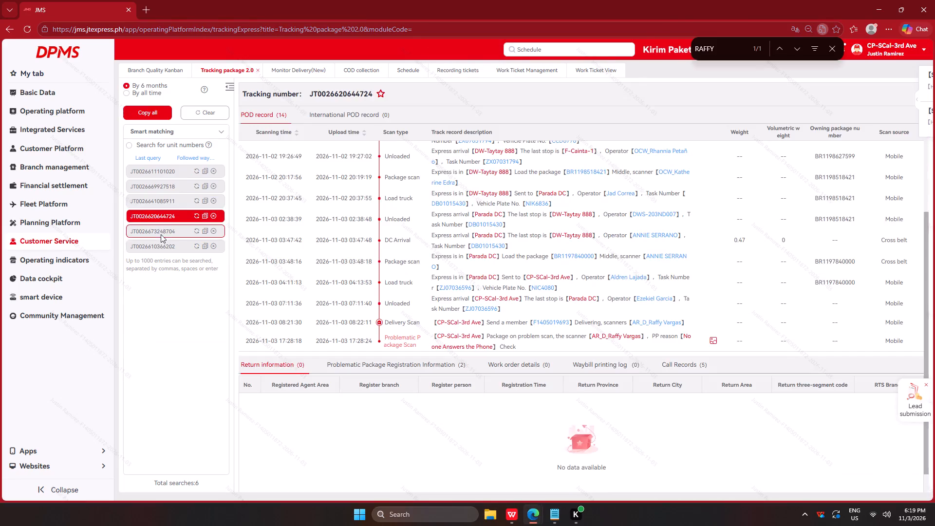
click(161, 234)
click(161, 251)
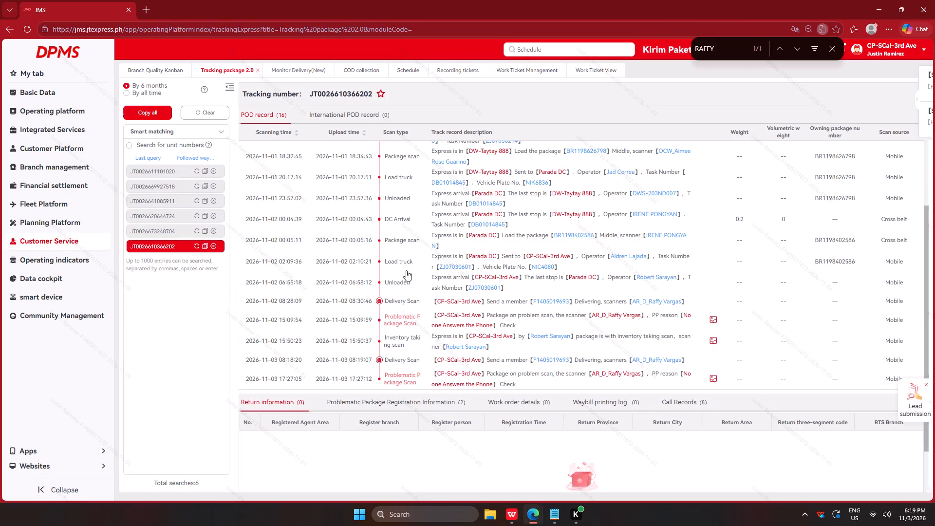
Back in the WPS manifest, copy the REDELIVER status into C426:C431 for the six new waybills and save the workbook.
key(alt+Tab)
click(316, 231)
key(ctrl+c)
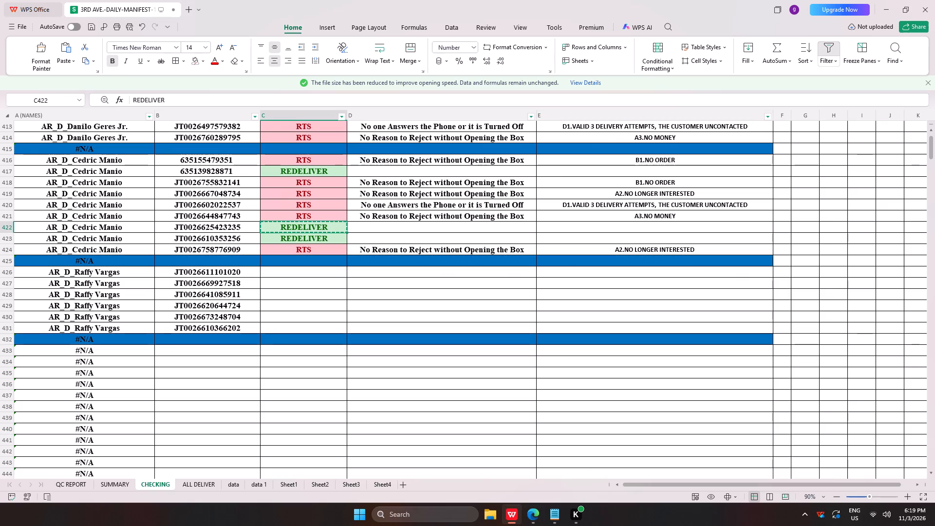
ctrl+drag(302, 272, 303, 326)
key(ctrl+v)
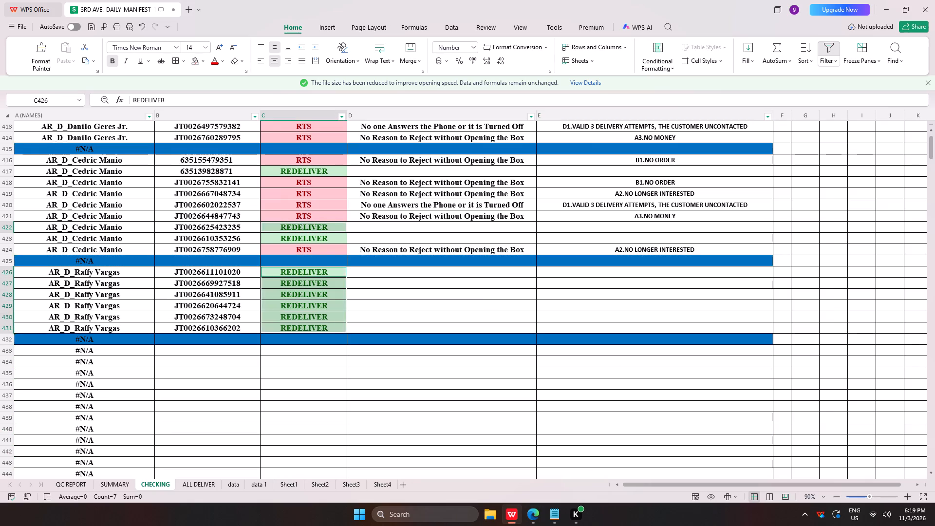
click(415, 306)
key(ctrl+s)
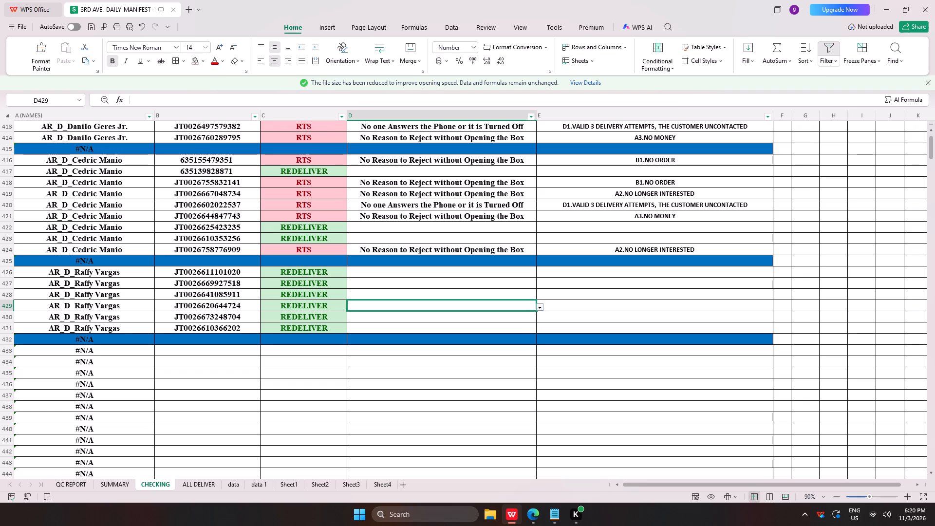
Switch to the Facebook window and look over the recent Messenger chats.
click(528, 521)
click(577, 464)
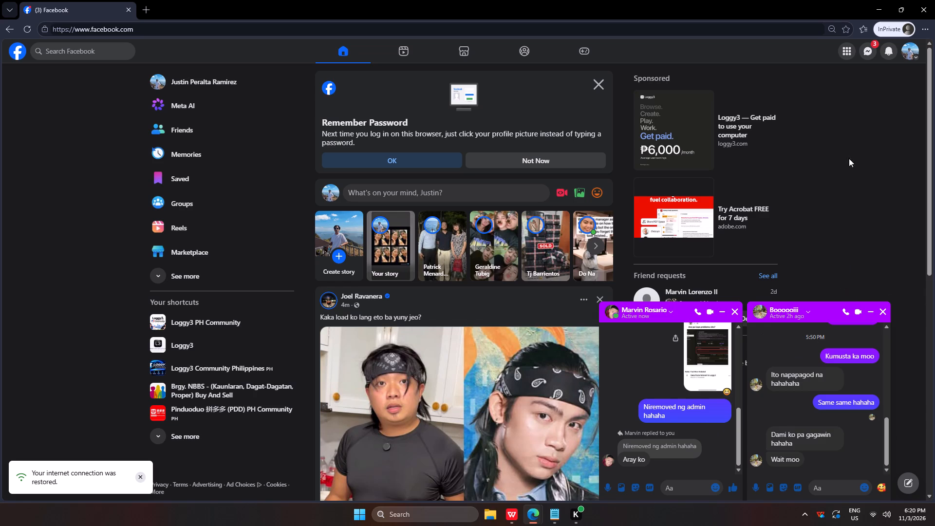
click(867, 55)
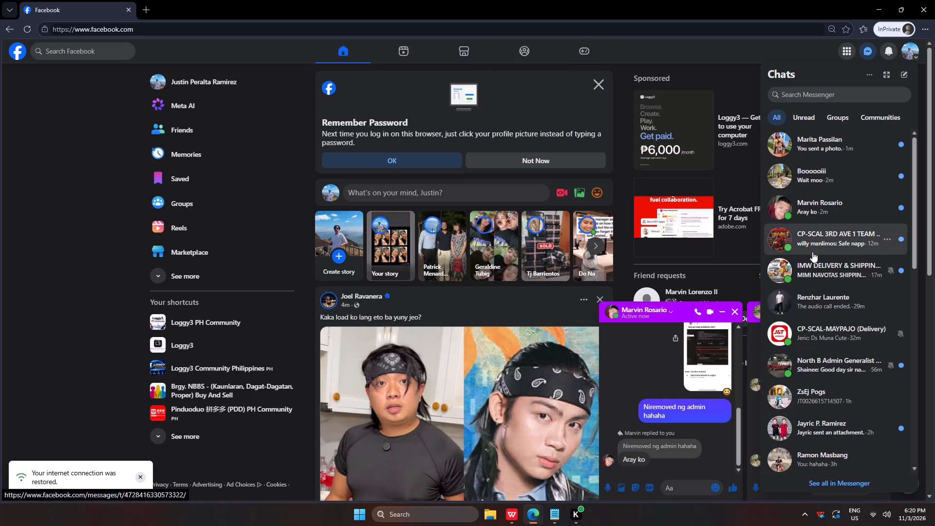
Switch to the JMS window and search COD collection for the Pod Rider matching "RAFF", keeping the 2026-11-03 POD upload date.
click(530, 514)
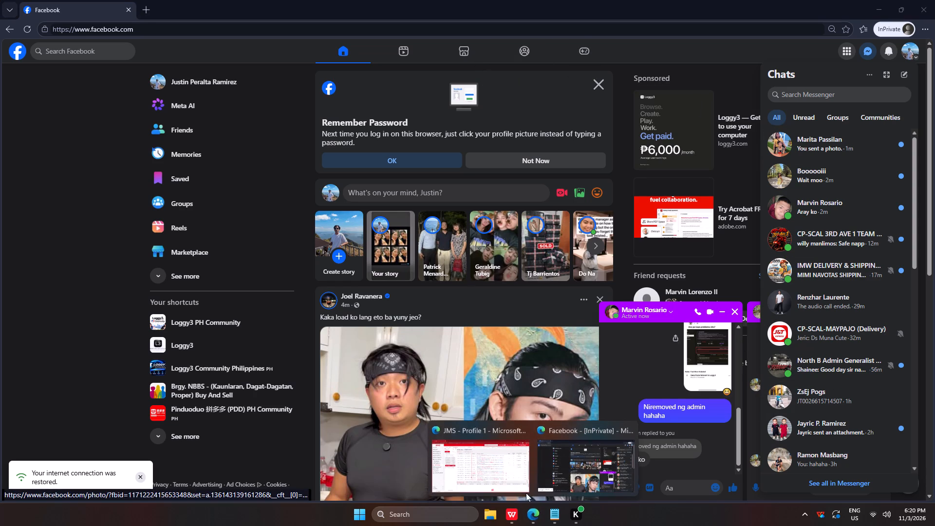
click(480, 459)
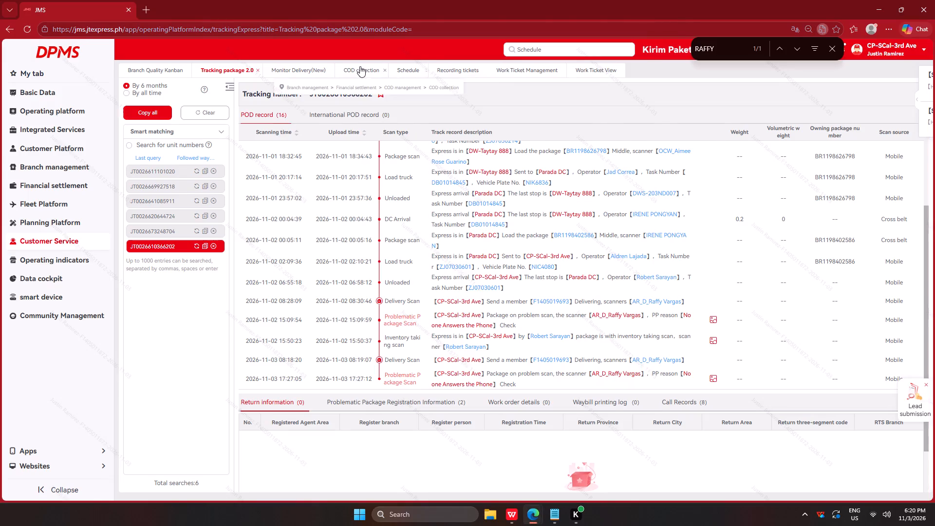
click(360, 66)
click(650, 161)
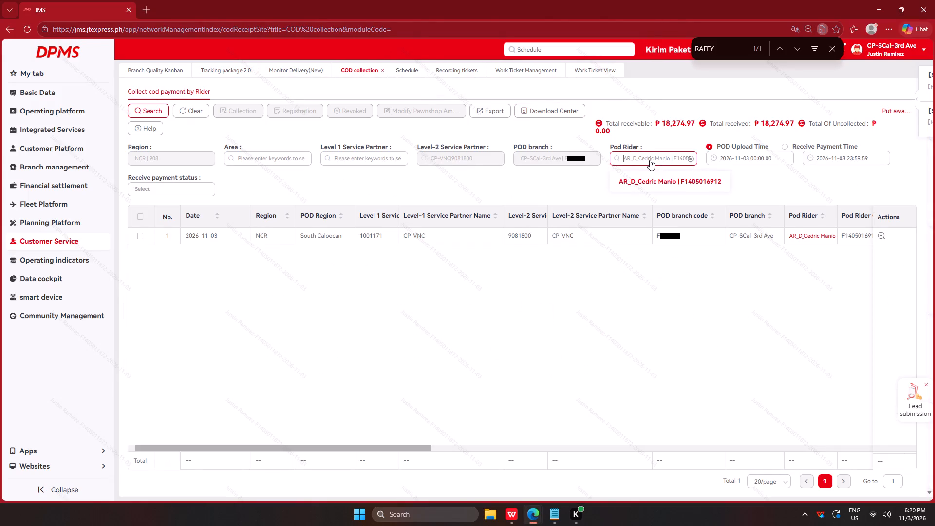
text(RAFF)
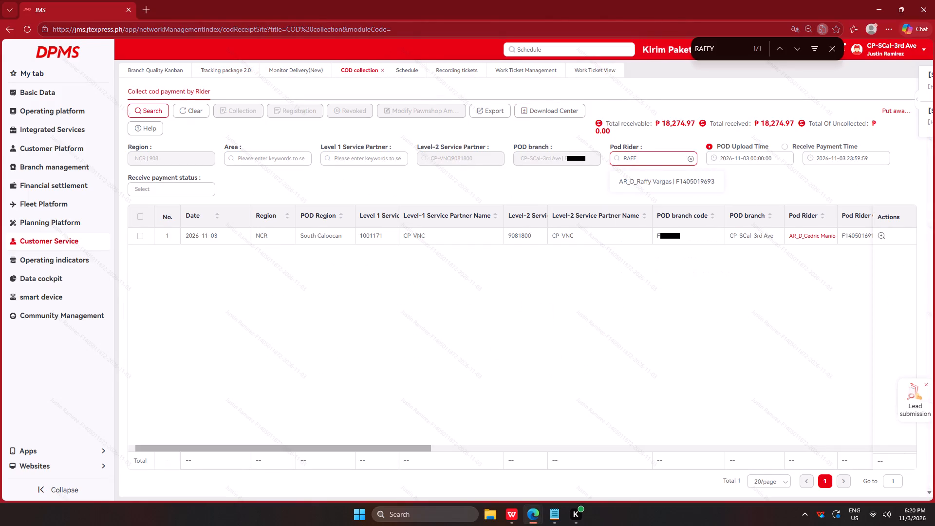
click(650, 178)
click(145, 111)
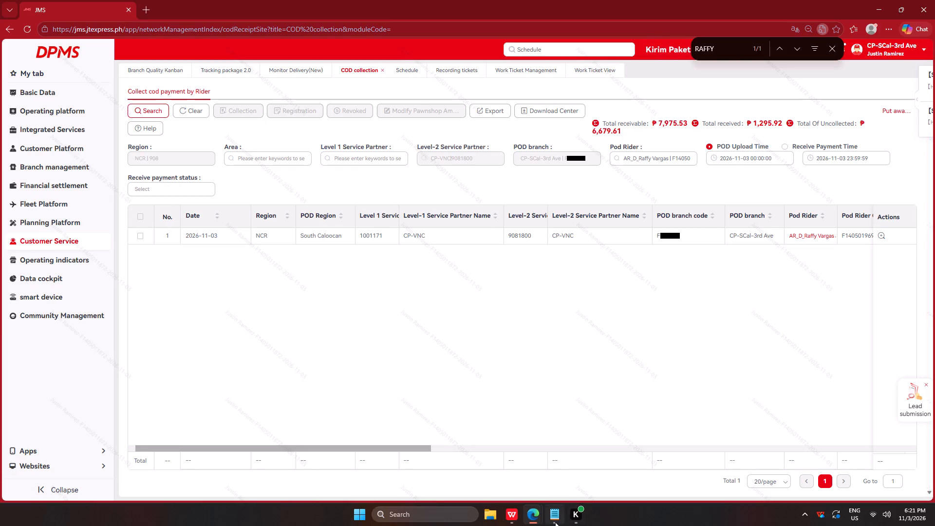
In Facebook, view the screenshot in the open chat with Marvin and reply "Ayaw kasi magpost e hahaha".
click(531, 517)
click(604, 476)
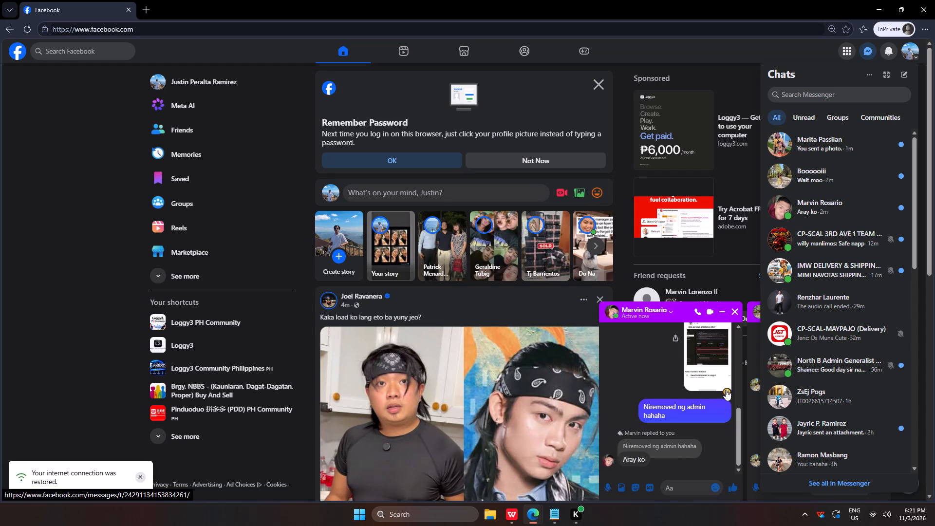
click(713, 369)
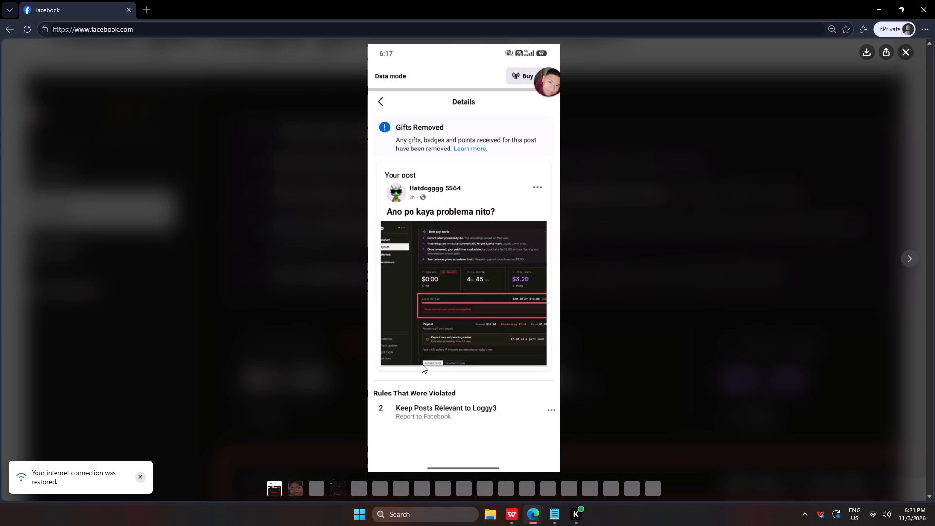
key(Escape)
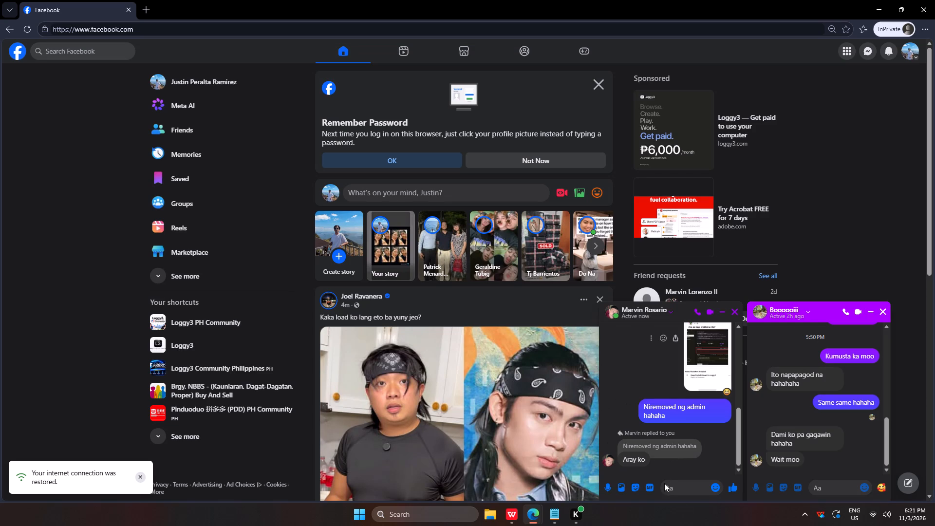
click(675, 489)
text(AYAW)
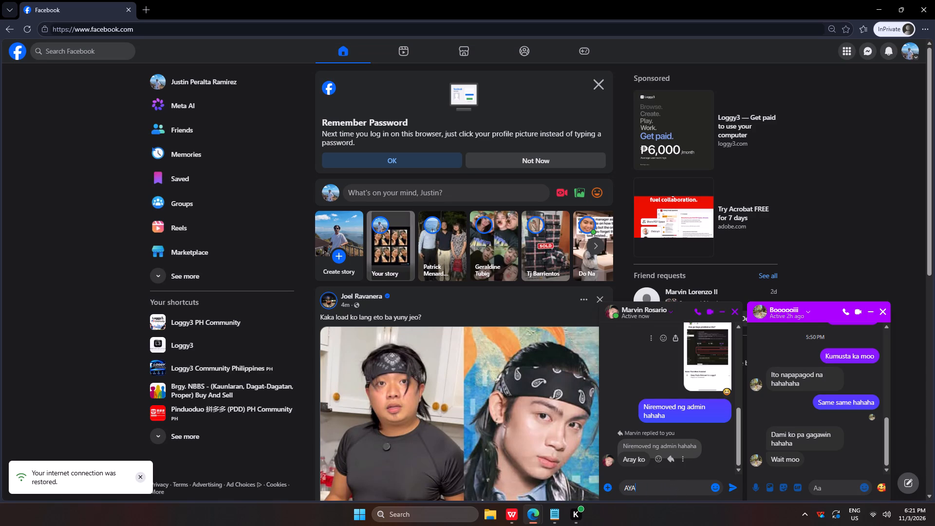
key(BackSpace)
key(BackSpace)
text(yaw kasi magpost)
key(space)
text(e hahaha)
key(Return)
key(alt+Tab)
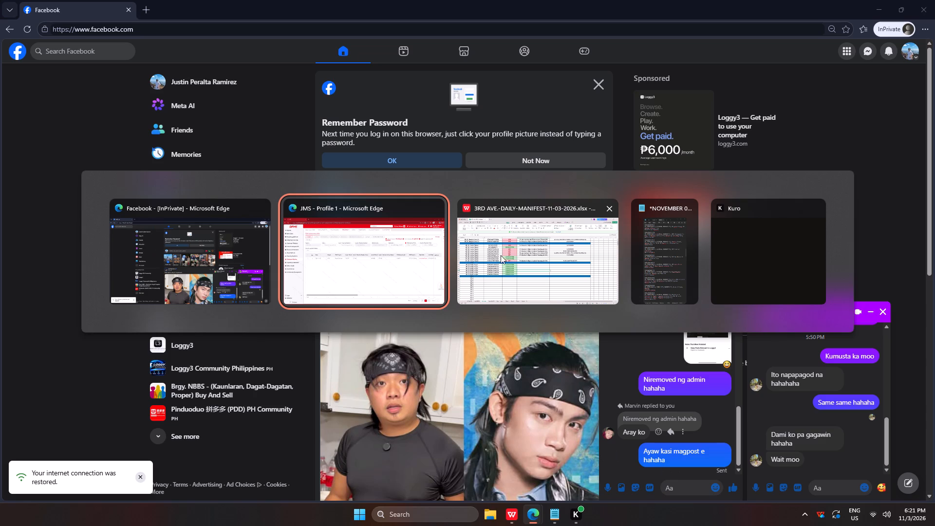
alt+click(353, 248)
click(236, 66)
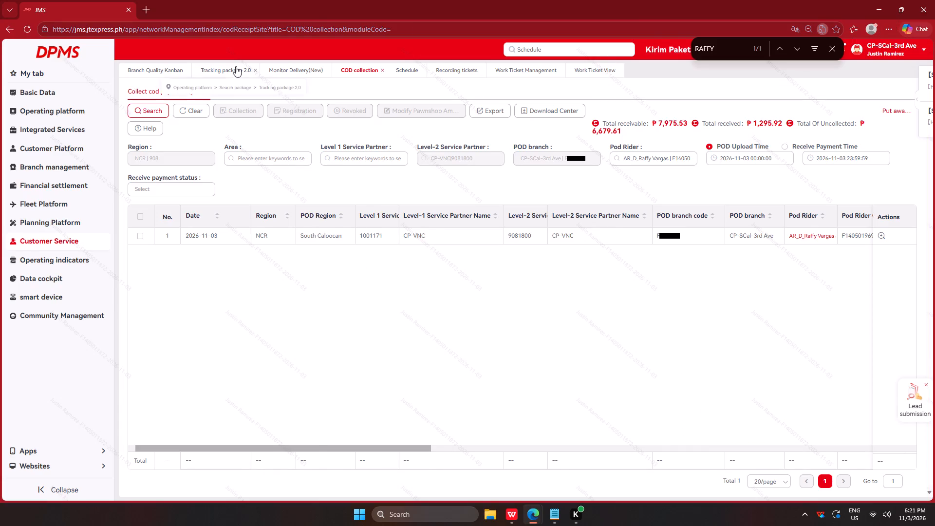
click(196, 172)
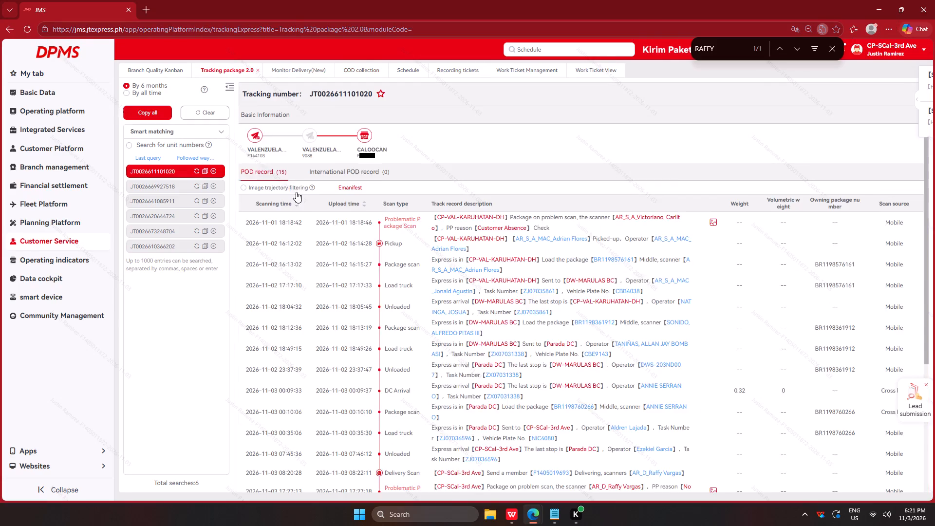
scroll(509, 244, down, 5)
click(160, 181)
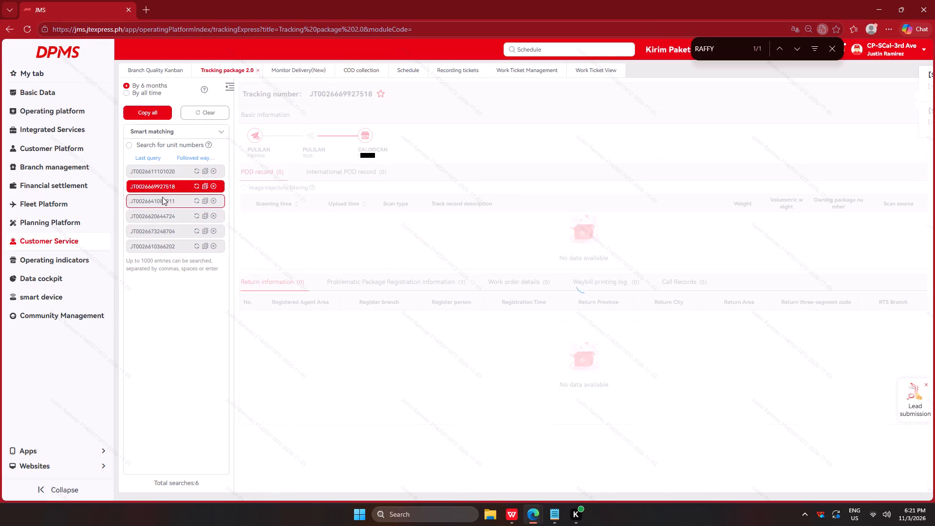
click(162, 197)
click(165, 217)
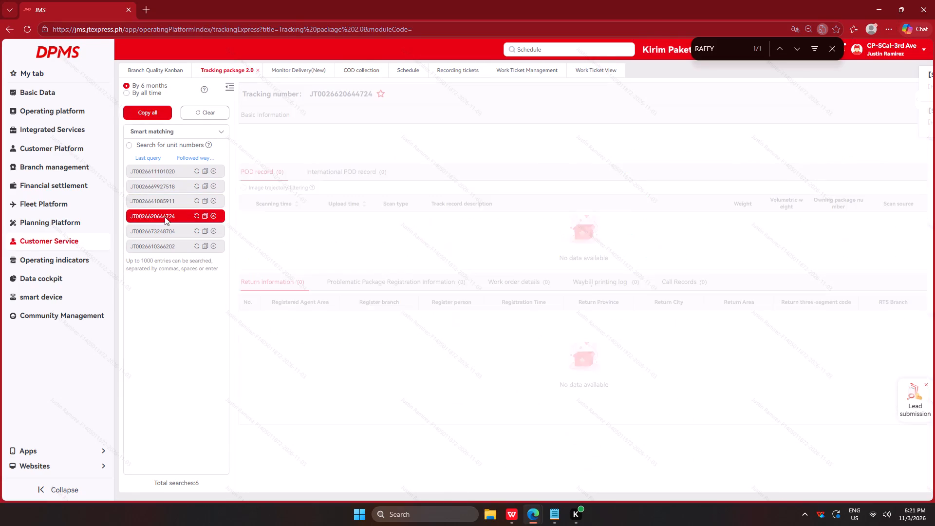
click(168, 233)
click(172, 252)
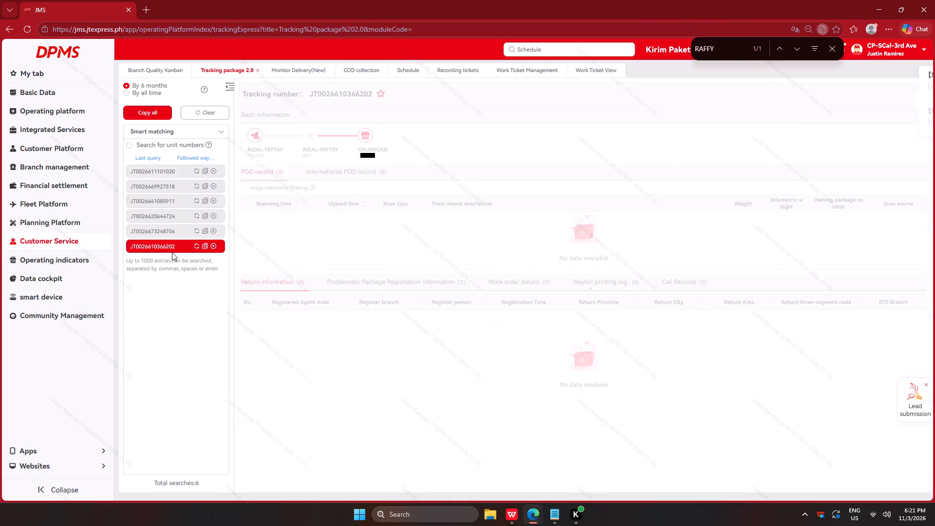
Return to the CHECKING sheet of the 3RD AVE. daily manifest in WPS Office.
key(alt+Tab)
alt+click(532, 249)
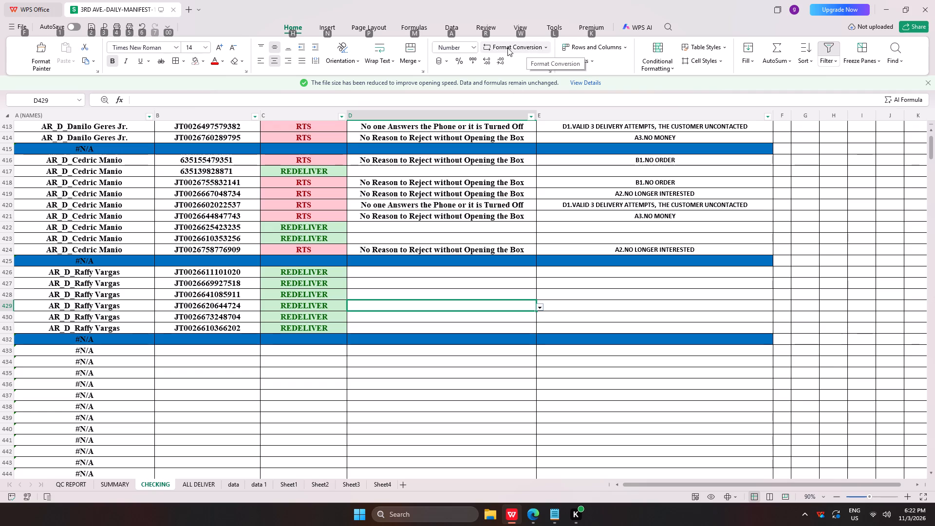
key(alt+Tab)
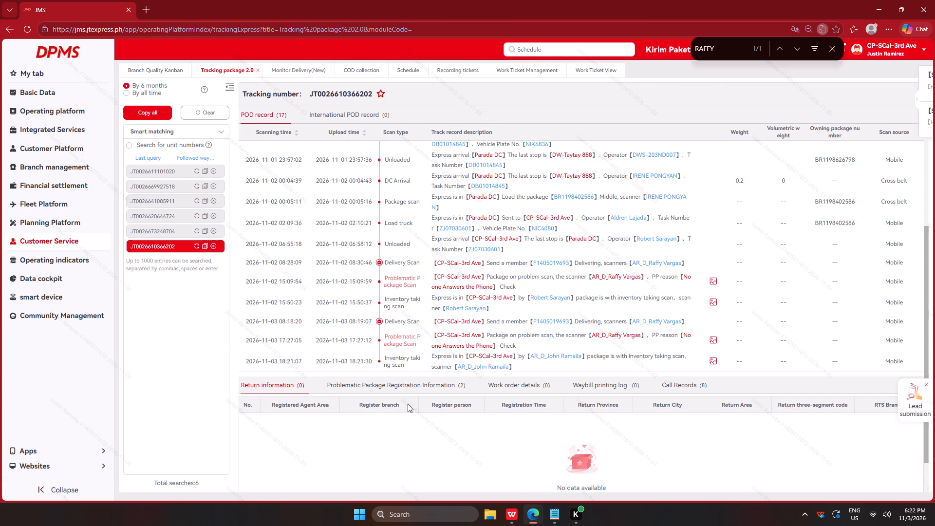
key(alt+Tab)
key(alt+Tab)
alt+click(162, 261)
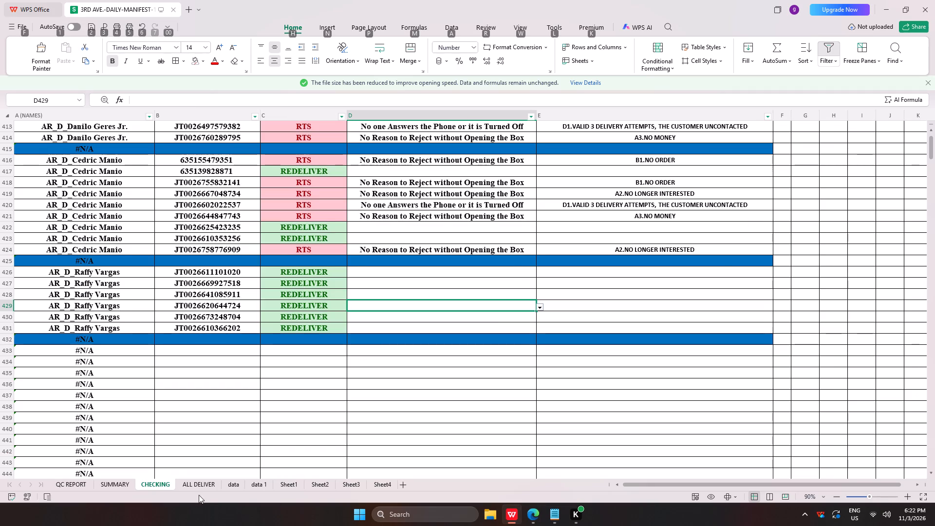
In the SUMMARY sheet, copy the DONE mark from N10 into N11, N12 and N14.
click(119, 487)
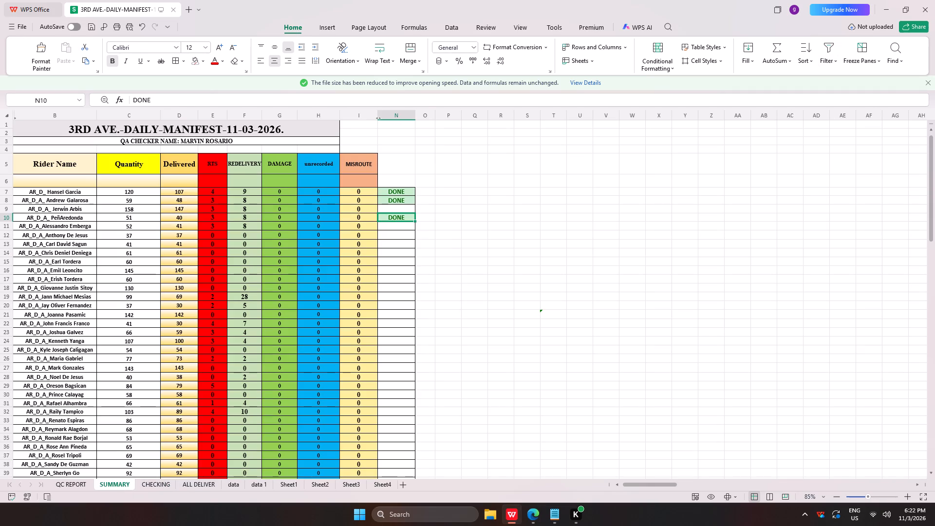
key(ctrl+c)
key(Down)
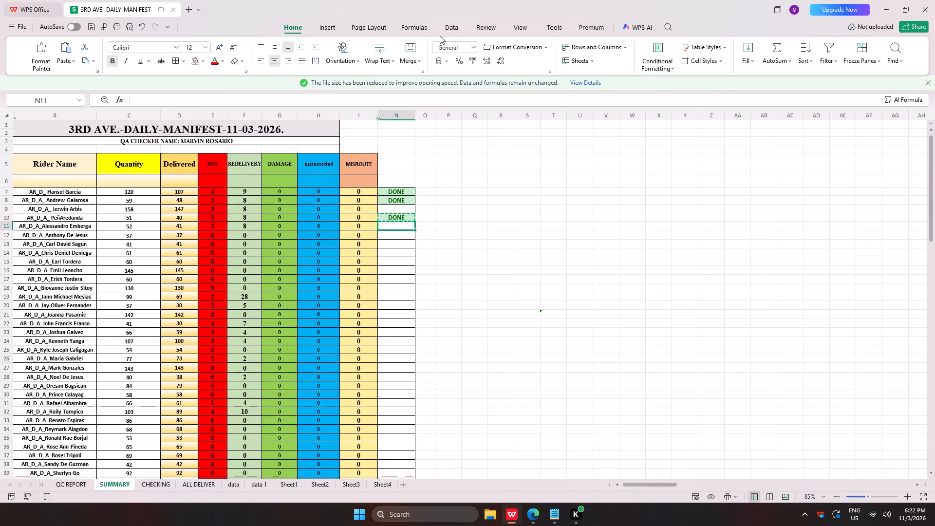
key(ctrl+v)
key(Down)
key(ctrl+v)
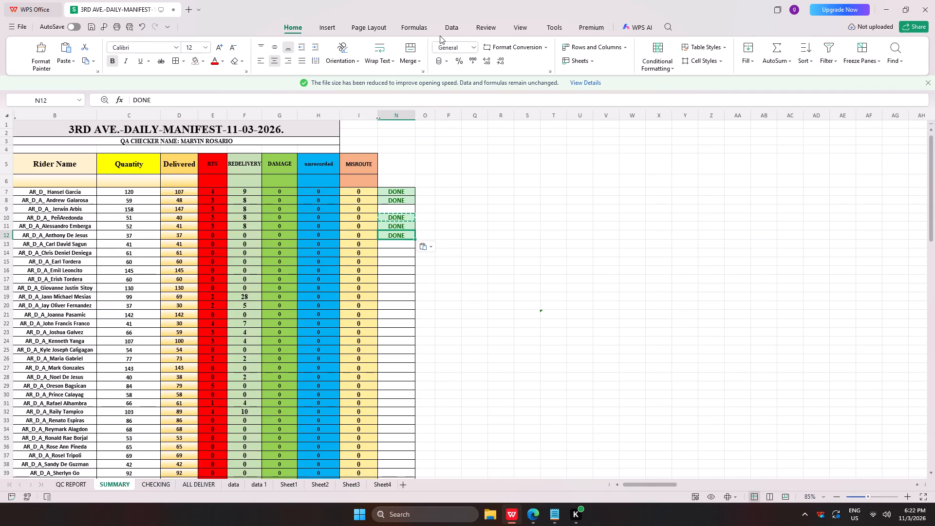
key(Down)
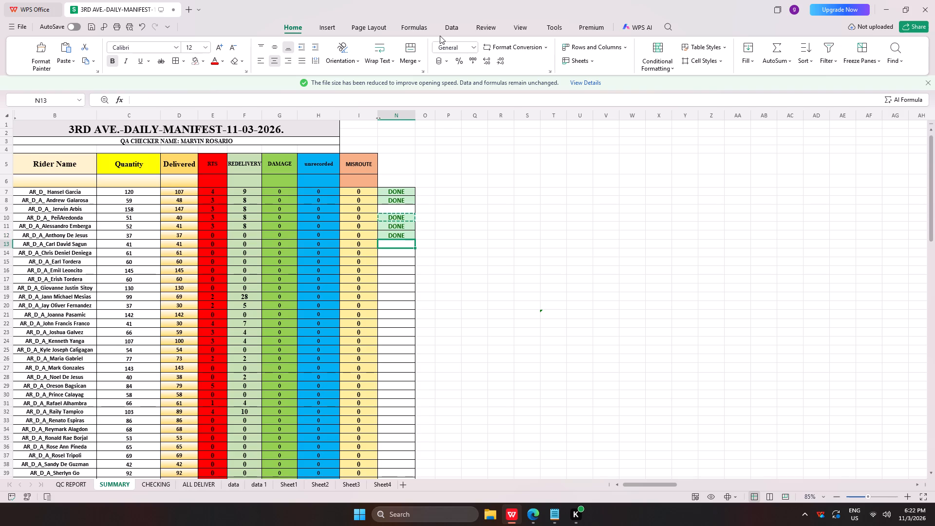
key(Down)
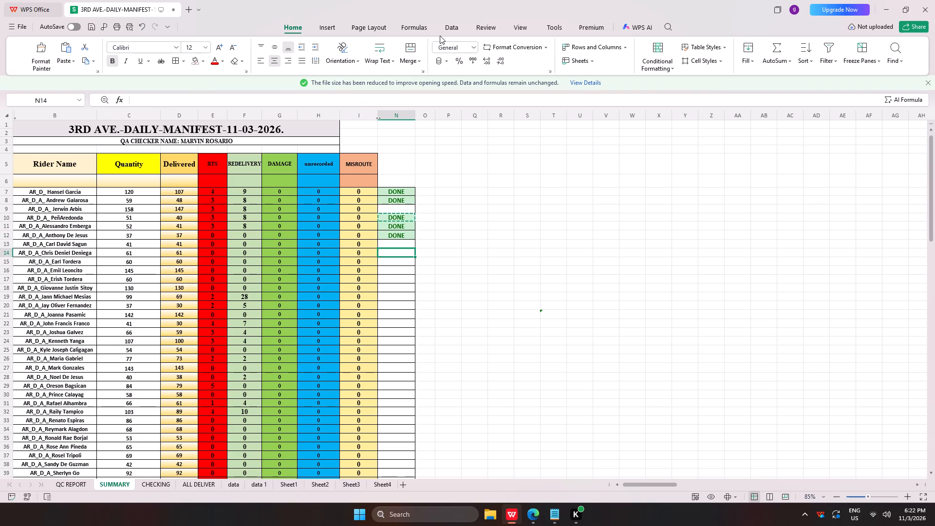
key(ctrl+v)
Mark the riders in rows 15 to 20 of the SUMMARY sheet as DONE in column N.
key(Up)
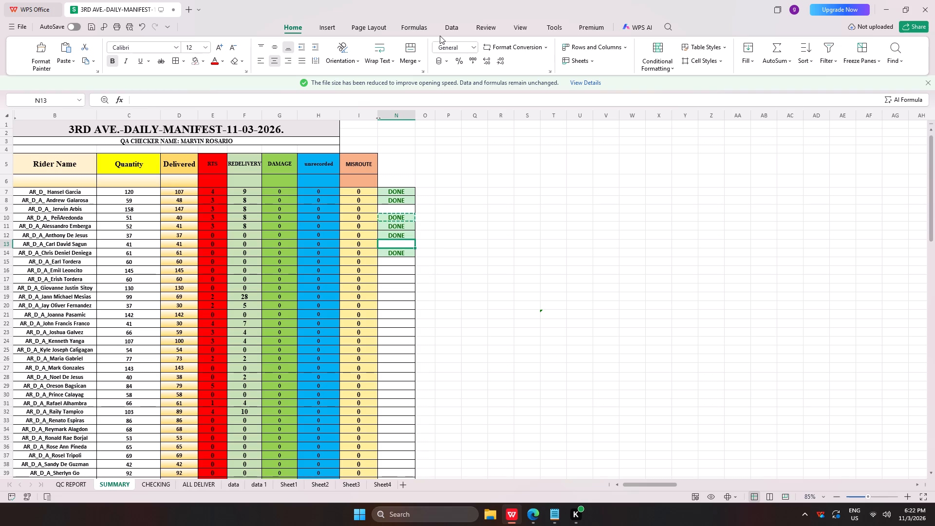
key(Down)
key(Down)
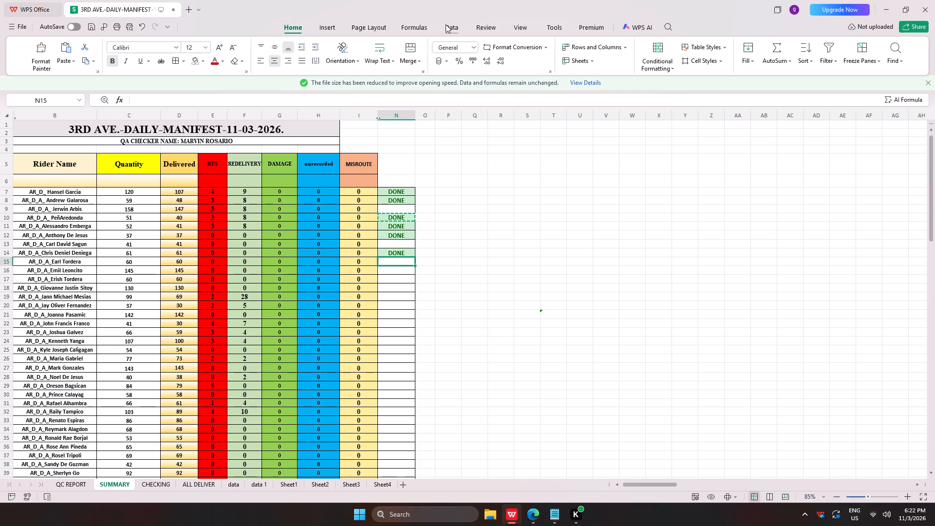
key(ctrl+v)
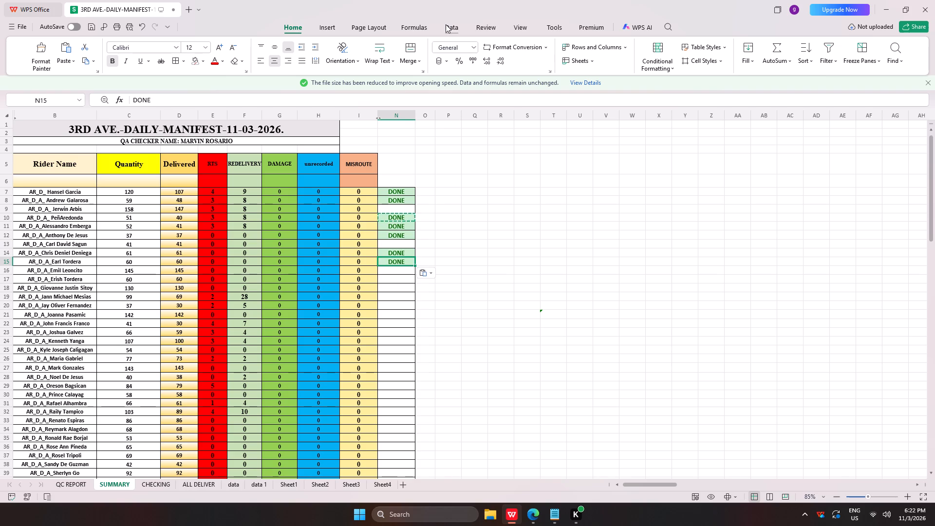
key(Down)
key(ctrl+v)
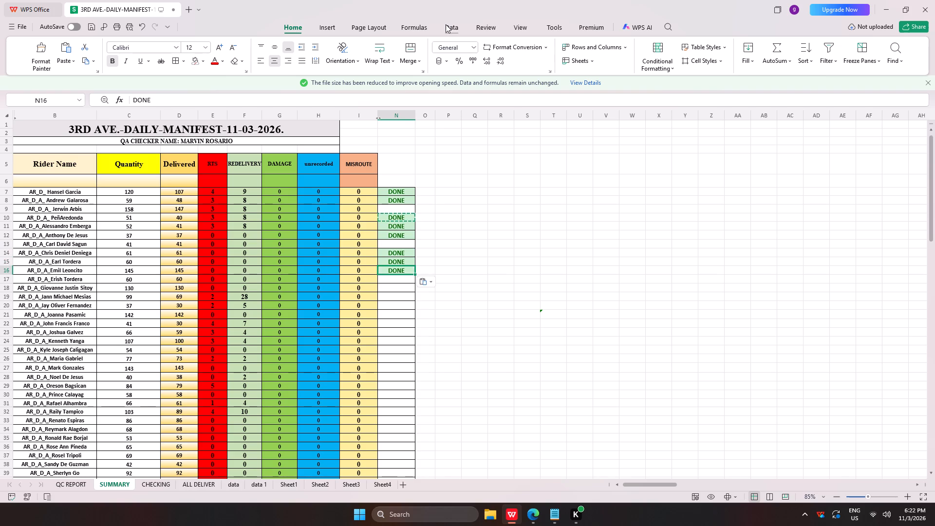
key(Down)
key(ctrl+v)
key(Down)
key(ctrl+v)
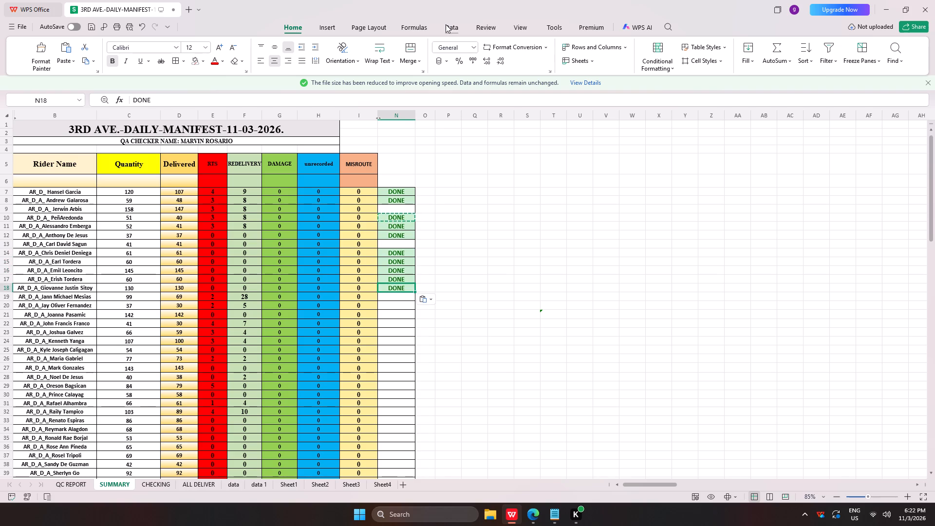
key(Down)
key(ctrl+v)
key(Down)
key(ctrl+v)
Skip row 21 and mark the riders in rows 22 to 26 as DONE in column N.
key(Down)
key(Down)
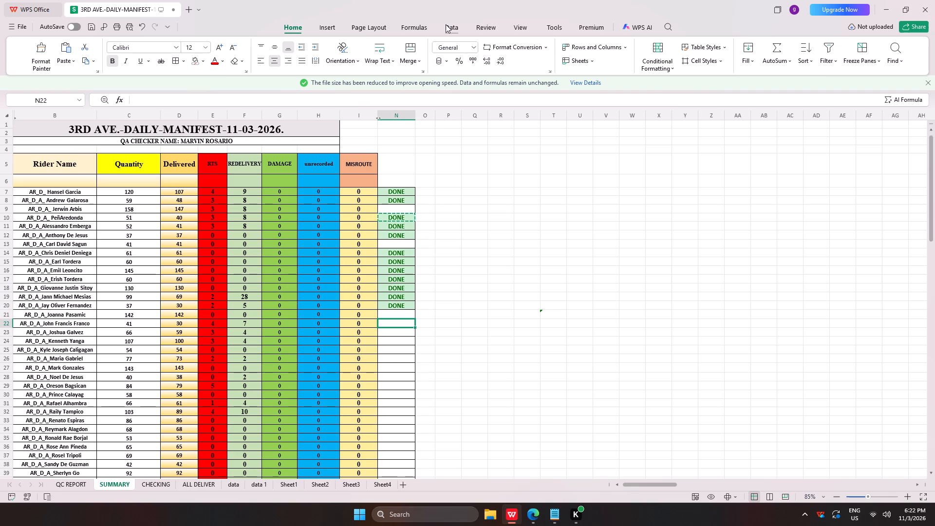
key(ctrl+v)
key(Down)
key(ctrl+v)
key(Down)
key(ctrl+v)
key(Down)
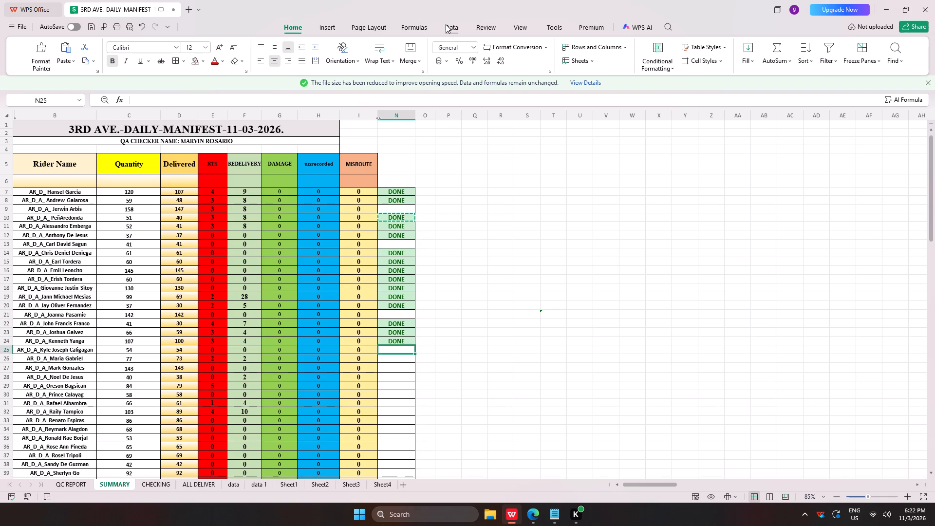
key(ctrl+v)
key(Down)
key(ctrl+v)
Mark the riders in rows 27 to 34 of the SUMMARY sheet as DONE in column N.
key(Down)
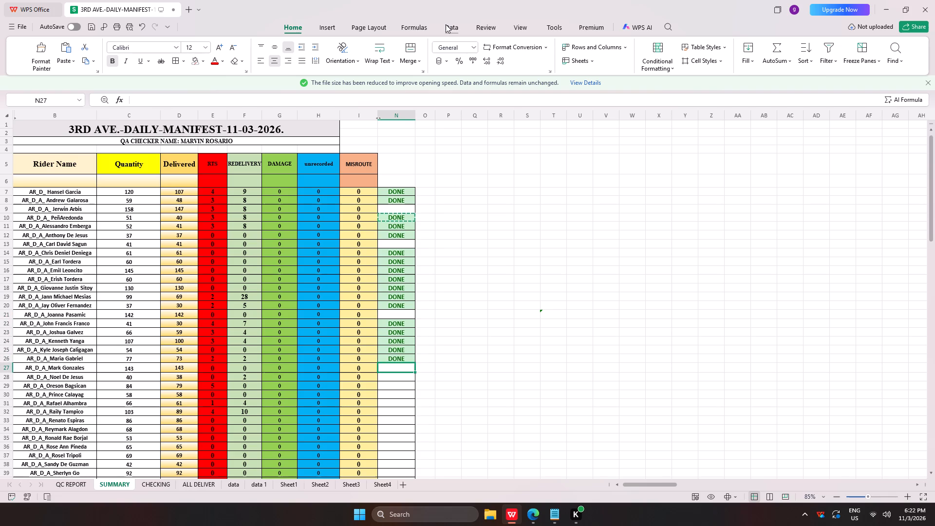
key(ctrl+v)
key(Down)
key(ctrl+v)
key(Down)
key(ctrl+v)
key(Down)
key(ctrl+v)
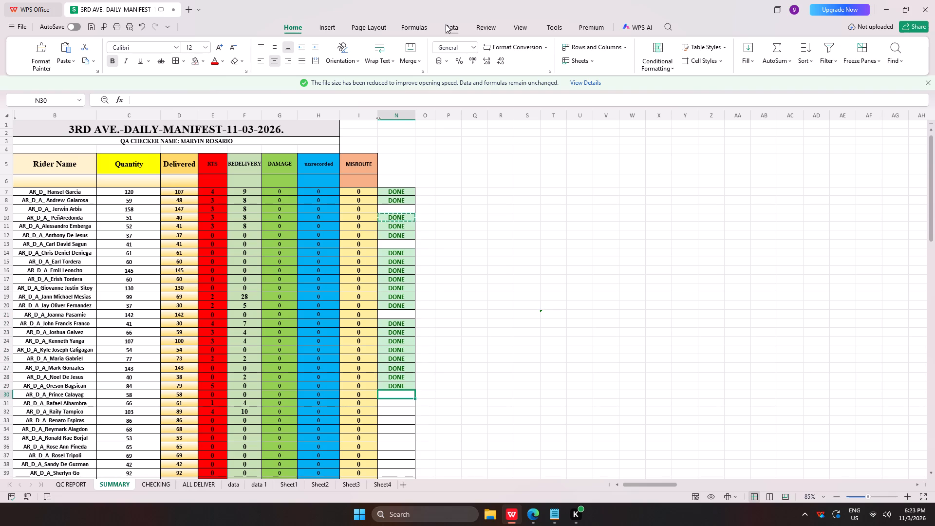
key(Down)
key(ctrl+v)
key(Down)
key(ctrl+v)
key(Down)
key(ctrl+v)
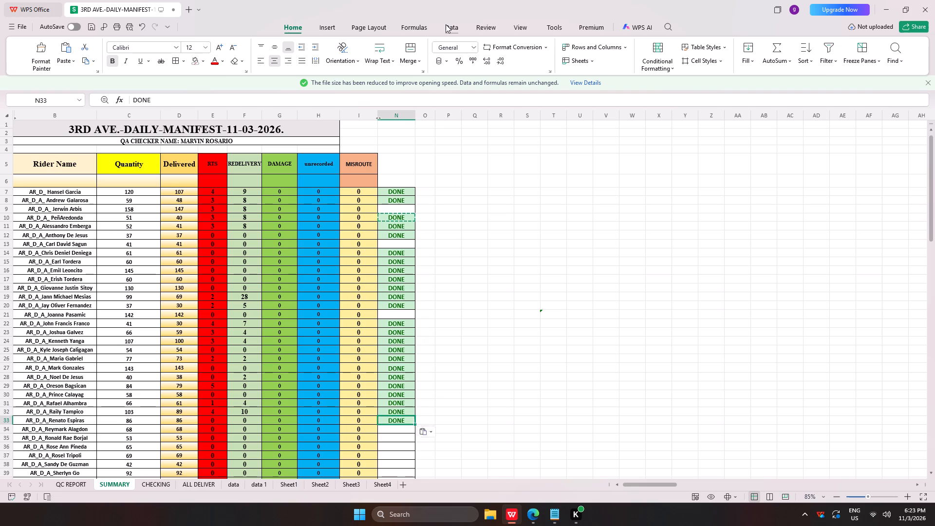
key(Down)
key(ctrl+v)
Mark the riders from the list's last row 86 up to row 78 of the SUMMARY sheet as DONE in column N.
key(Down)
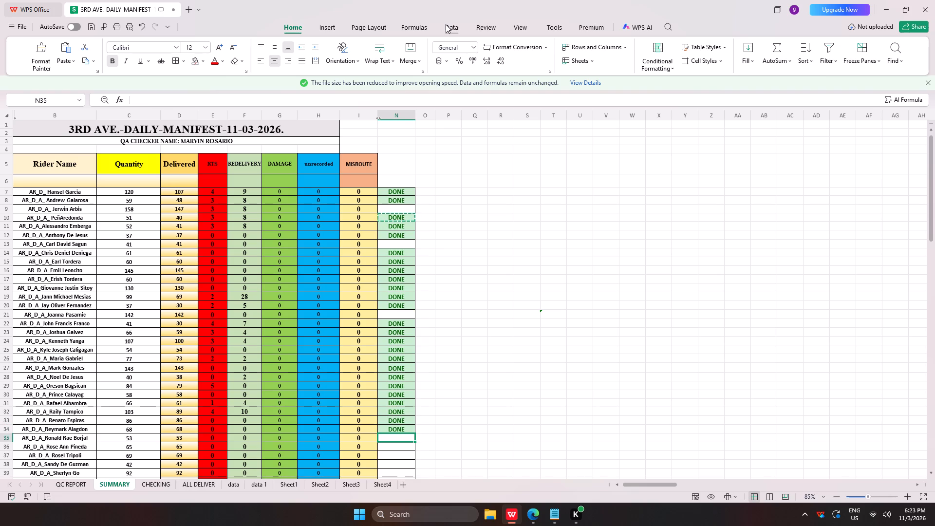
key(Down)
key(Down)
key(Down)
key(Down)
key(Down)
key(Down)
key(Down)
key(Down)
key(Down)
key(Down)
key(Down)
key(Down)
key(Down)
key(Down)
key(Down)
key(Down)
key(Down)
key(Down)
key(Down)
key(Down)
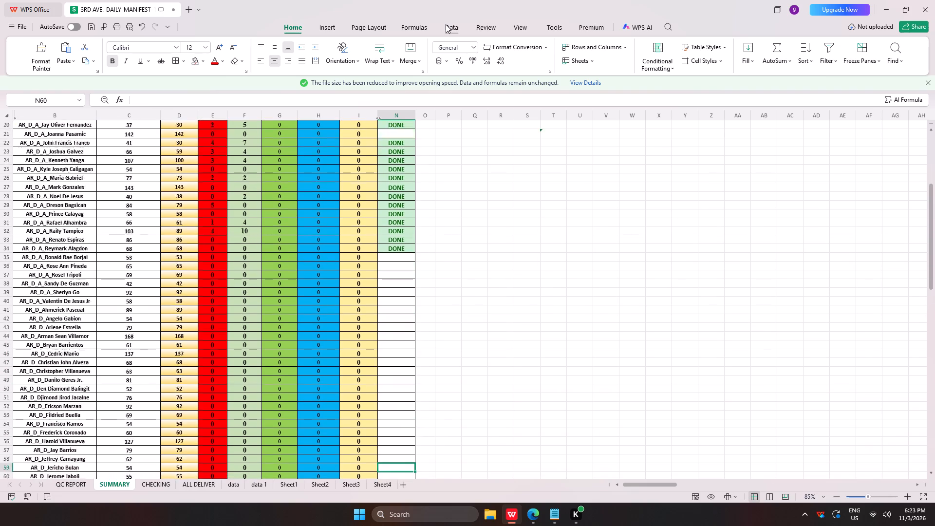
key(Down)
key(Down)
key(Down)
key(Down)
key(Down)
key(Down)
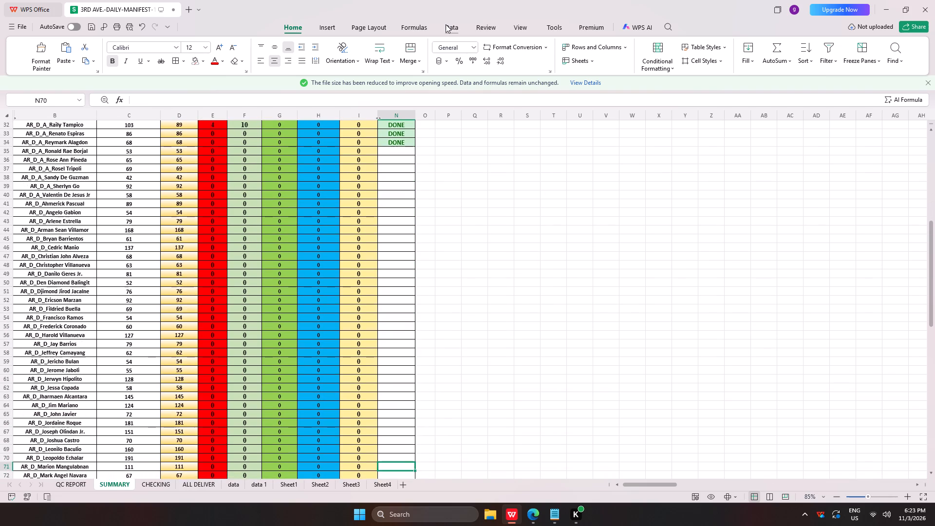
key(Down)
key(Down)
key(Down)
key(Down)
key(Down)
key(Down)
key(Down)
key(Down)
key(Down)
key(Down)
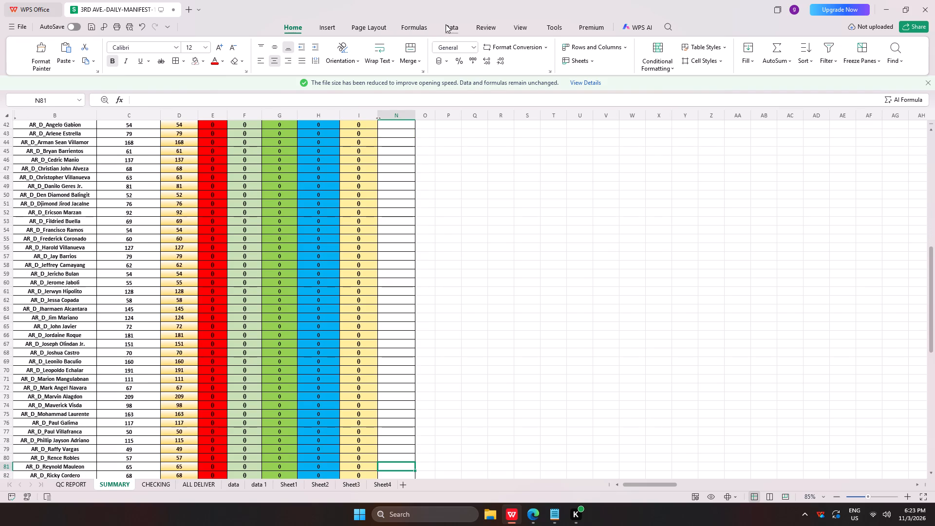
key(Down)
key(Down)
key(Down)
key(Down)
key(Down)
key(Down)
key(Up)
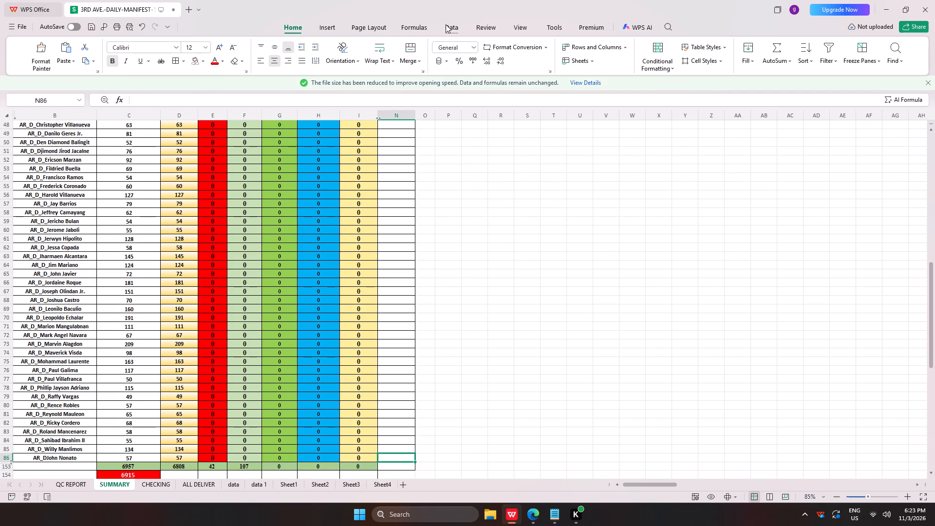
key(Up)
key(Down)
key(ctrl+v)
key(Up)
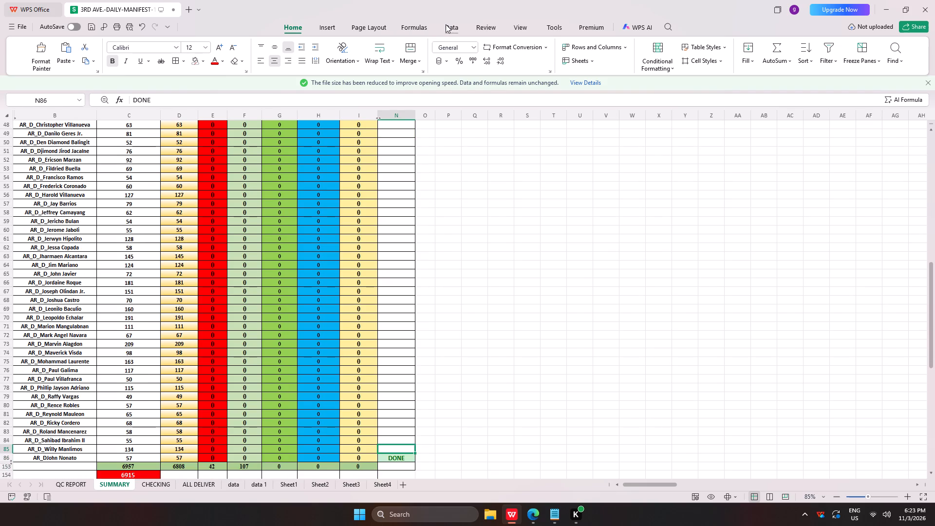
key(ctrl+v)
key(Up)
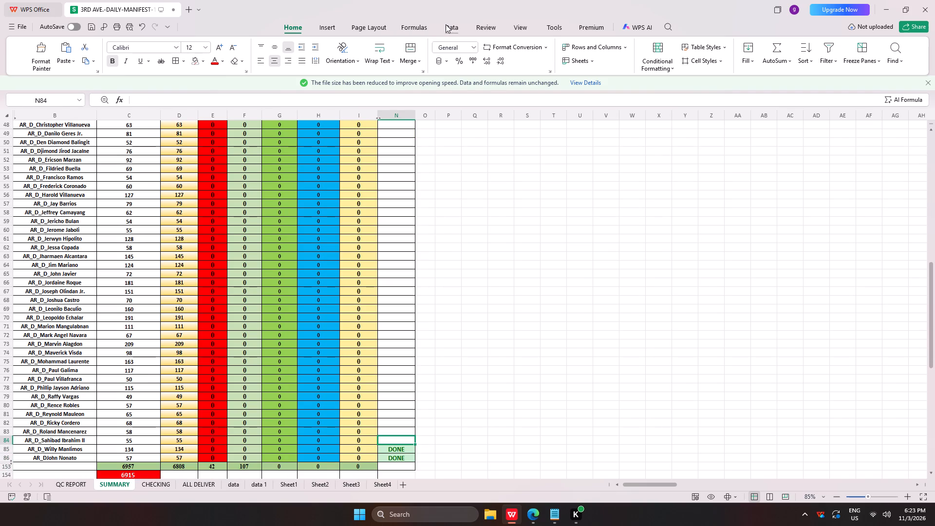
key(ctrl+v)
key(Up)
key(ctrl+v)
key(Up)
key(ctrl+v)
key(Up)
key(ctrl+v)
key(Up)
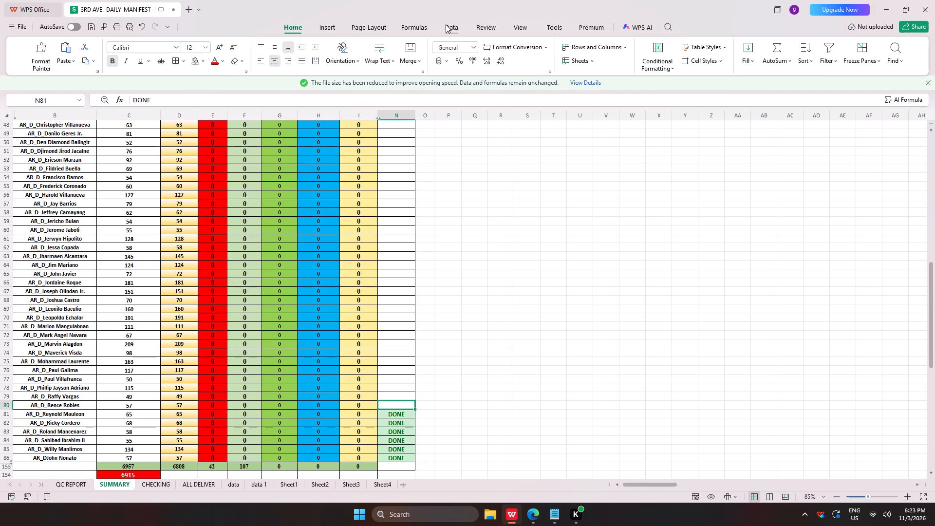
key(ctrl+v)
key(Up)
key(ctrl+v)
key(Up)
key(ctrl+v)
key(ctrl+Up)
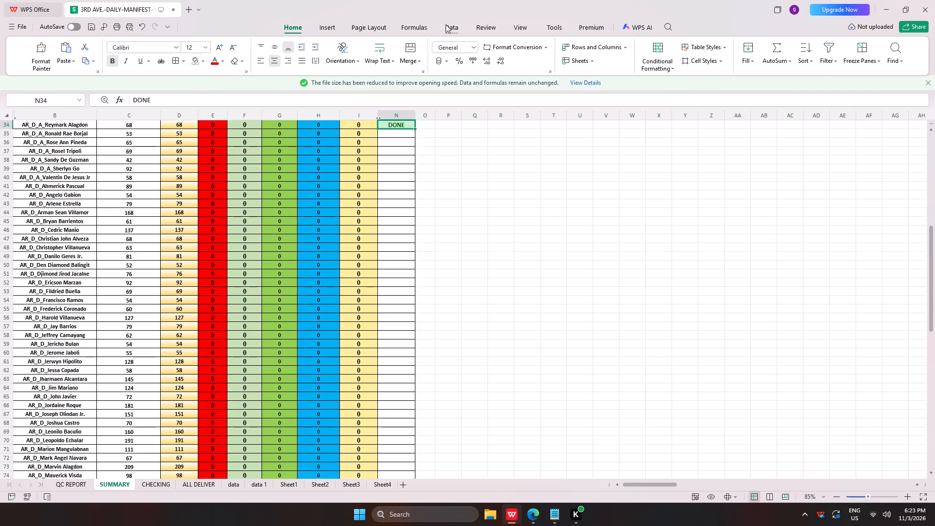
key(ctrl+Down)
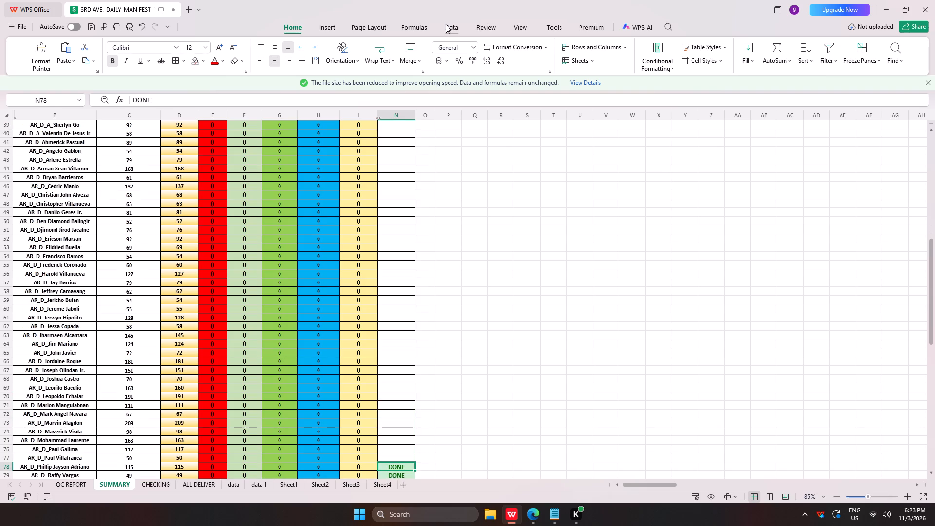
Mark the riders in rows 77 up to 69 of the SUMMARY sheet as DONE in column N.
key(Up)
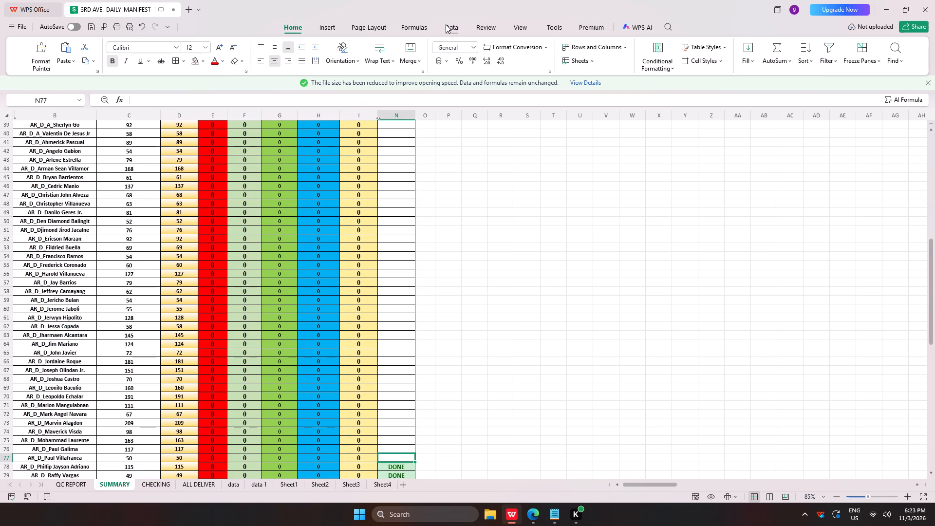
key(ctrl+v)
key(Up)
key(ctrl+v)
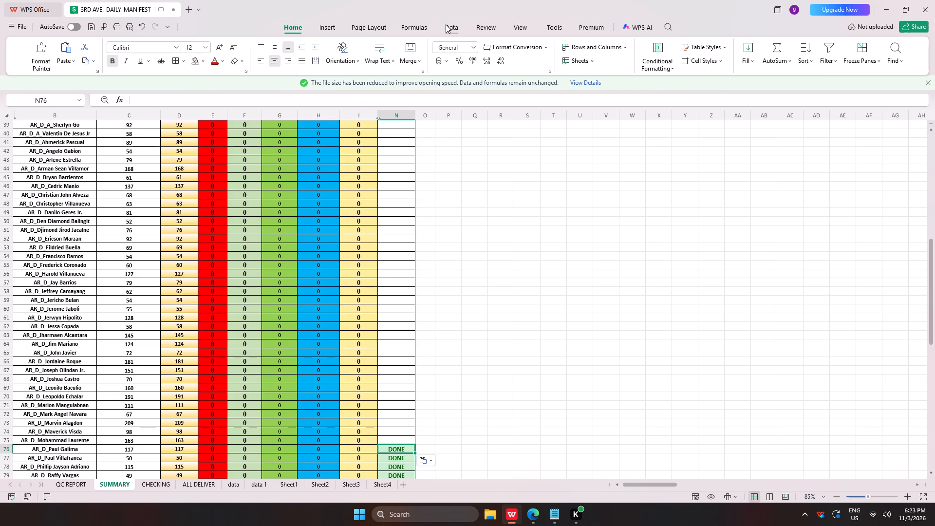
key(Up)
key(ctrl+v)
key(Up)
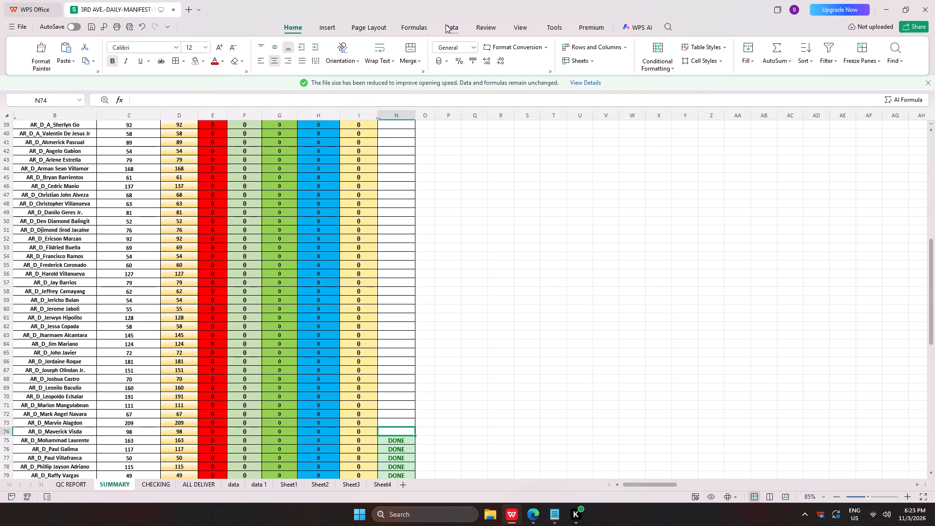
key(ctrl+v)
key(Up)
key(ctrl+v)
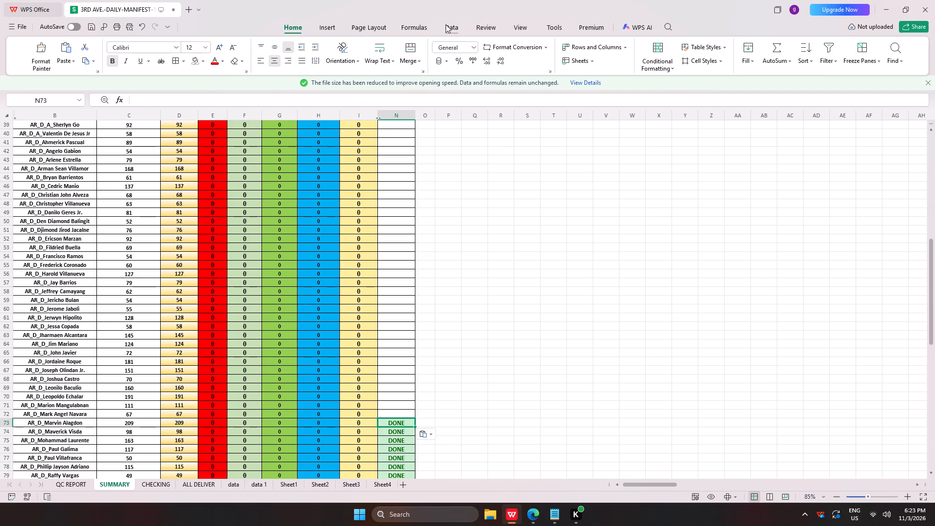
key(Up)
key(ctrl+v)
key(Up)
key(ctrl+v)
key(Up)
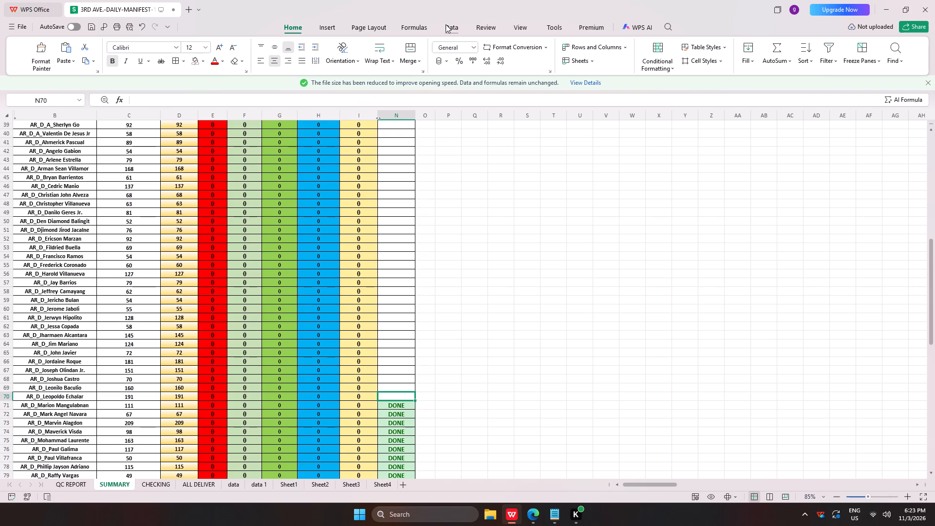
key(ctrl+v)
key(Up)
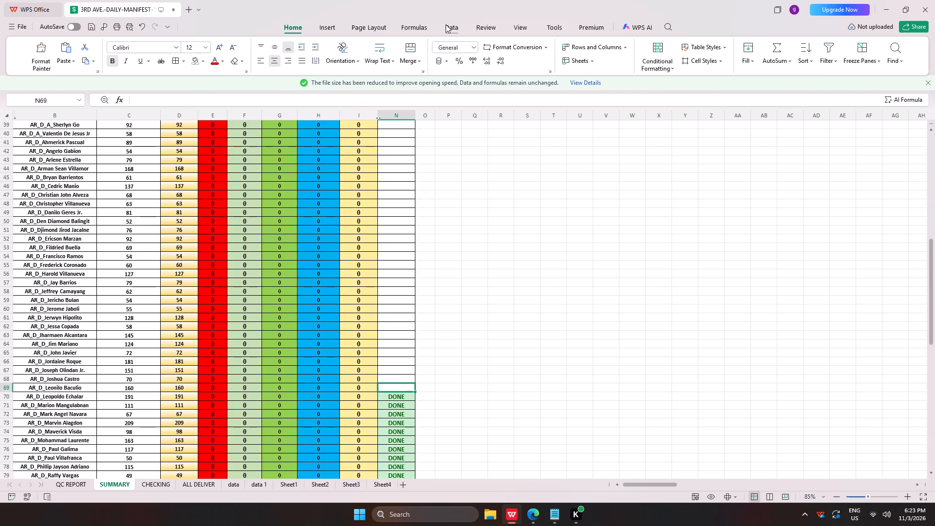
key(ctrl+v)
Skip row 68 and mark the riders in rows 67 up to 61 as DONE in column N.
key(Up)
key(Up)
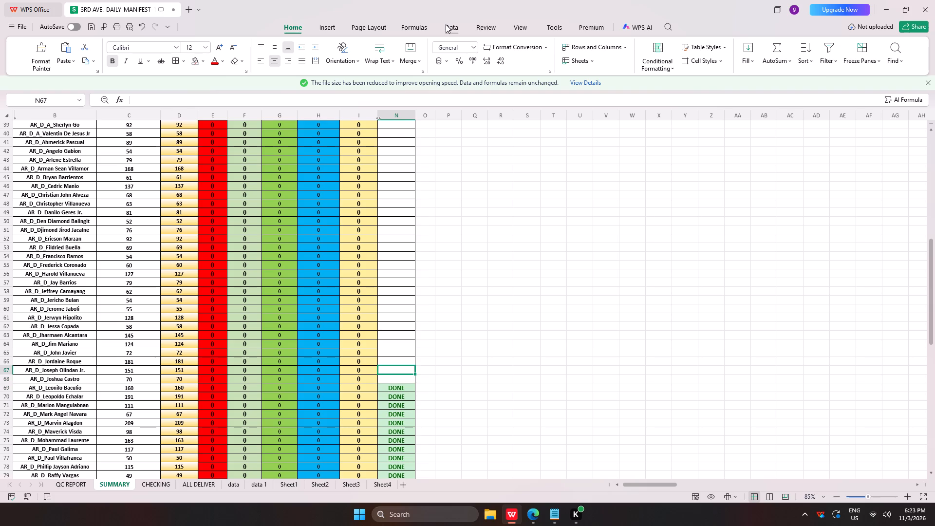
key(ctrl+v)
key(Up)
key(ctrl+v)
key(Up)
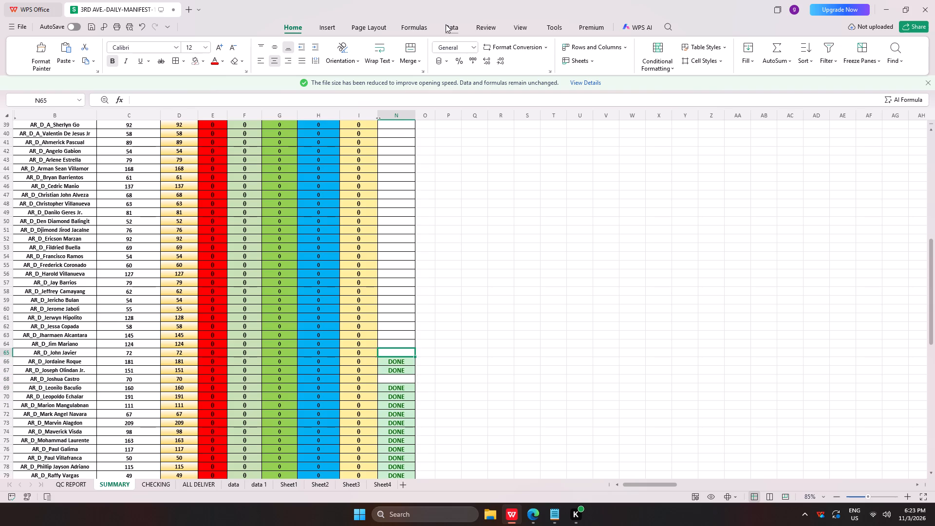
key(ctrl+v)
key(Up)
key(ctrl+v)
key(Up)
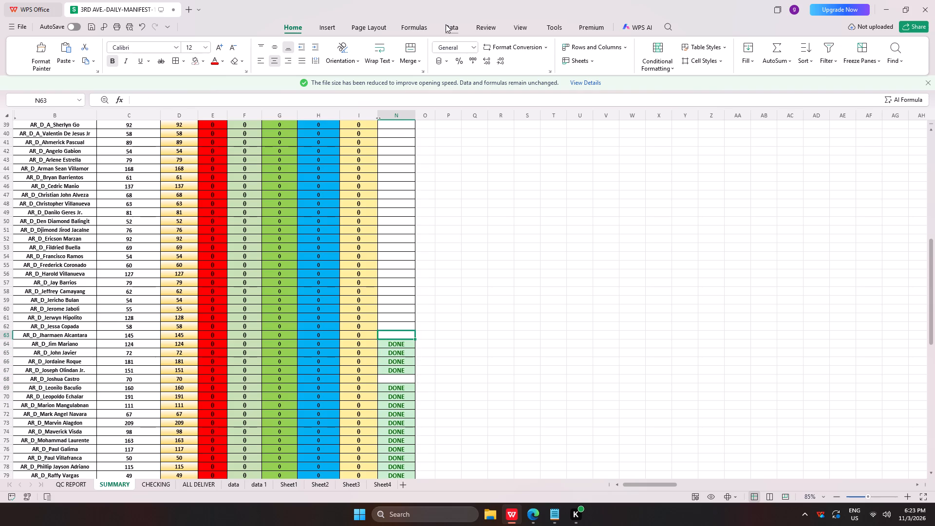
key(ctrl+v)
key(Up)
key(ctrl+v)
key(Up)
key(ctrl+v)
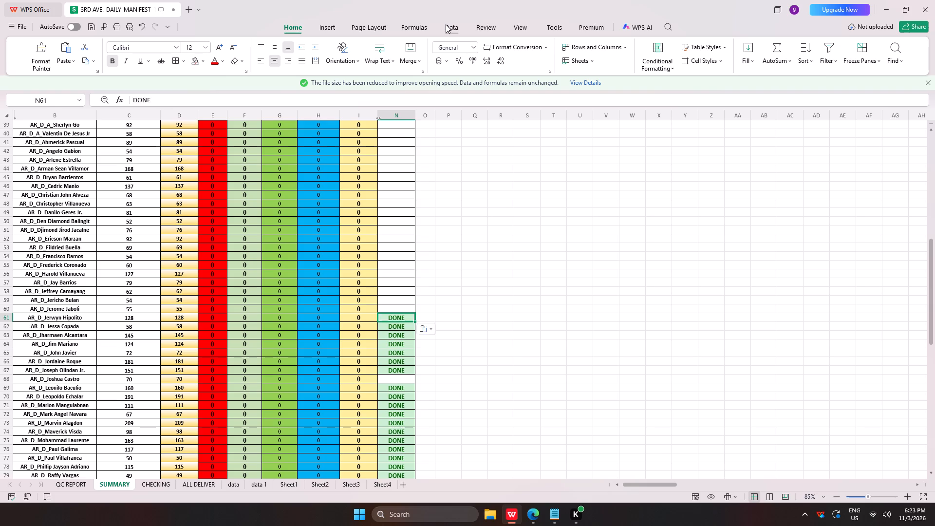
Skip rows 60 and 59 and mark the rider in row 58 as DONE in column N.
key(Up)
key(Up)
key(Up)
key(ctrl+v)
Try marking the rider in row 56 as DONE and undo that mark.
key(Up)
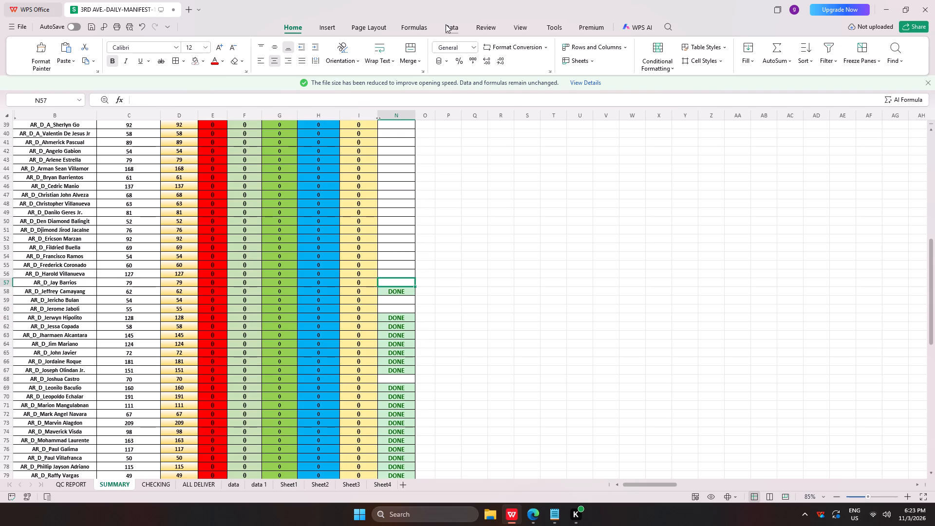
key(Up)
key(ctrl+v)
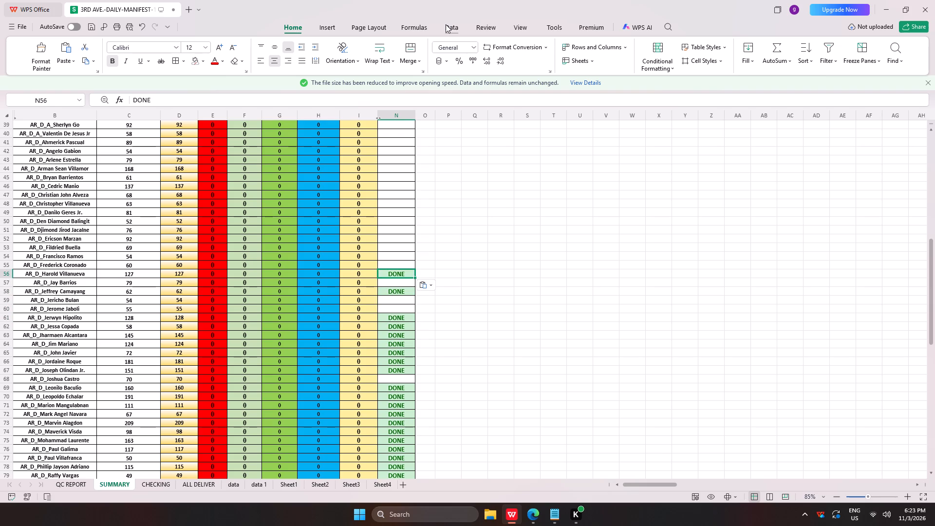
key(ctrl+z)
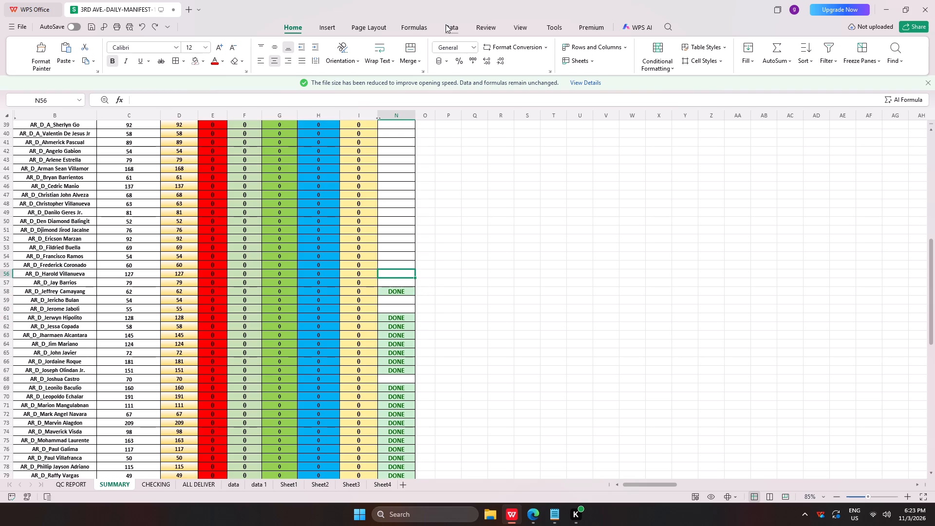
Leave row 56 blank and mark the riders in rows 55 up to 48 as DONE in column N.
key(Up)
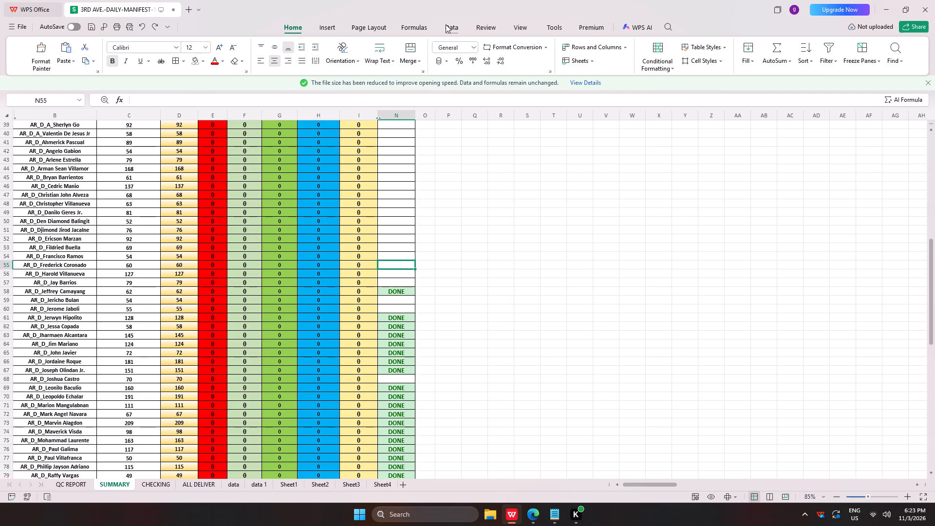
key(Down)
key(Up)
key(ctrl+v)
key(Up)
key(ctrl+v)
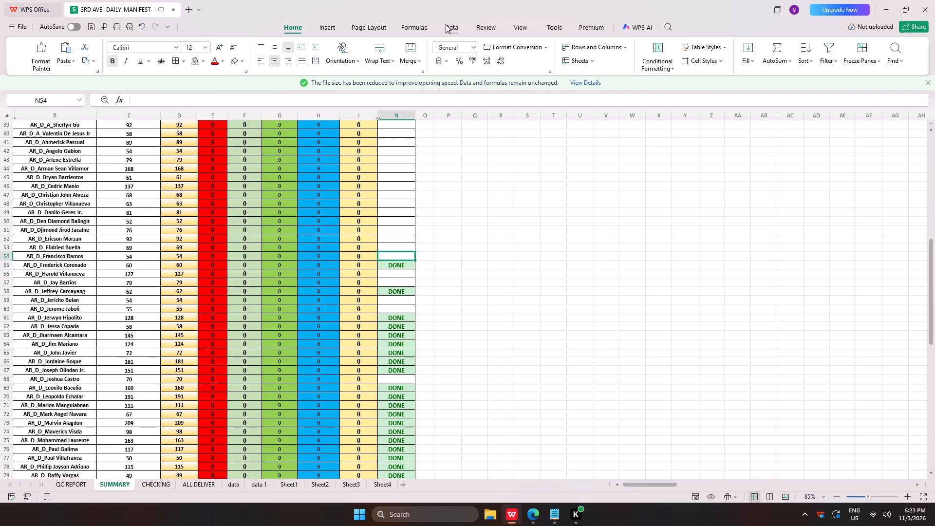
key(Up)
key(ctrl+v)
key(Up)
key(ctrl+v)
key(Up)
key(ctrl+v)
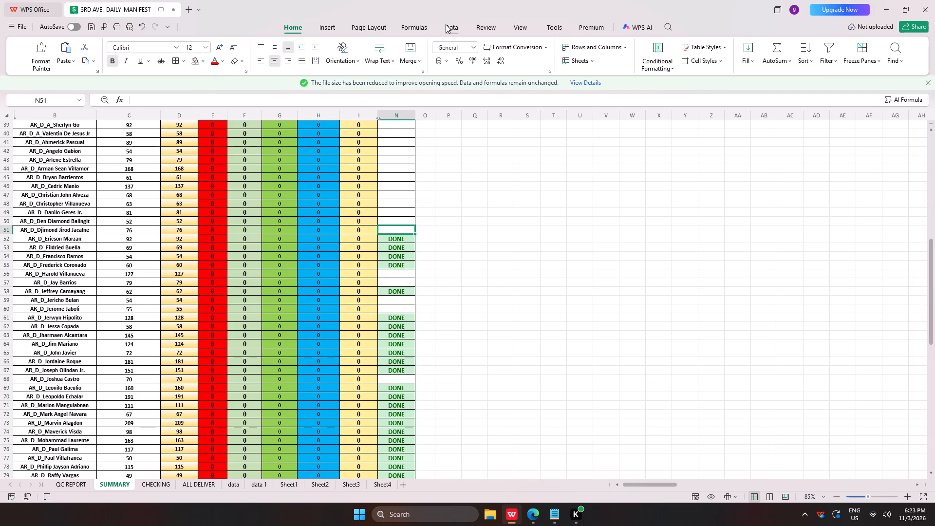
key(Up)
key(ctrl+v)
key(Up)
key(ctrl+v)
key(Up)
key(ctrl+v)
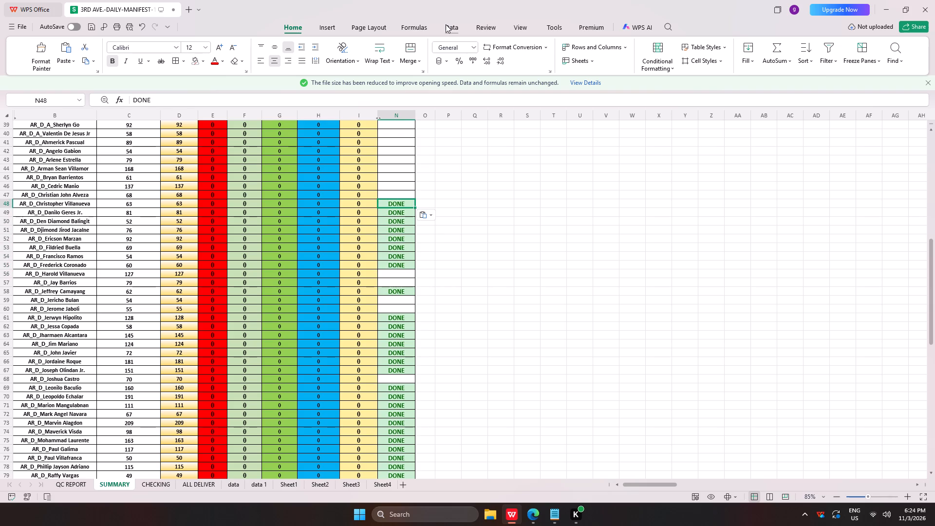
Mark the riders in rows 47 up to 43 of the SUMMARY sheet as DONE in column N.
key(Up)
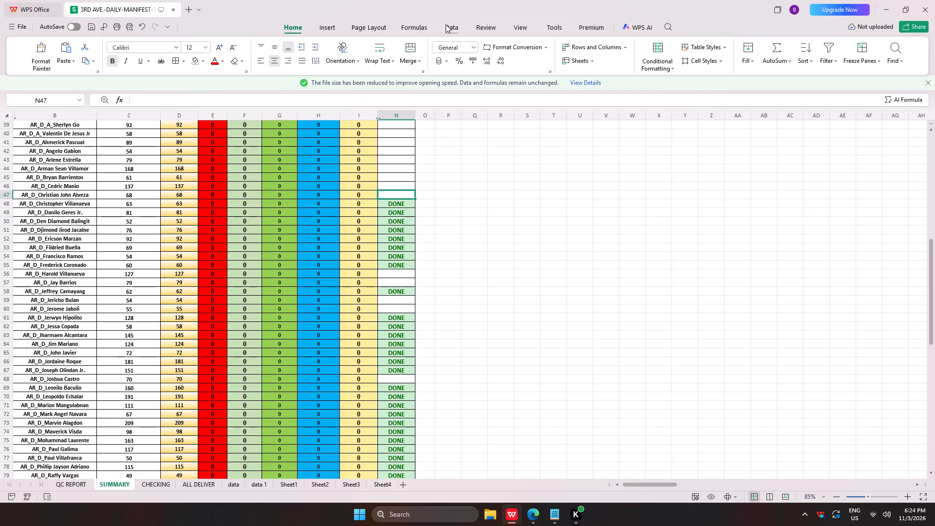
key(ctrl+v)
key(Up)
key(ctrl+v)
key(Up)
key(ctrl+v)
key(Up)
key(ctrl+v)
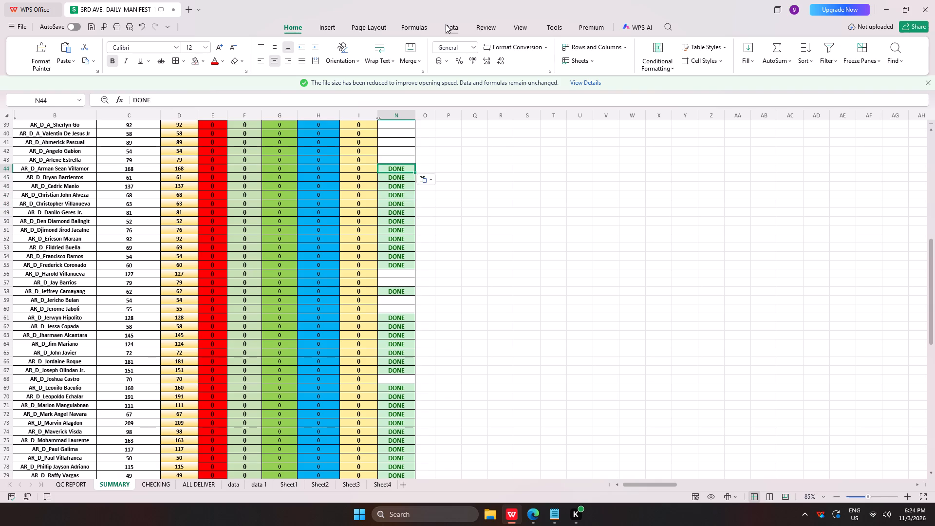
key(Up)
key(ctrl+v)
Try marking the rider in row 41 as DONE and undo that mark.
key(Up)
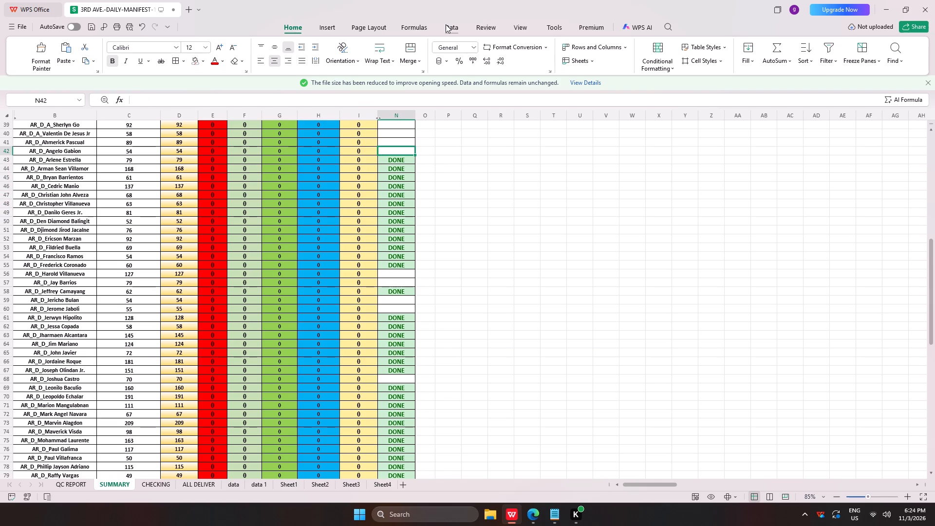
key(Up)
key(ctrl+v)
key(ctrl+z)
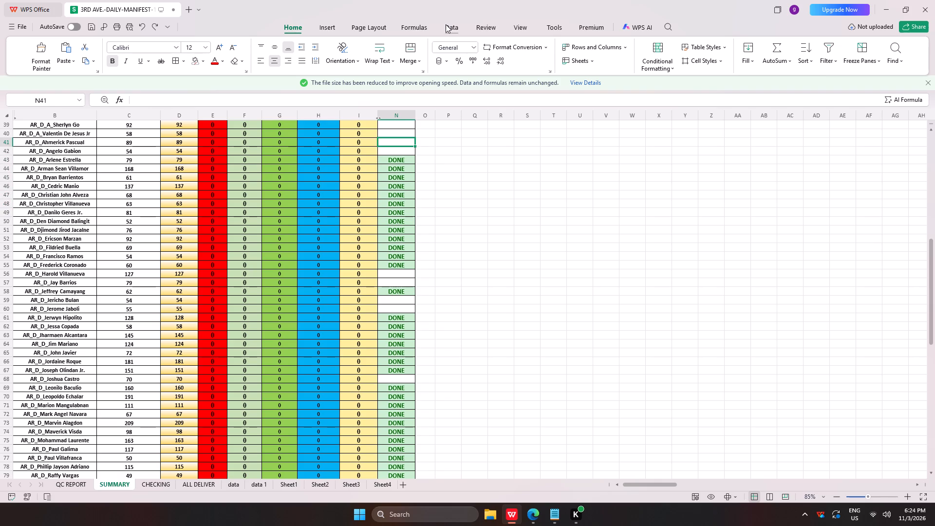
Leave row 41 blank and mark the riders in rows 40, 39 and 38 as DONE in column N.
key(Up)
key(ctrl+v)
key(Up)
key(Up)
key(Down)
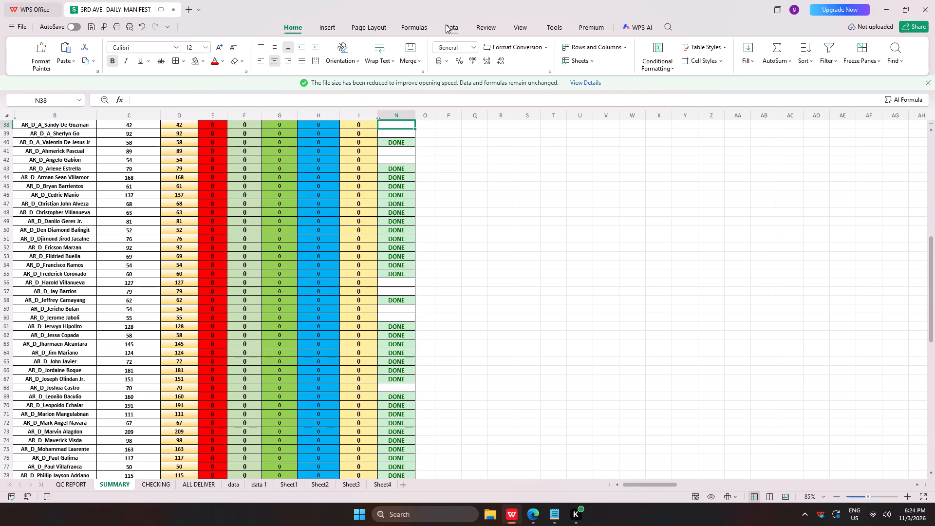
key(ctrl+v)
key(Up)
key(ctrl+v)
Leave rows 37 and 35 blank and mark the rider in row 36 of the SUMMARY sheet as DONE in column N.
key(Up)
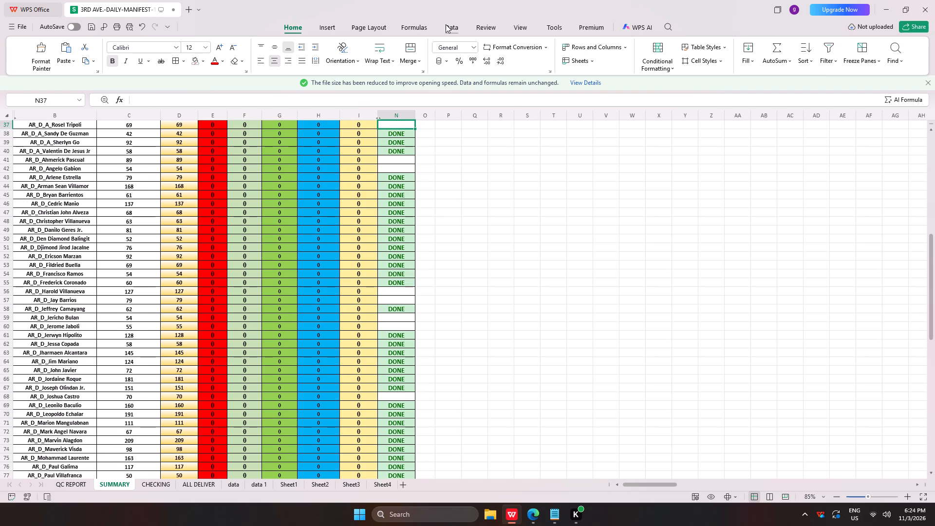
key(Up)
key(Up)
key(Up)
key(Down)
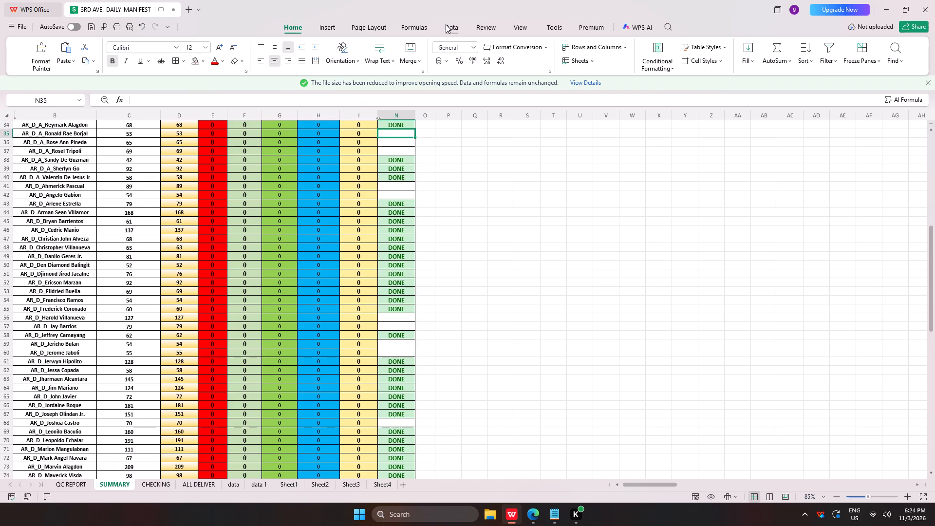
key(Down)
key(Down)
key(Up)
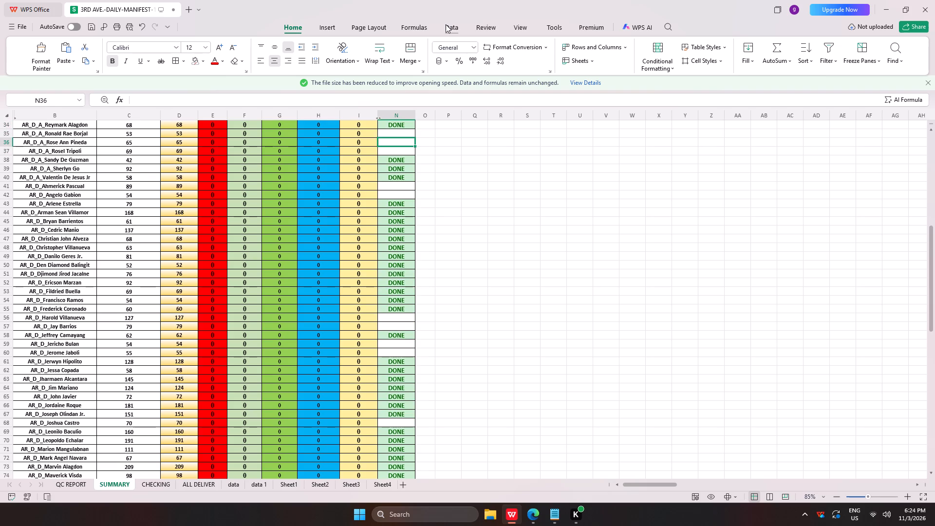
key(ctrl+v)
Review the DONE marks in column N from row 36 down past the totals row for riders not yet marked.
key(Down)
key(Down)
key(Down)
key(Down)
key(Down)
key(Down)
key(Down)
key(Down)
key(Down)
key(Down)
key(Down)
key(Down)
key(Down)
key(Down)
key(Down)
key(Down)
key(Down)
key(Down)
key(Down)
key(Down)
key(Down)
key(Down)
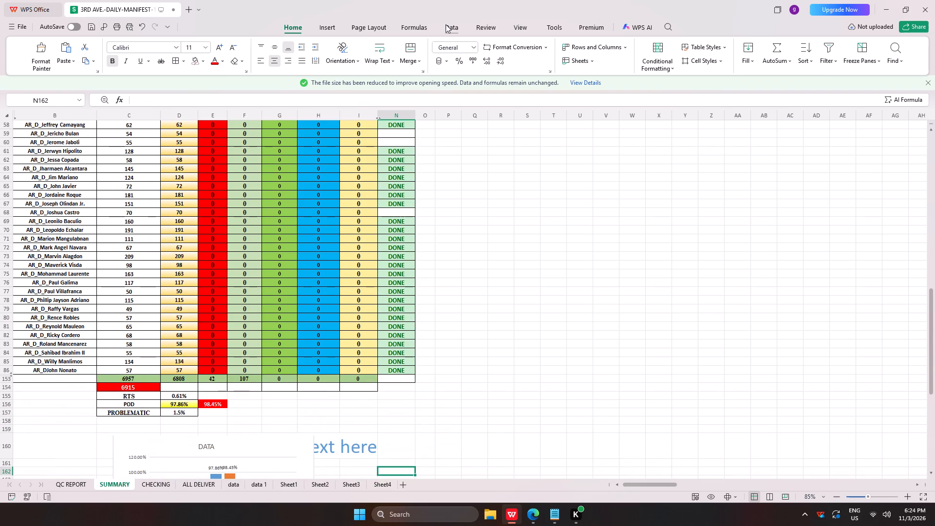
Review column N from below the totals back up to the header row, checking which riders lack a DONE mark.
key(Up)
key(Up)
key(Up)
key(Up)
key(Up)
key(Up)
key(Up)
key(Up)
key(Up)
key(Up)
key(Up)
key(Up)
key(Up)
key(Up)
key(Up)
key(Up)
key(Up)
key(Up)
key(Up)
key(Up)
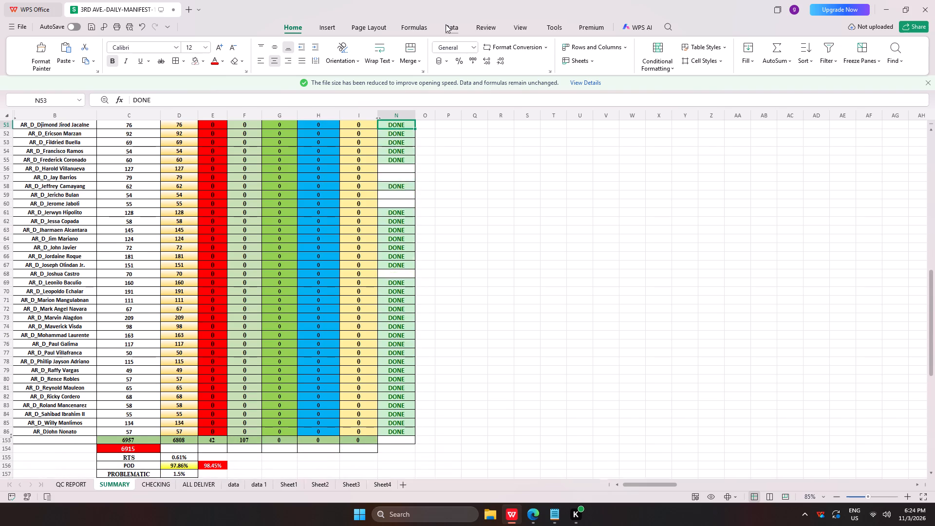
key(Up)
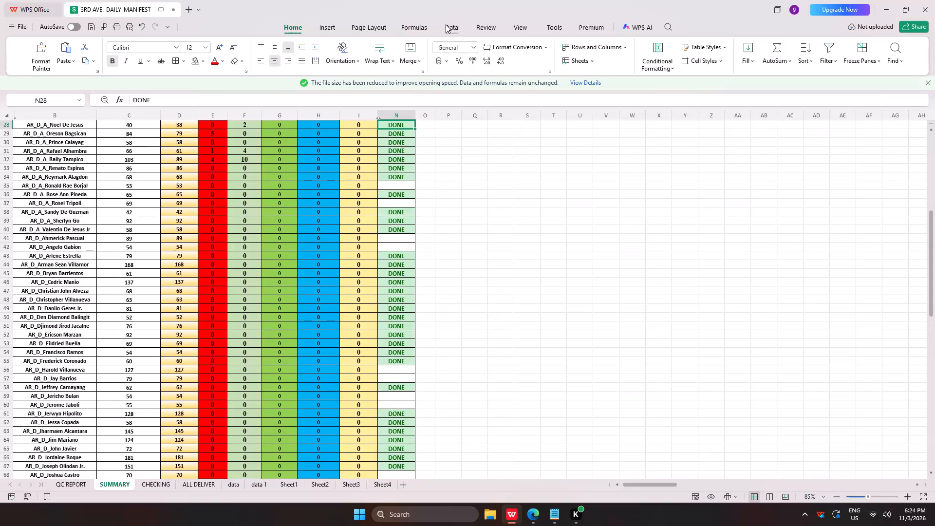
key(Up)
key(Up)
key(Up)
key(Up)
key(Up)
key(Up)
key(Up)
key(Up)
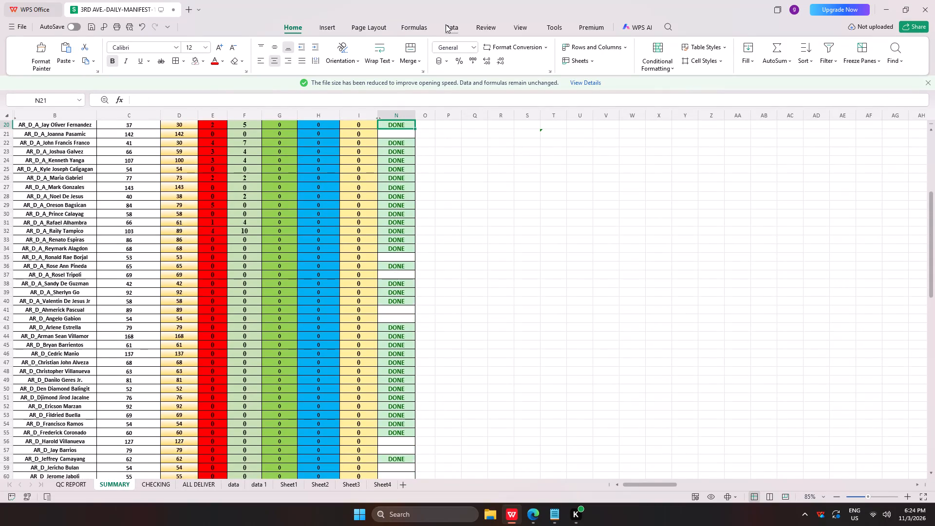
key(Up)
key(Up)
key(Up)
key(Up)
key(Up)
key(Up)
key(Up)
key(Up)
key(Up)
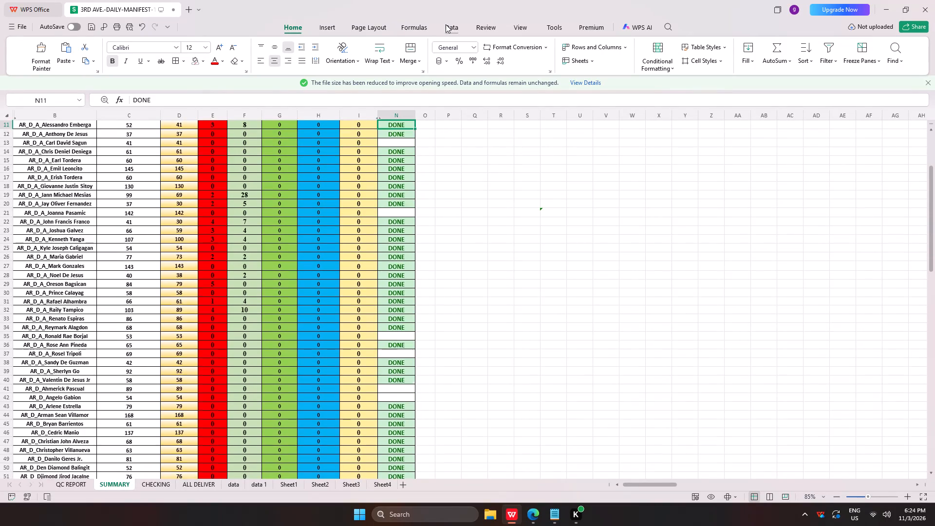
key(Up)
key(Up)
key(Up)
key(Up)
key(Up)
key(Up)
key(Up)
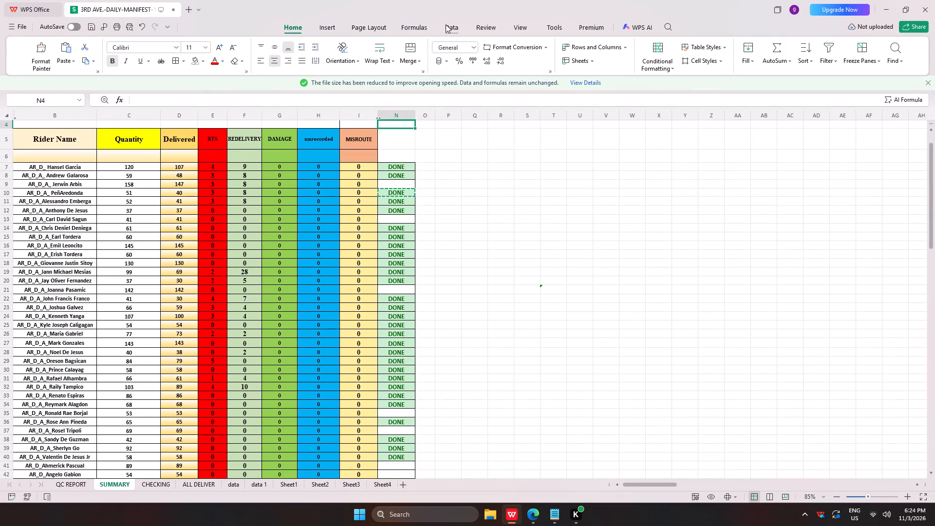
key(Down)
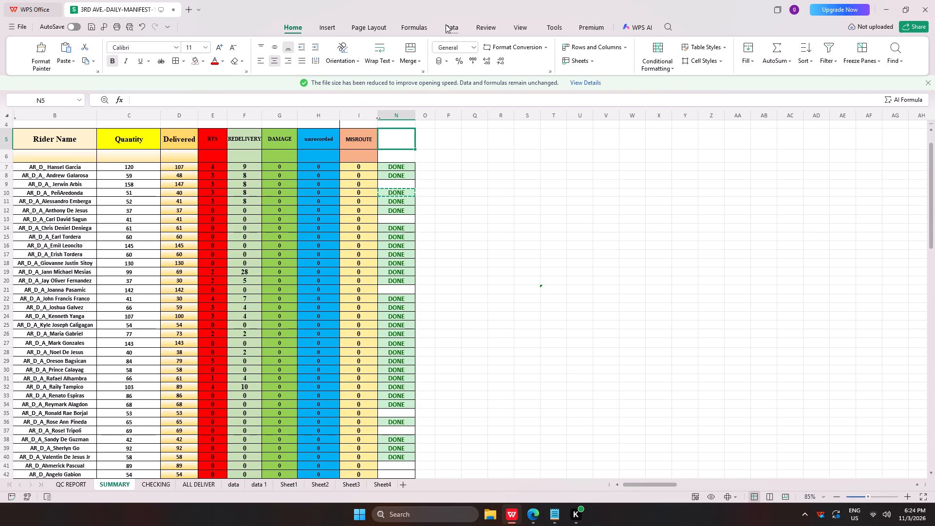
Switch to Facebook in Edge and add a laughing reaction to the chat message "Baka bawal anonymous haha".
click(535, 516)
click(601, 451)
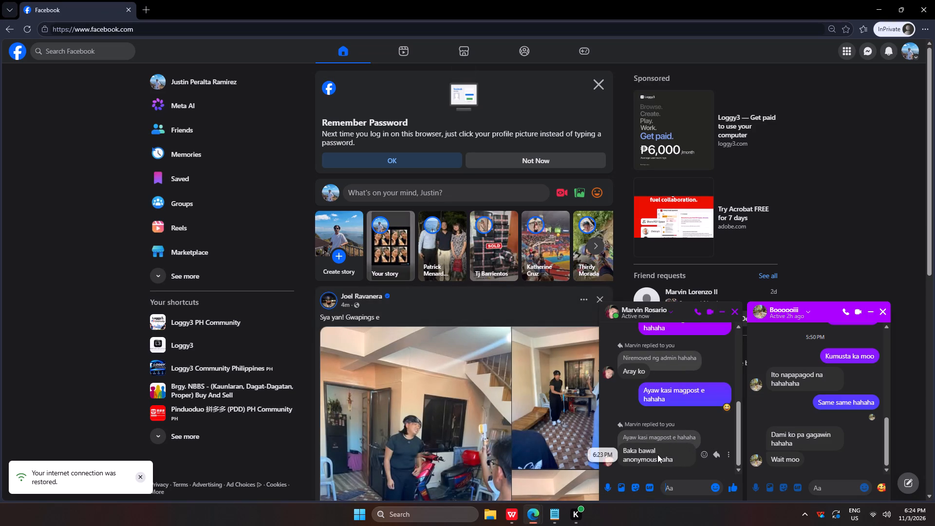
click(707, 454)
click(673, 436)
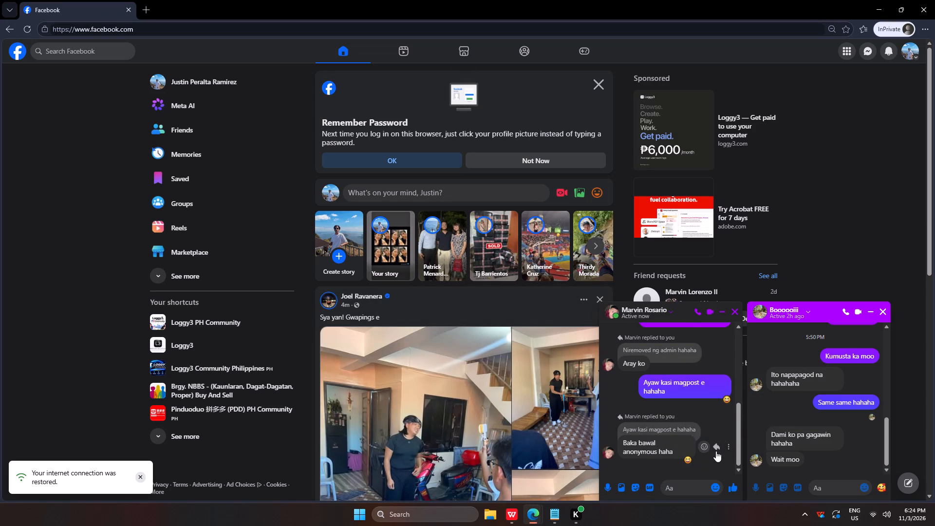
Reply to the message "Baka bawal anonymous haha" with "gamitin mo na yan sir haha".
click(717, 450)
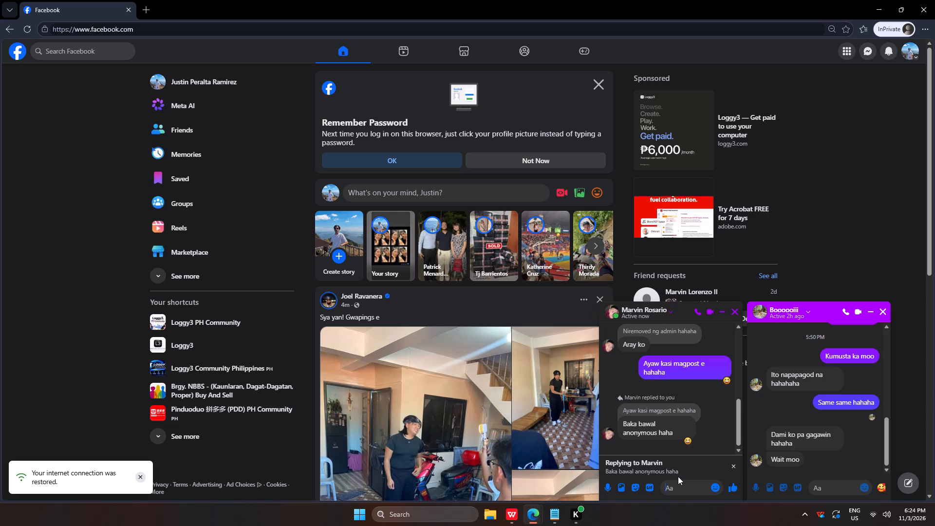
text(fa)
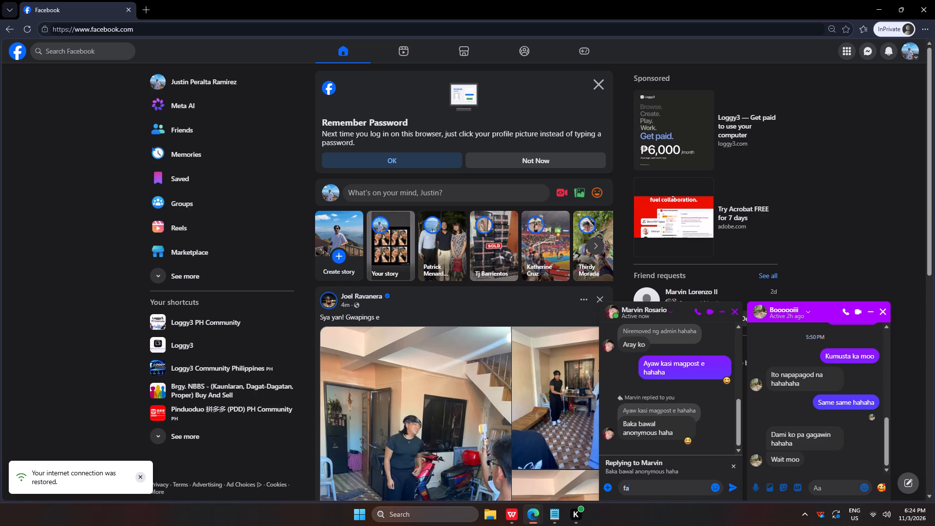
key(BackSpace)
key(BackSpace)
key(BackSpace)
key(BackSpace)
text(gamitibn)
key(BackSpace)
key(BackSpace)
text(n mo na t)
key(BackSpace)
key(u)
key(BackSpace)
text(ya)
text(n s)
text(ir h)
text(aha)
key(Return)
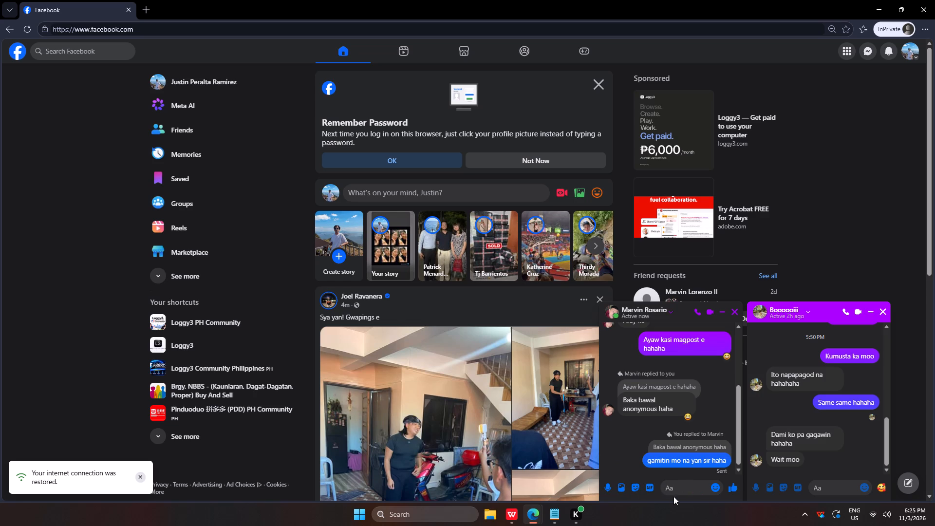
View the story with the parcels marked SOLD, advance to the next friend's story, give it a heart reaction and leave the stories.
click(491, 266)
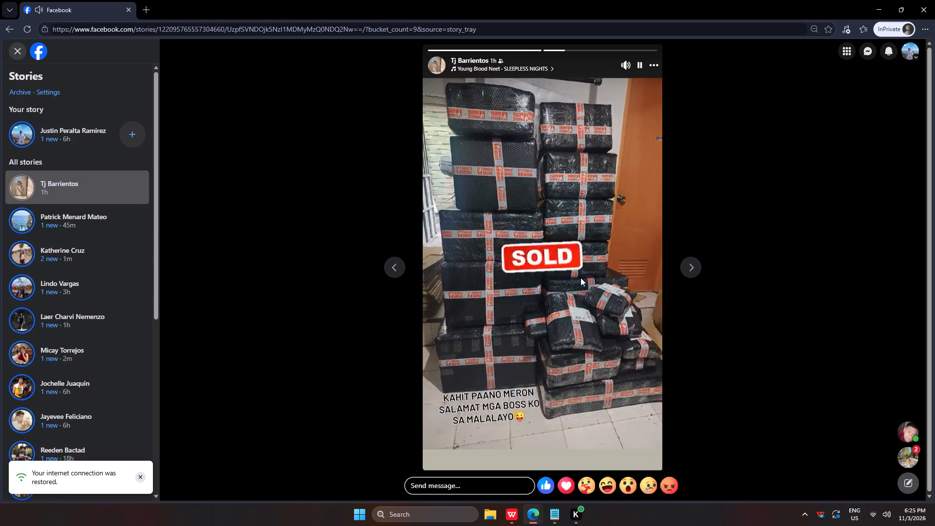
key(Escape)
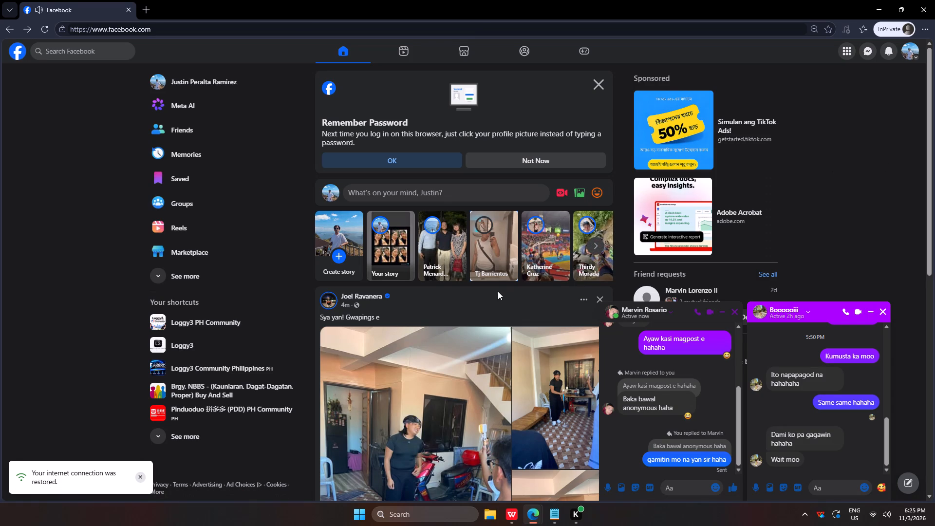
click(494, 259)
click(777, 219)
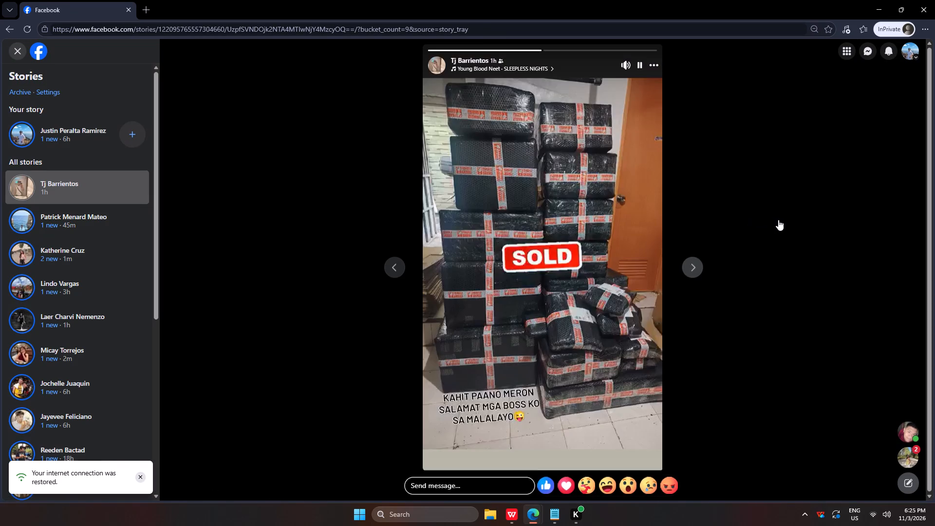
click(818, 192)
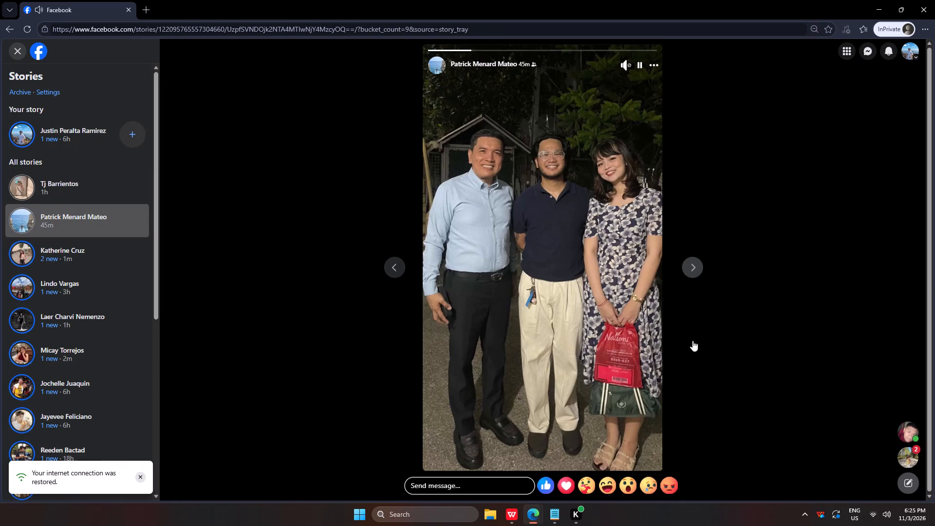
click(562, 484)
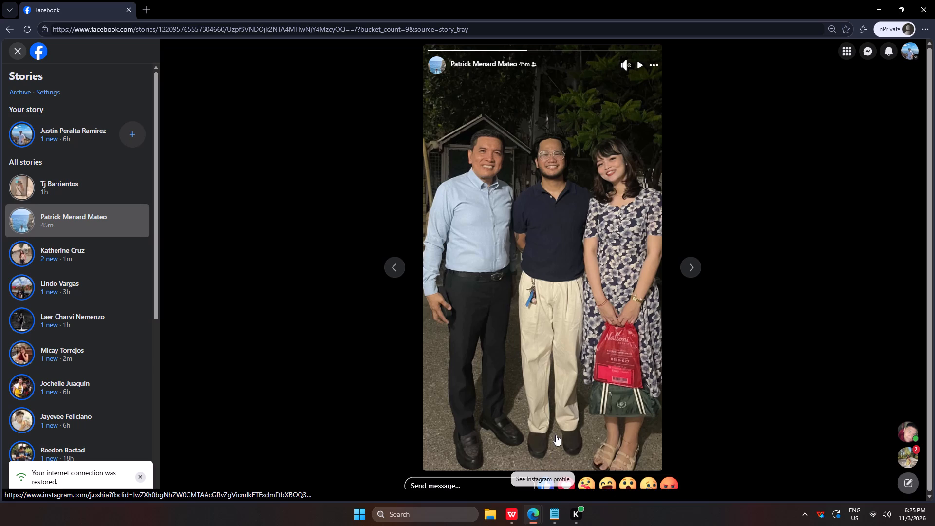
key(Escape)
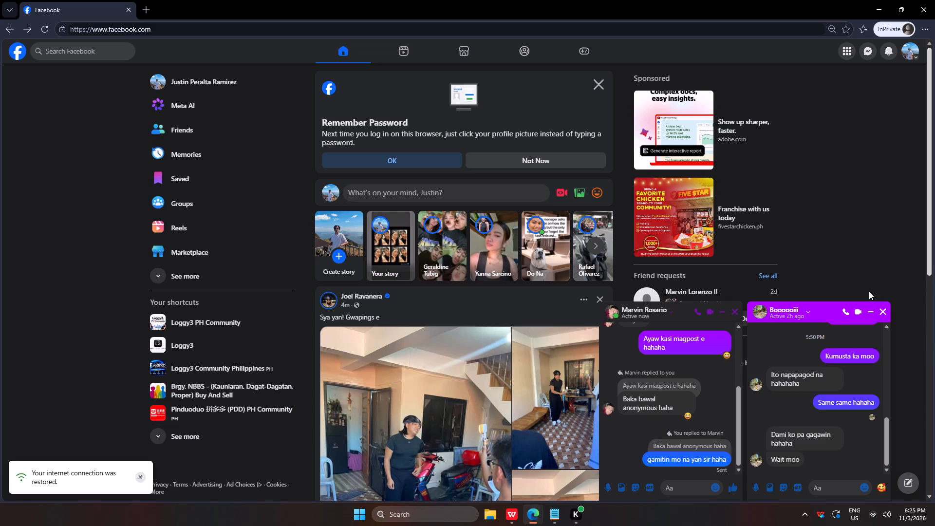
View the birthday photo collage story next to your own story, and return to the feed.
scroll(447, 294, down, 2)
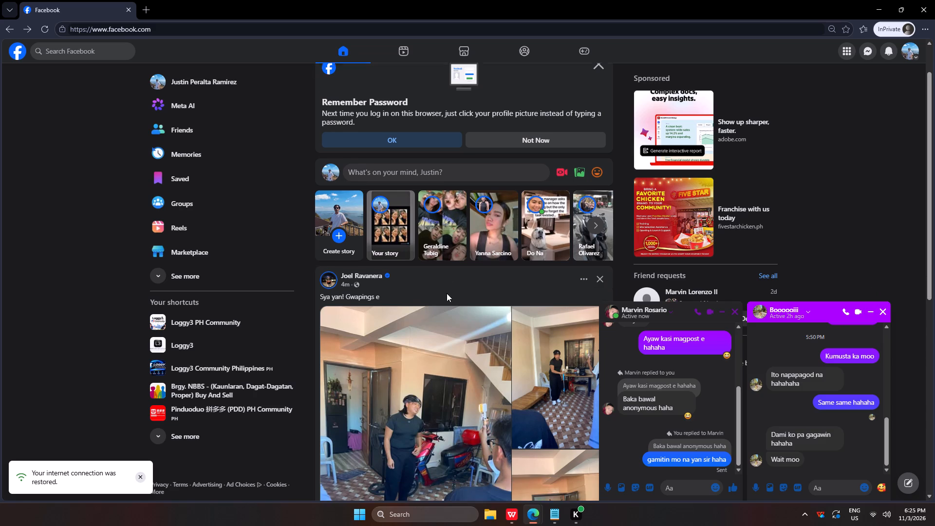
scroll(440, 275, down, 3)
scroll(440, 275, up, 4)
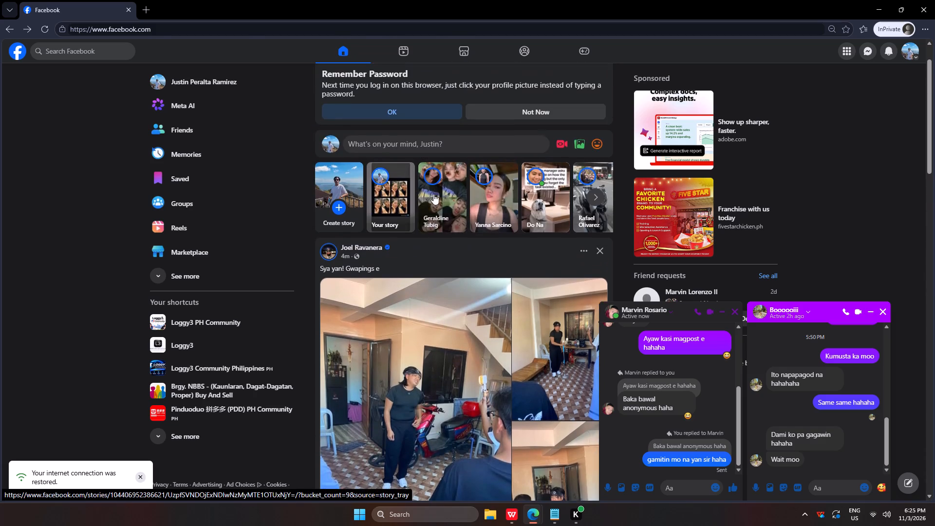
click(433, 194)
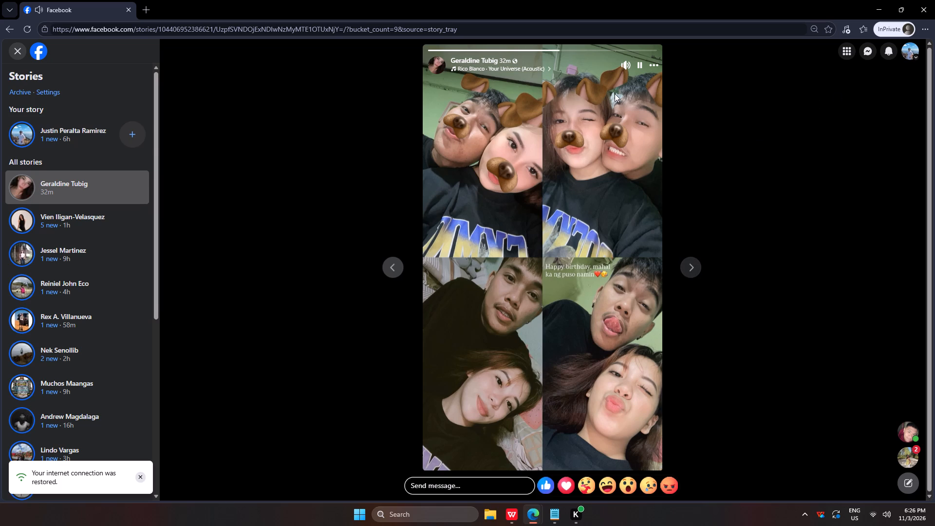
key(Escape)
Look through the photos in the shared post captioned "Sya yan! Gwapings e" and return to the feed.
scroll(659, 91, down, 3)
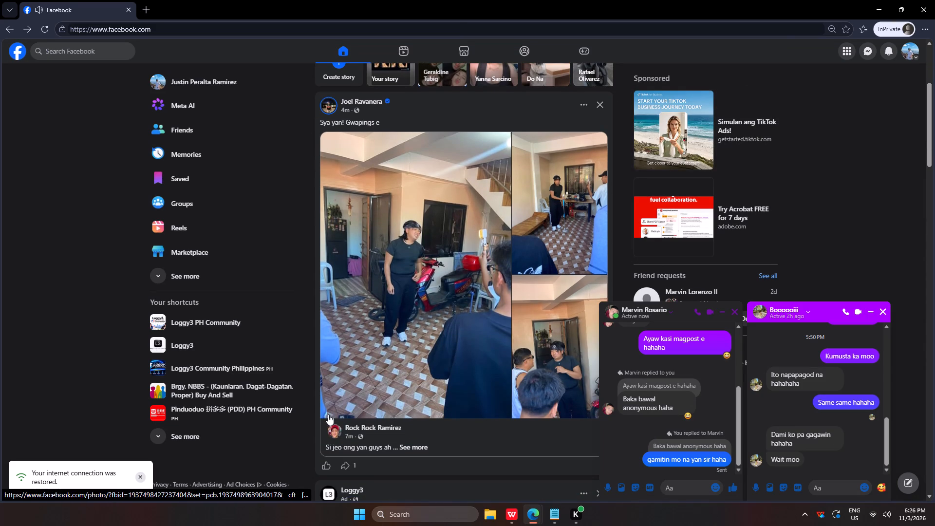
click(411, 354)
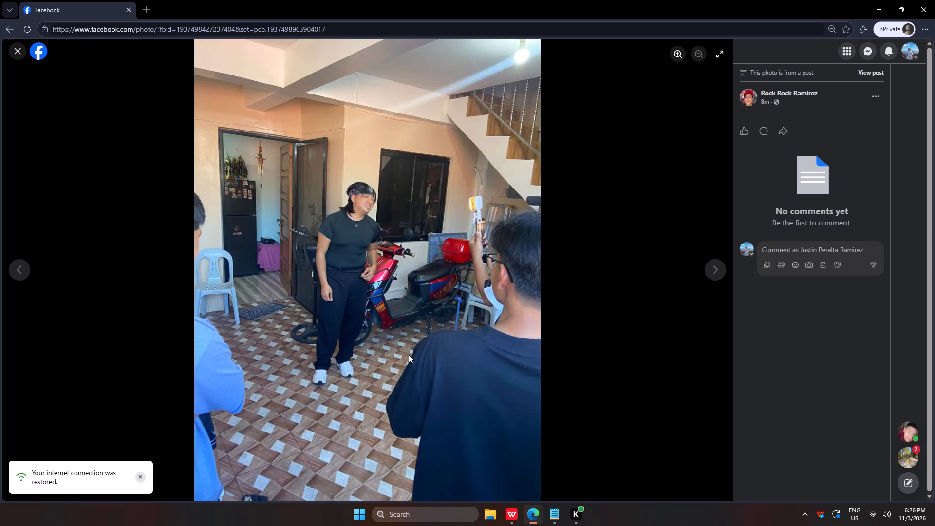
click(727, 265)
click(717, 271)
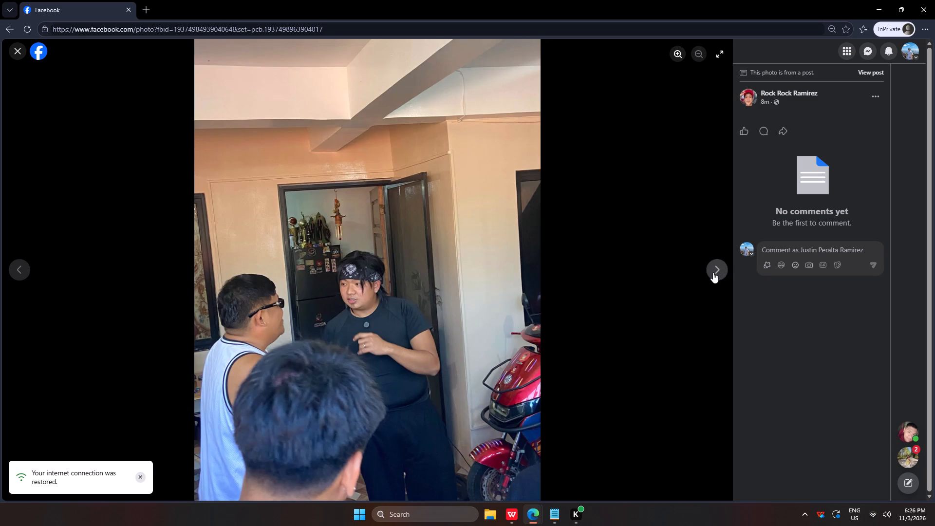
key(Escape)
Find RK moto garage's post about the Yamaha XMAX further down the feed and react to it with Haha.
scroll(700, 284, down, 3)
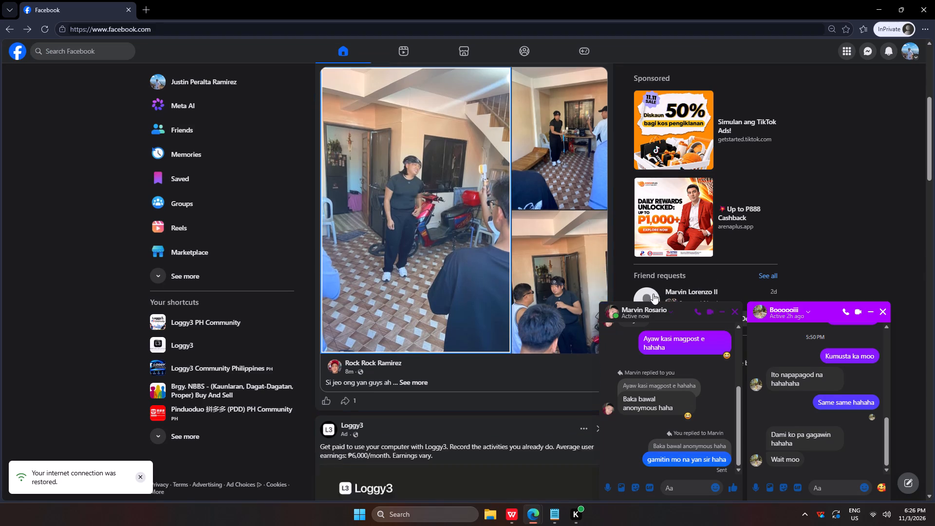
scroll(653, 294, down, 3)
scroll(471, 310, down, 8)
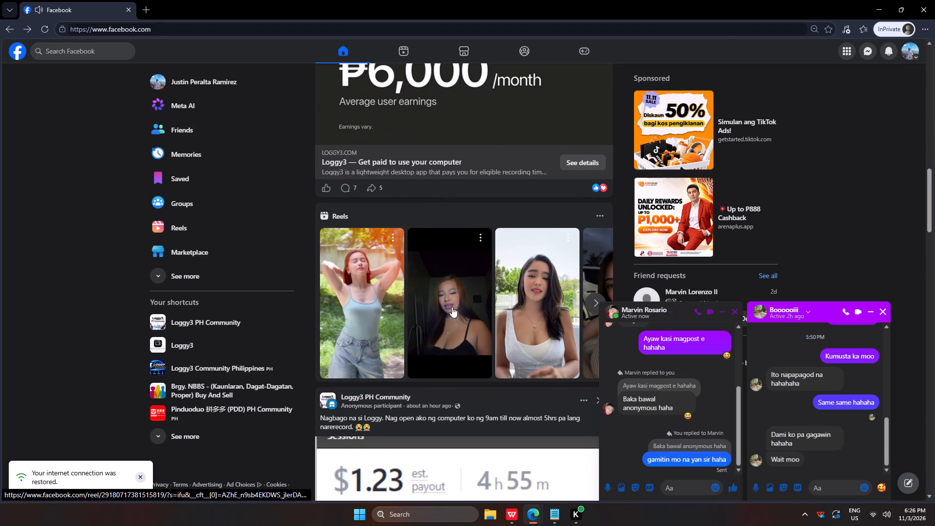
scroll(421, 279, down, 5)
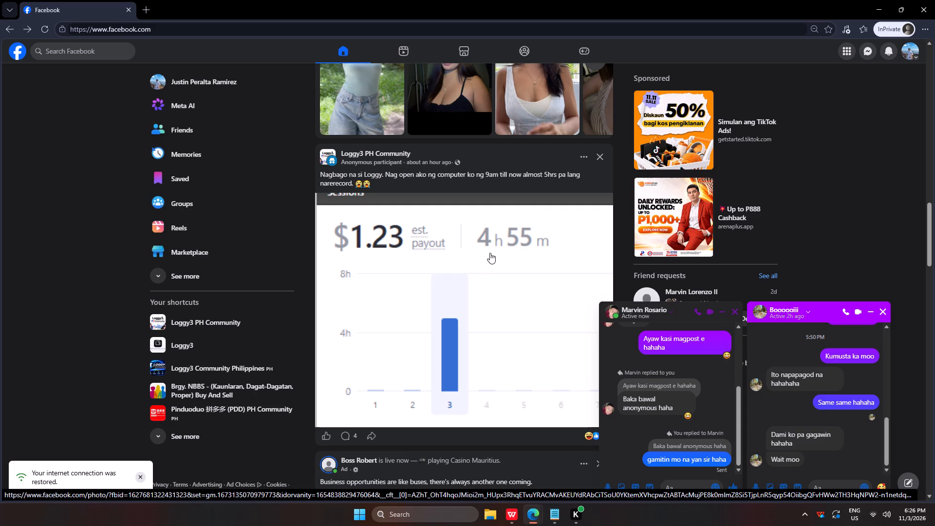
scroll(482, 255, down, 7)
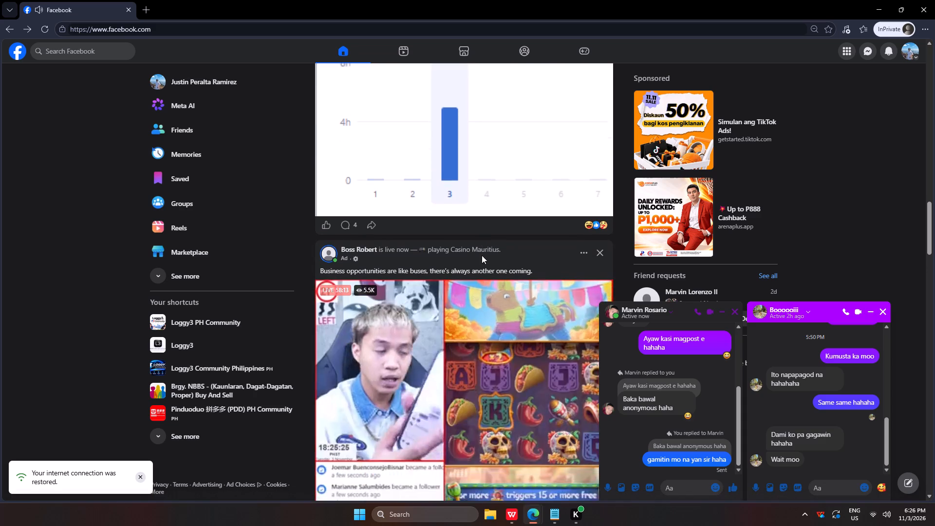
scroll(482, 254, down, 13)
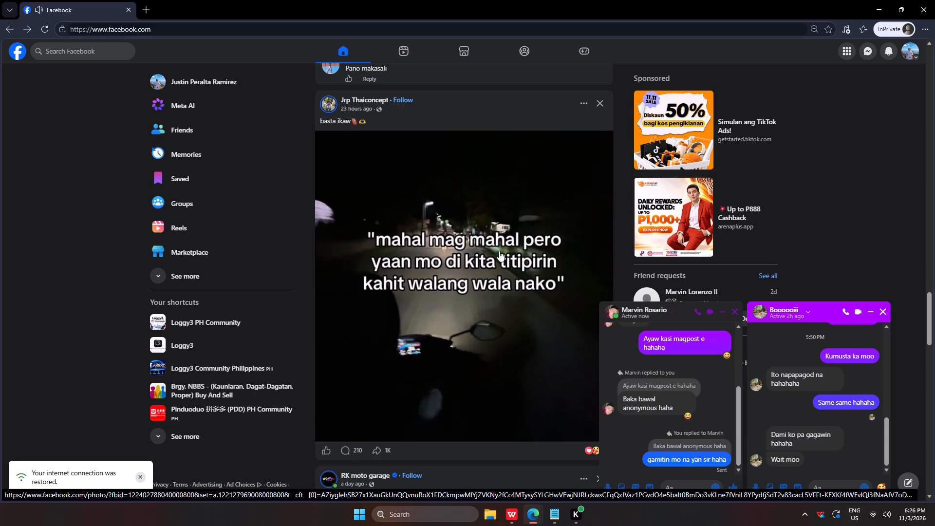
scroll(468, 245, down, 7)
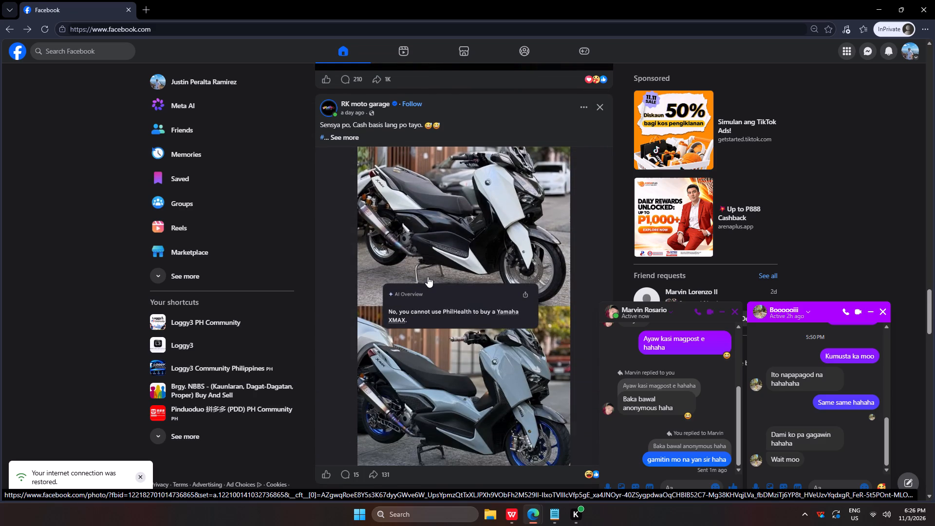
scroll(451, 273, down, 2)
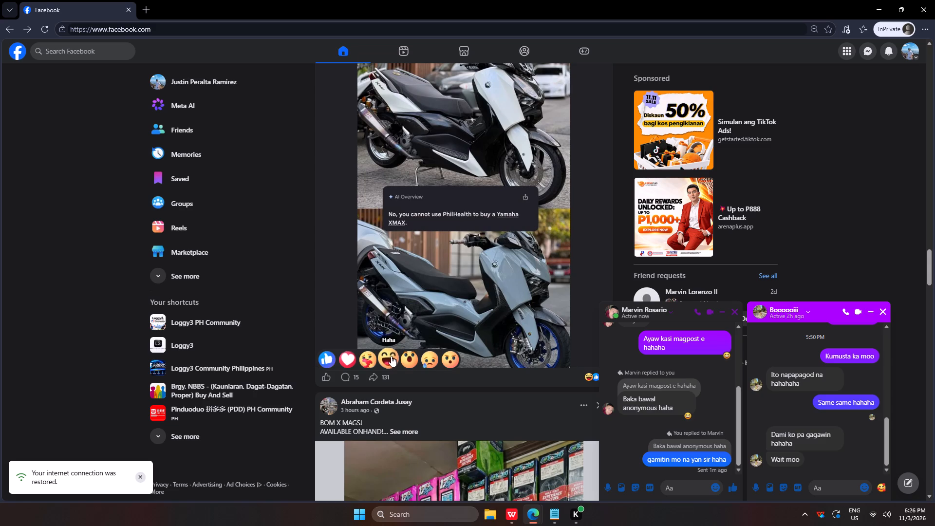
click(390, 356)
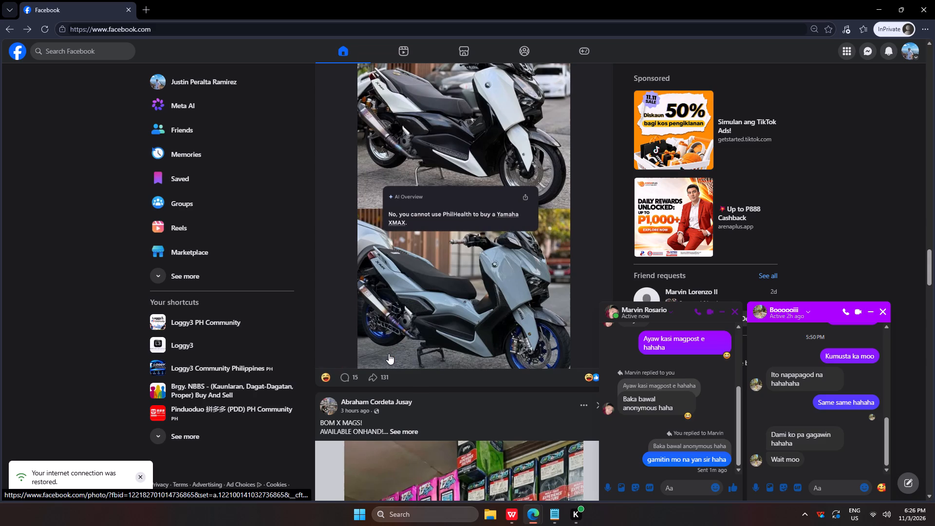
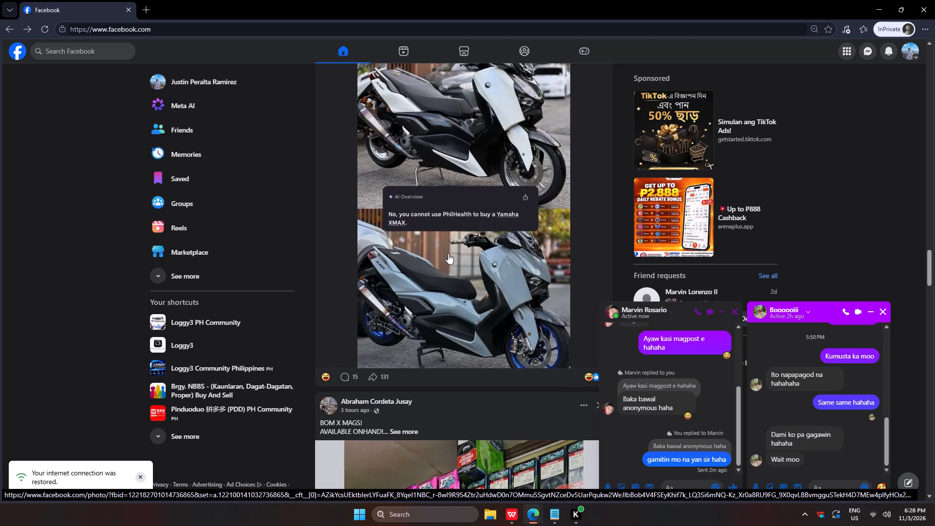
Reply "start na rin ako sa gawain ko moo" in the open Facebook chat whose latest message is "Wait moo".
click(827, 487)
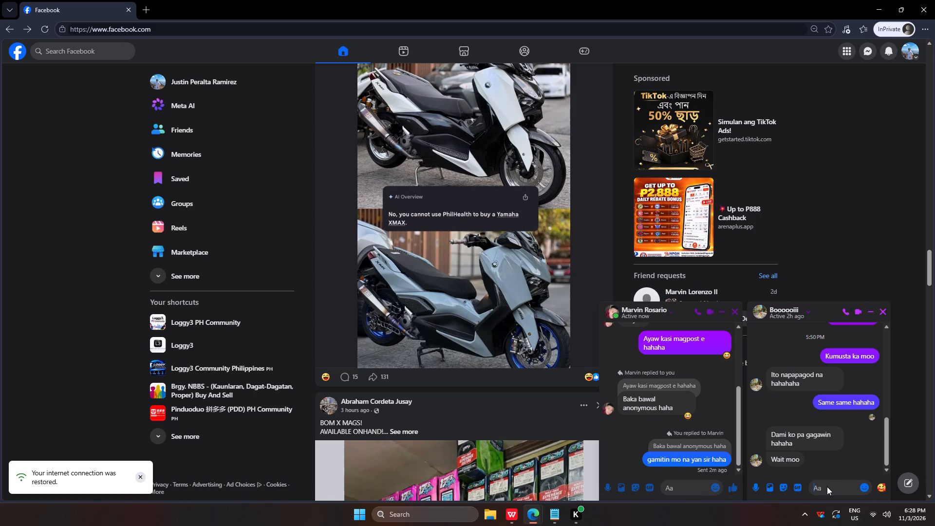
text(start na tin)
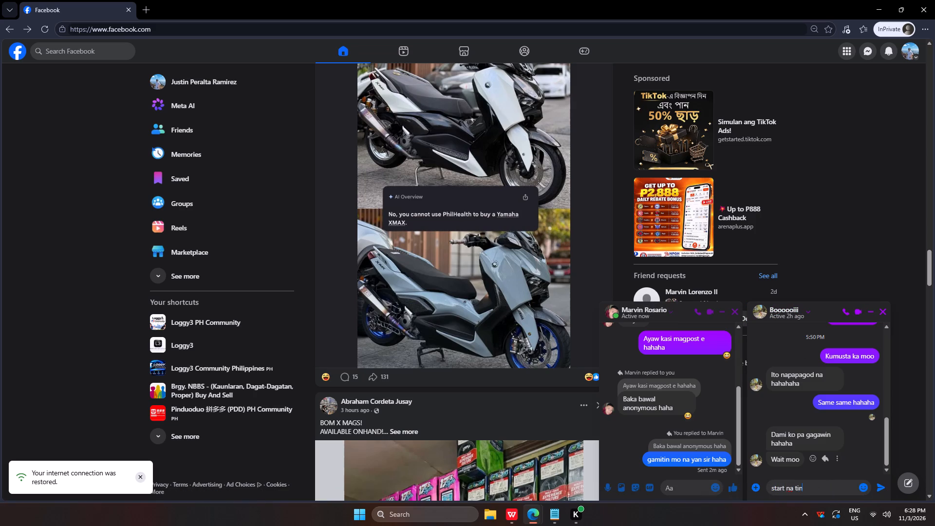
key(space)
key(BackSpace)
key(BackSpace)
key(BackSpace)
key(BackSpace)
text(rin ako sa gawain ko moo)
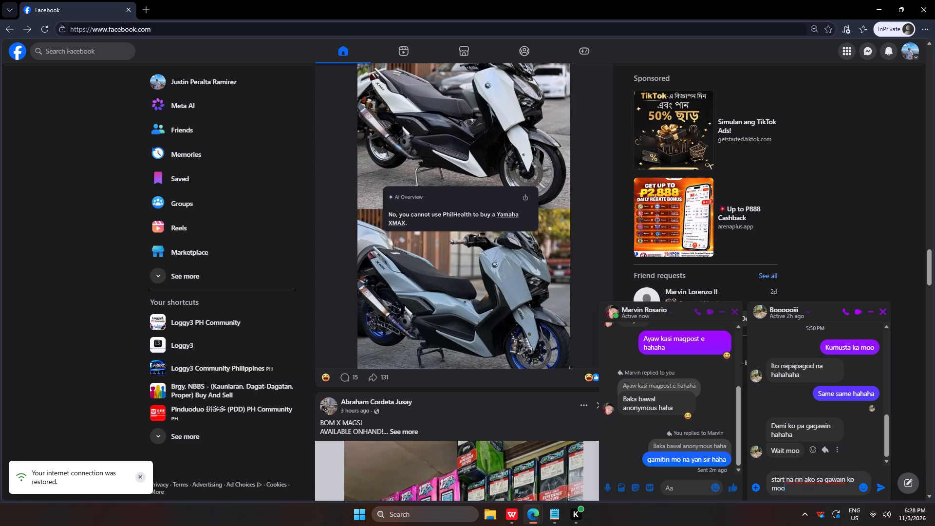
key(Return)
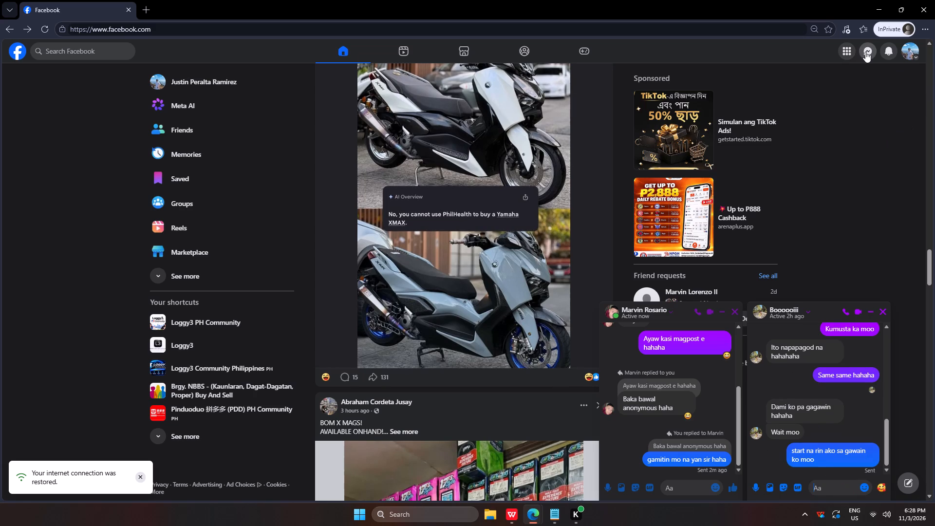
Open the recent Messenger conversation marked "You sent a photo", view its geotagged office photo full size and close it.
click(868, 52)
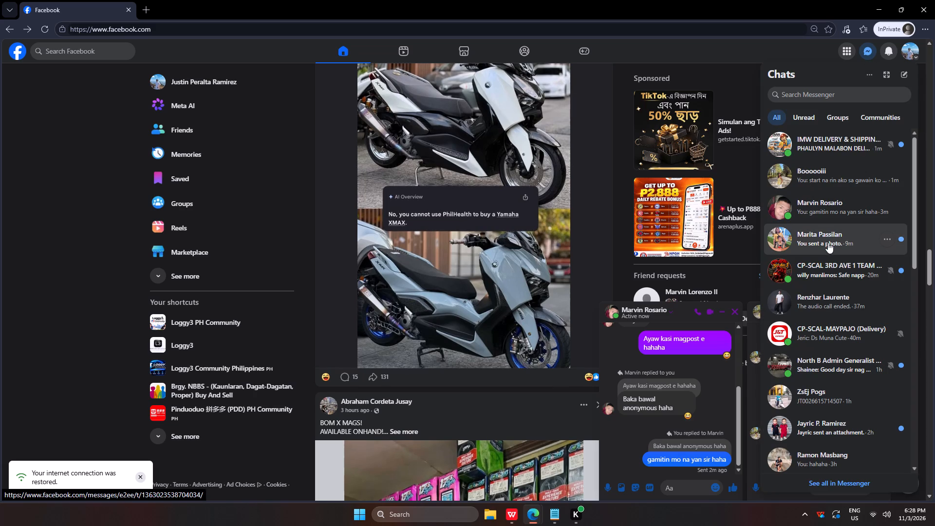
click(827, 241)
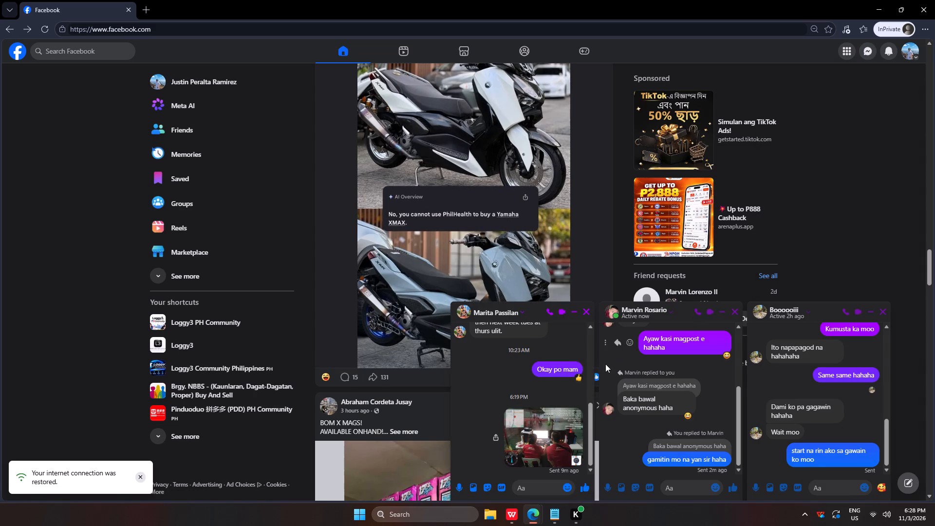
click(539, 440)
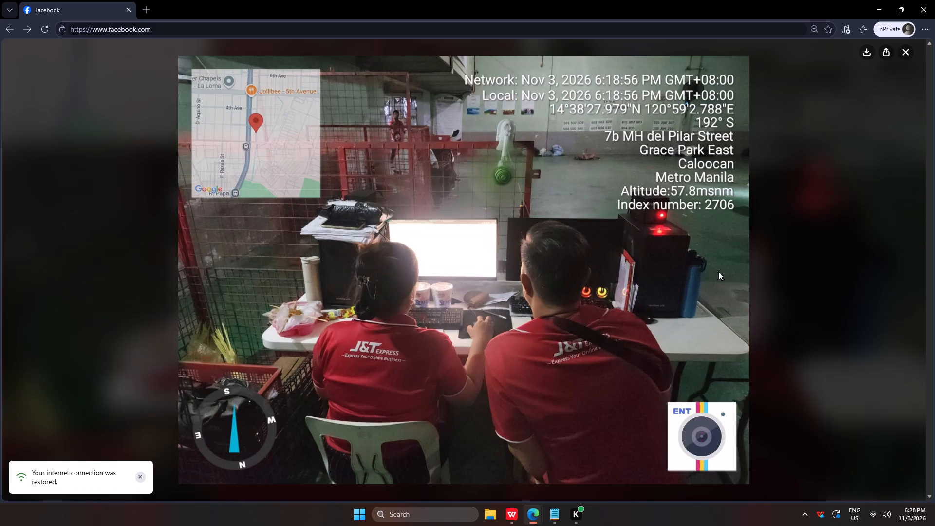
key(Escape)
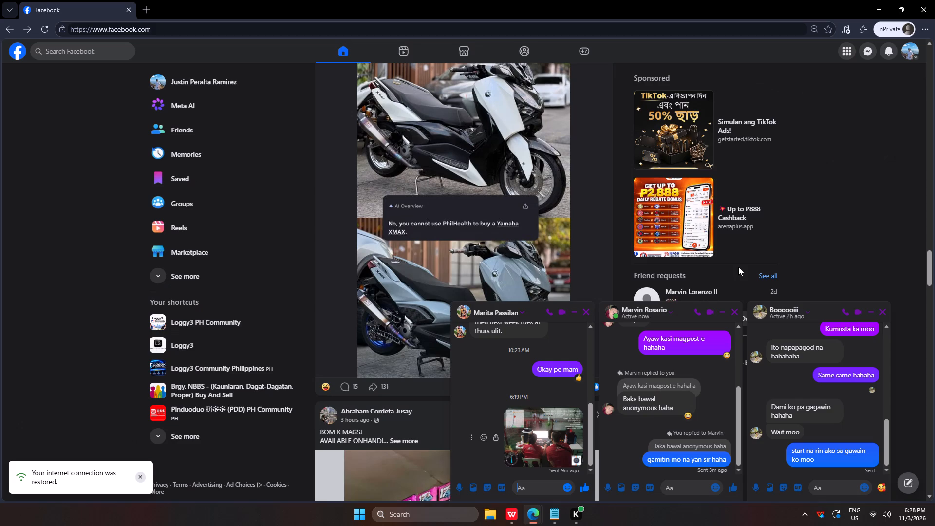
Look through the Messenger chat list down to the 3RD AVE DH TL & SDD group and return to the Facebook home feed.
click(870, 47)
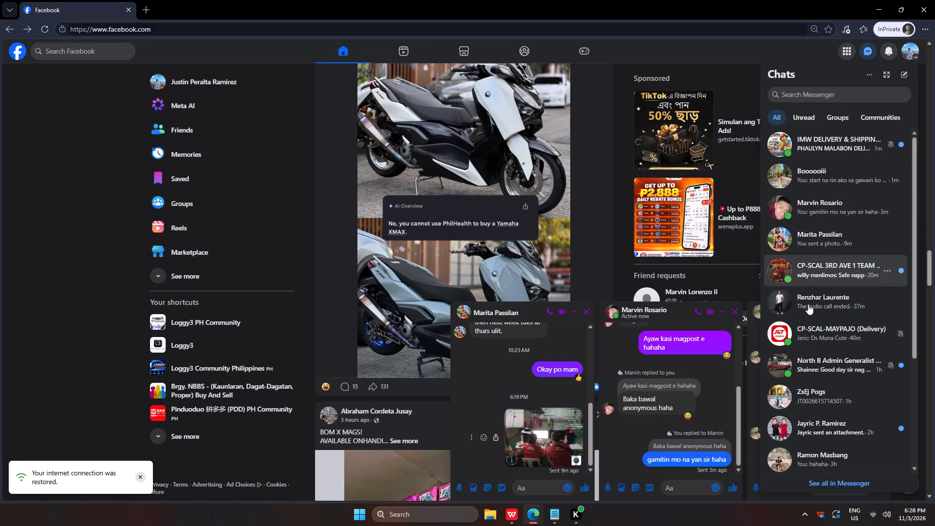
scroll(813, 312, down, 2)
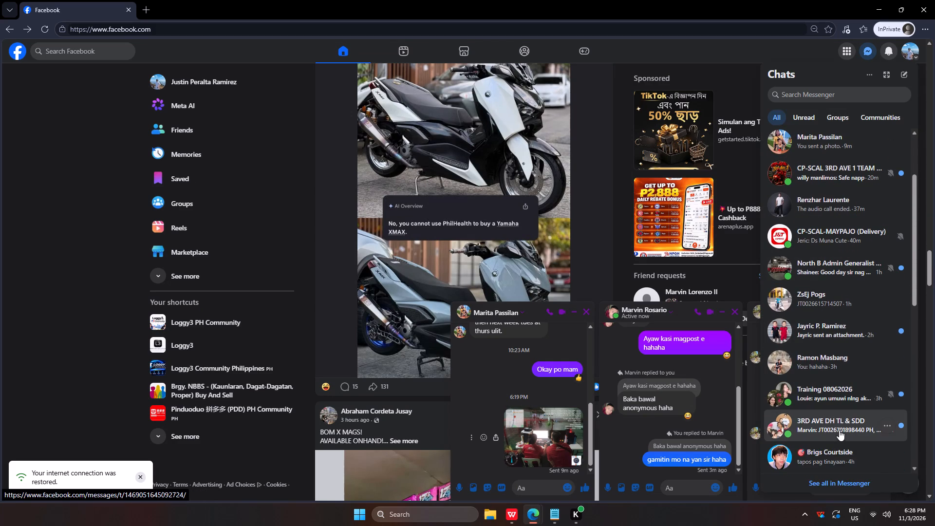
click(618, 193)
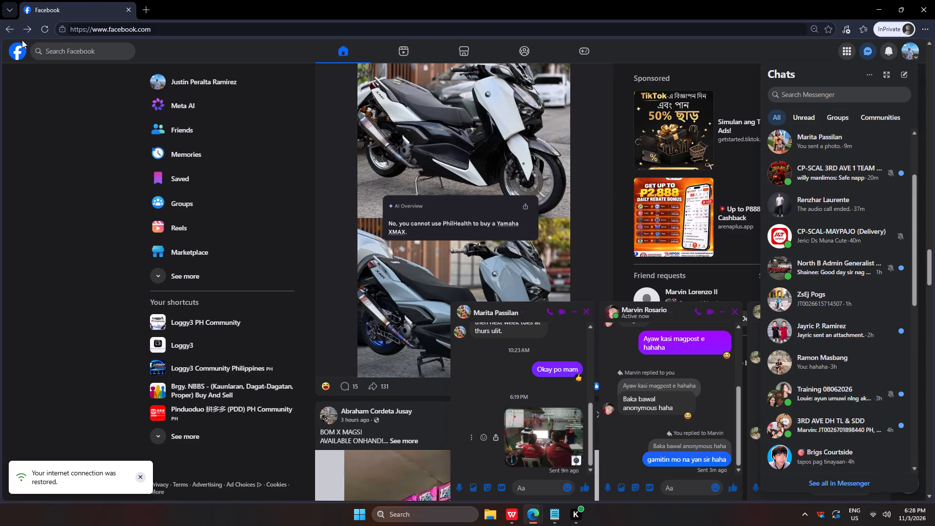
click(12, 51)
Switch to the manifest in WPS Office and review column N of the SUMMARY sheet for riders without a DONE mark.
key(alt+Tab)
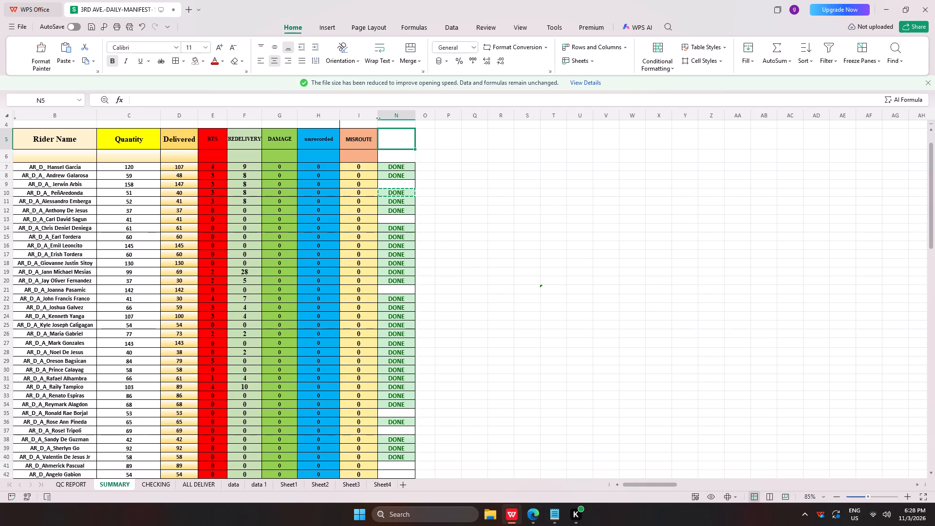
scroll(532, 424, down, 3)
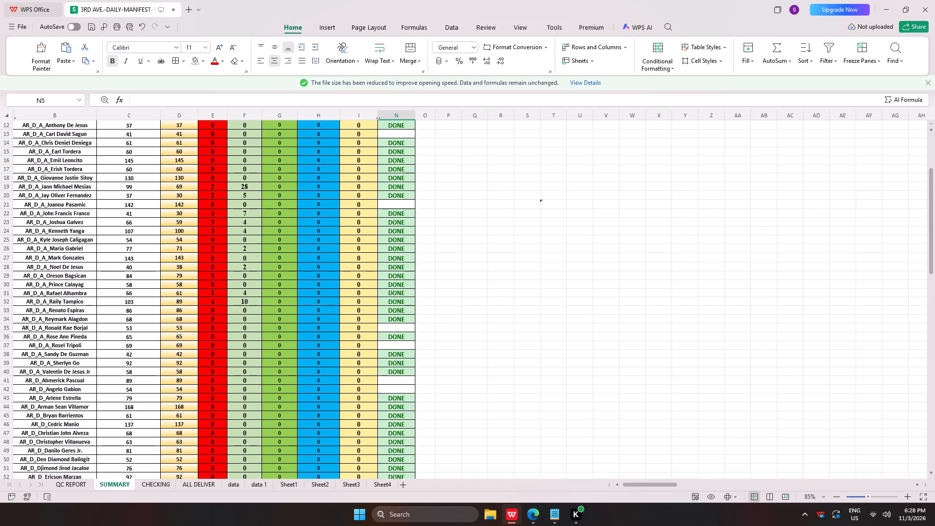
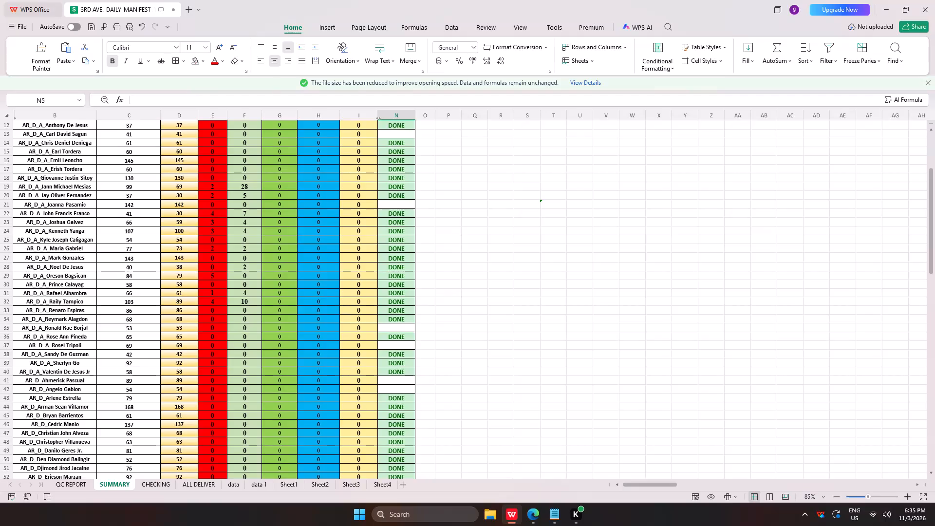
Switch to JMS, find the courier matching "bula" in the Monitor Delivery summary, and open that courier's Total Unsigned waybill list.
key(alt+Tab)
alt+click(522, 255)
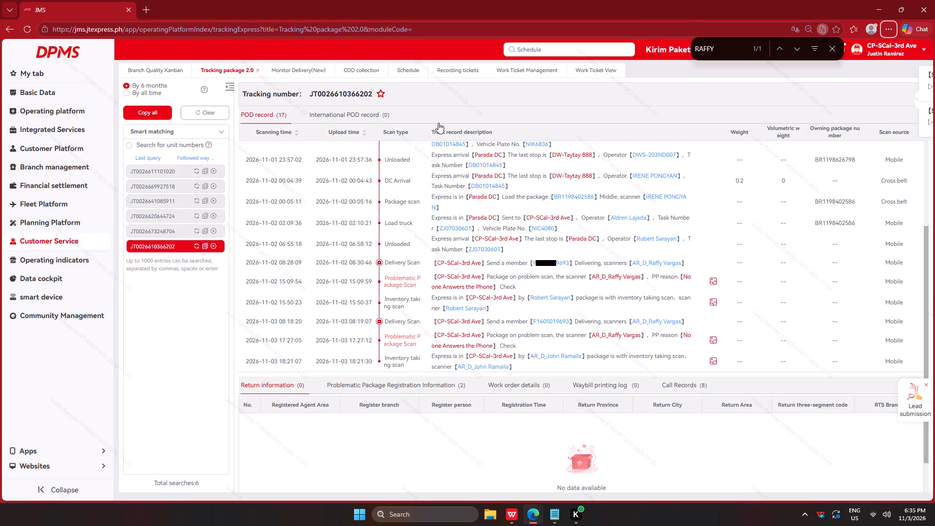
click(295, 70)
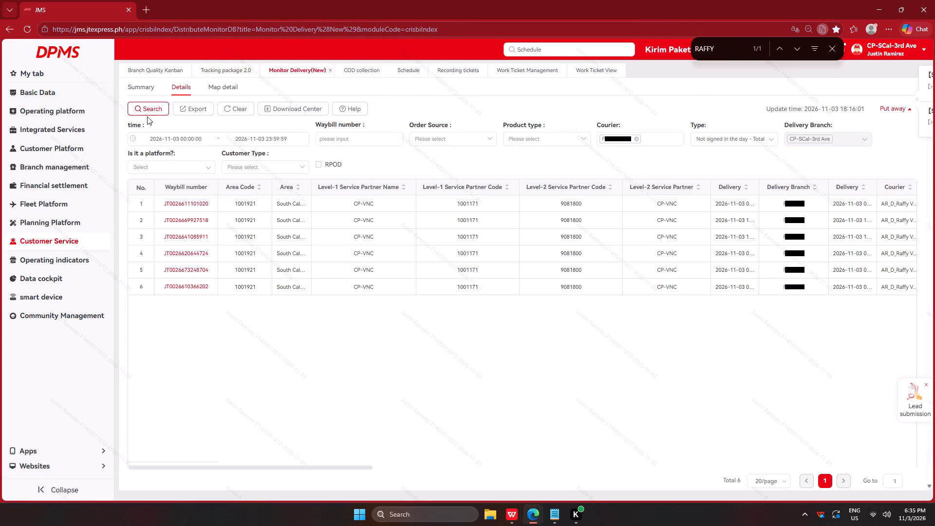
click(140, 93)
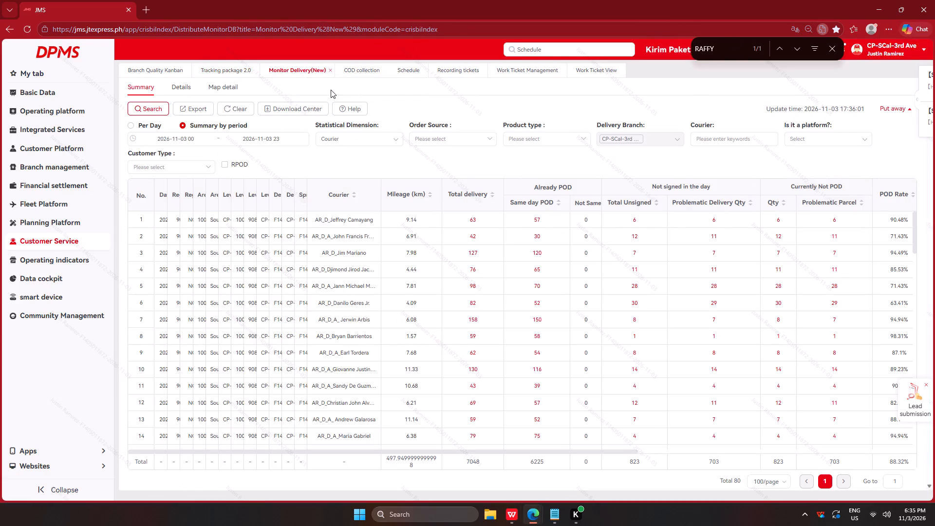
double_click(727, 46)
text(bula)
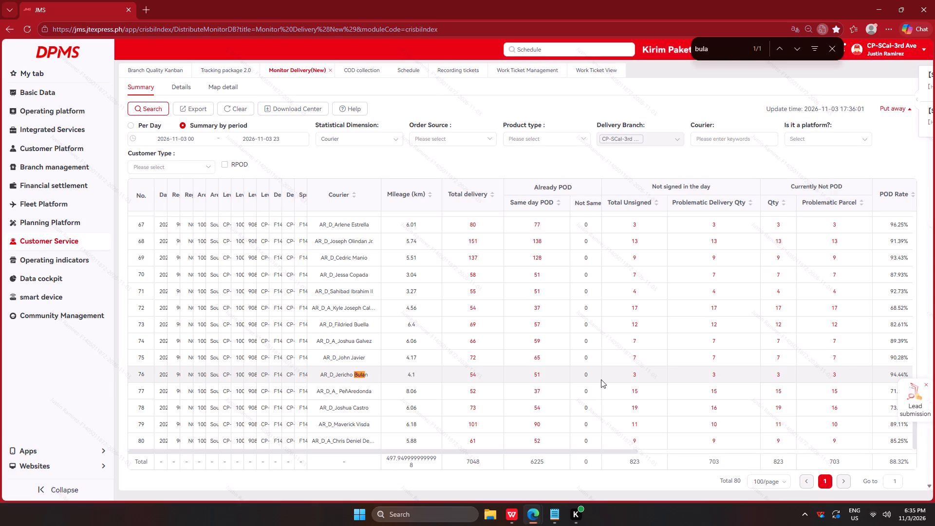
click(634, 375)
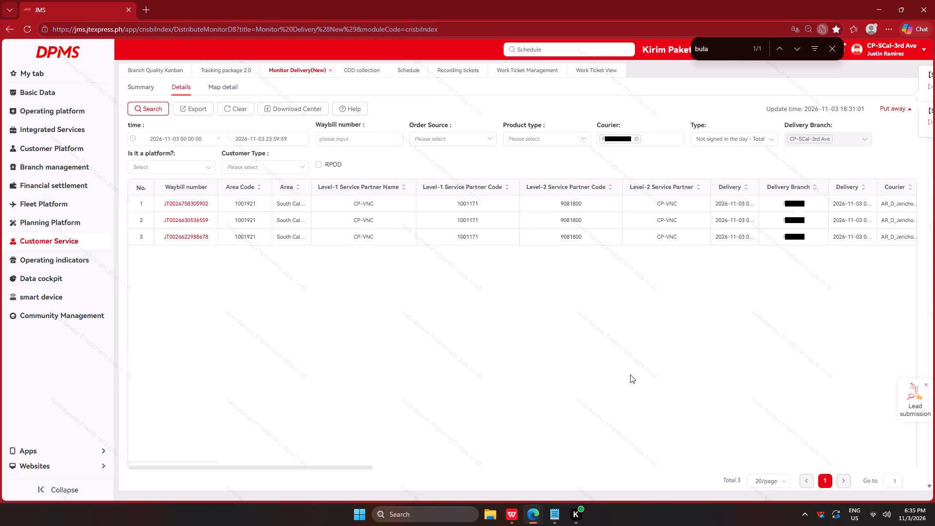
Extract the courier's three waybill numbers as text and replace the previous entries in Tracking package 2.0 with them.
key(shift+super+t)
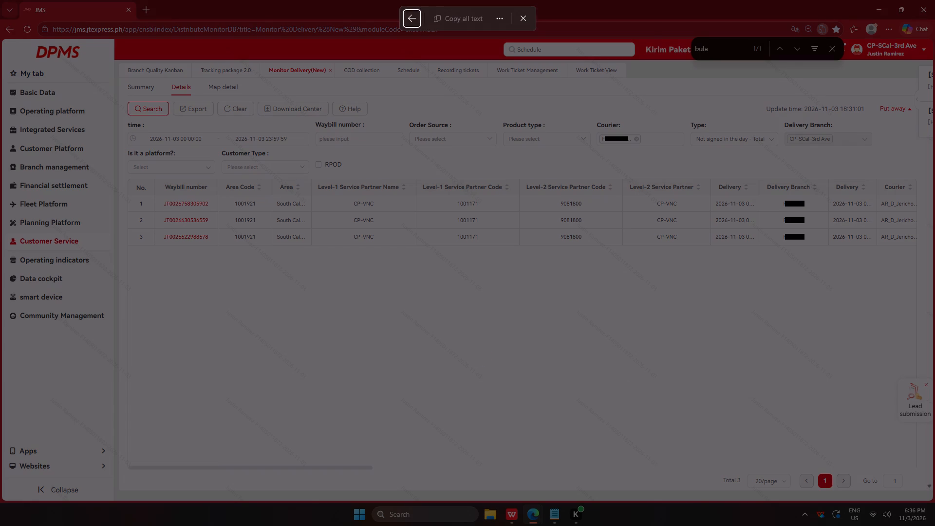
drag(154, 194, 209, 258)
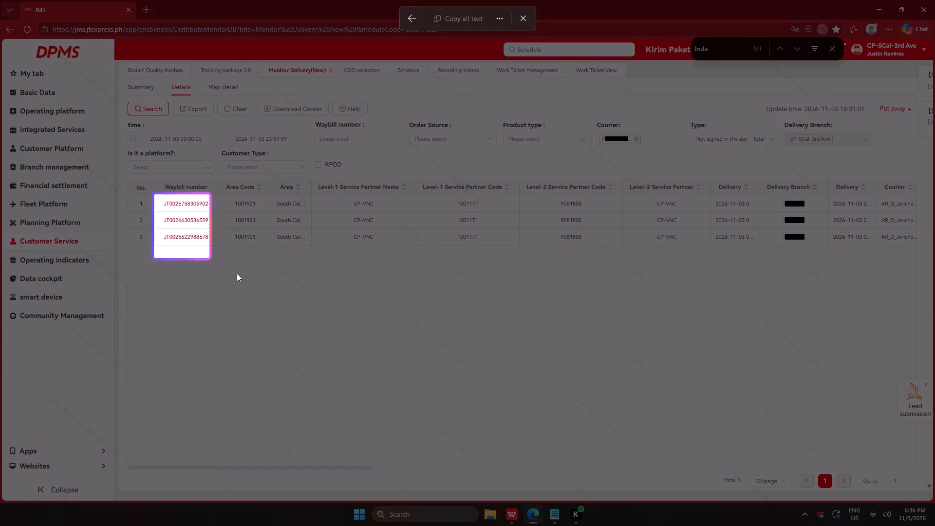
click(225, 66)
click(218, 112)
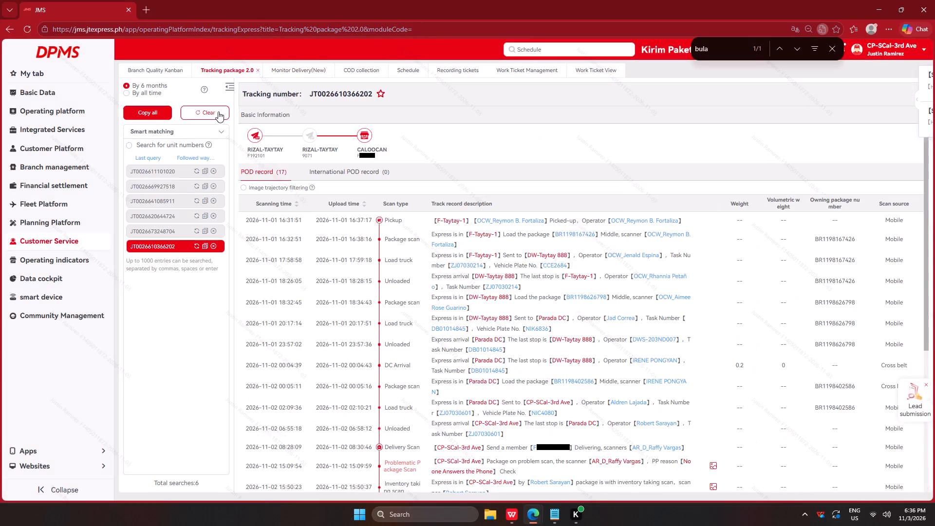
click(200, 243)
key(ctrl+v)
Copy all the tracked waybill numbers and paste them into column B of the CHECKING sheet, starting at row 433.
click(160, 111)
key(alt+Tab)
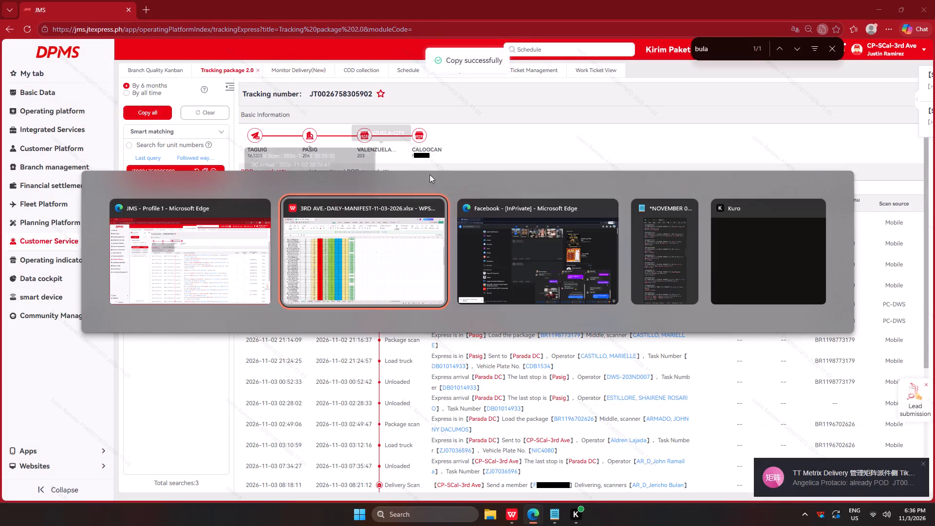
alt+click(375, 252)
click(155, 487)
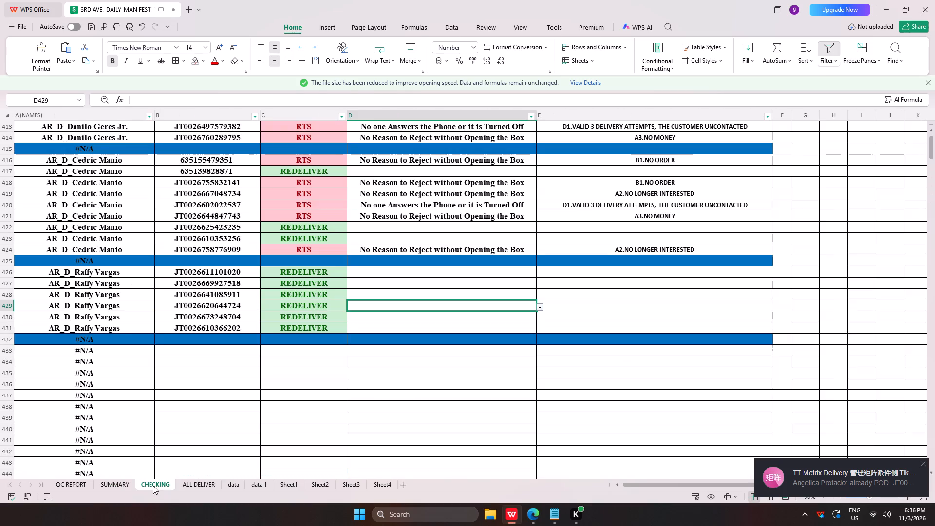
click(186, 349)
key(ctrl+v)
Copy the blue separator row 432 to row 436, below the new waybills, without updating values from another file.
drag(135, 343, 580, 355)
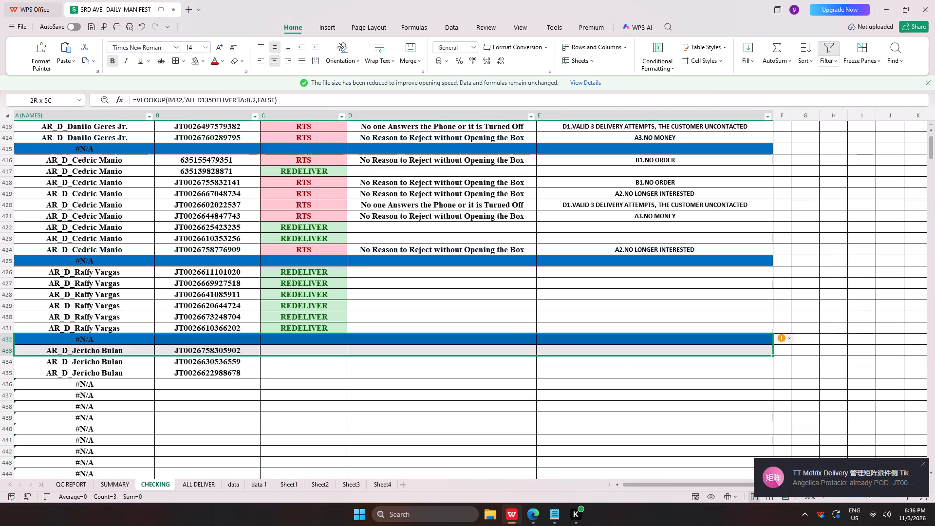
drag(580, 355, 583, 343)
key(ctrl+c)
click(124, 385)
key(ctrl+v)
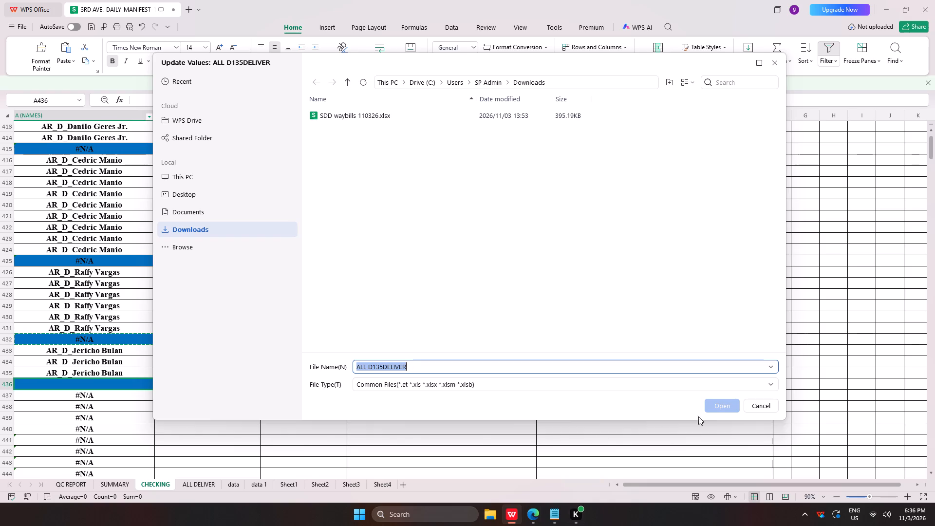
click(768, 404)
Check the first waybill's problem-scan photos, and record RTS with "No Reason to Reject without Opening the Box" in row 433, copied from row 424.
key(alt+Tab)
alt+click(348, 249)
scroll(564, 289, down, 4)
click(714, 324)
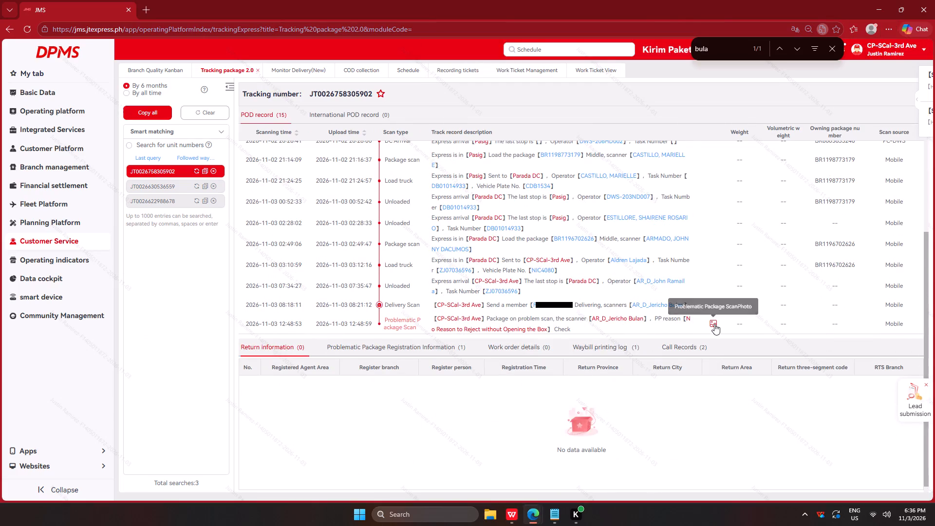
click(440, 190)
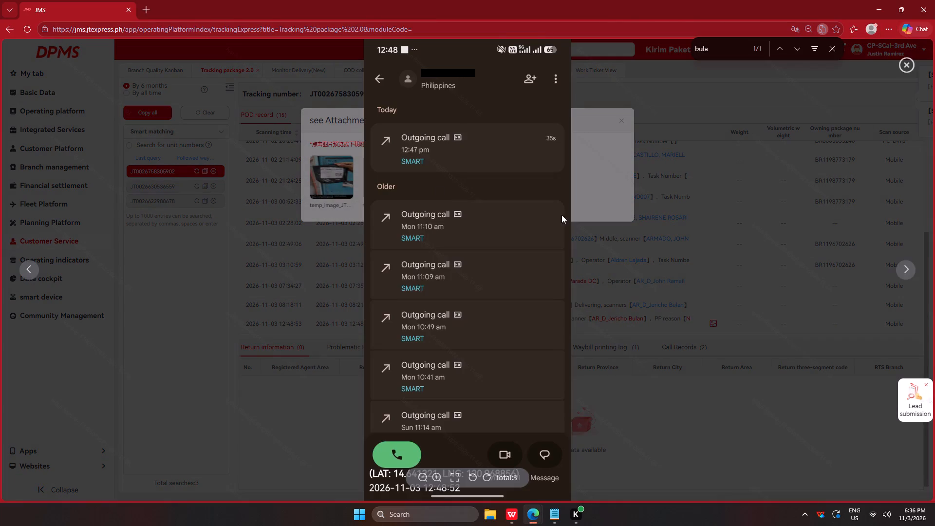
double_click(713, 346)
key(alt+Tab)
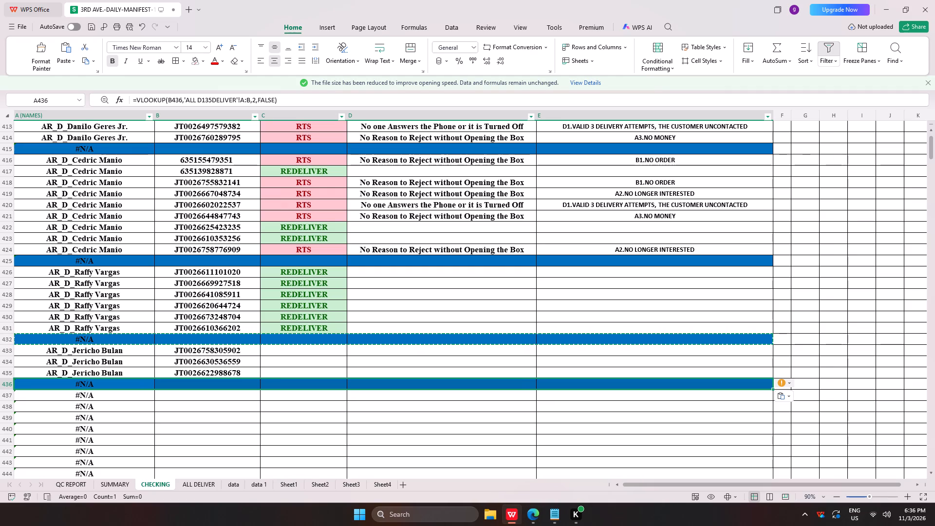
drag(334, 250, 364, 250)
key(ctrl+c)
click(274, 348)
key(ctrl+v)
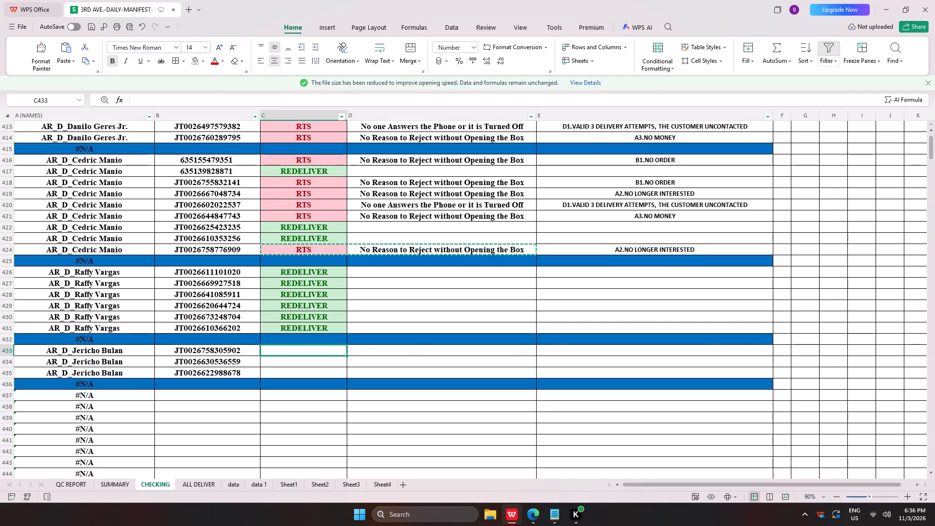
Check the courier's remaining waybills and the third one's problem-scan photos, and record RTS with the same rejection reason in row 435.
key(alt+Tab)
click(170, 183)
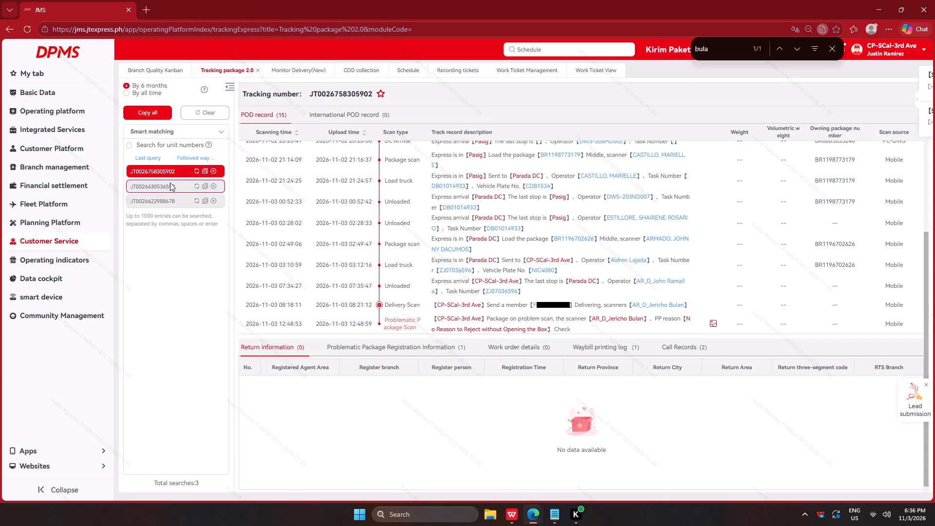
click(160, 203)
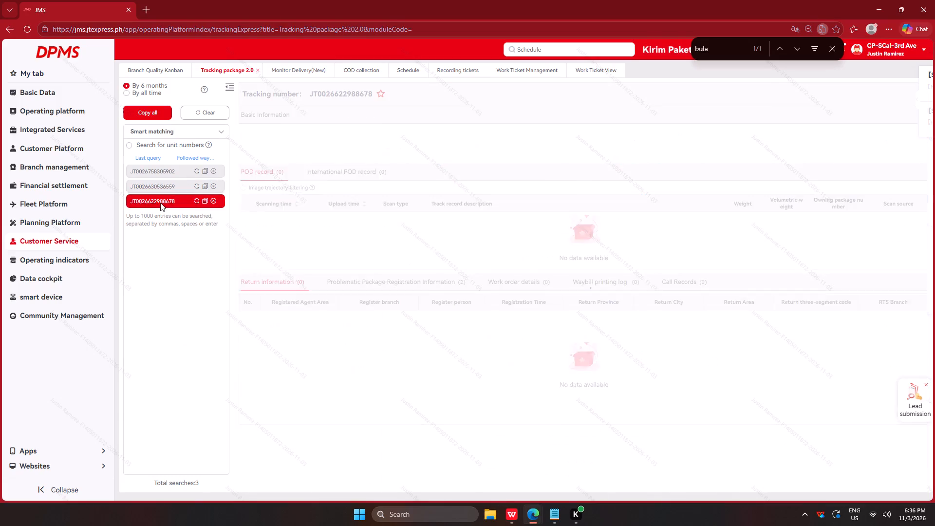
click(713, 323)
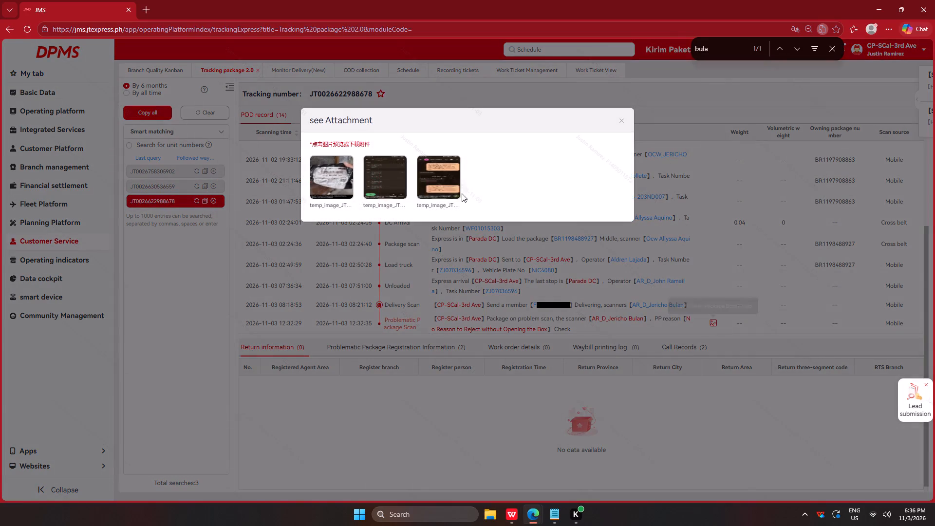
click(444, 192)
click(438, 193)
click(170, 366)
click(177, 366)
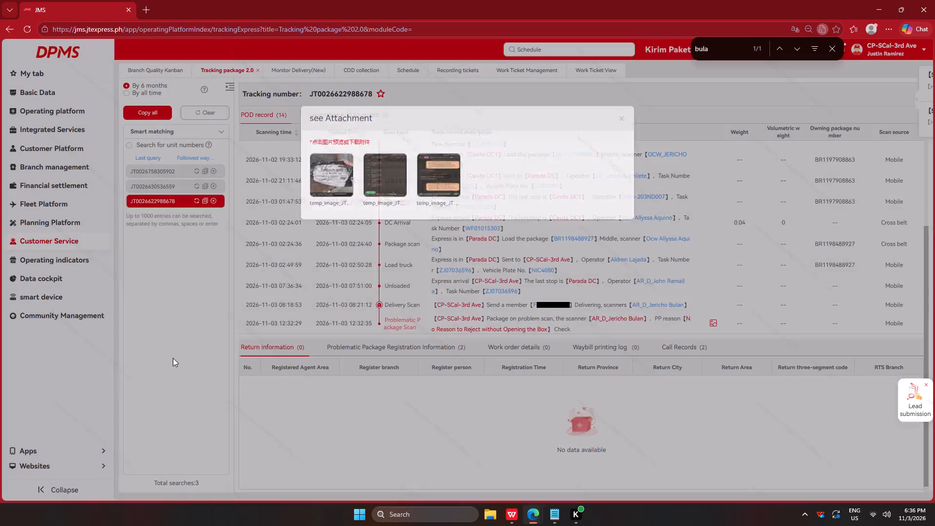
key(alt+Tab)
click(374, 262)
click(293, 378)
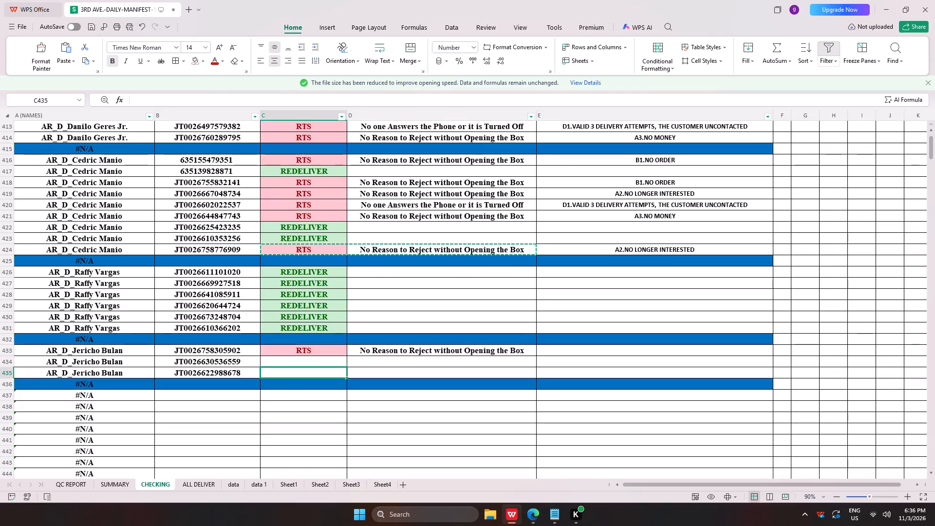
key(ctrl+v)
Refresh the first waybill's tracking and reopen the second and third waybills to check their latest scans.
key(alt+Tab)
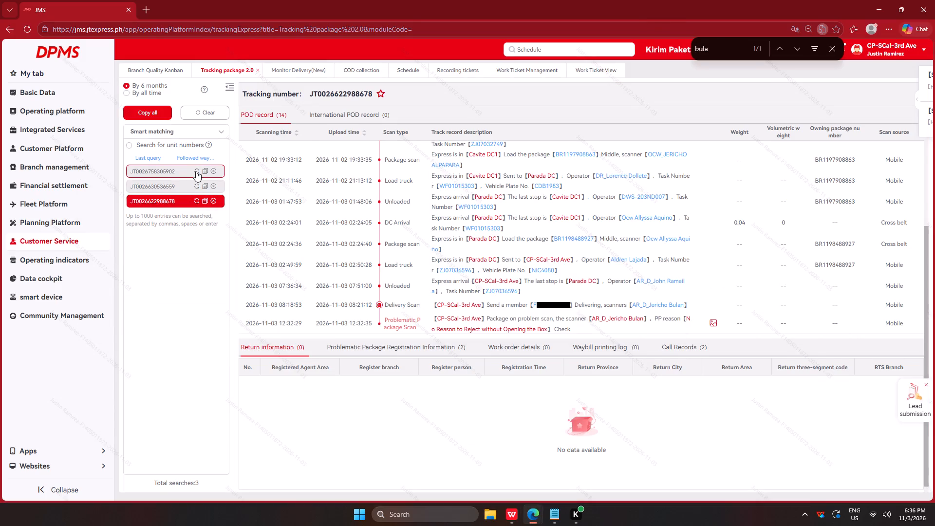
click(196, 171)
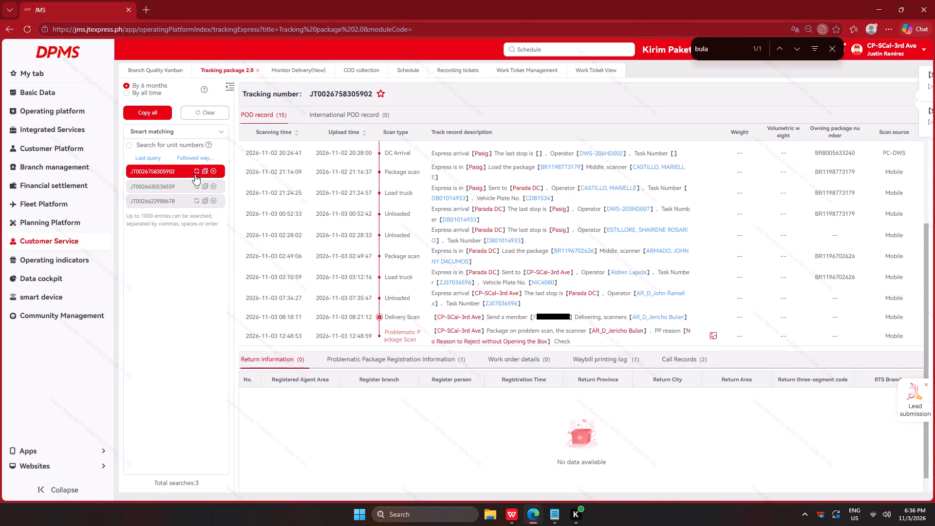
click(194, 167)
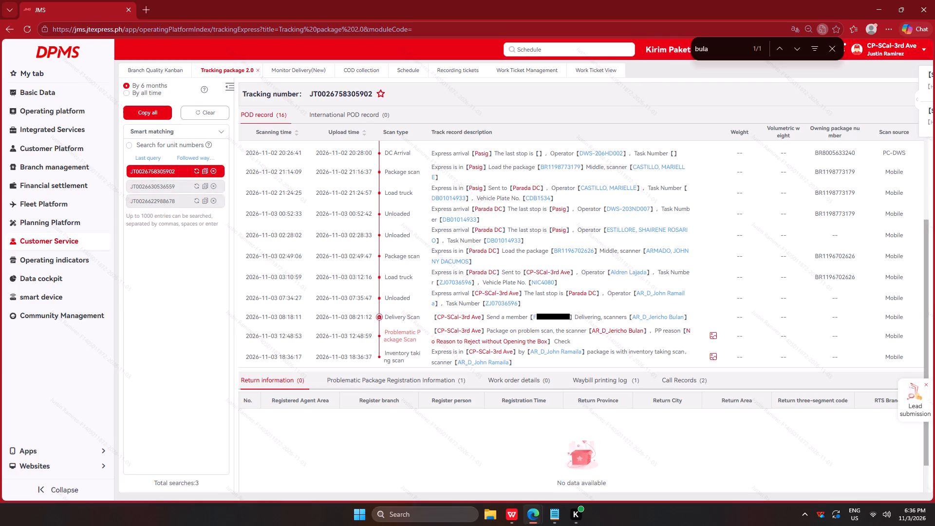
click(162, 187)
click(171, 202)
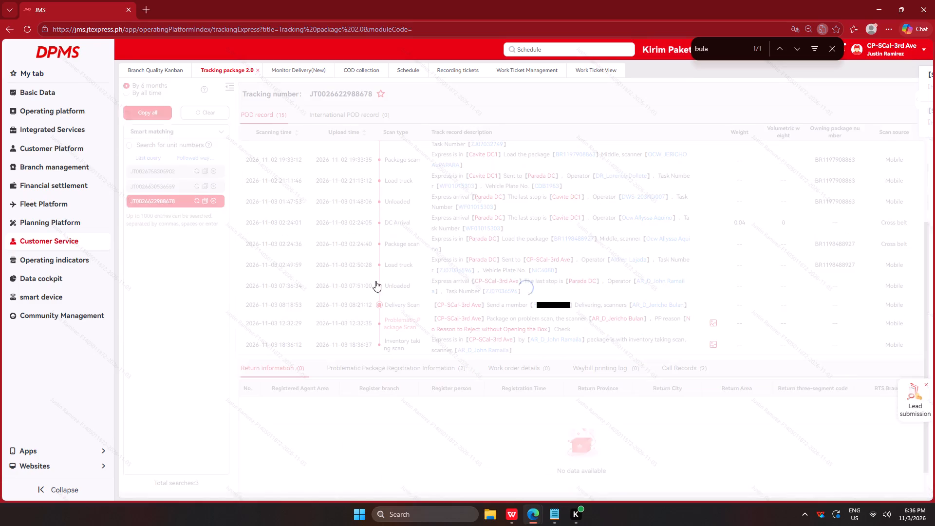
Search the COD collection page for the same courier's payment record, using "bulan" to find the Pod Rider.
key(alt+Tab)
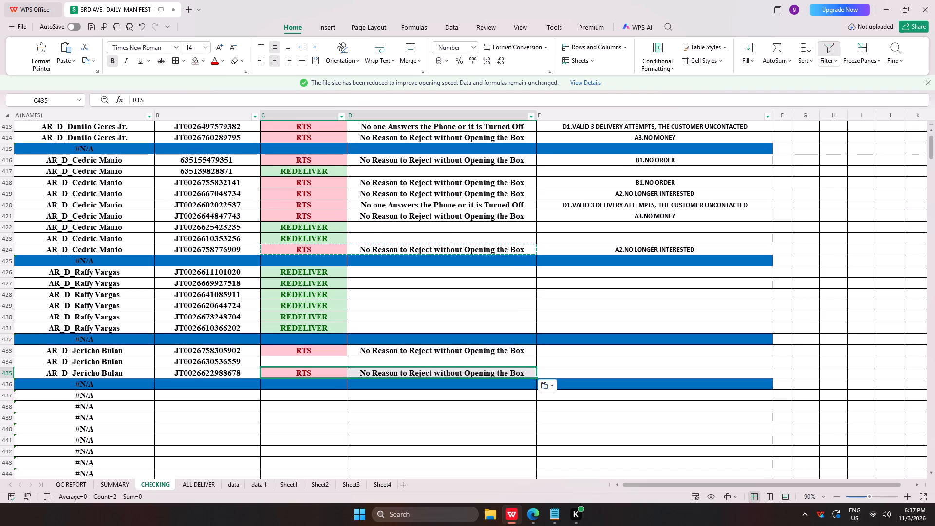
key(alt+Tab)
alt+click(382, 265)
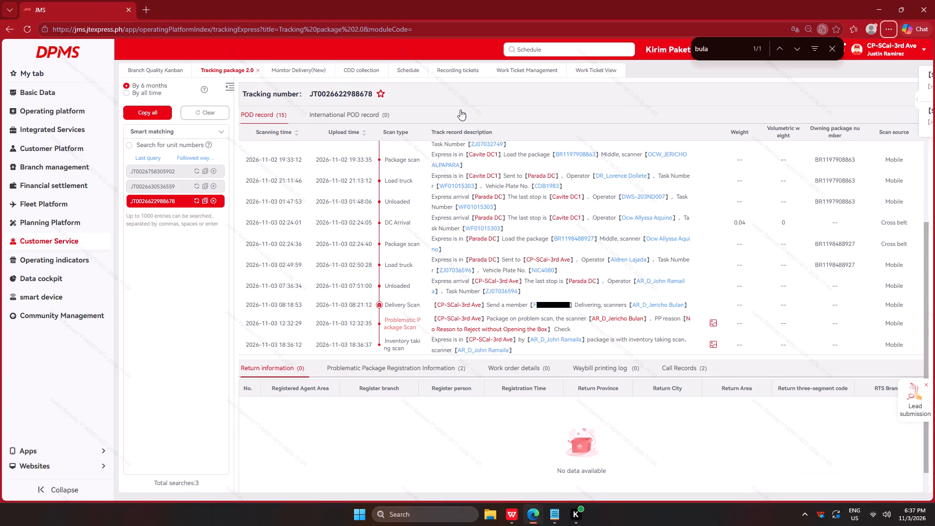
click(365, 71)
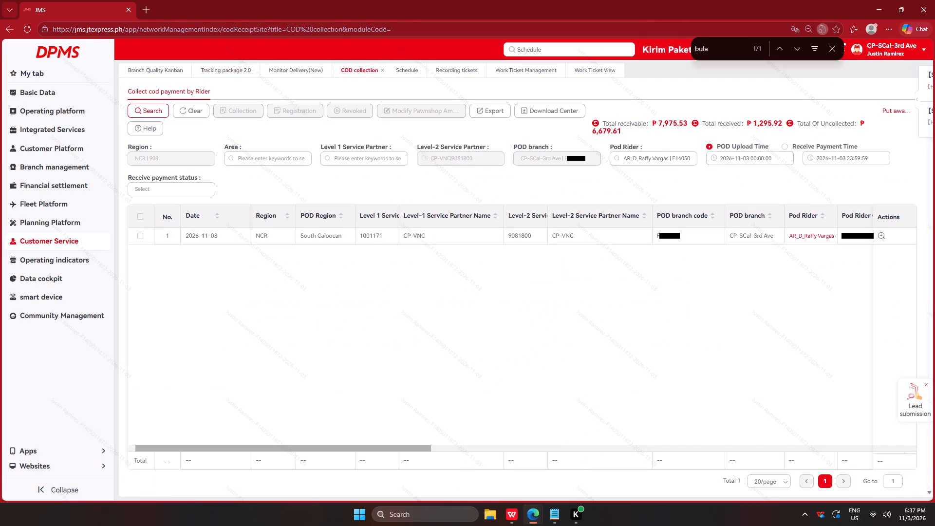
click(655, 156)
text(bulan)
click(676, 180)
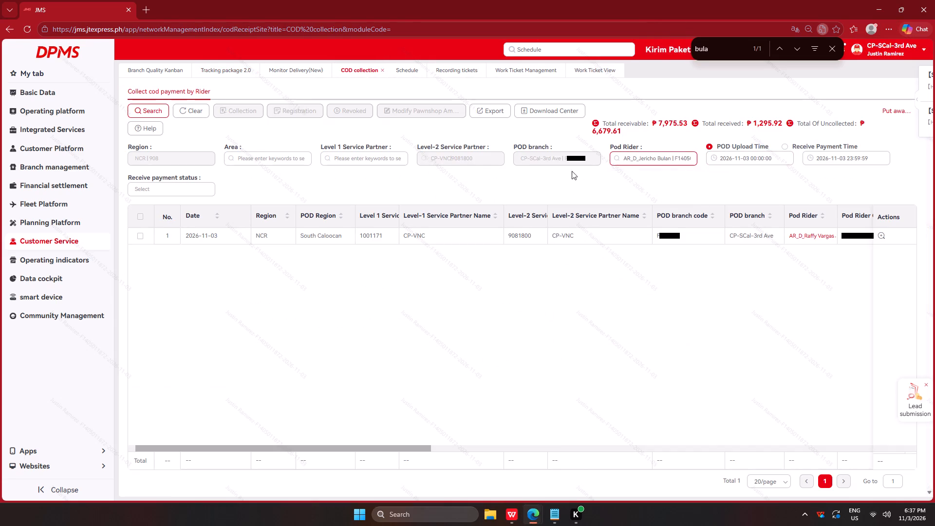
click(149, 108)
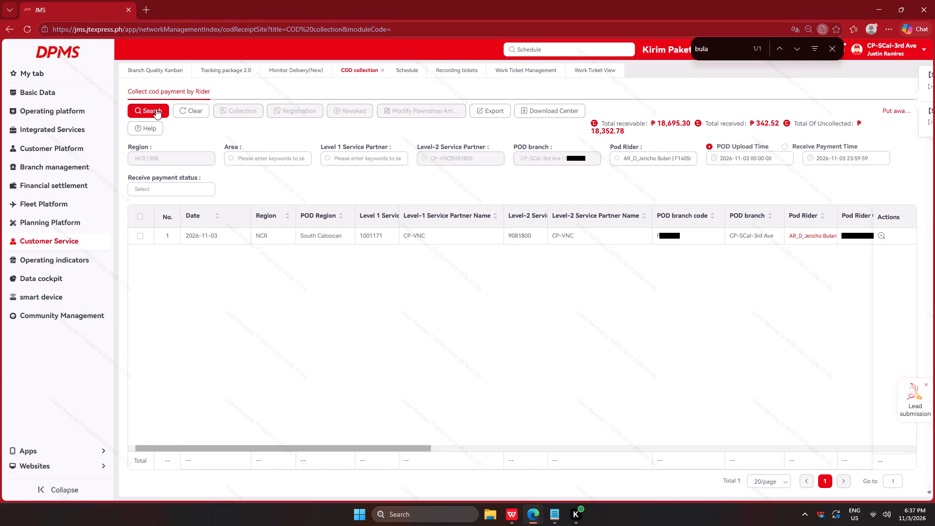
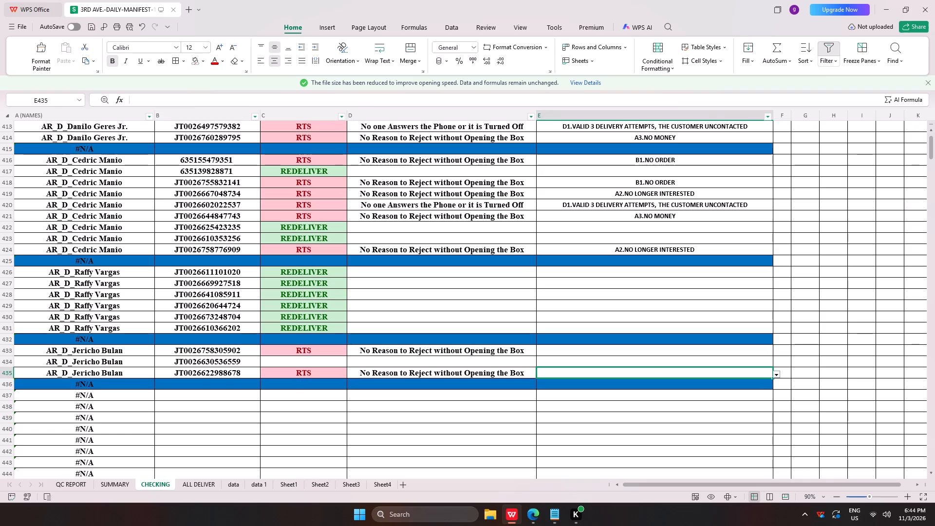
Set the column E reason to B1.NO ORDER for the RTS waybills in rows 435 and 433, and save the workbook.
text(no o)
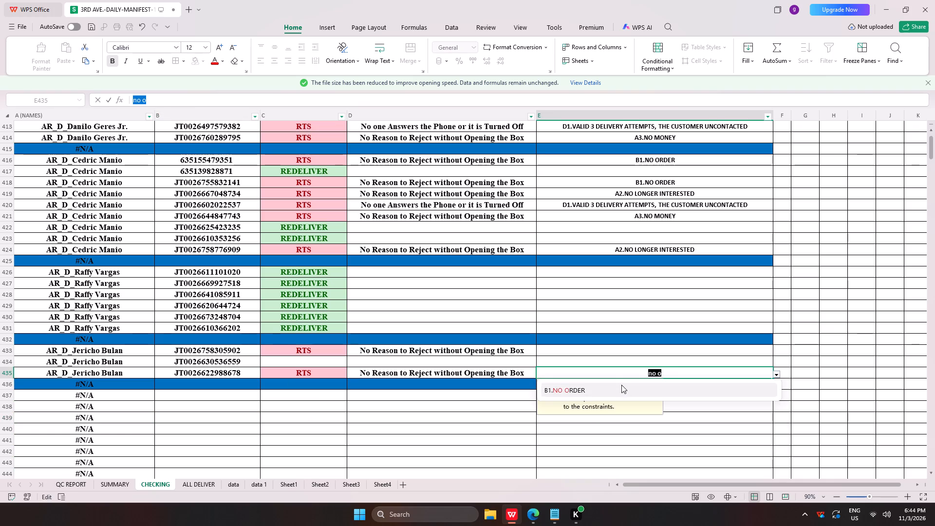
click(625, 388)
click(672, 413)
click(668, 342)
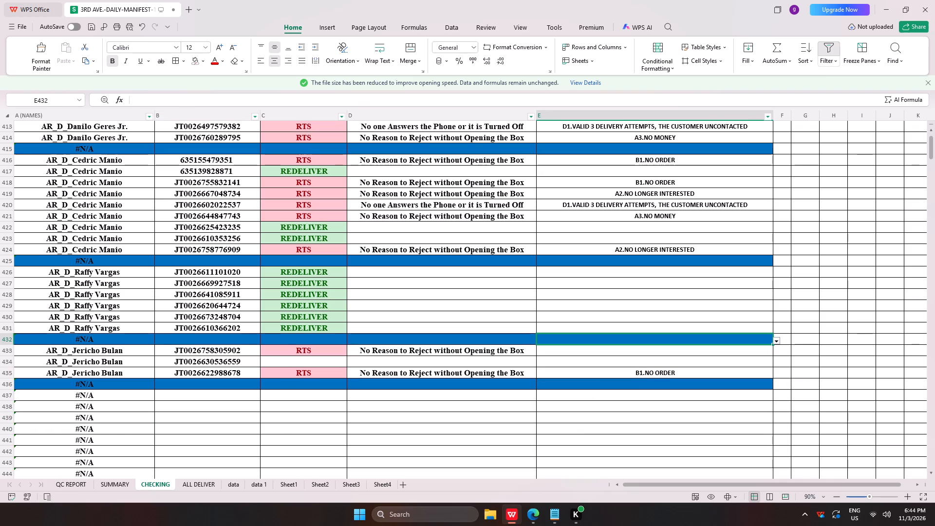
click(681, 351)
text(NO O)
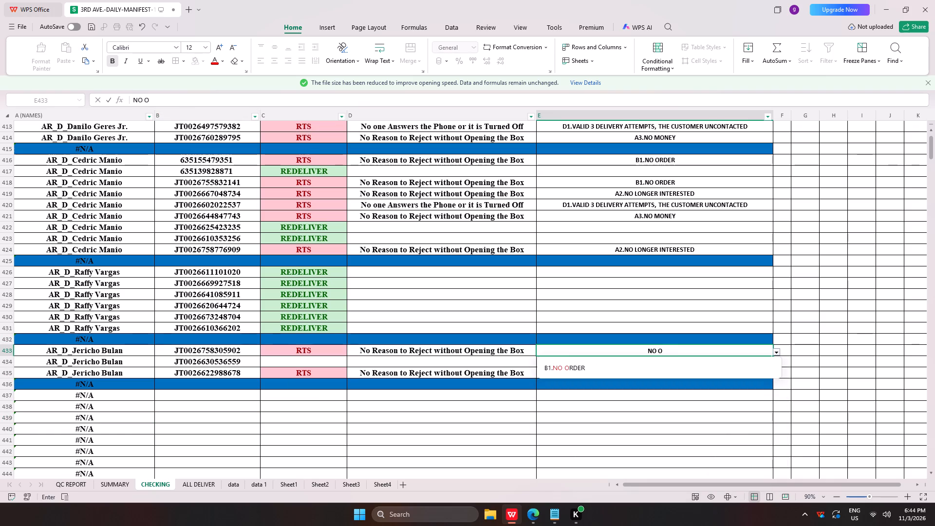
click(572, 368)
click(583, 388)
key(ctrl+s)
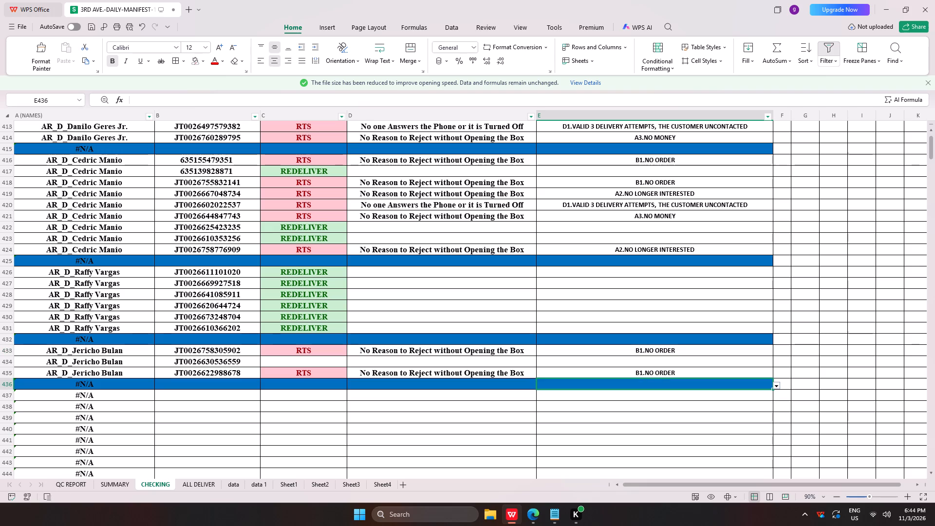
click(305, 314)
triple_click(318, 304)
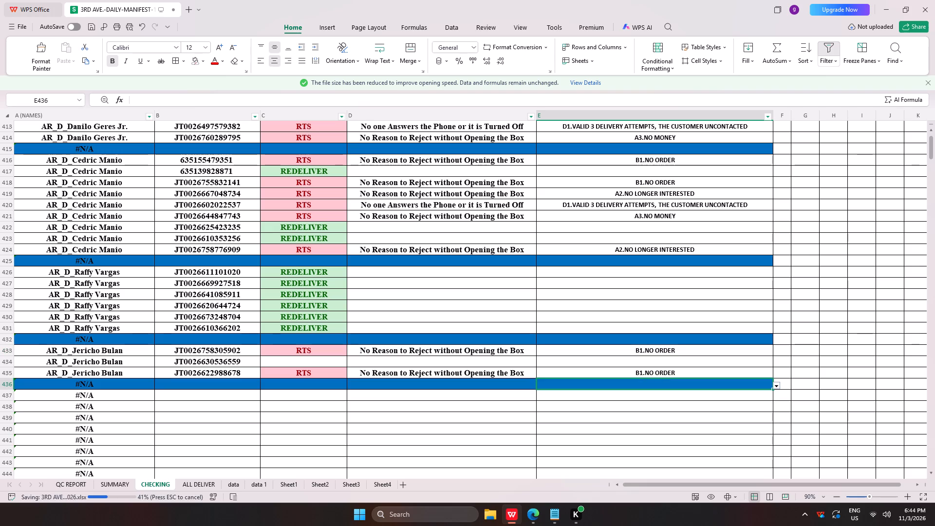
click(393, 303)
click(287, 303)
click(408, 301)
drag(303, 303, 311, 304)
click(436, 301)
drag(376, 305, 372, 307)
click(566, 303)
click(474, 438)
Record REDELIVER for the waybill in row 434 by copying the status from row 429, and save the workbook.
click(323, 307)
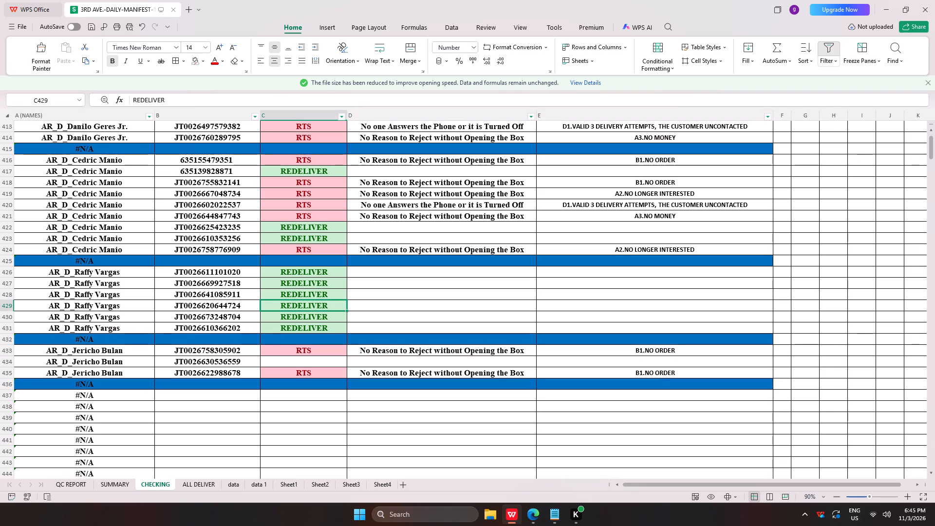
key(ctrl+c)
ctrl+click(318, 362)
key(ctrl+v)
click(424, 313)
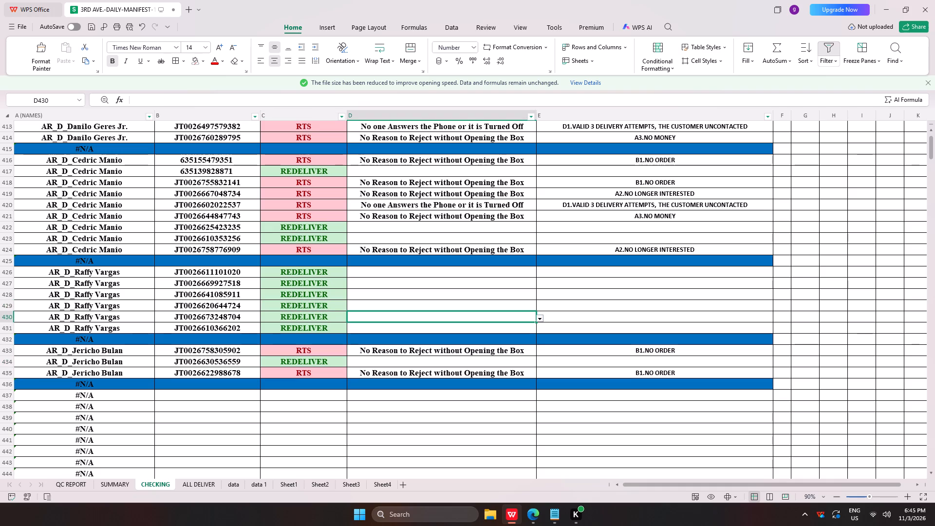
key(ctrl+s)
Recheck the courier's COD collection record and unsigned waybill list in the browser against the CHECKING sheet.
key(alt+Tab)
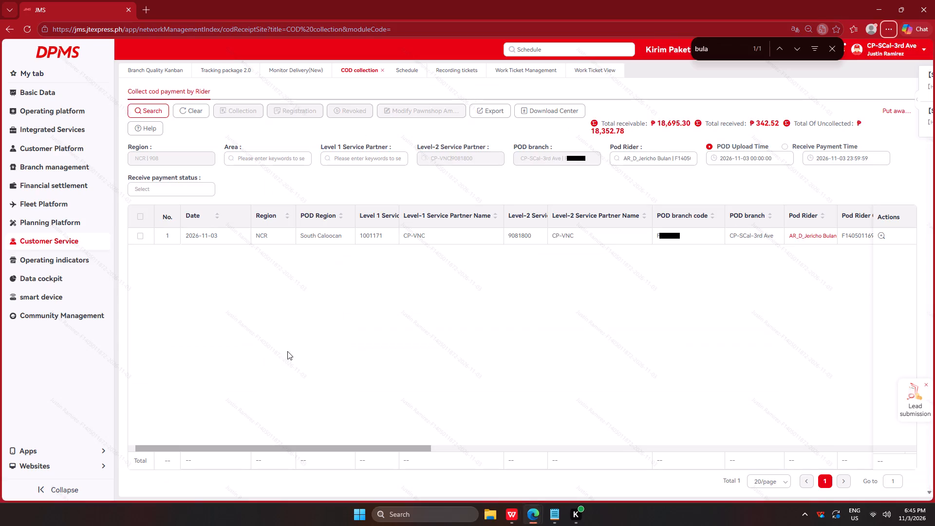
key(alt+Tab)
click(327, 434)
scroll(320, 406, down, 4)
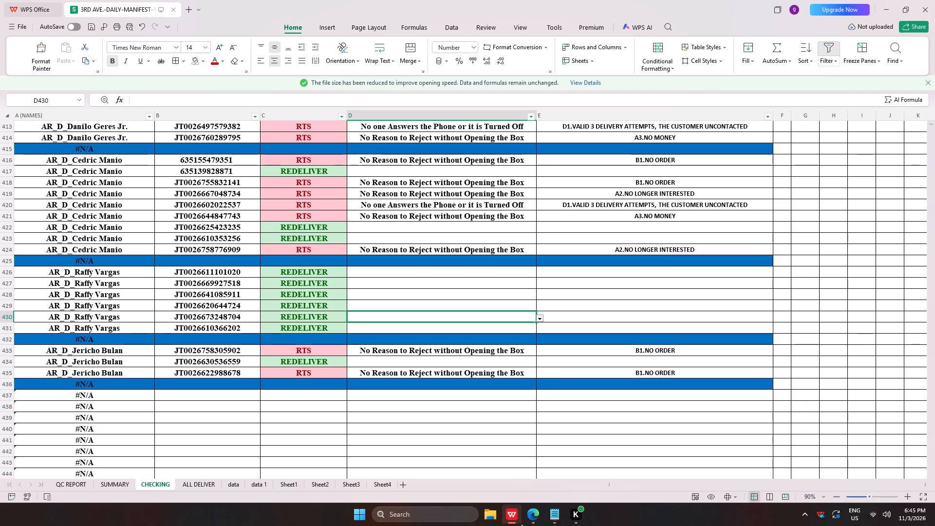
click(532, 517)
click(492, 476)
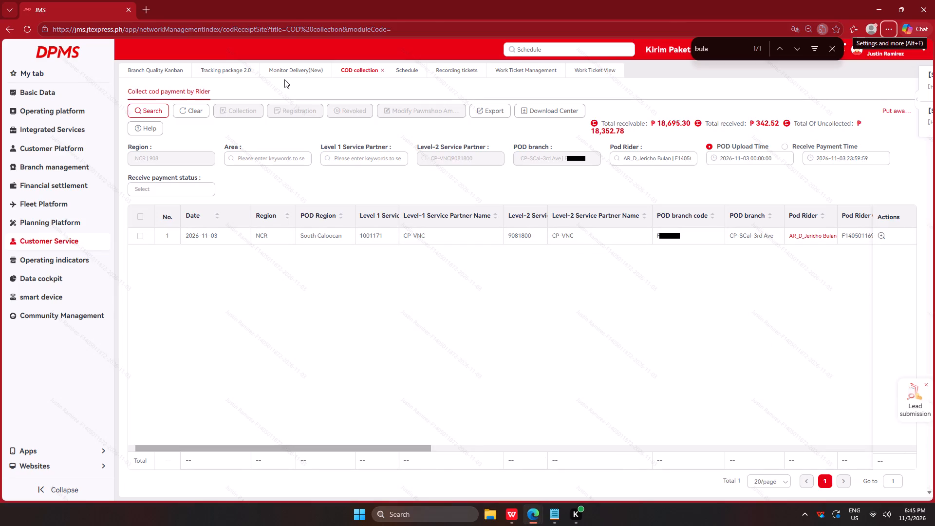
click(296, 73)
key(alt+Tab)
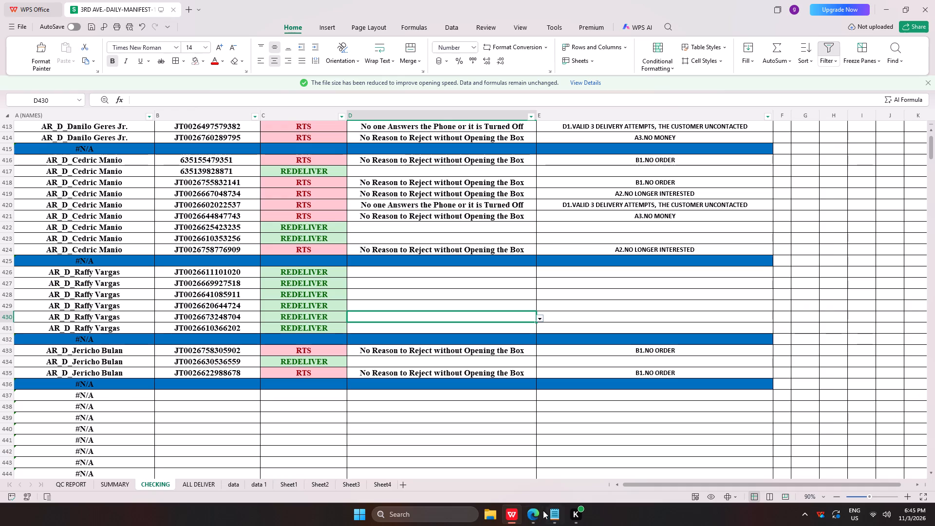
click(510, 518)
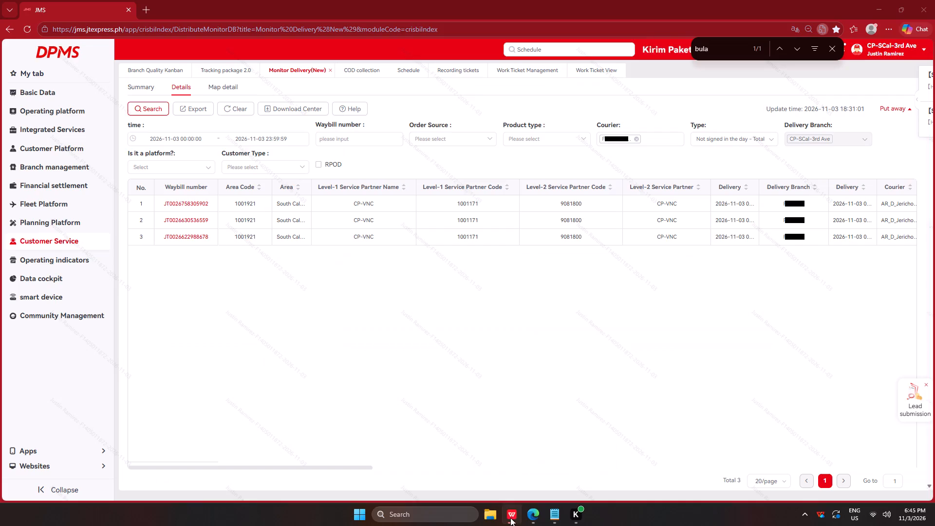
click(514, 513)
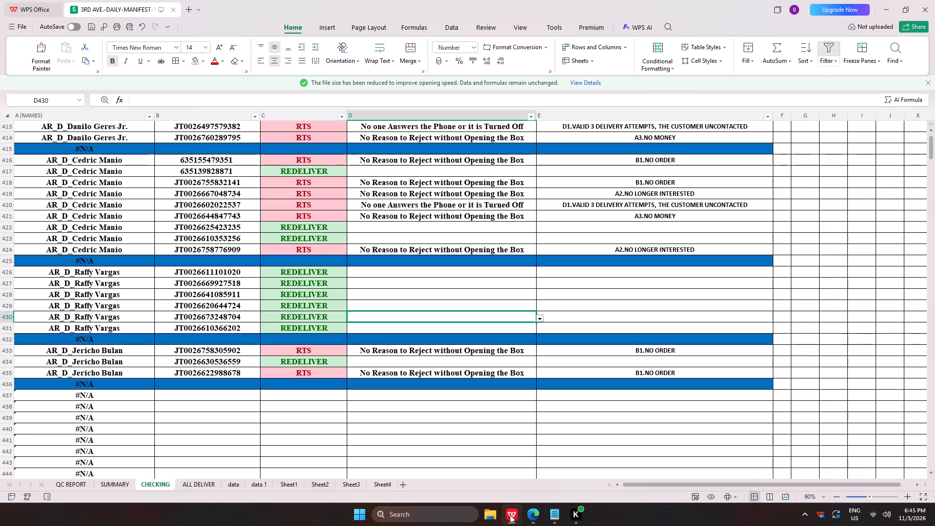
Look through the SUMMARY sheet's column N for a rider not yet marked DONE, stopping at row 35.
click(113, 481)
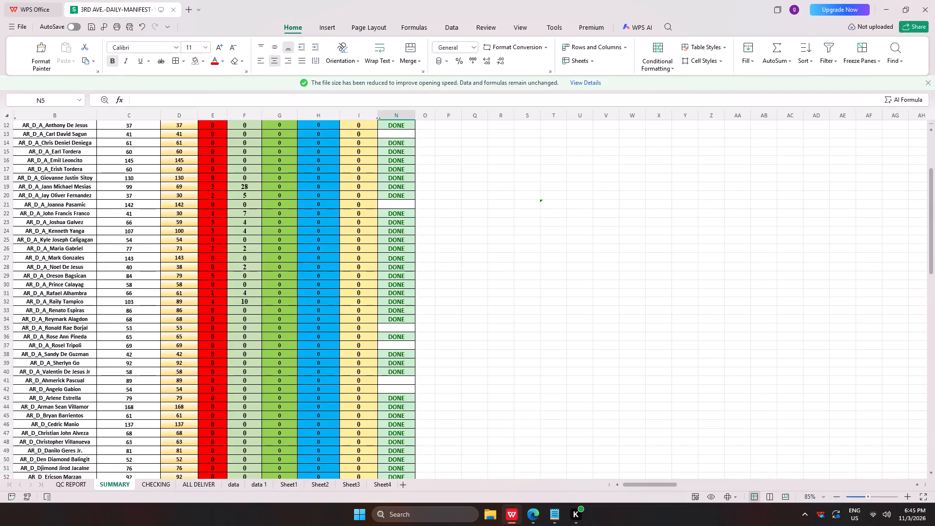
click(396, 236)
click(458, 231)
click(383, 237)
click(460, 244)
drag(396, 251, 407, 251)
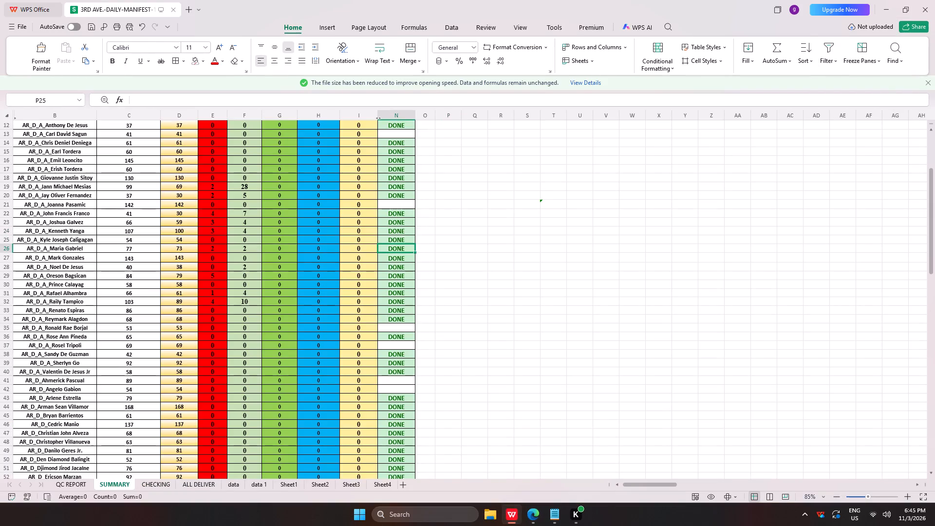
click(393, 328)
click(394, 329)
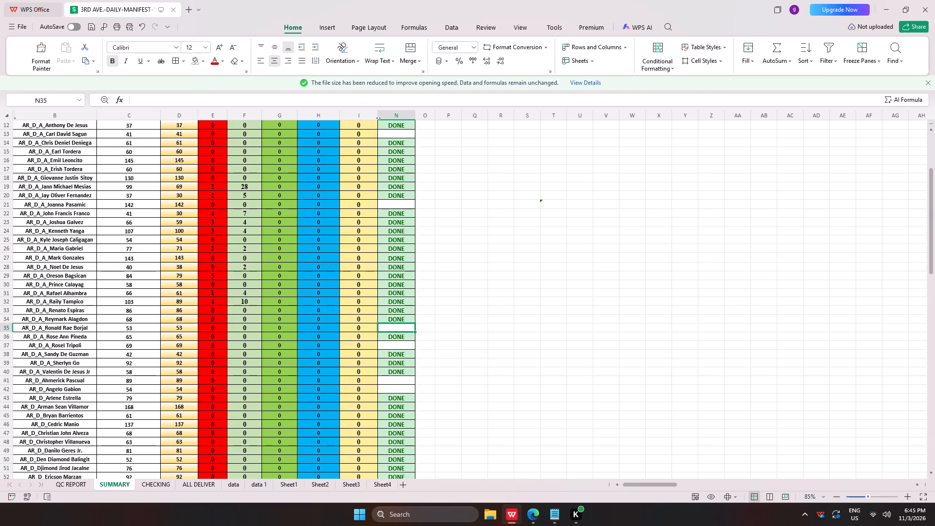
Find "RONAL" in the Monitor Delivery(New) courier summary and open that rider's Total Unsigned waybill details.
key(alt+Tab)
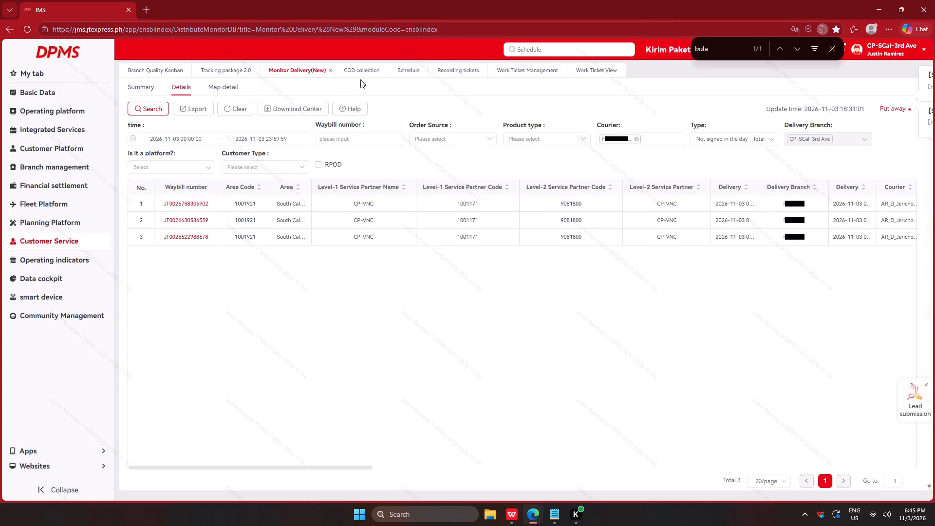
click(139, 87)
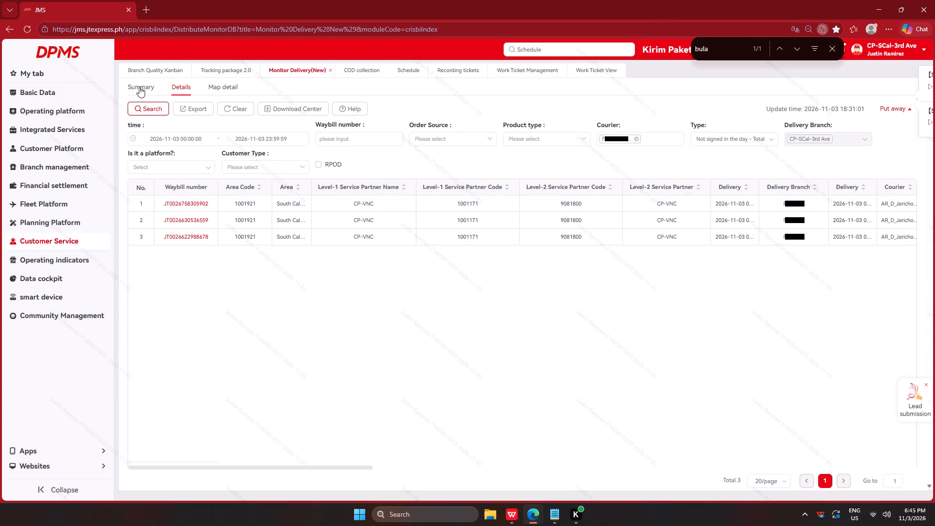
double_click(727, 44)
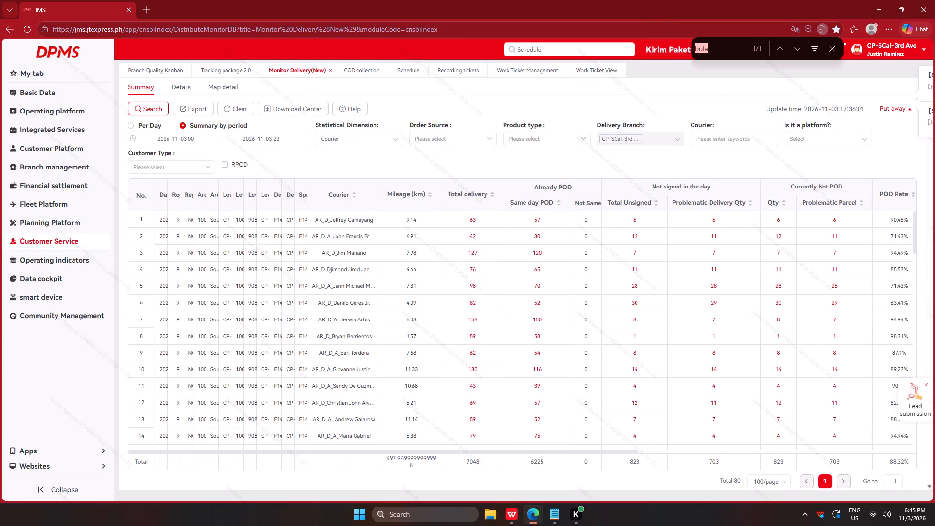
text(RONAL)
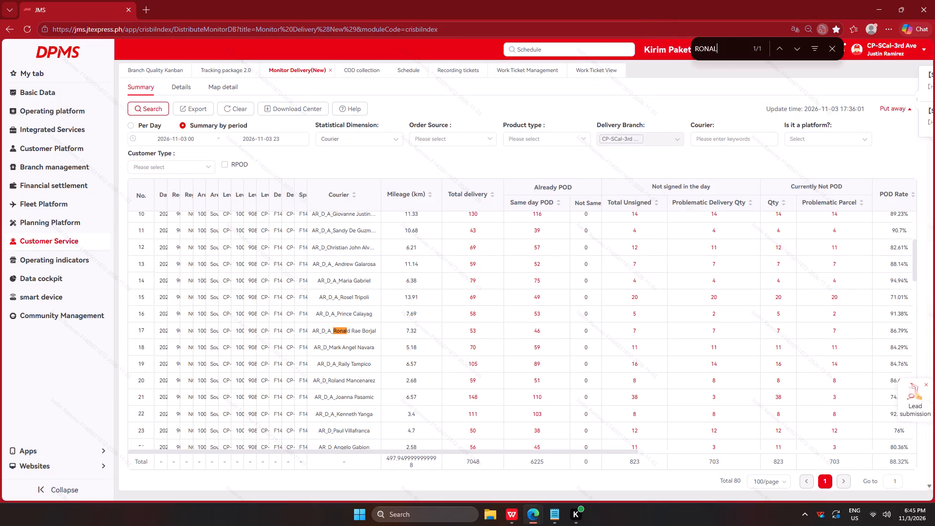
click(635, 330)
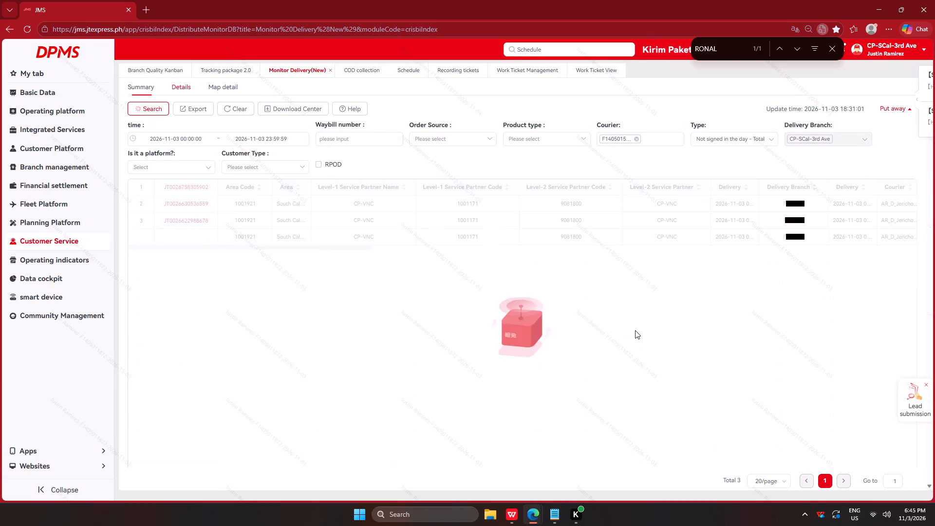
Extract the rider's listed waybill numbers as text and query them in Tracking package 2.0, replacing the previous numbers.
key(shift+super+t)
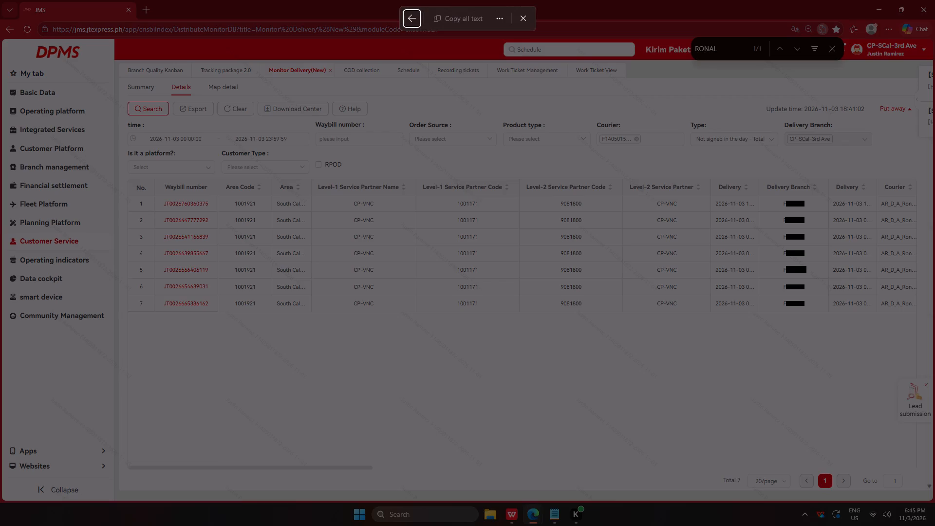
drag(157, 195, 223, 323)
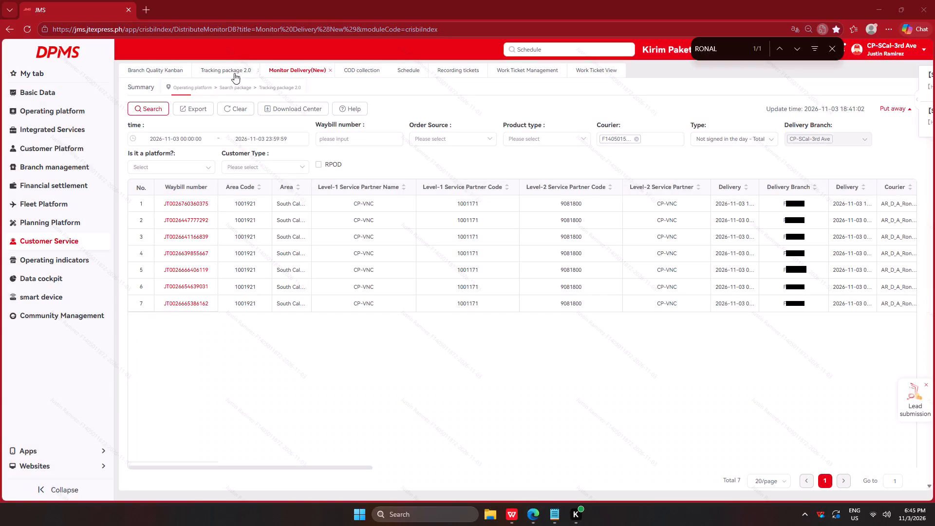
click(235, 72)
click(220, 106)
click(205, 199)
key(ctrl+v)
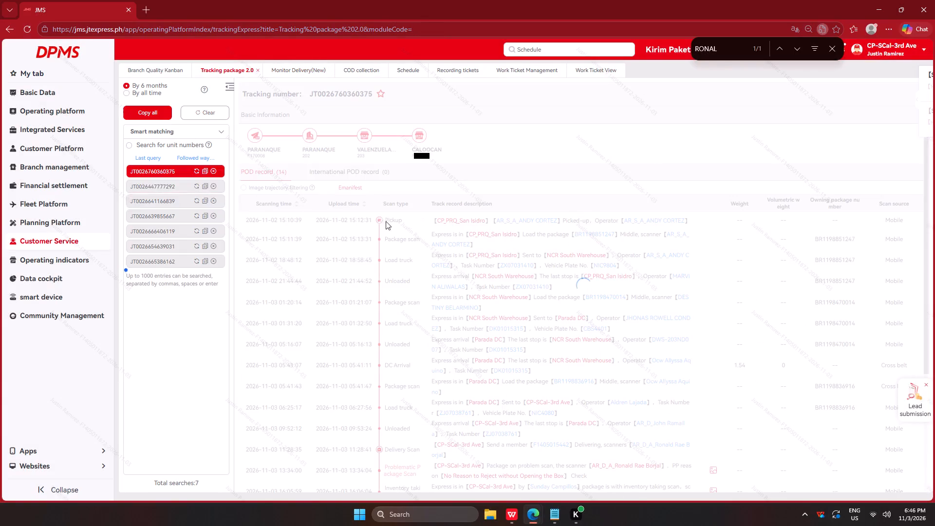
Examine the first waybill's latest scans and its Problematic Package Scan photos.
scroll(562, 332, down, 4)
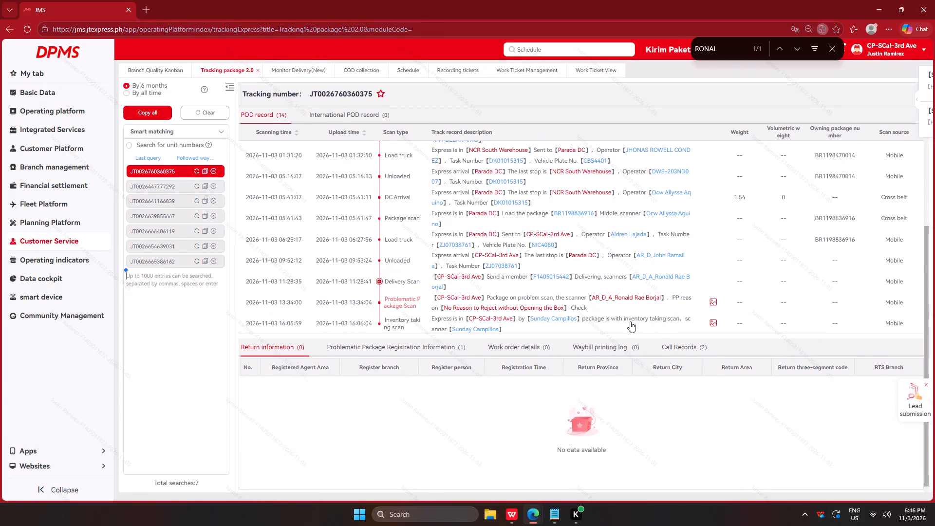
click(719, 301)
click(715, 301)
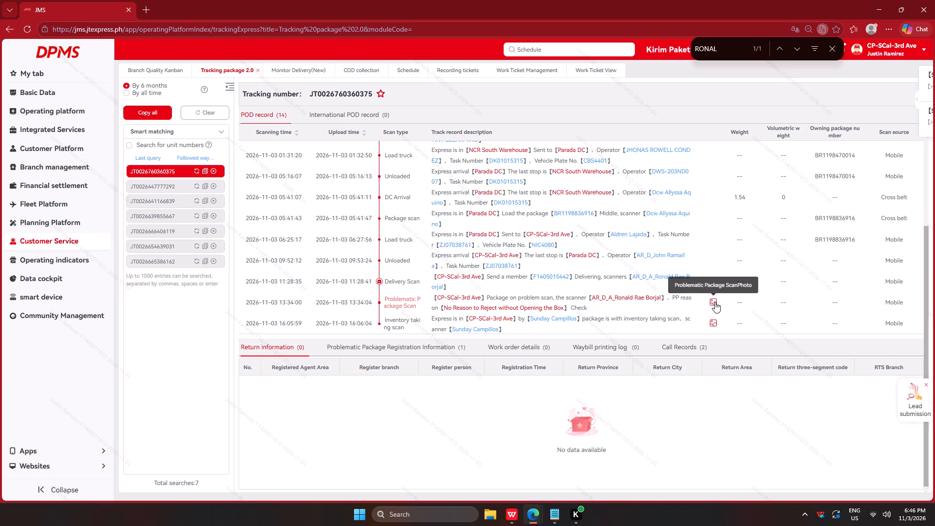
click(433, 192)
click(438, 193)
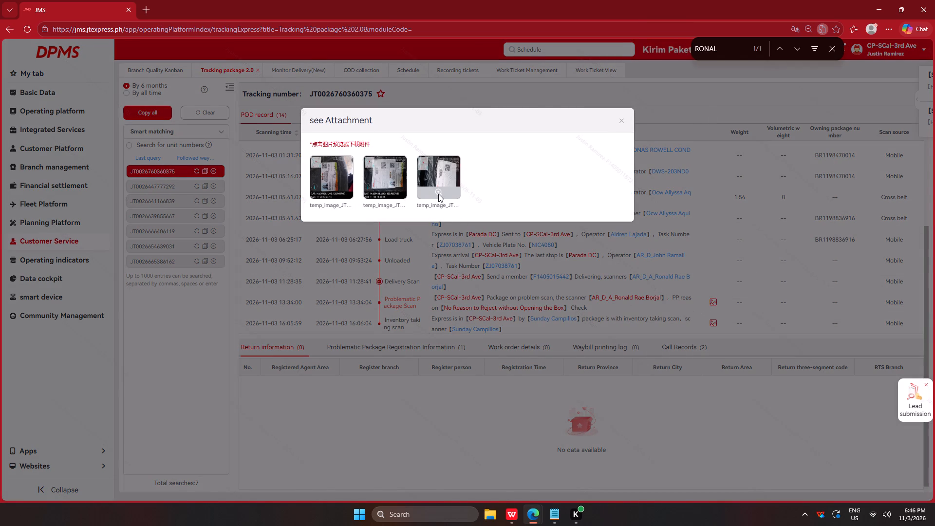
double_click(74, 404)
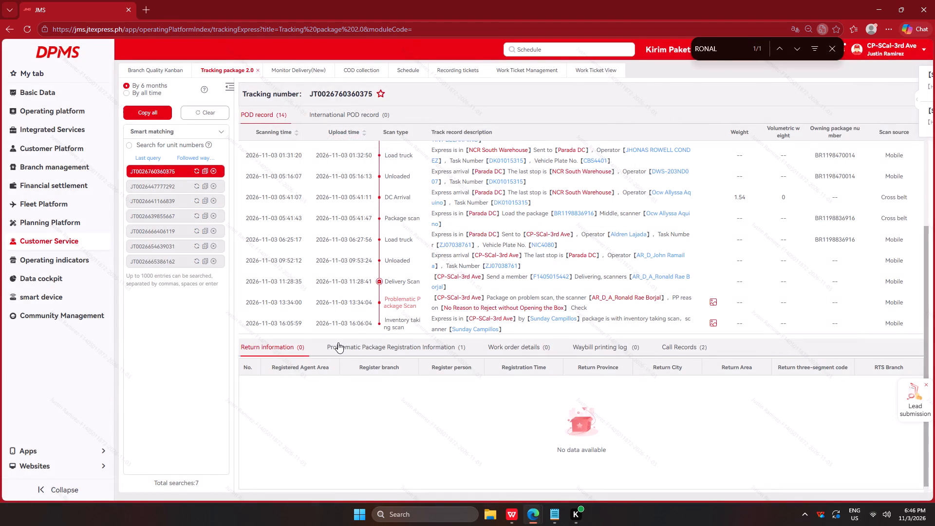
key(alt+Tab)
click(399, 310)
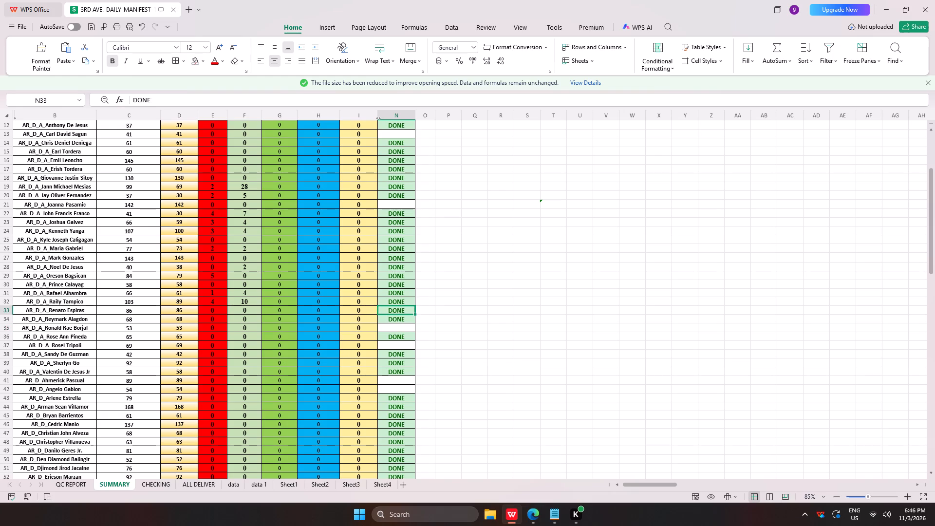
Mark the rider in row 35 of the SUMMARY sheet as DONE in column N, reusing the existing status cell.
key(ctrl+c)
click(403, 327)
key(ctrl+v)
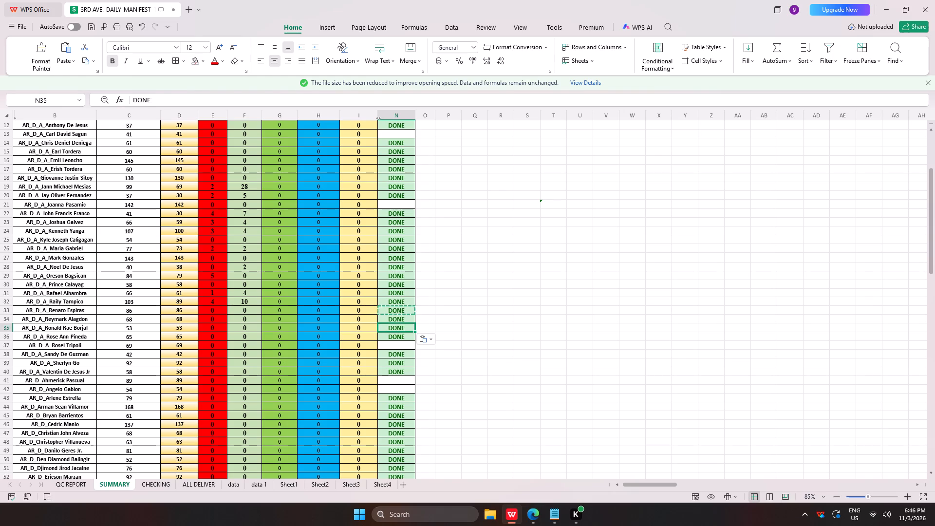
Switch to Facebook, open the couple's reel from the feed, send it to the contact nicknamed "Boo…" in Messenger, and leave the reel.
key(alt+Tab)
key(alt+Tab)
alt+click(565, 260)
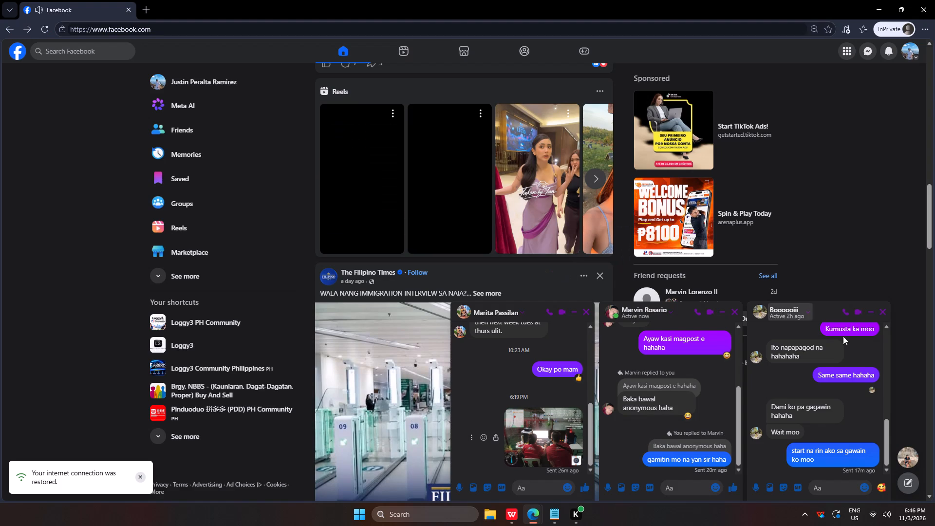
scroll(424, 336, down, 2)
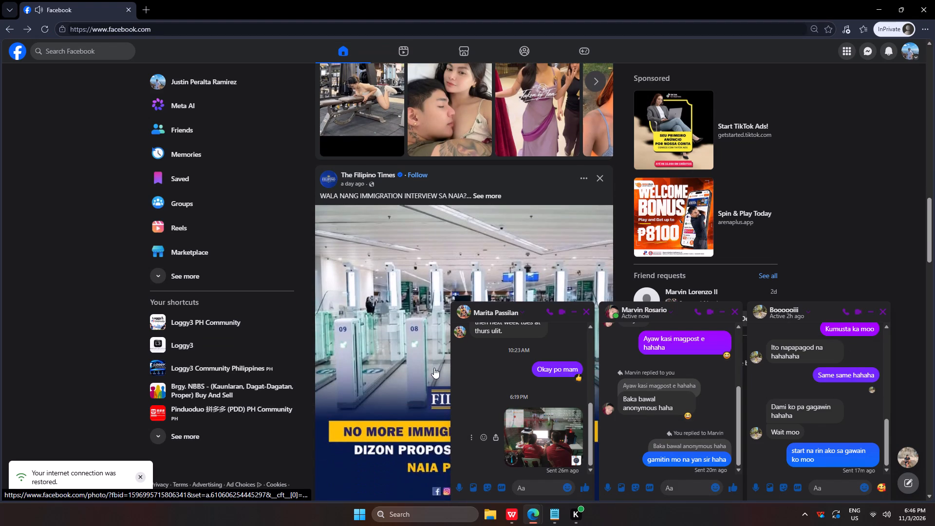
click(444, 113)
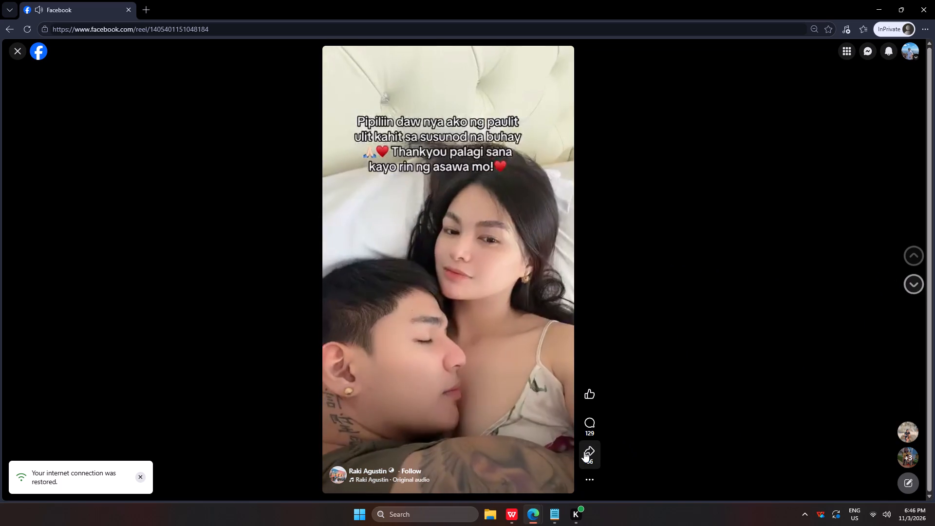
click(585, 451)
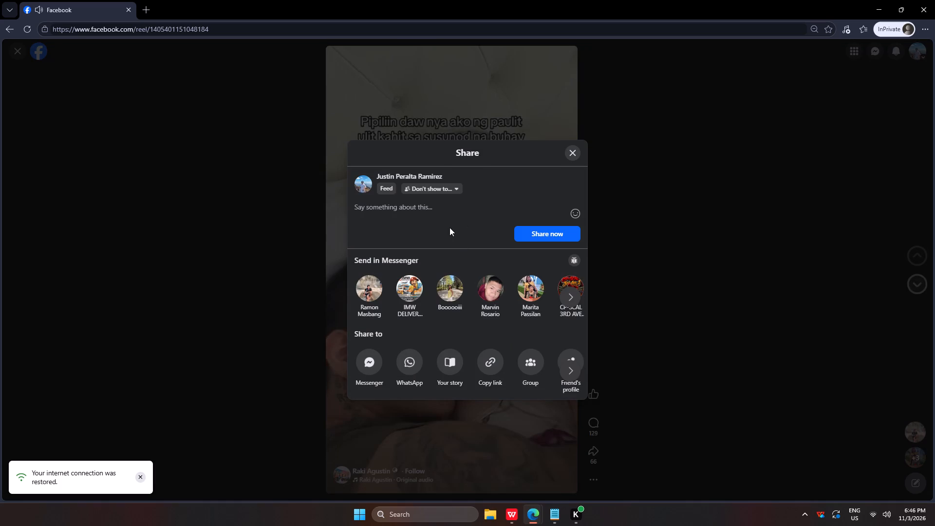
click(452, 287)
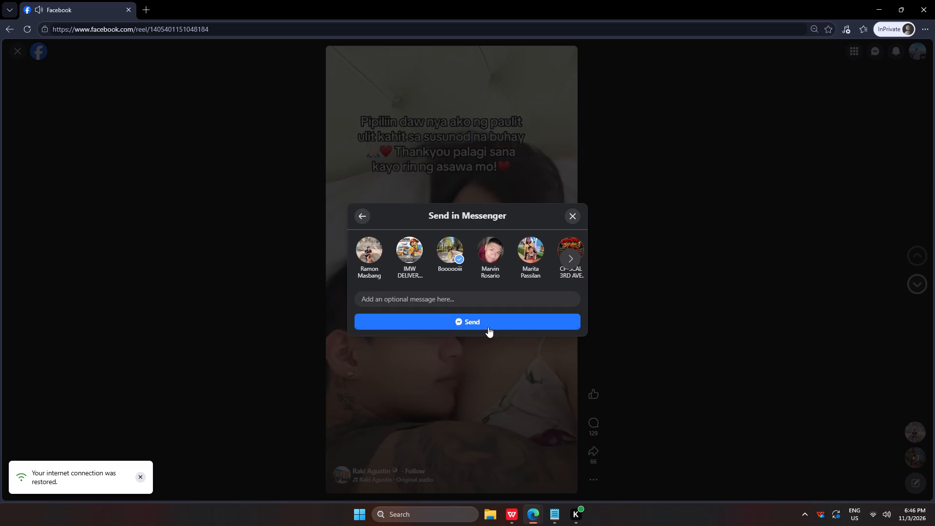
click(460, 320)
key(alt+Tab)
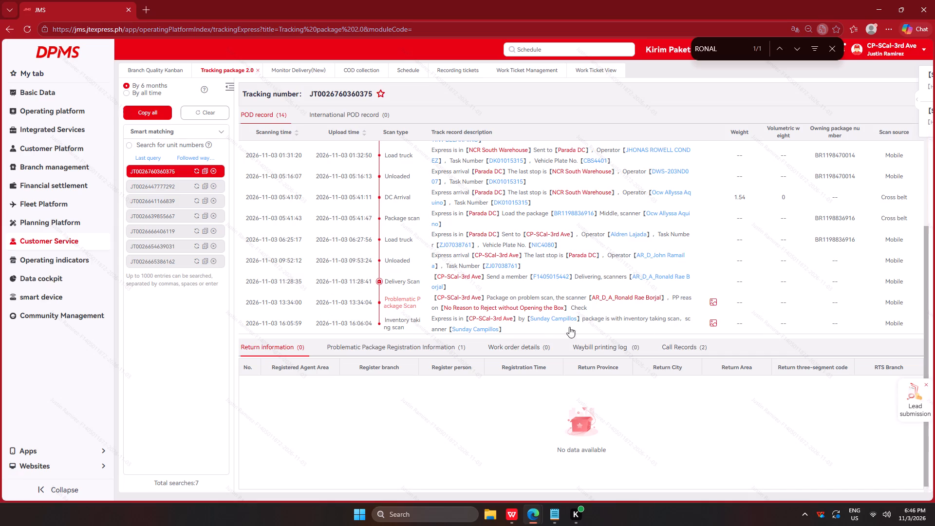
key(alt+Tab)
click(837, 486)
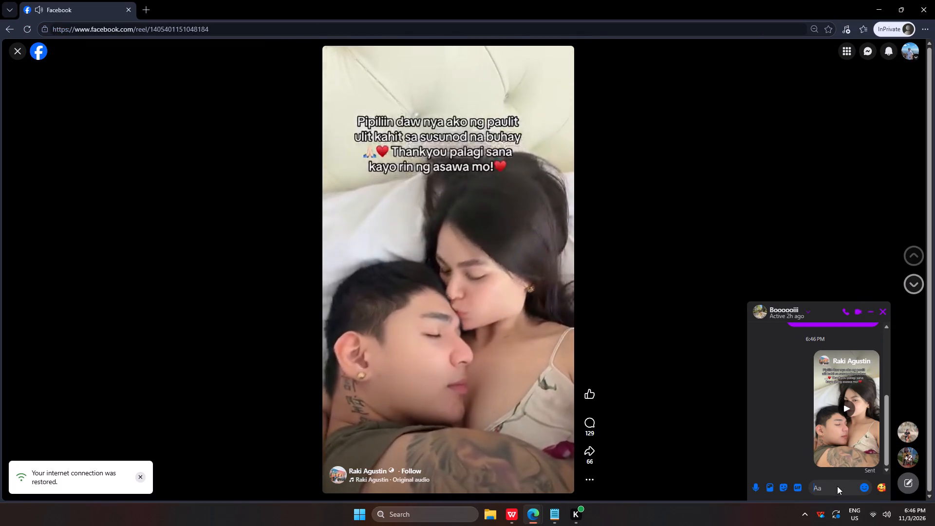
click(14, 53)
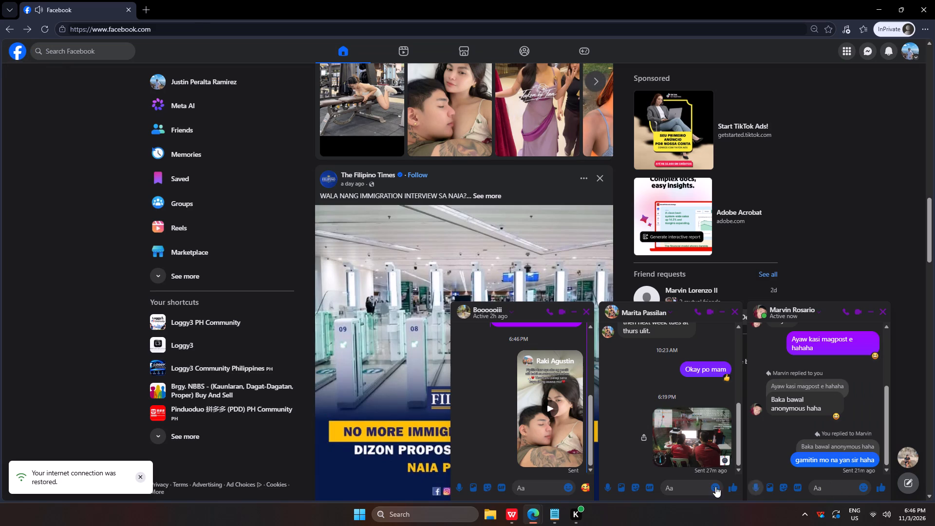
Send "Moo oh", "saraaaap" and "hehehe" in the "Boo…" chat, and close that chat.
click(533, 483)
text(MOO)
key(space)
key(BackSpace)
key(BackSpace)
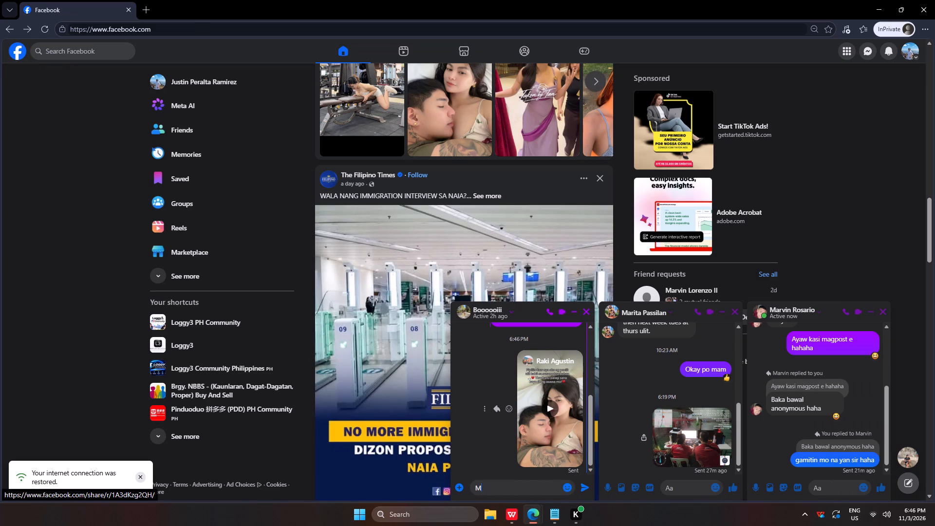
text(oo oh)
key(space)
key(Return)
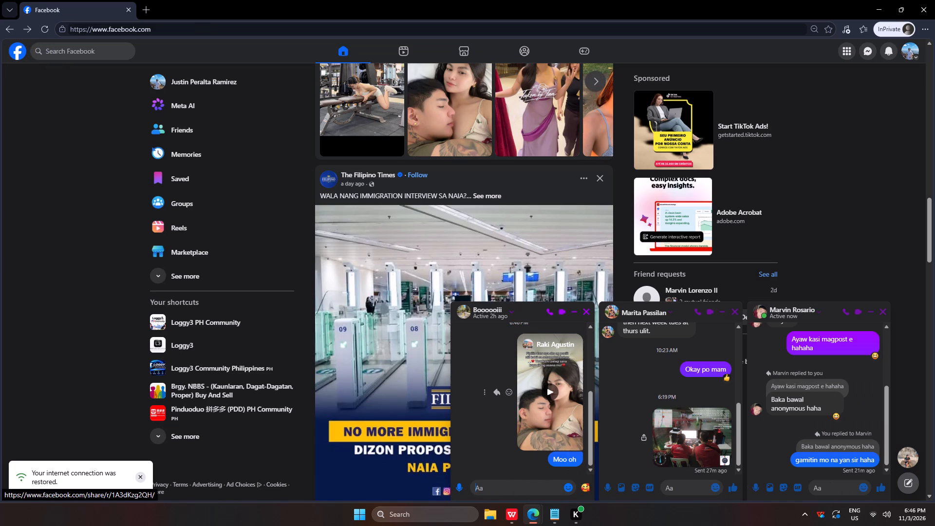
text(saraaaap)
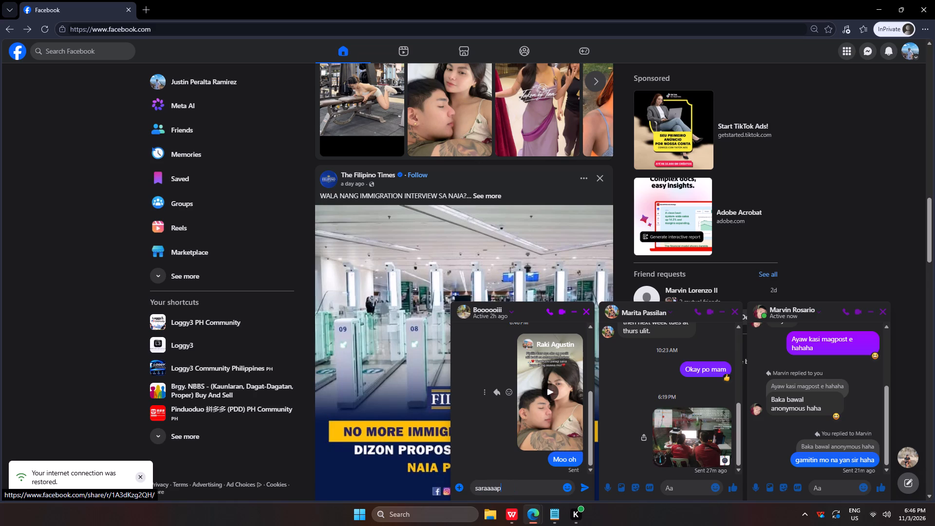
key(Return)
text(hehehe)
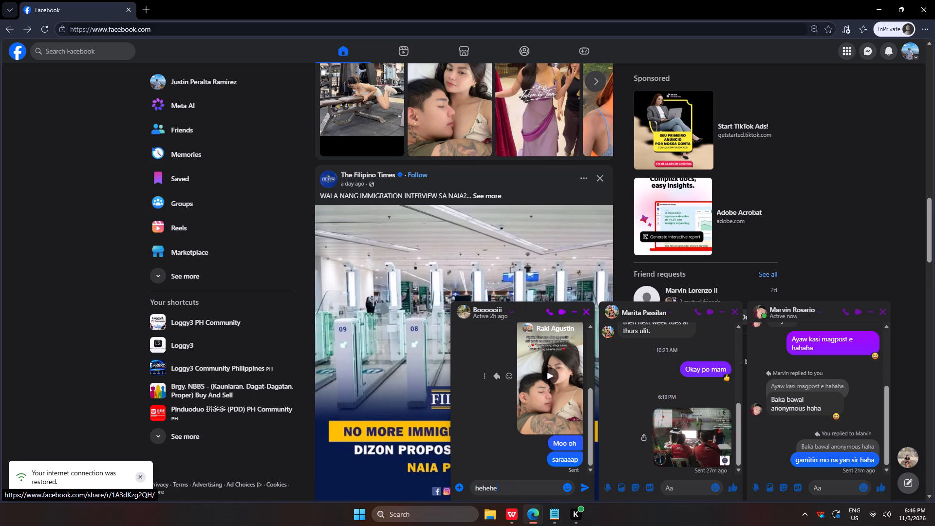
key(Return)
scroll(536, 444, up, 1)
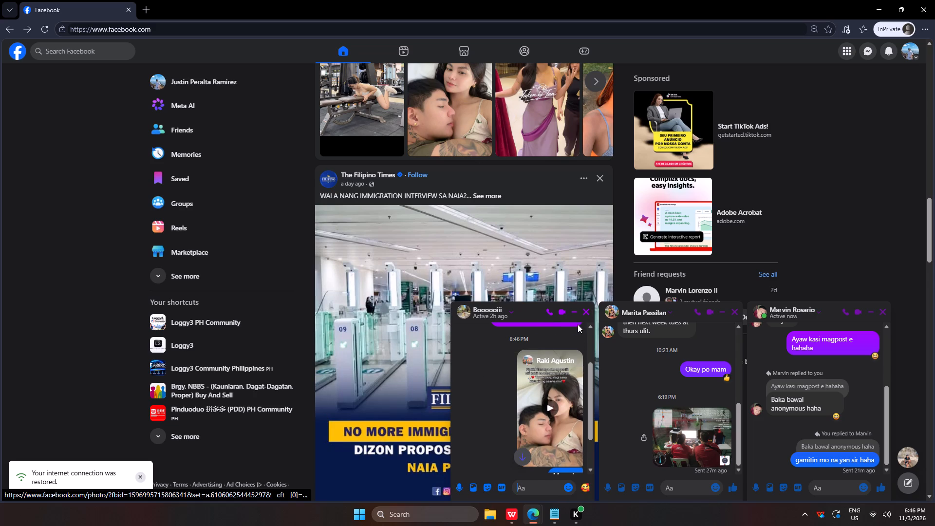
scroll(567, 409, down, 5)
click(584, 313)
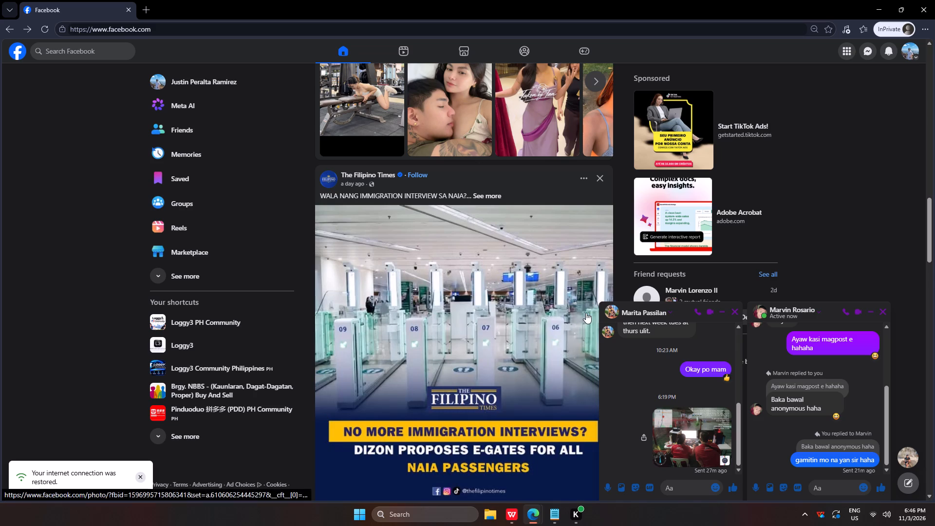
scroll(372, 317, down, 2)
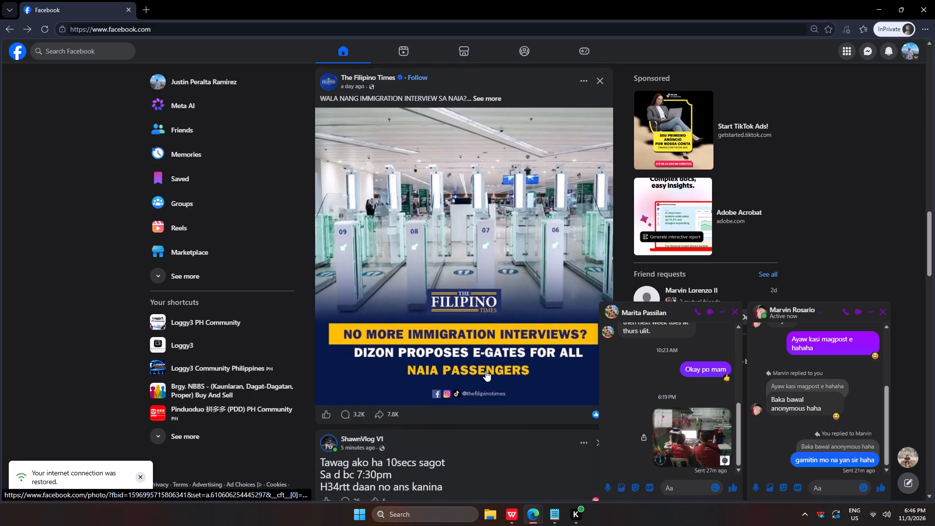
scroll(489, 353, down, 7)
Switch back to the Tracking package 2.0 results in JMS.
key(alt+Tab)
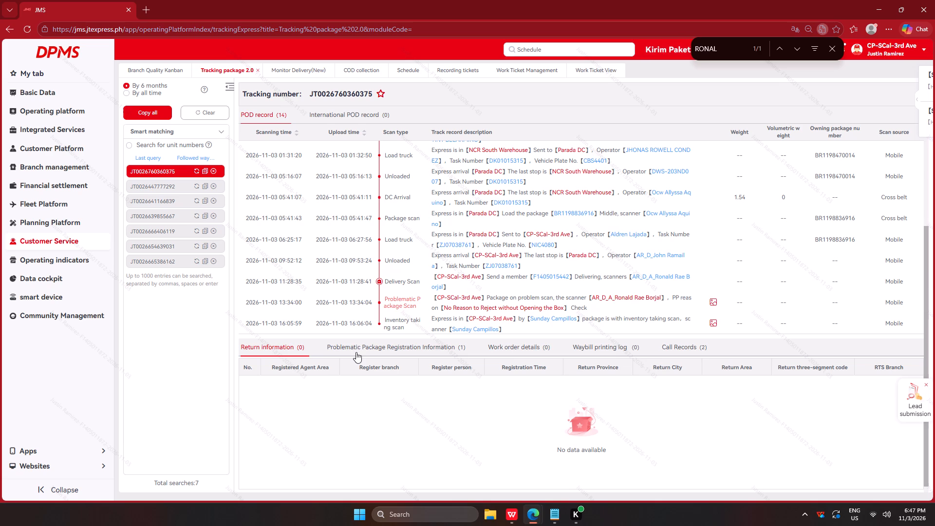
Check Work Ticket Management for open tickets, searching with the existing registration date range of 2026-10-05 to 2026-11-03.
click(524, 72)
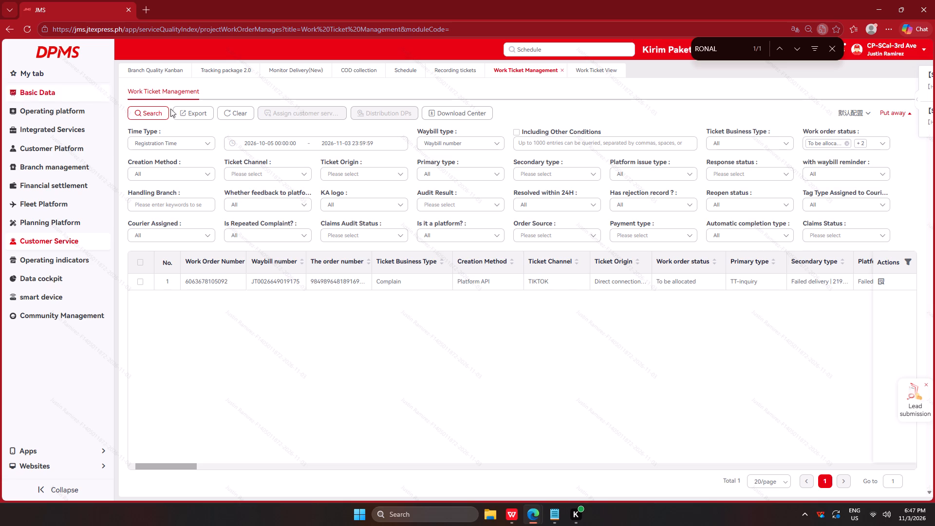
click(299, 143)
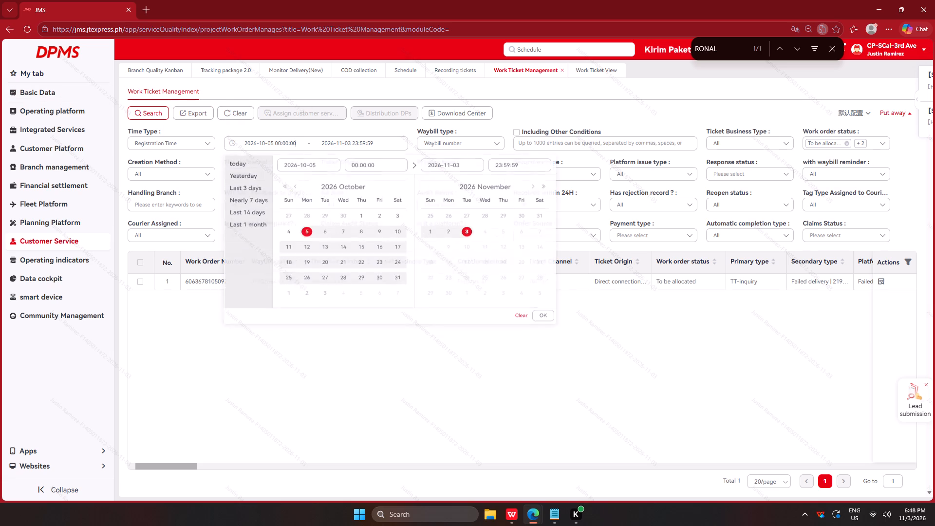
click(542, 326)
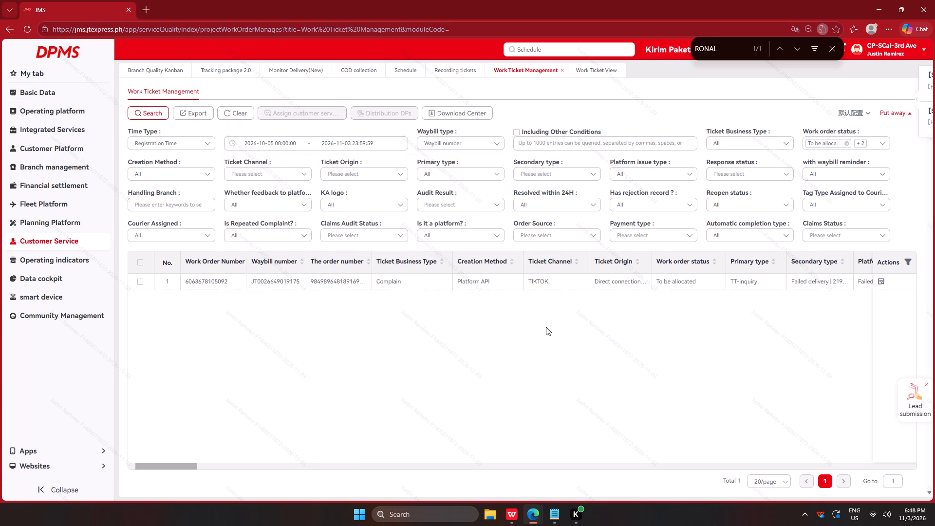
click(146, 108)
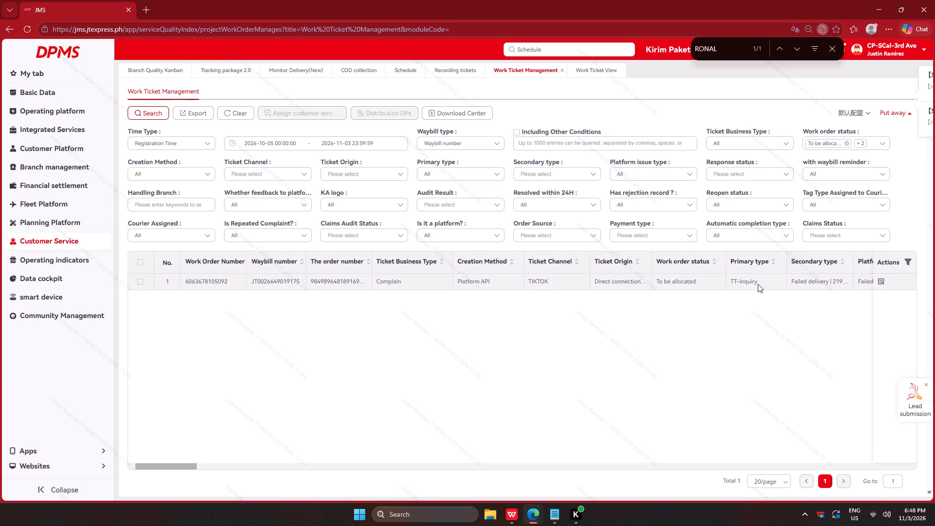
double_click(288, 281)
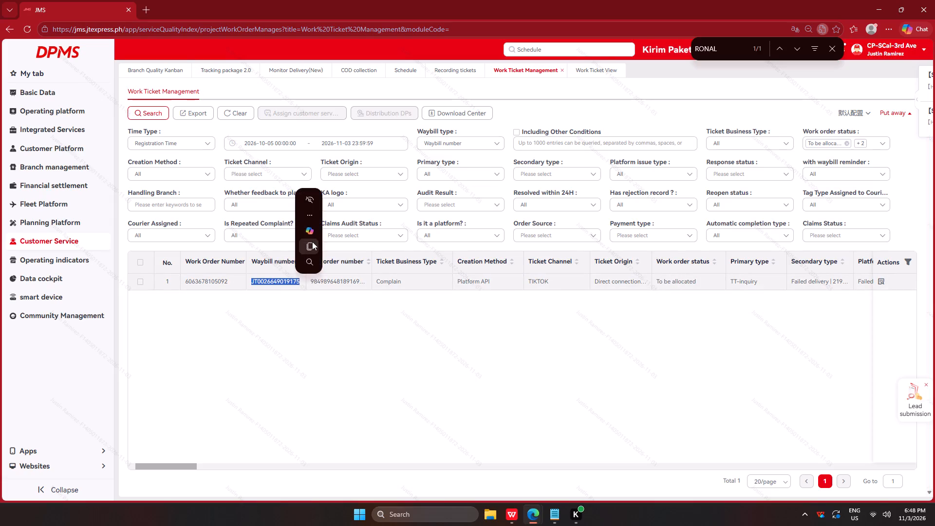
click(312, 242)
click(237, 69)
click(209, 109)
click(209, 287)
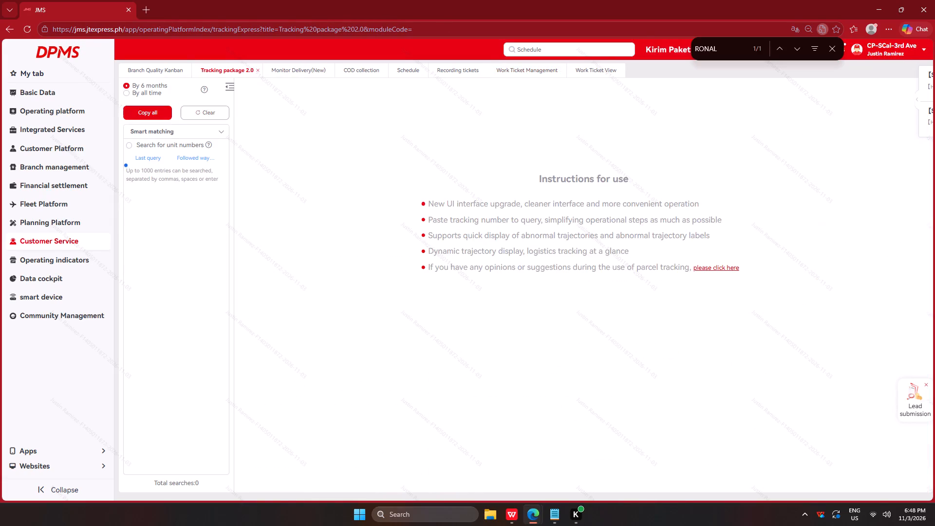
key(ctrl+v)
scroll(461, 272, down, 5)
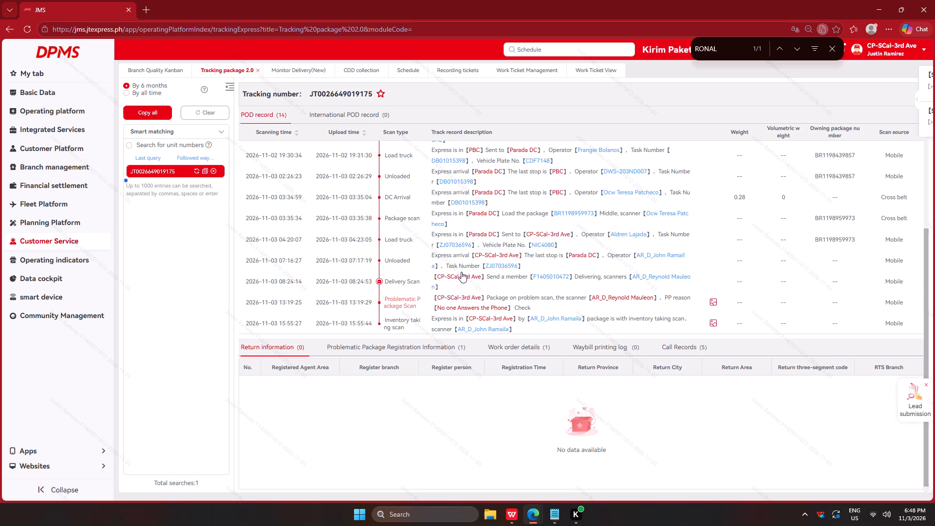
click(379, 350)
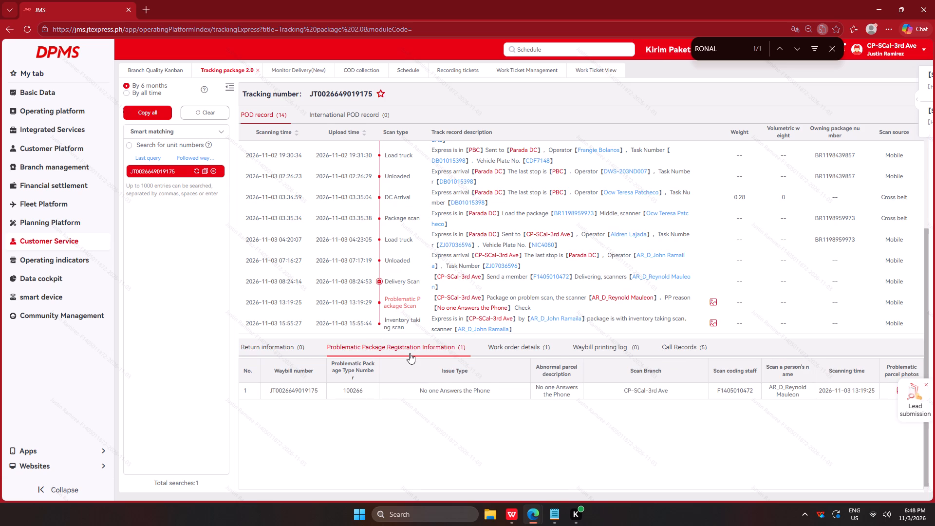
key(alt+Tab)
key(alt+Tab)
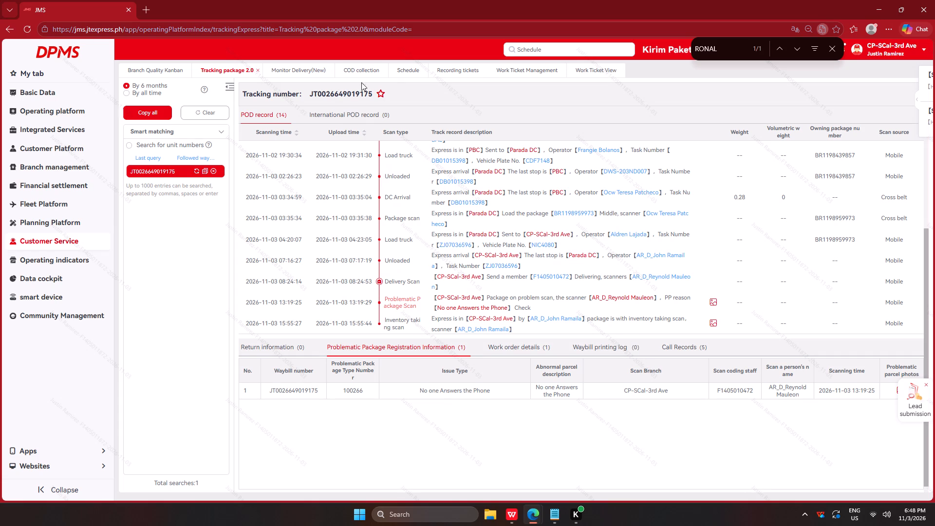
Open the listed work ticket's details from Work Ticket Management and examine its basic information and problem details.
click(524, 68)
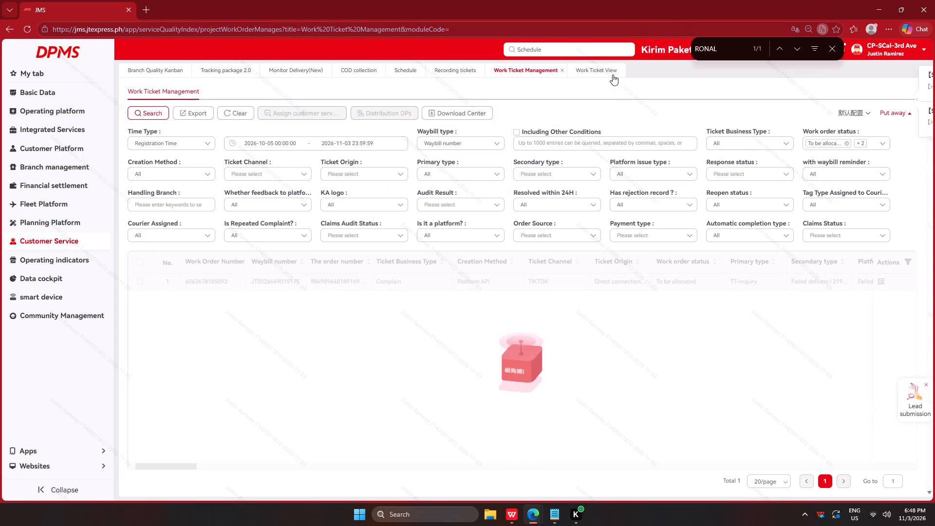
click(588, 68)
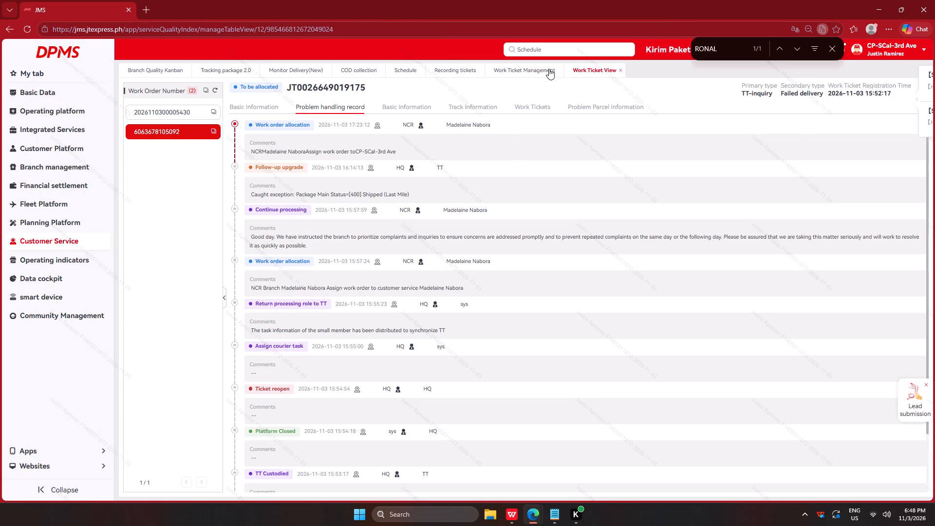
click(533, 67)
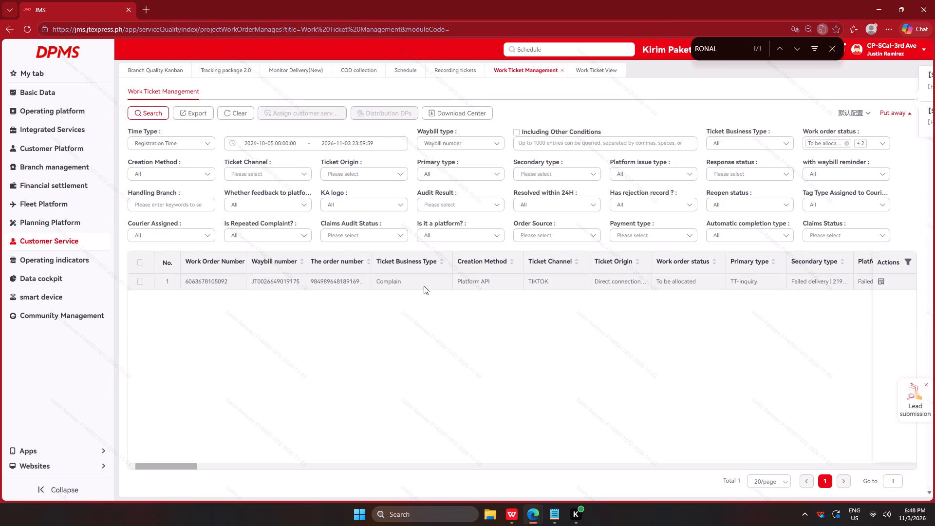
click(879, 281)
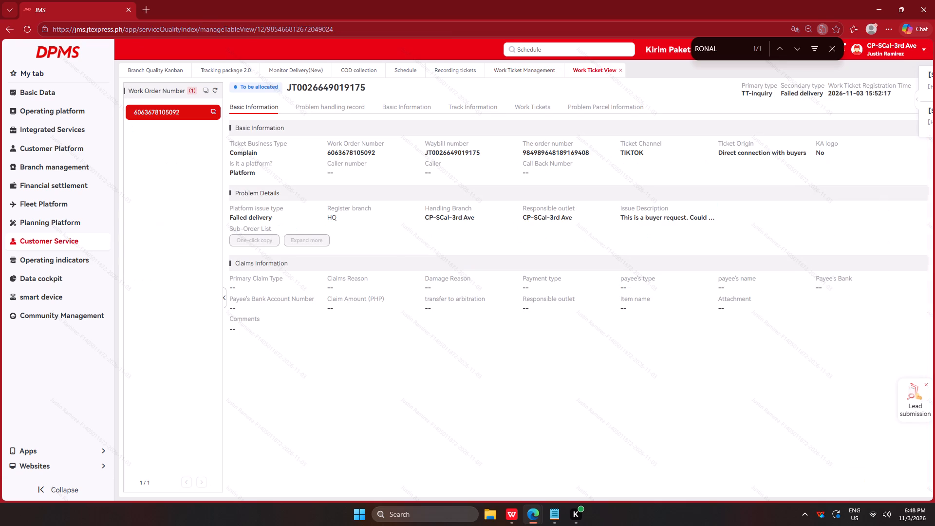
scroll(500, 253, down, 7)
scroll(310, 293, down, 5)
scroll(227, 233, up, 4)
scroll(307, 210, down, 5)
scroll(410, 213, up, 4)
scroll(550, 238, down, 4)
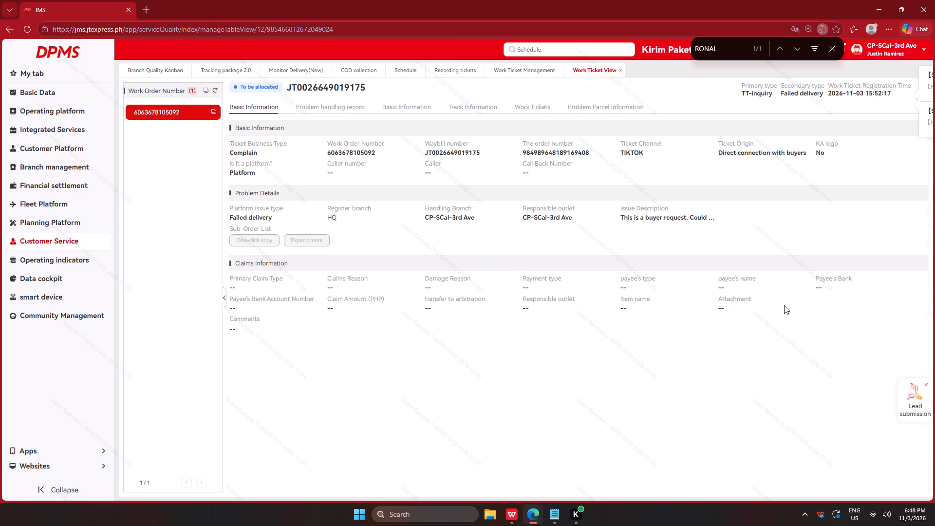
scroll(922, 386, down, 1)
click(927, 384)
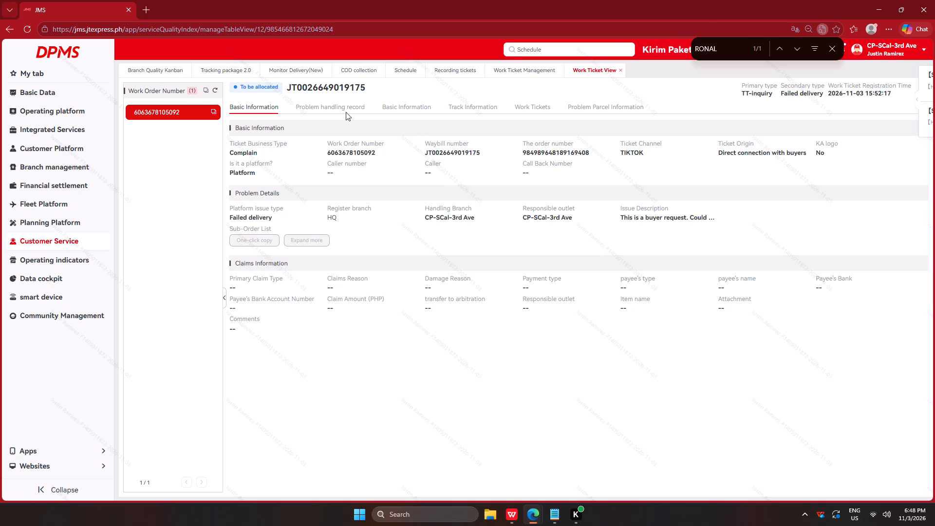
click(64, 77)
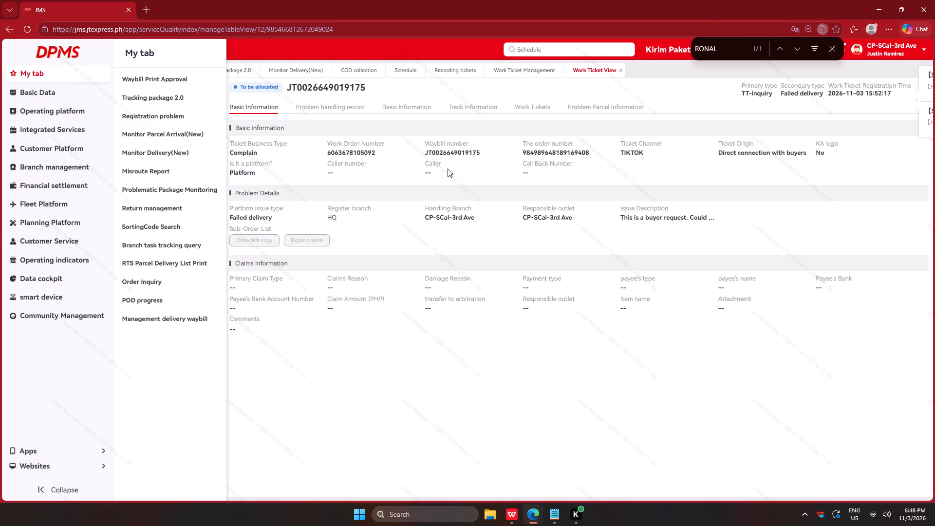
click(447, 169)
Switch to Facebook, check the chat list, and react with Haha to the Stratos TV post in the feed.
key(alt+Tab)
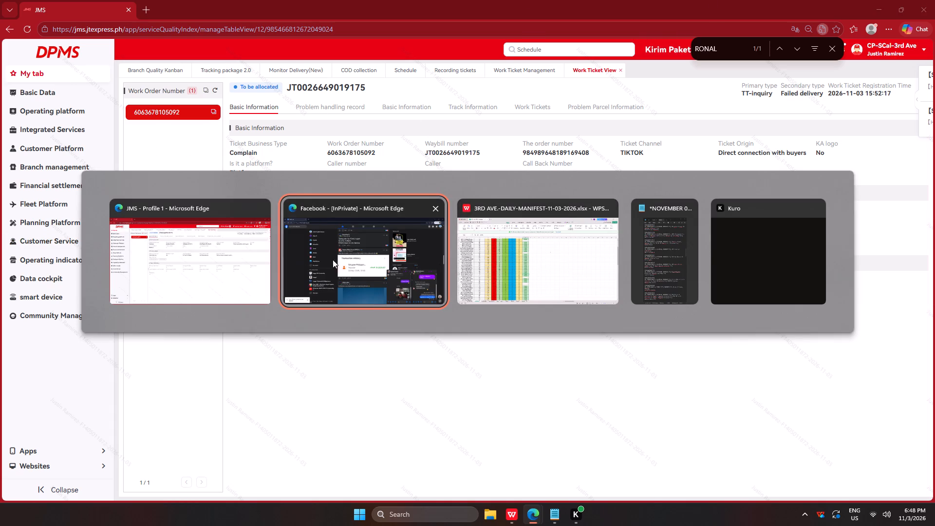
alt+click(337, 259)
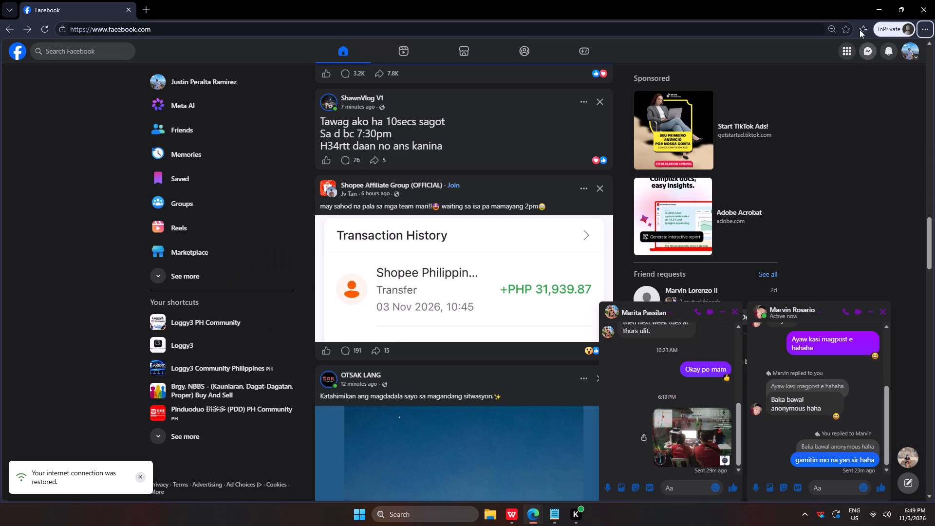
click(865, 56)
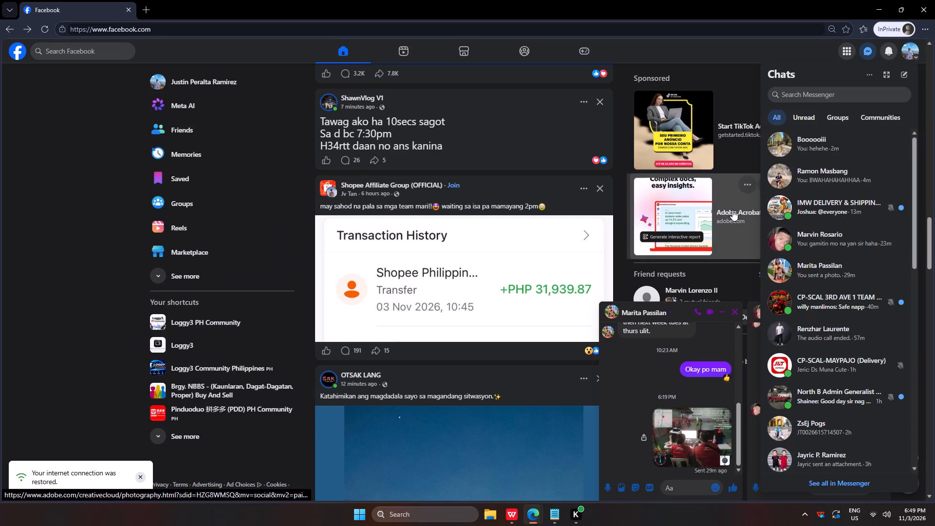
click(625, 74)
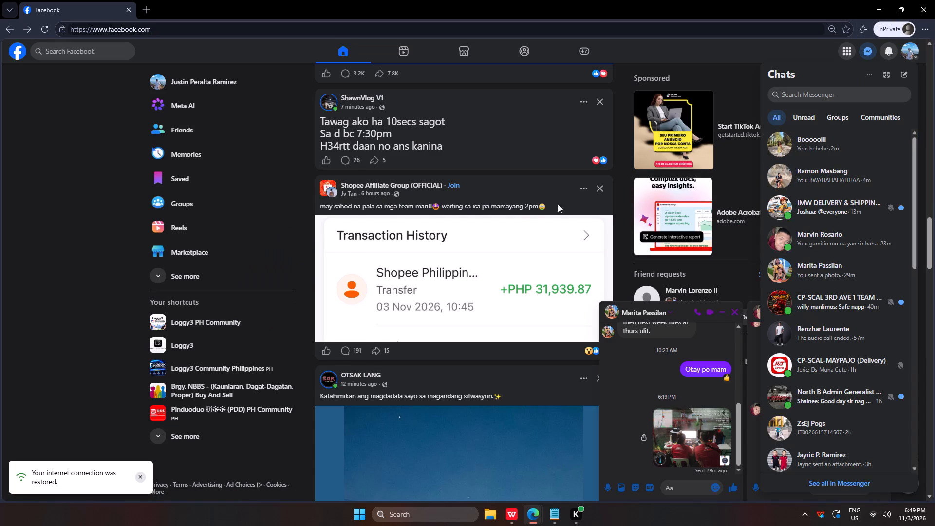
scroll(273, 373, down, 5)
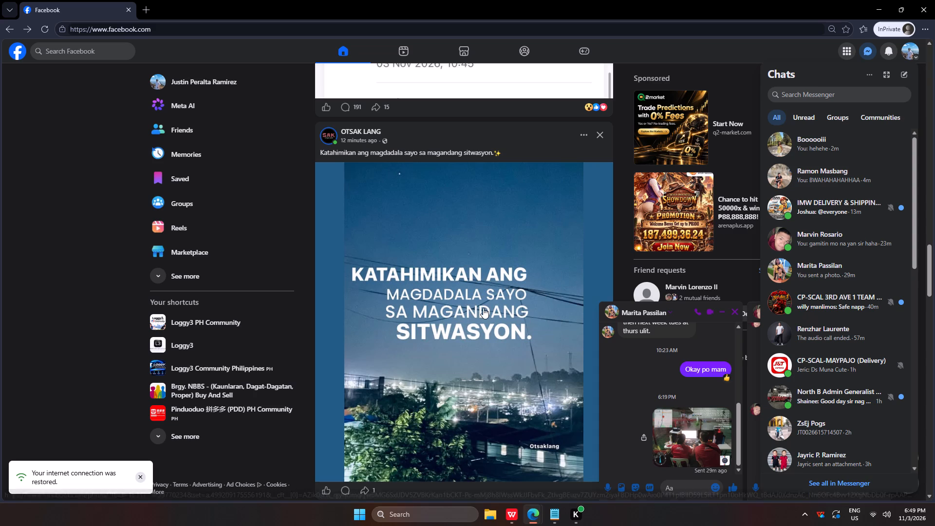
scroll(484, 308, down, 8)
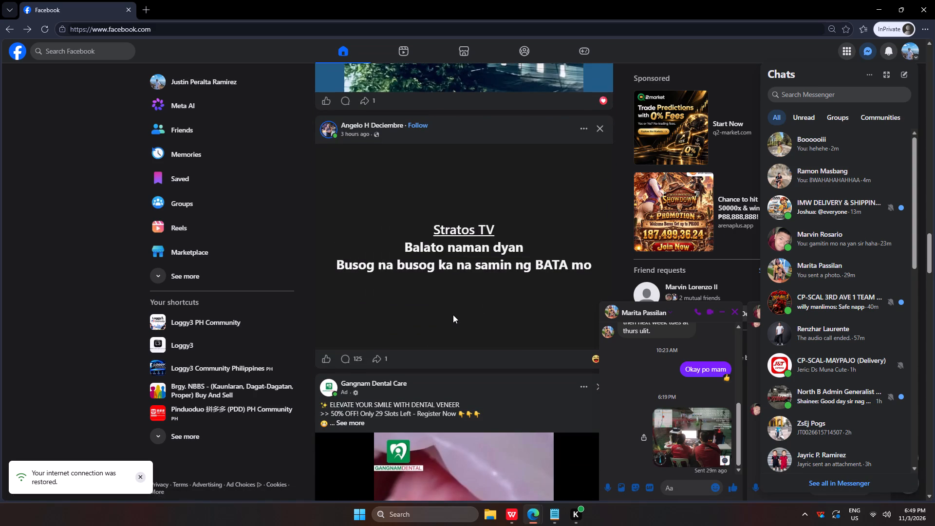
scroll(445, 301, down, 2)
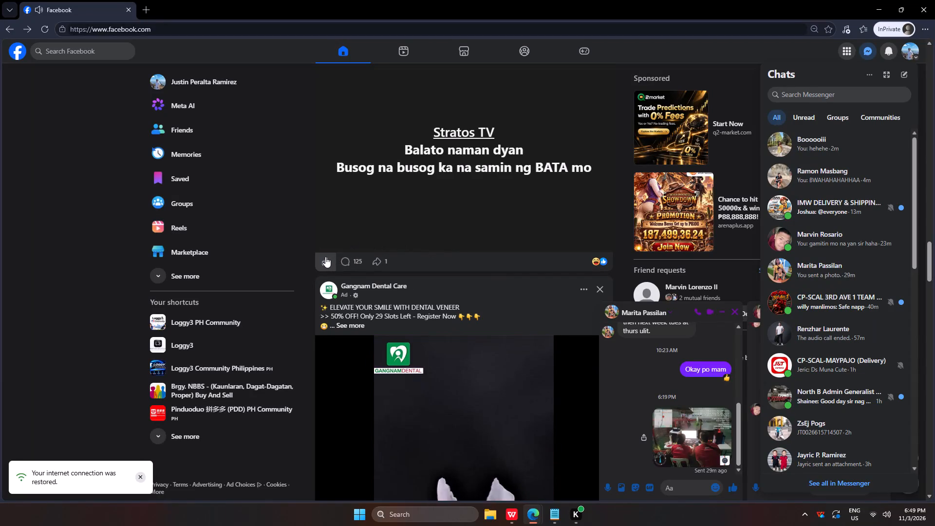
click(390, 244)
Browse the posts further down the Facebook feed, then return to JMS.
scroll(463, 254, down, 9)
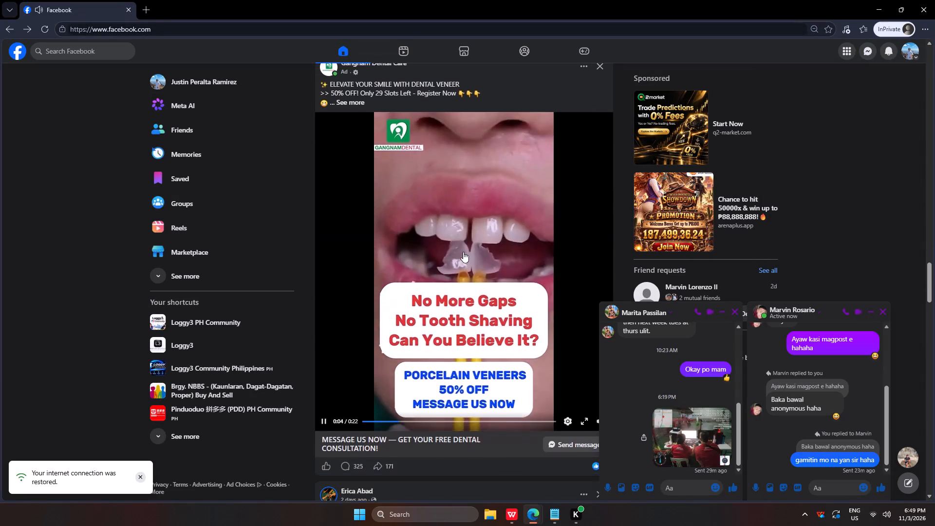
scroll(462, 251, up, 5)
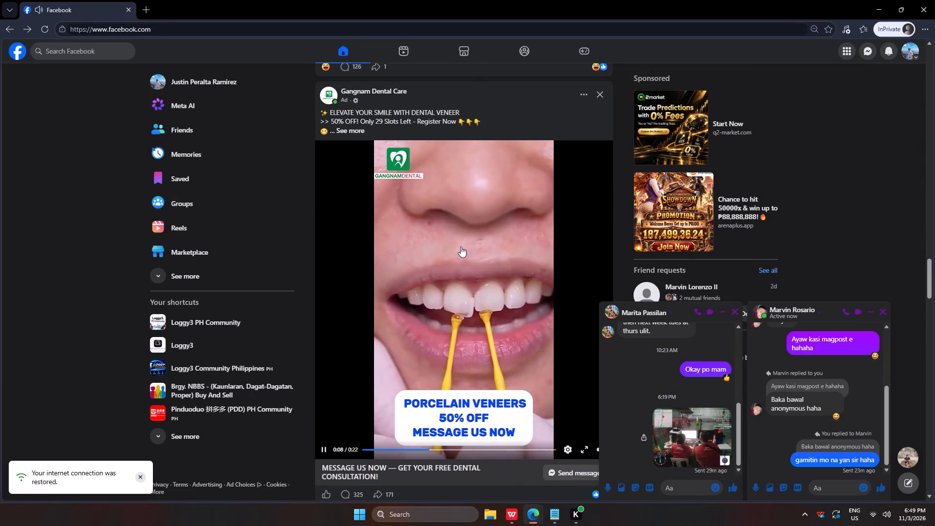
scroll(467, 277, down, 4)
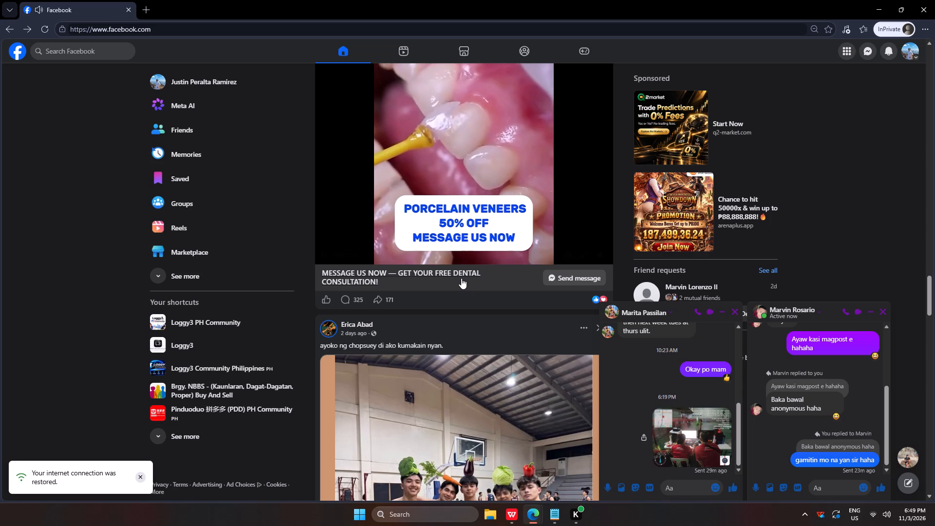
scroll(461, 278, down, 6)
scroll(459, 272, up, 2)
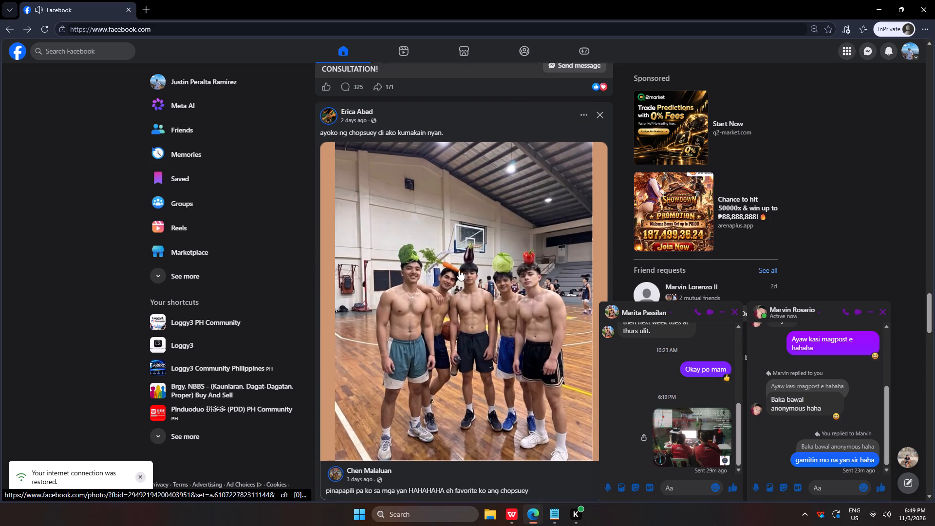
scroll(459, 270, up, 1)
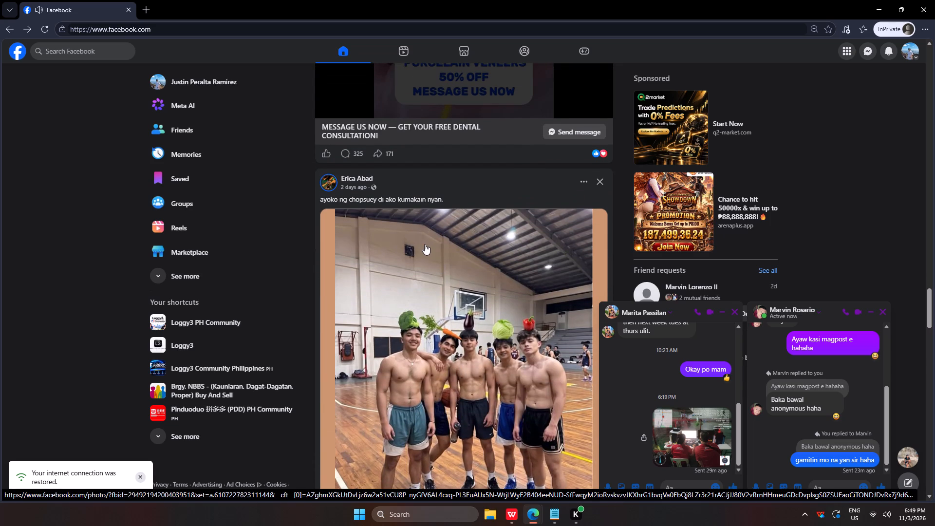
scroll(423, 246, down, 2)
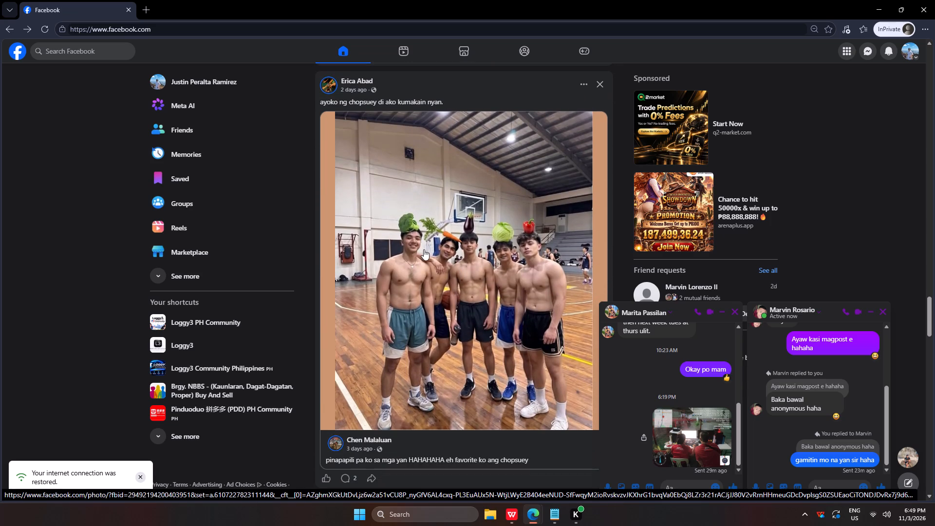
scroll(424, 249, down, 5)
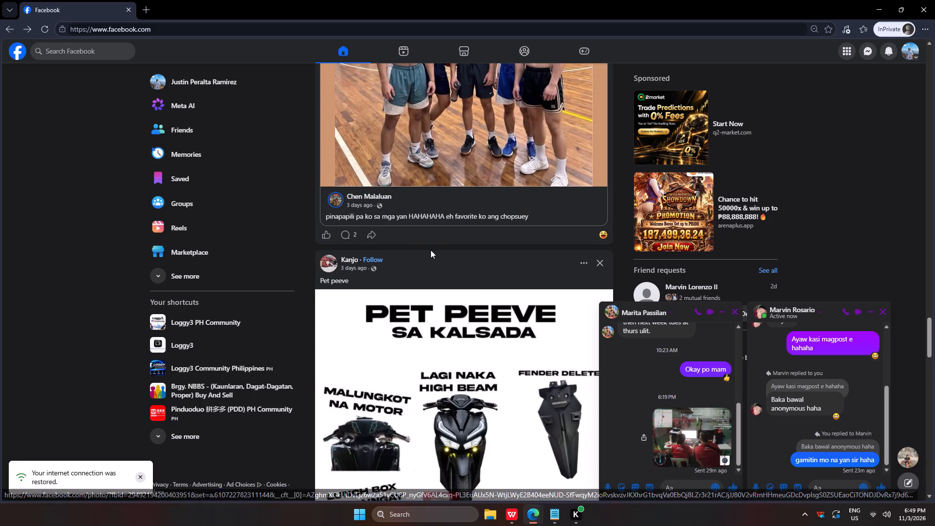
scroll(430, 250, down, 12)
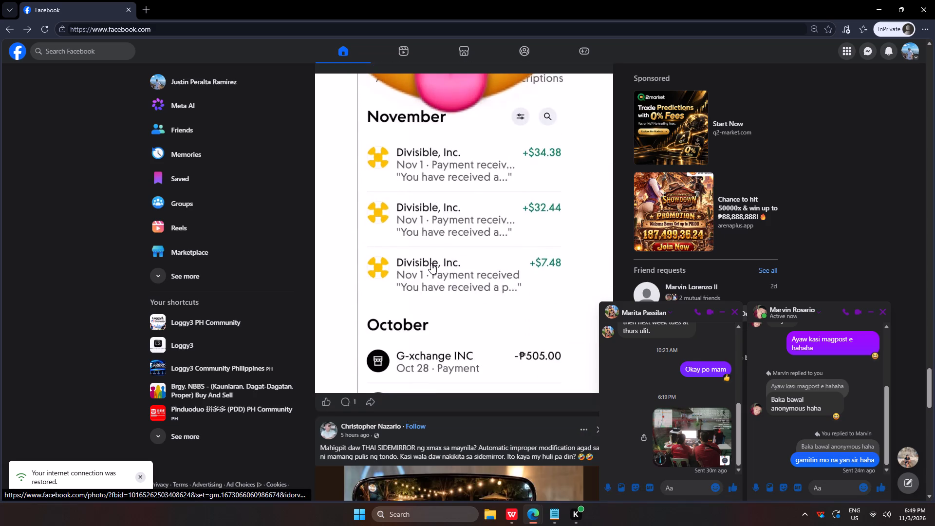
scroll(431, 261, down, 11)
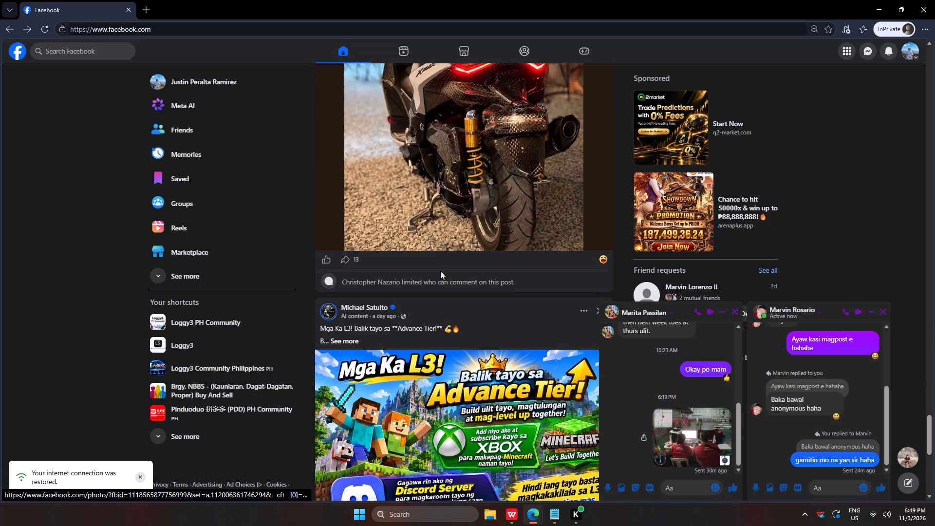
key(alt+Tab)
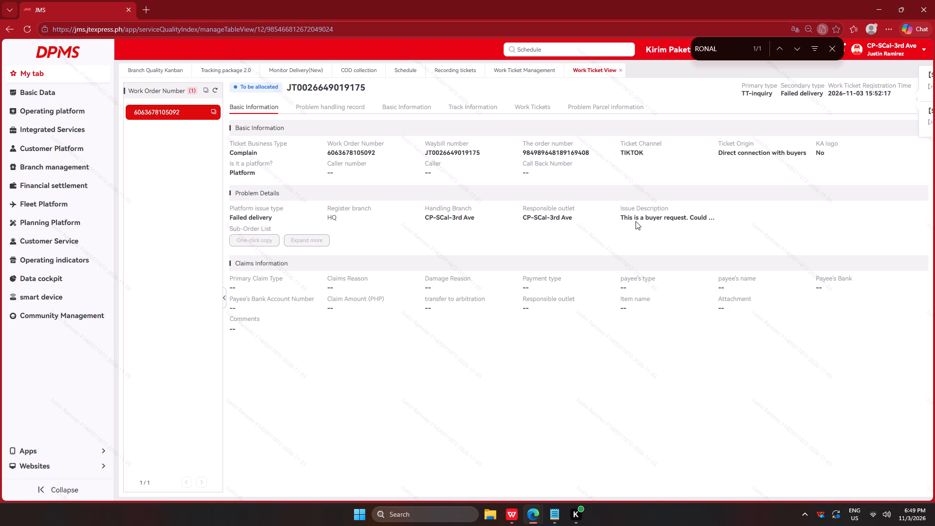
Reply "marami pa ?" in the newly popped-up Facebook chat and refresh the home feed.
key(alt+Tab)
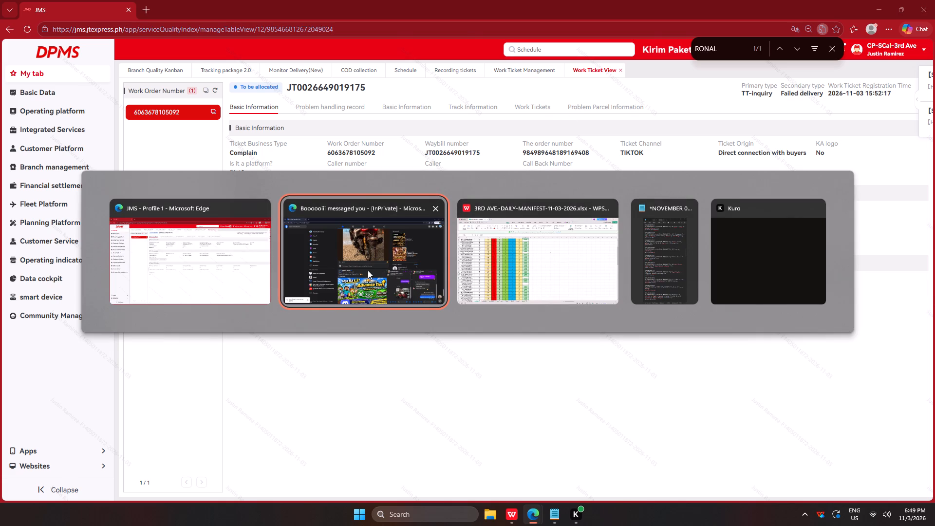
alt+click(367, 268)
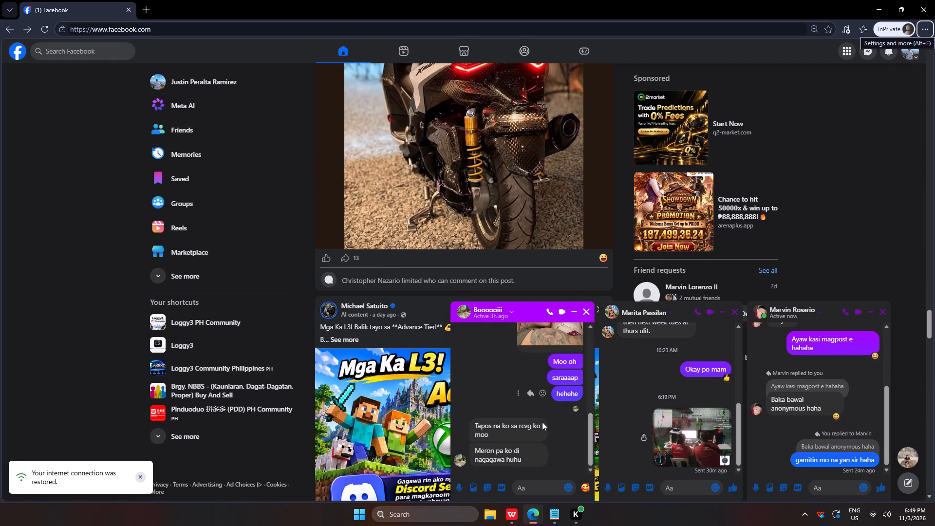
click(531, 489)
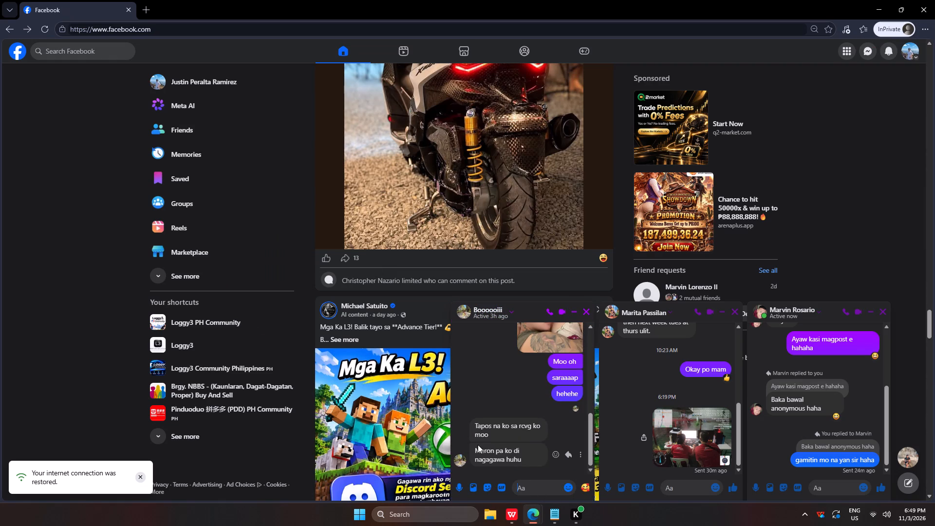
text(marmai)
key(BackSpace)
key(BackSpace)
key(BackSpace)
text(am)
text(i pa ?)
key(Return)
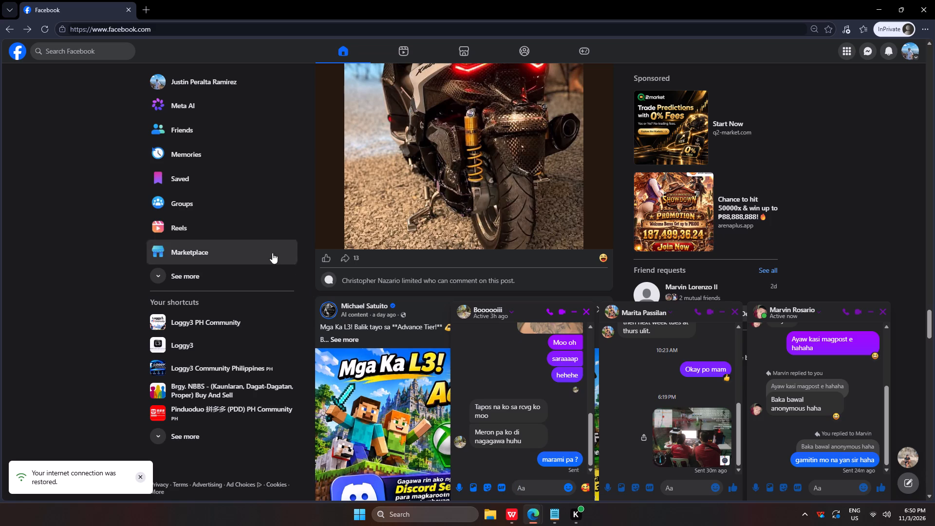
click(13, 57)
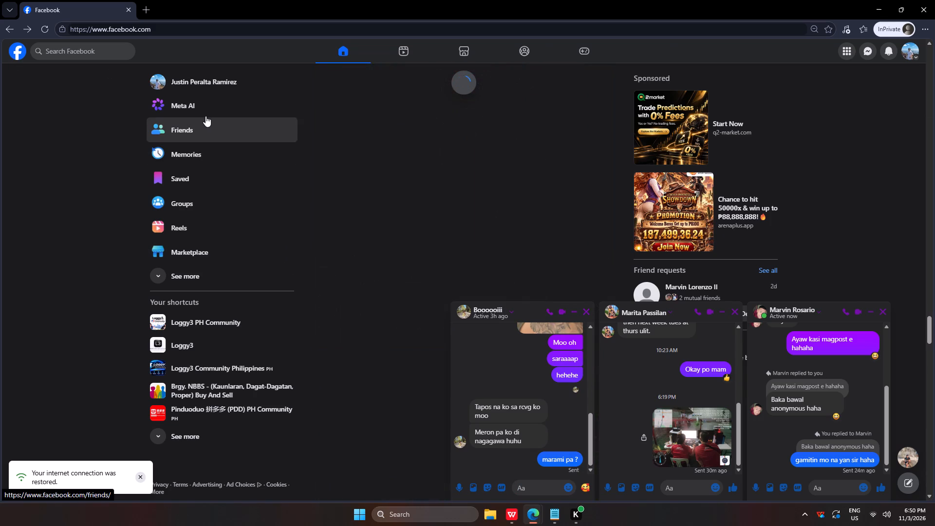
Return to JMS and find "castro" in the Monitor Delivery(New) courier summary.
key(alt+Tab)
alt+click(371, 263)
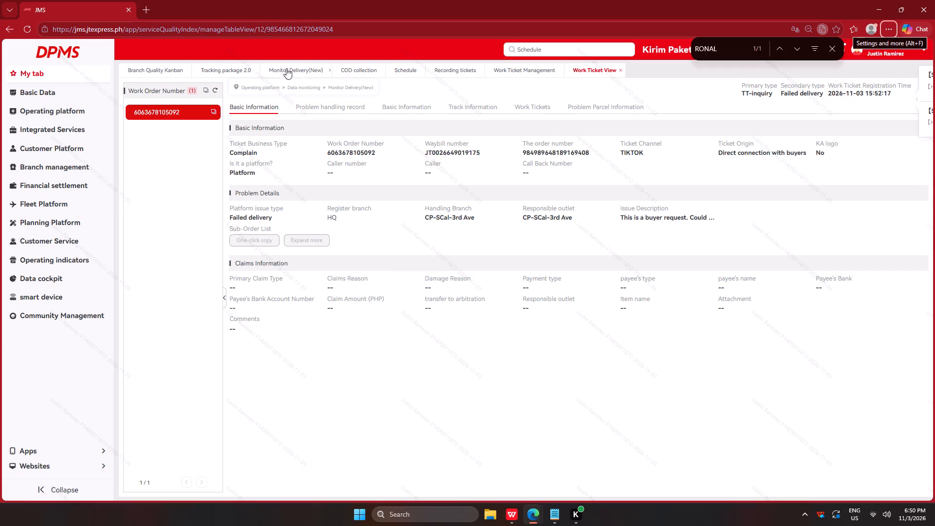
click(286, 67)
click(150, 81)
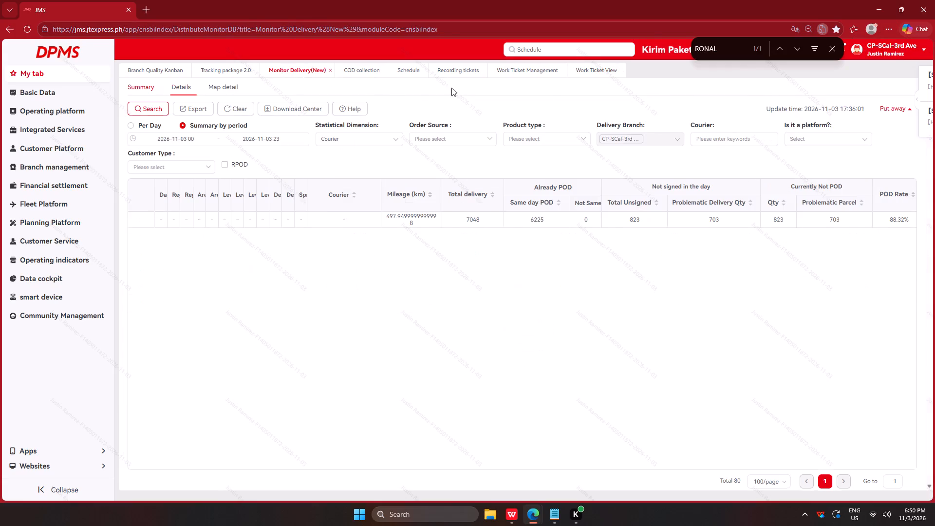
double_click(731, 45)
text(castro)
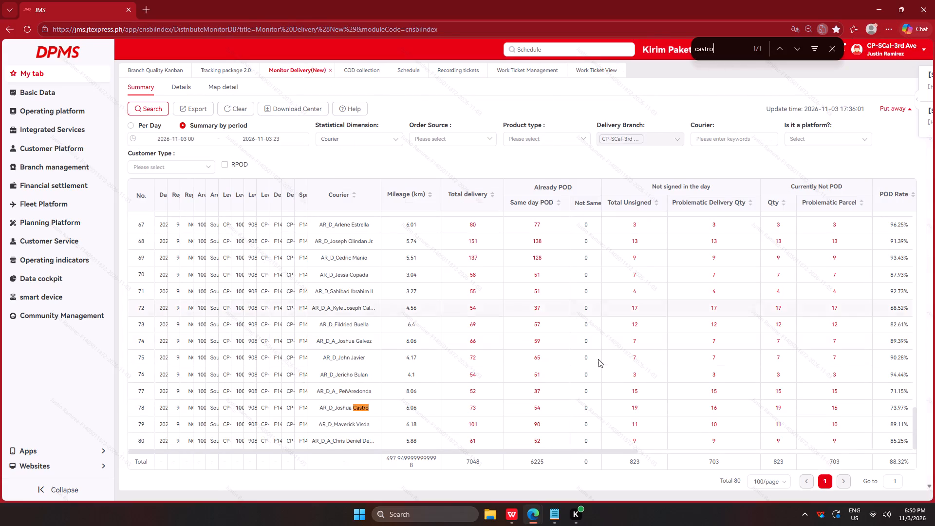
Refresh the courier summary in Monitor Delivery(New) for 2026-11-03.
click(163, 109)
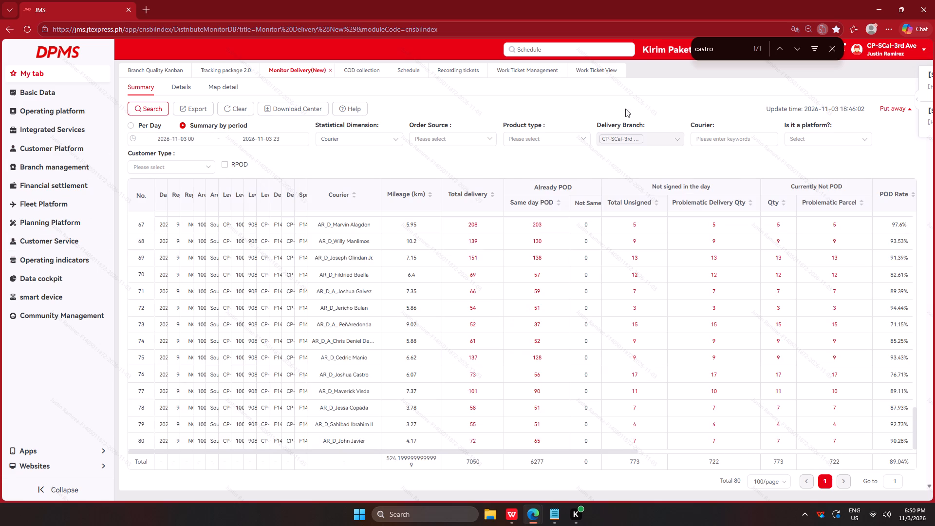
Find the courier matching "castro" in the Monitor Delivery(New) summary and open the rider's Total Unsigned waybill details.
click(724, 46)
key(Return)
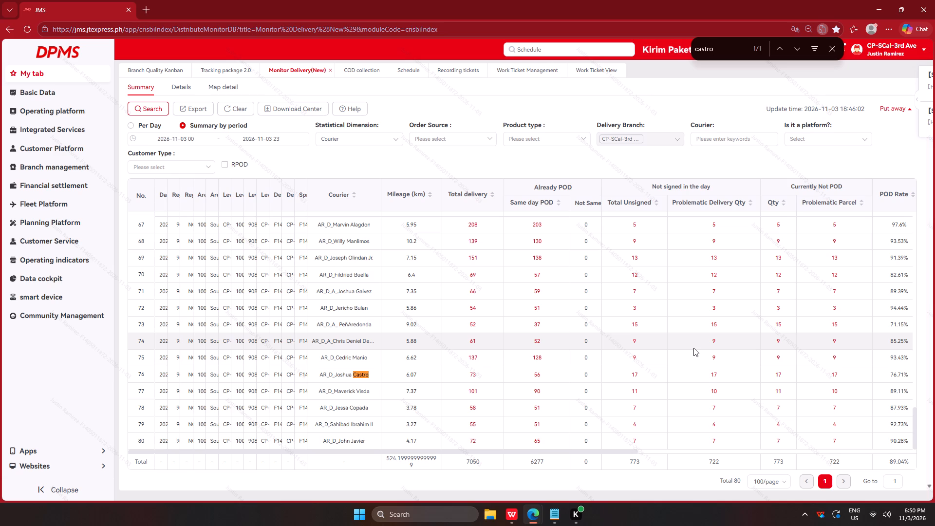
click(635, 374)
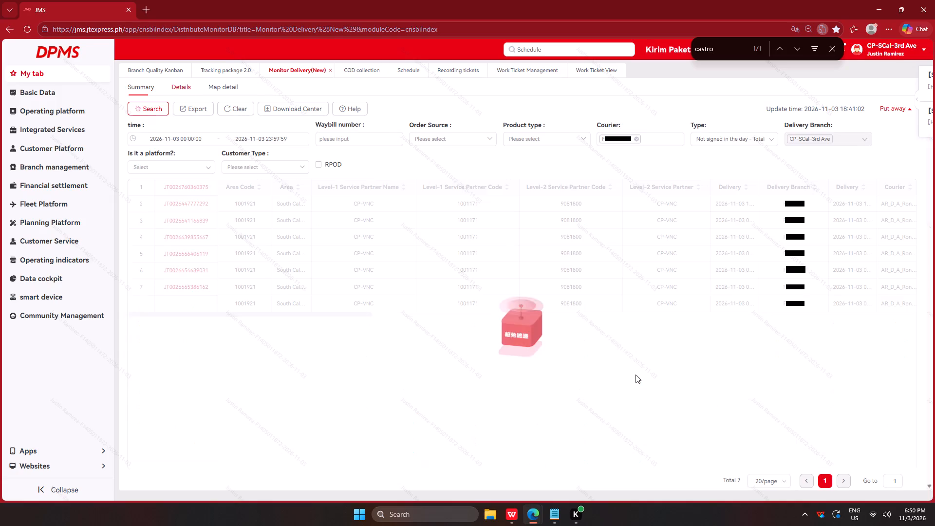
ctrl+scroll(243, 346, down, 2)
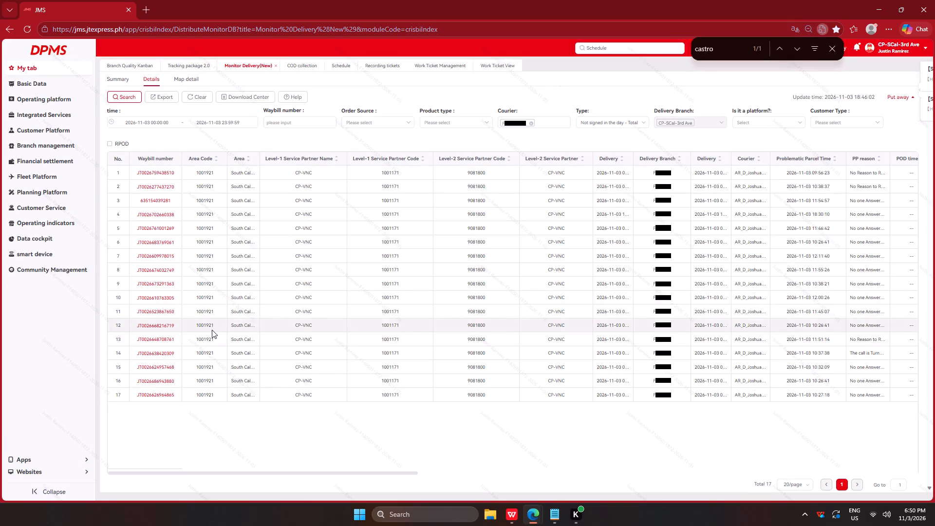
Extract the rider's listed waybill numbers as text and query them in Tracking package 2.0, replacing the previous numbers.
key(shift+super+t)
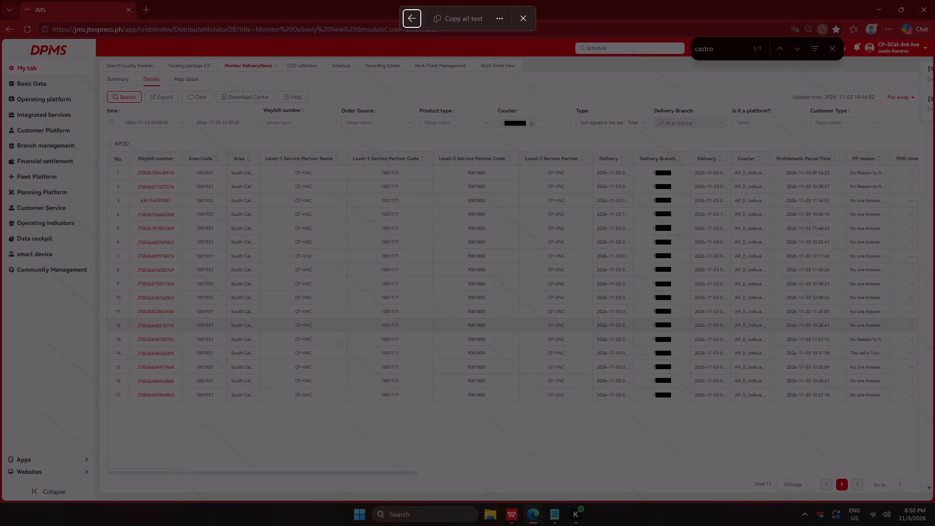
drag(127, 165, 184, 423)
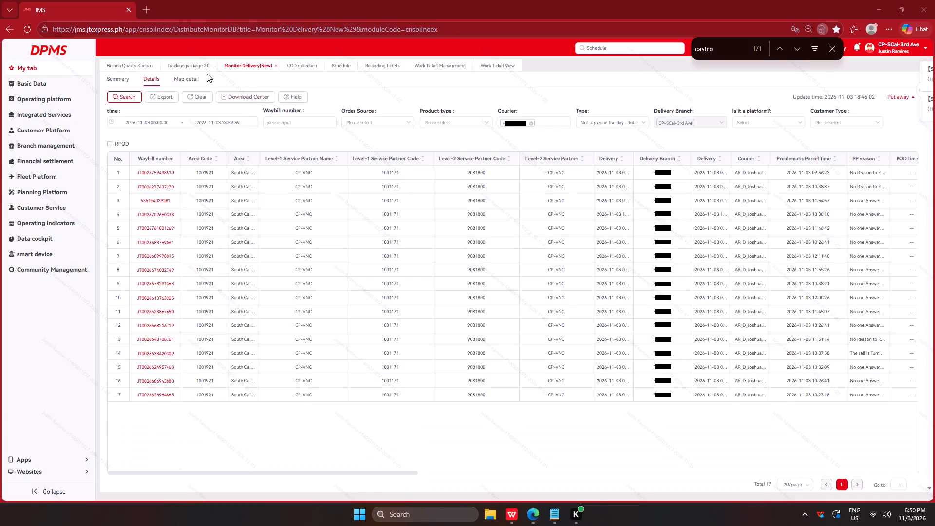
click(193, 64)
click(187, 99)
click(160, 209)
key(ctrl+v)
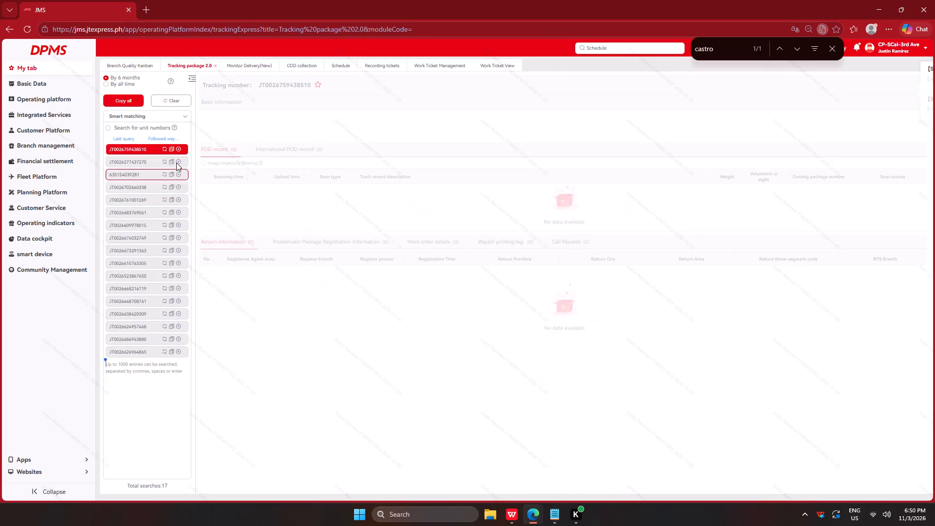
click(258, 62)
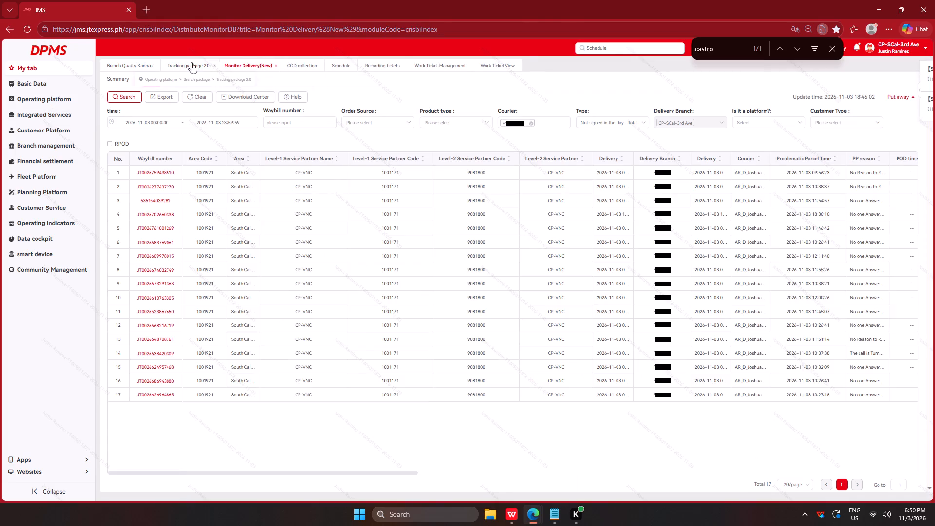
click(191, 62)
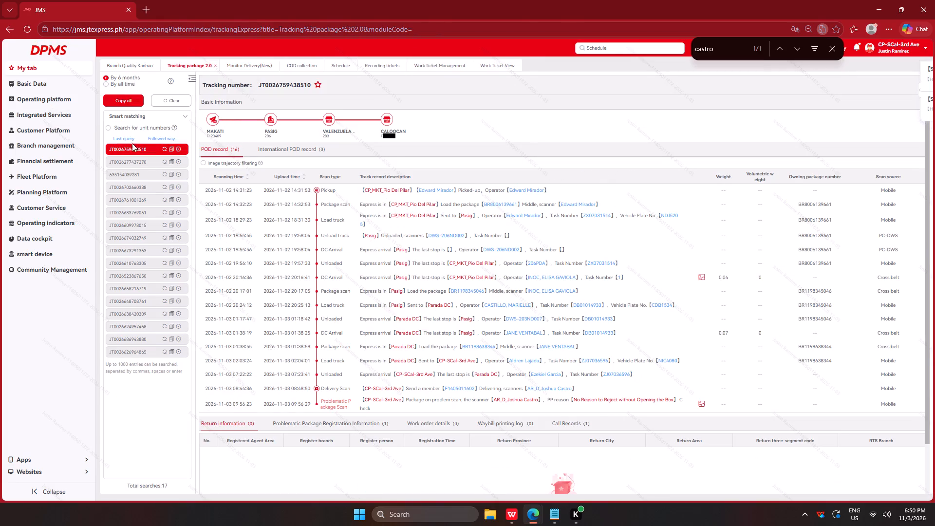
Copy all the queried waybill numbers and paste them into column B of the CHECKING sheet from row 437.
click(119, 97)
key(alt+Tab)
alt+click(511, 261)
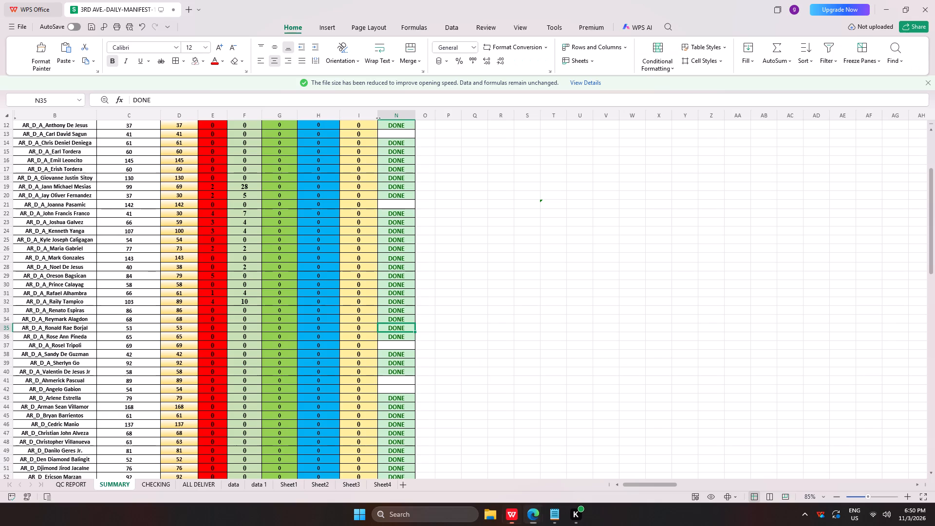
click(152, 481)
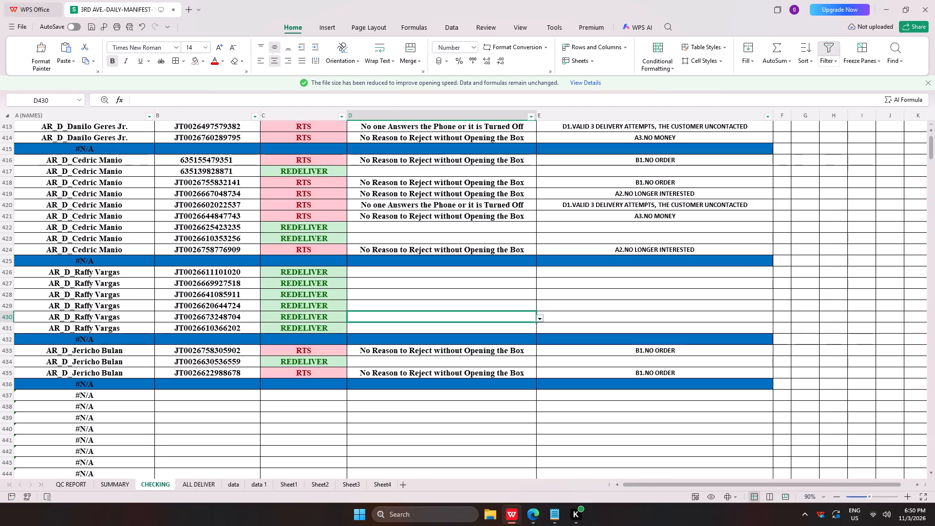
click(188, 393)
key(ctrl+v)
scroll(206, 340, down, 7)
scroll(197, 281, down, 3)
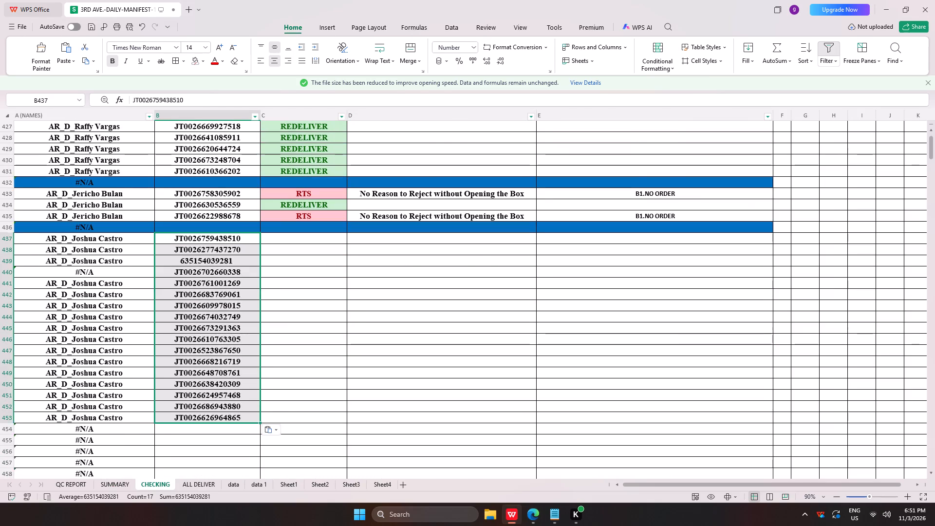
Copy the blue divider row 436 to row 454, below the rider's last waybill.
drag(140, 158, 553, 161)
key(ctrl+c)
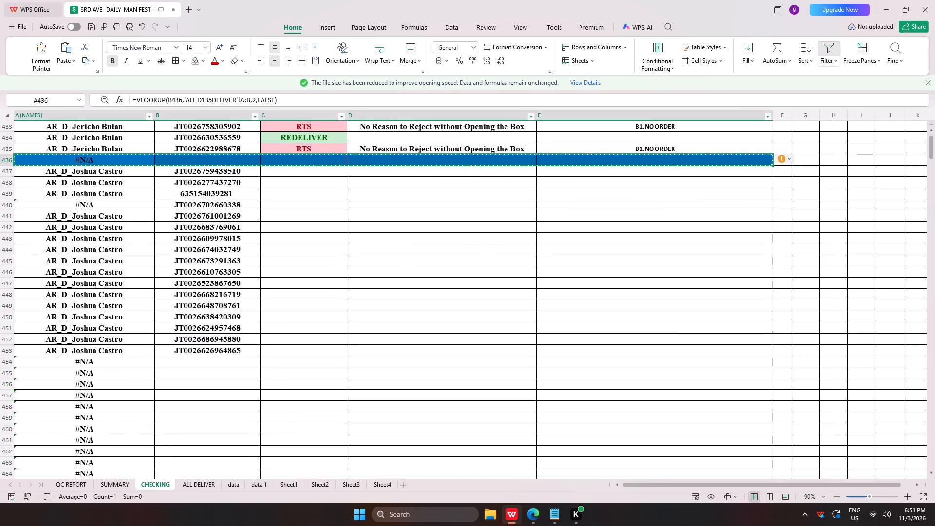
click(130, 363)
key(ctrl+v)
key(alt+Tab)
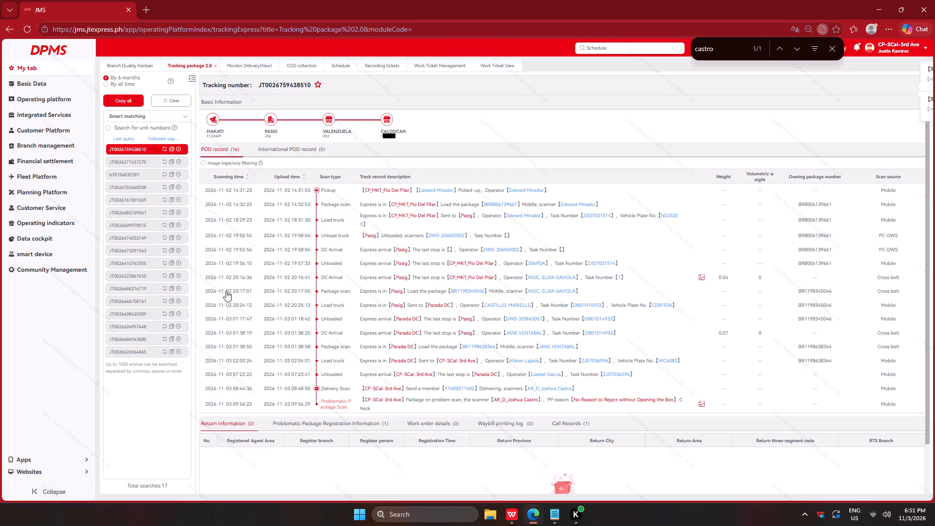
ctrl+scroll(437, 304, up, 2)
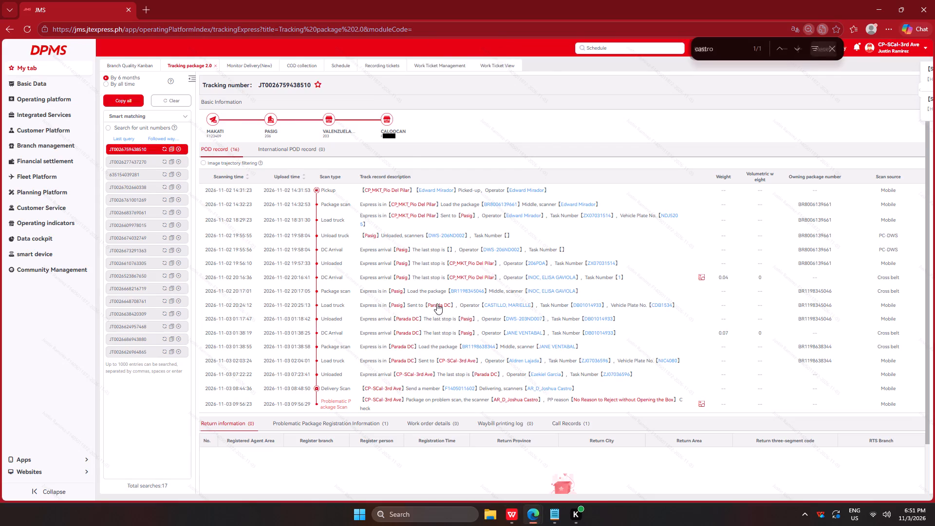
ctrl+scroll(433, 276, down, 1)
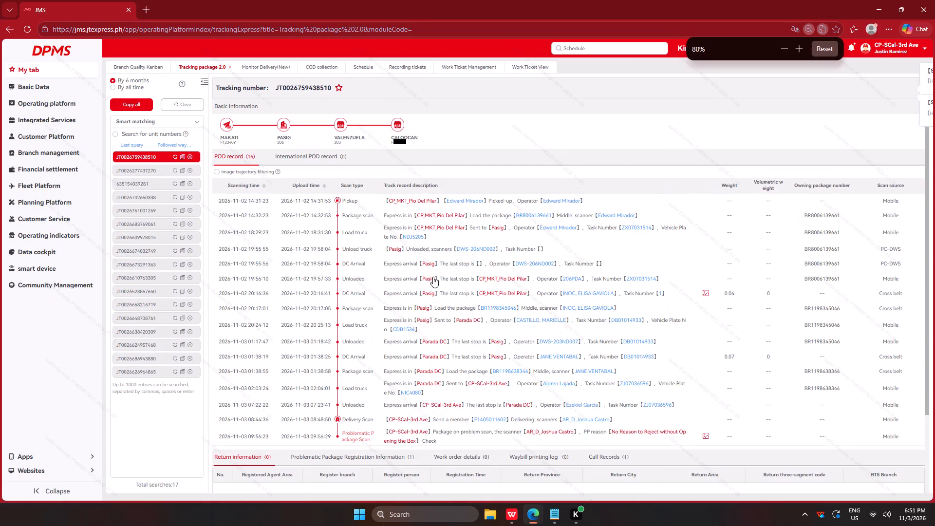
click(703, 432)
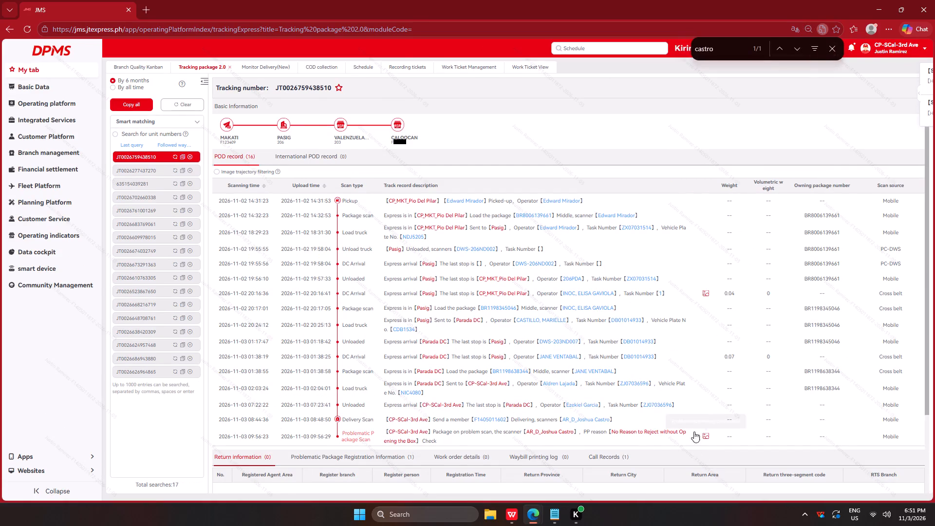
ctrl+scroll(588, 340, up, 1)
scroll(814, 403, down, 5)
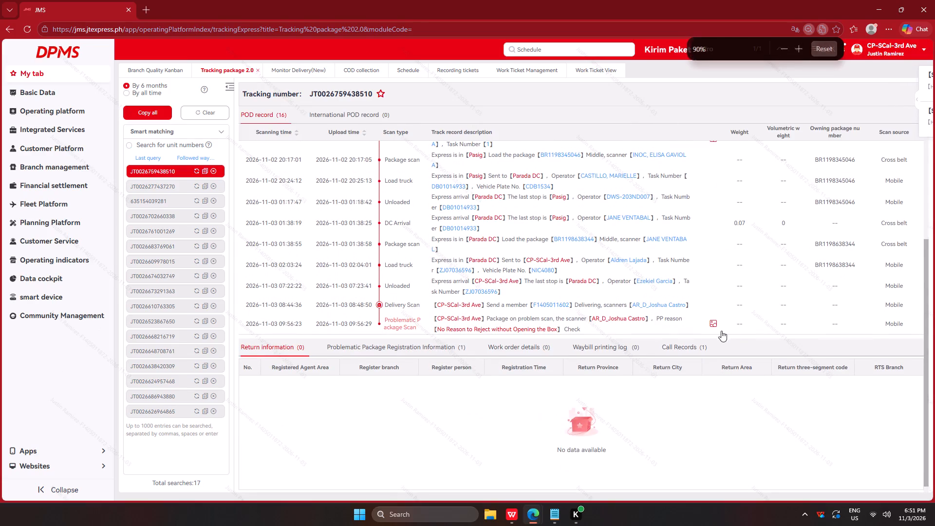
click(713, 324)
click(329, 189)
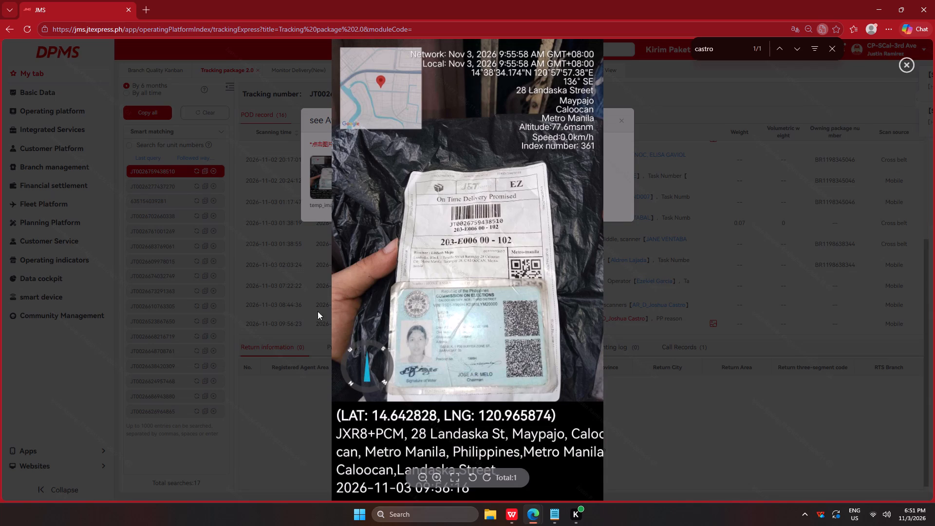
double_click(219, 403)
key(alt+Tab)
click(662, 435)
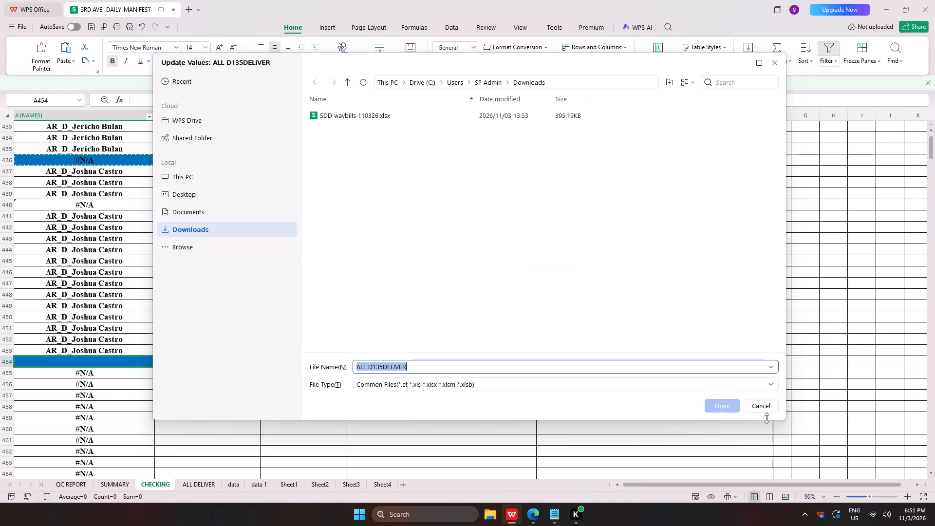
click(765, 400)
click(393, 368)
scroll(377, 209, up, 1)
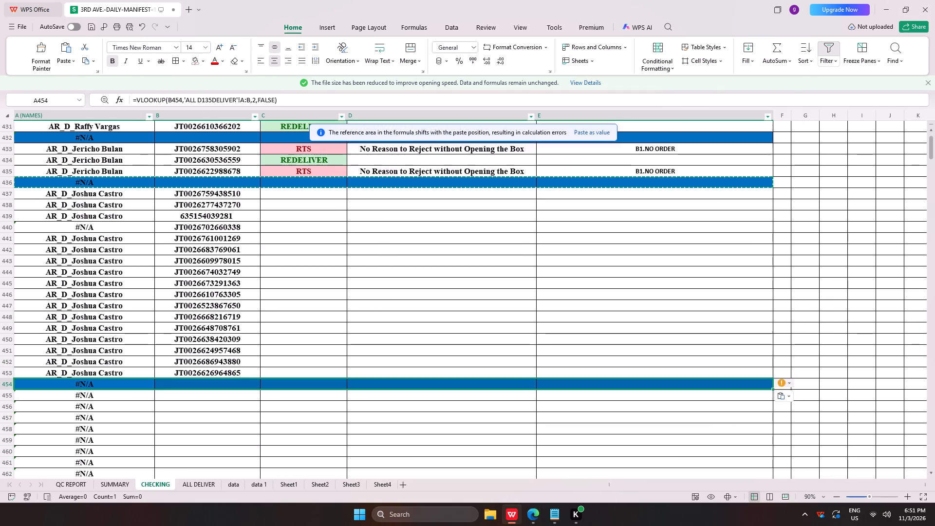
drag(337, 172, 370, 174)
key(ctrl+c)
click(279, 196)
key(ctrl+v)
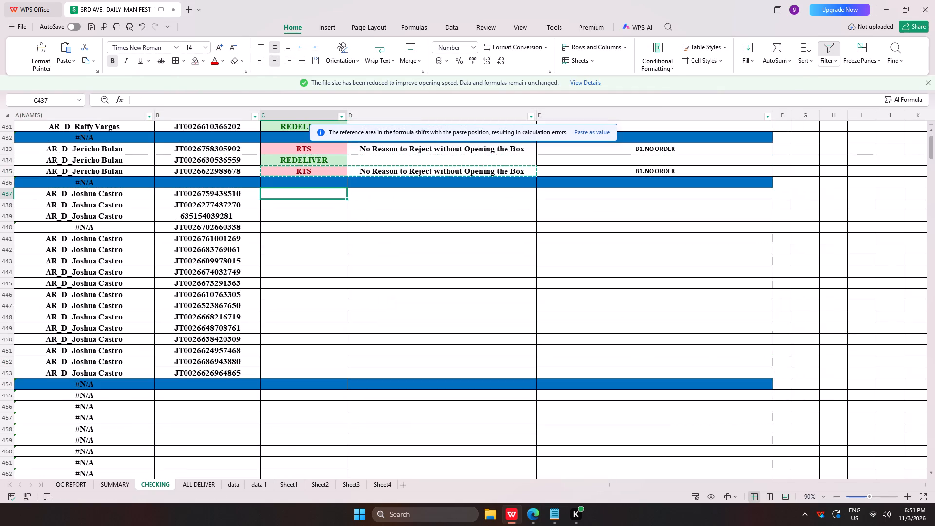
key(alt+Tab)
click(130, 187)
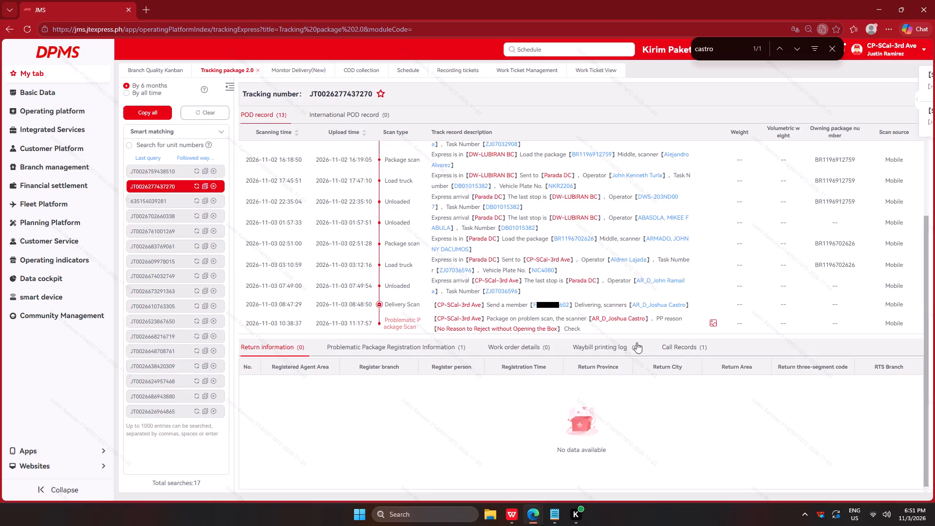
click(711, 323)
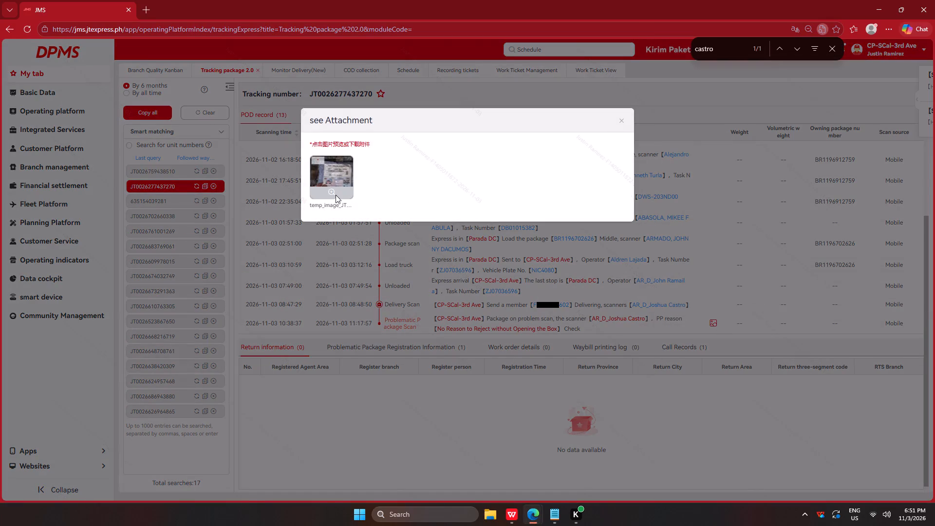
click(333, 194)
double_click(169, 375)
key(alt+Tab)
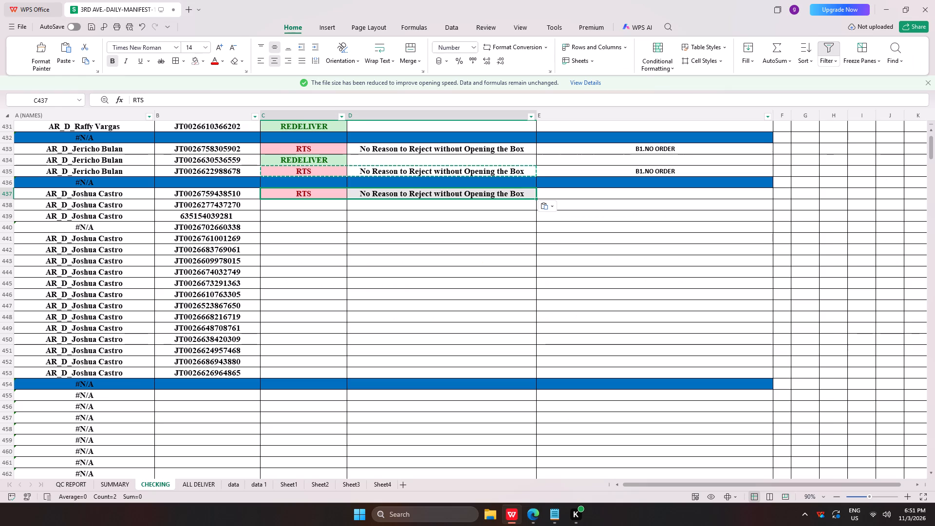
click(291, 203)
key(ctrl+v)
key(alt+Tab)
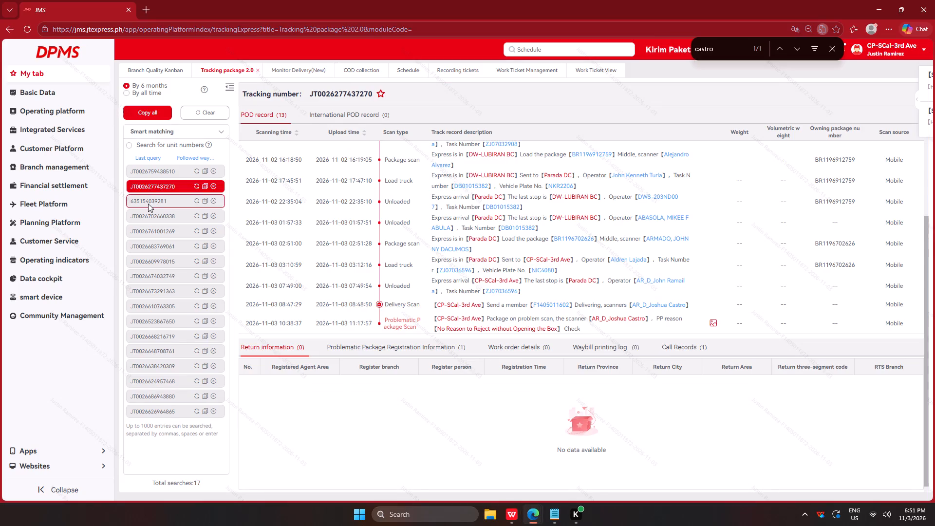
click(148, 204)
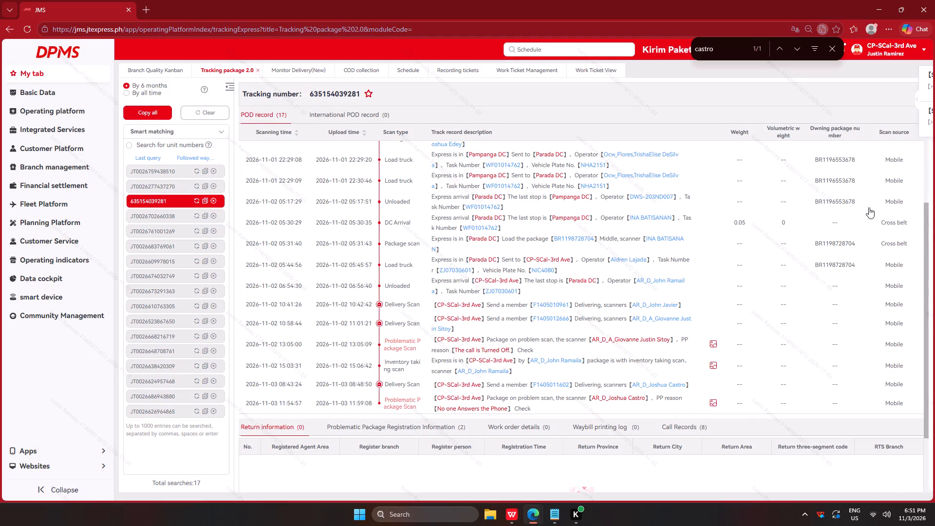
click(167, 213)
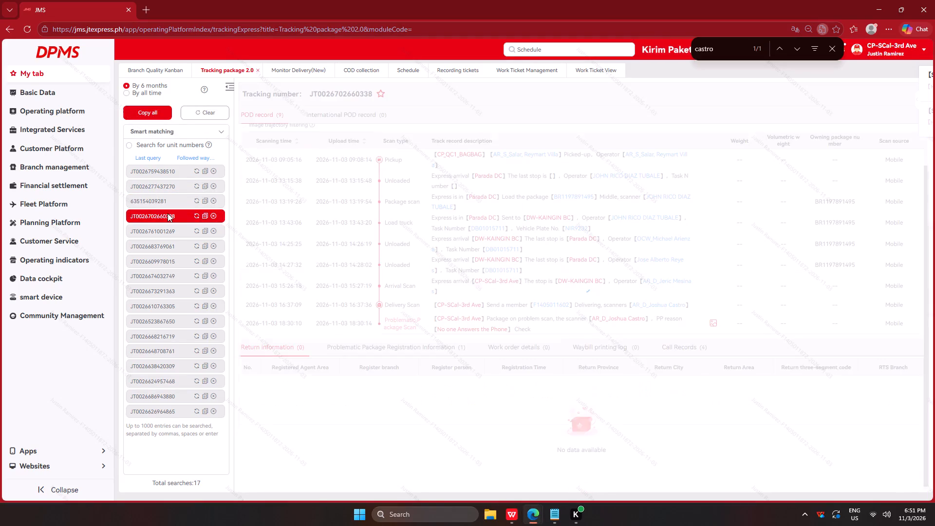
click(168, 226)
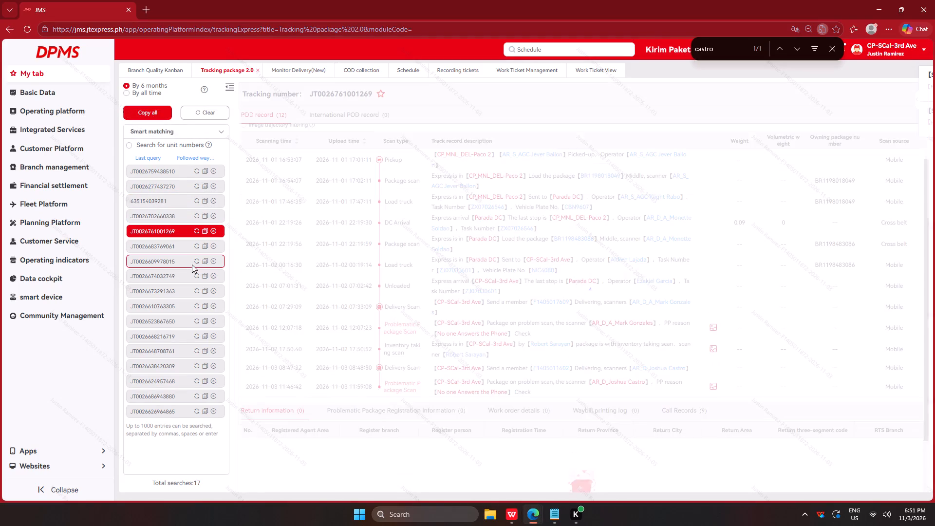
click(139, 244)
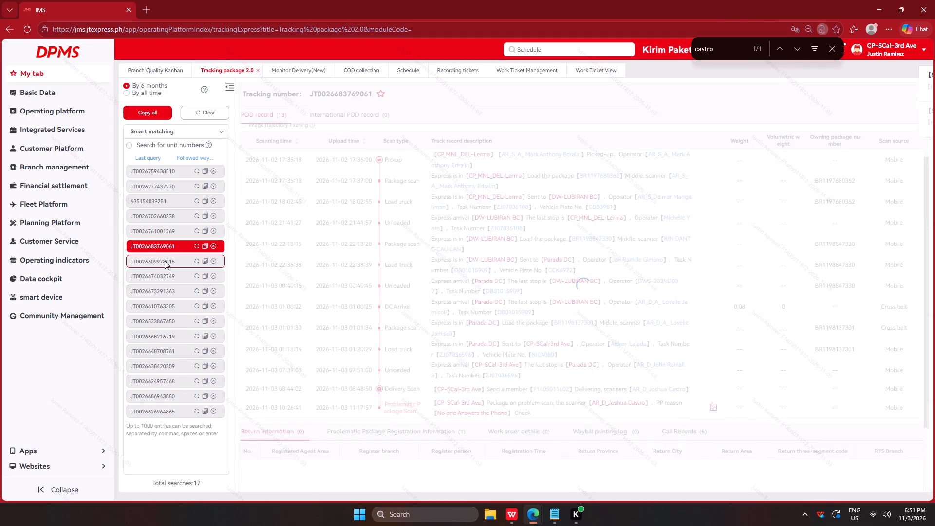
click(165, 261)
click(166, 276)
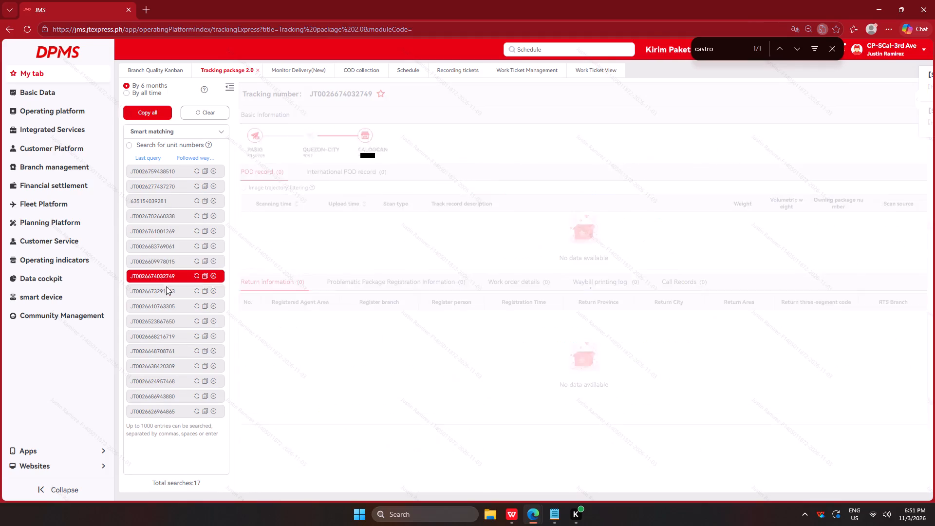
click(166, 298)
click(164, 305)
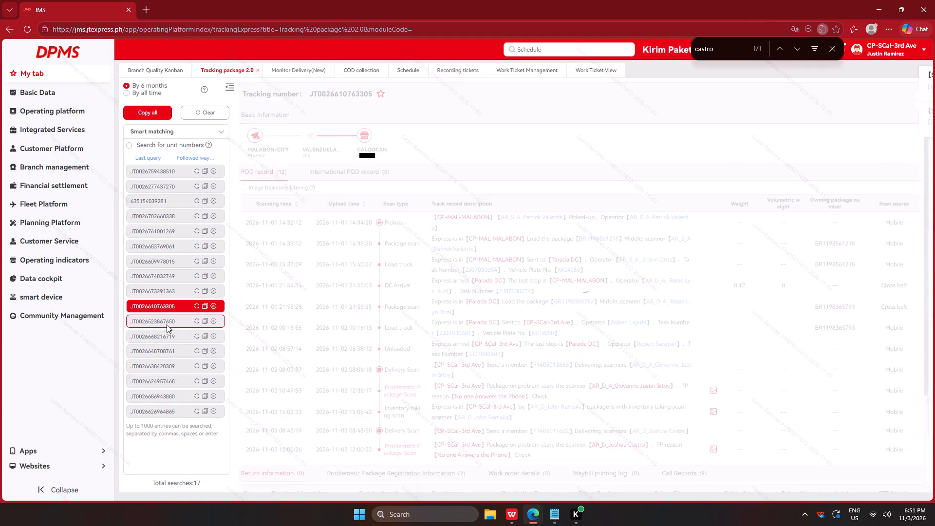
click(167, 324)
scroll(182, 338, down, 3)
scroll(489, 324, down, 2)
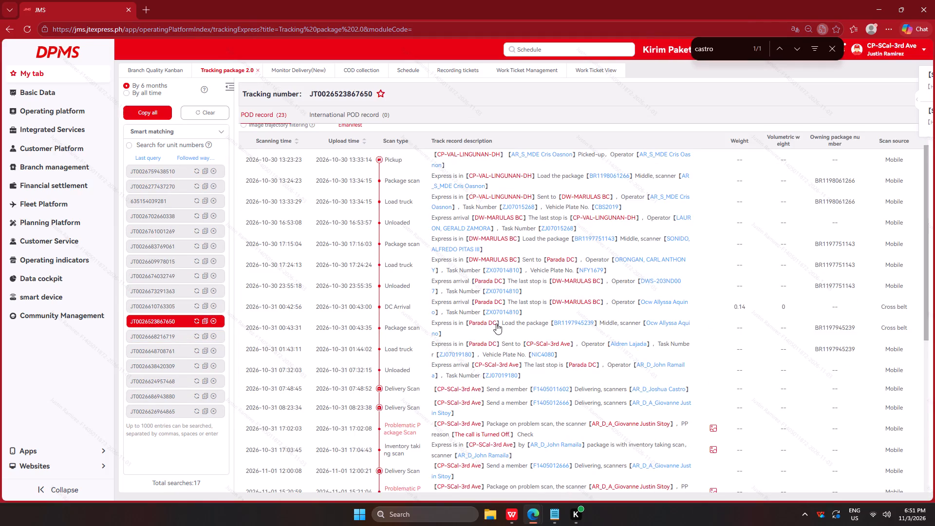
scroll(496, 323, down, 4)
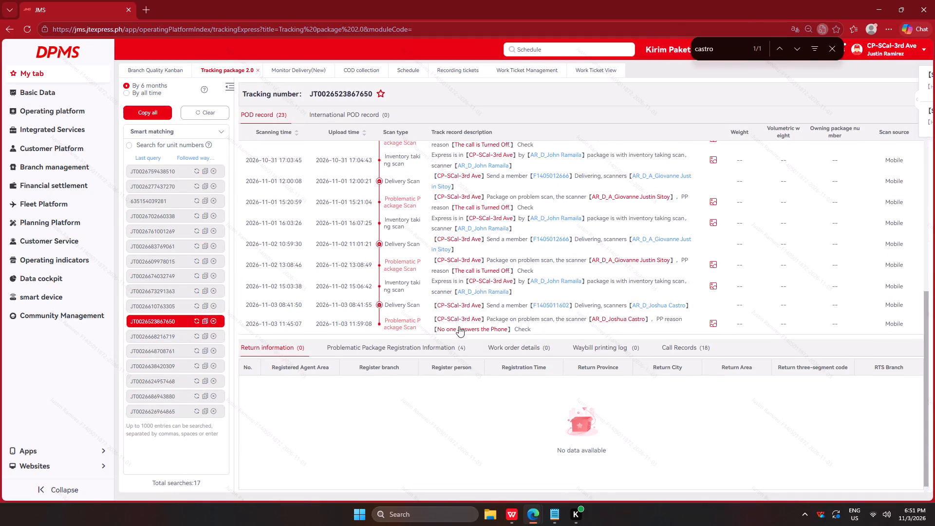
key(alt+Tab)
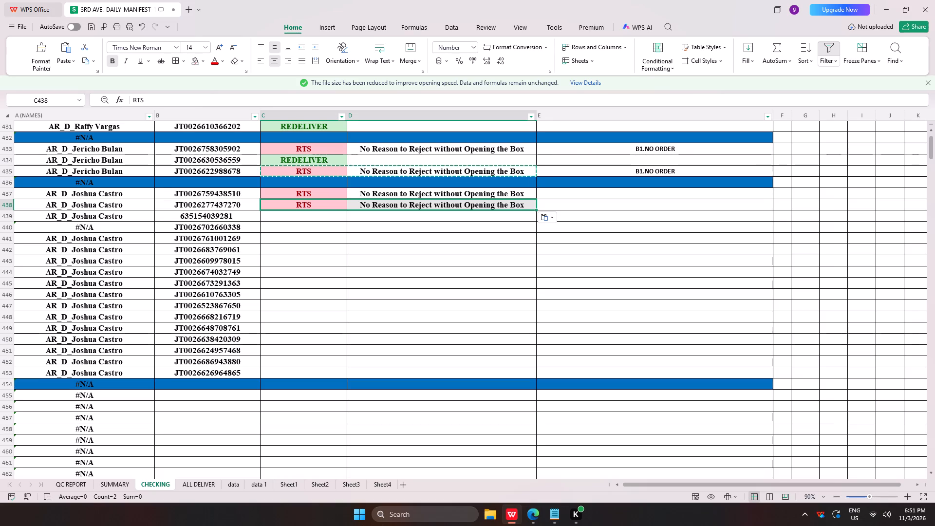
click(278, 306)
key(r)
key(t)
click(369, 308)
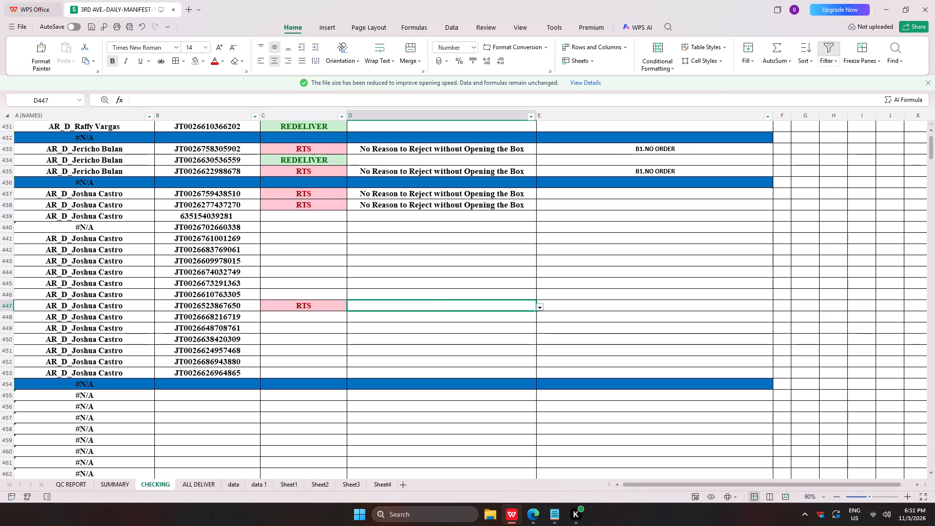
key(n)
click(438, 325)
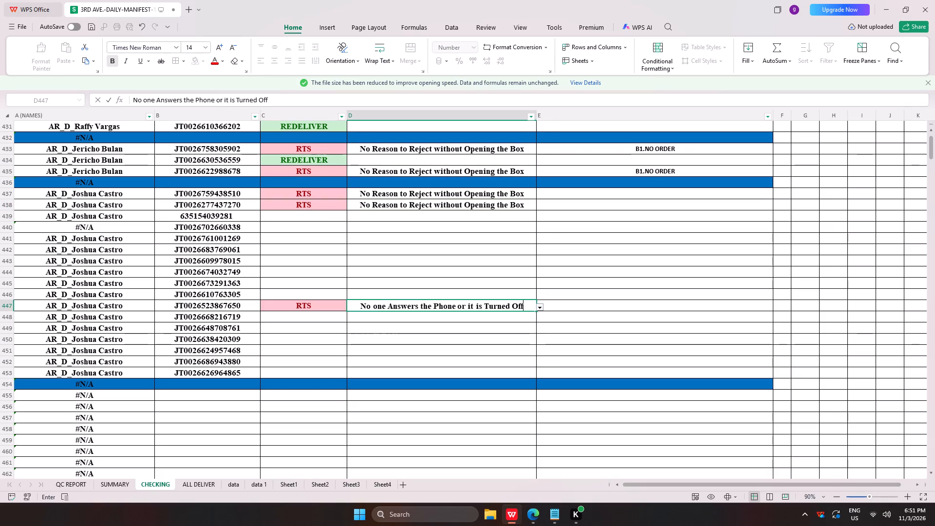
click(560, 303)
key(v)
key(a)
click(600, 323)
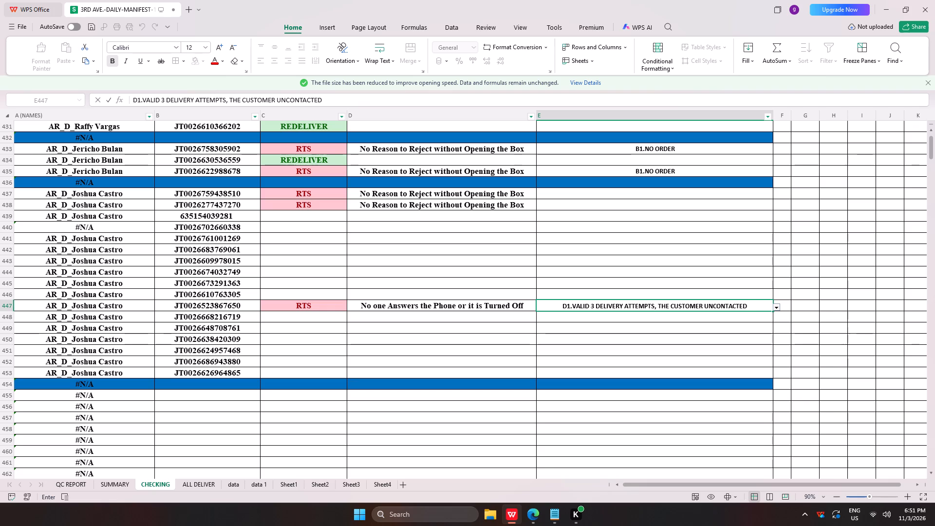
key(alt+Tab)
click(173, 337)
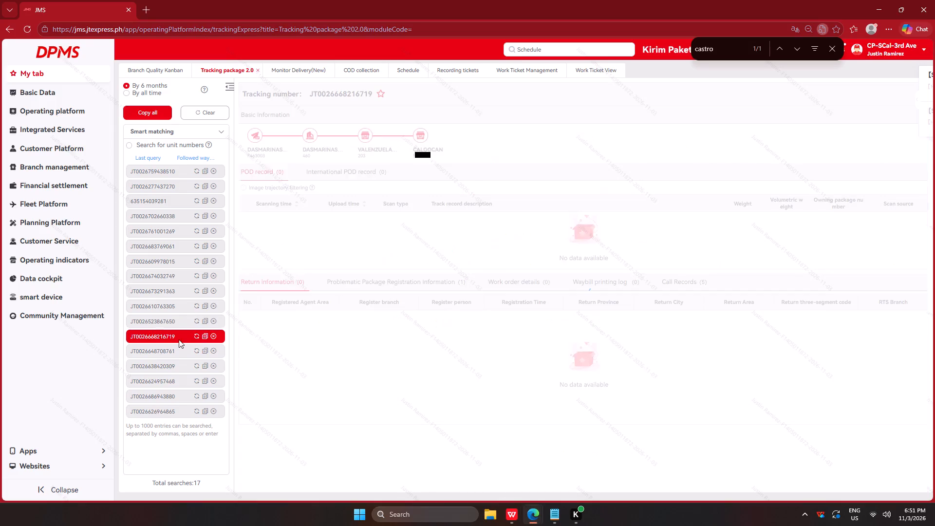
click(166, 344)
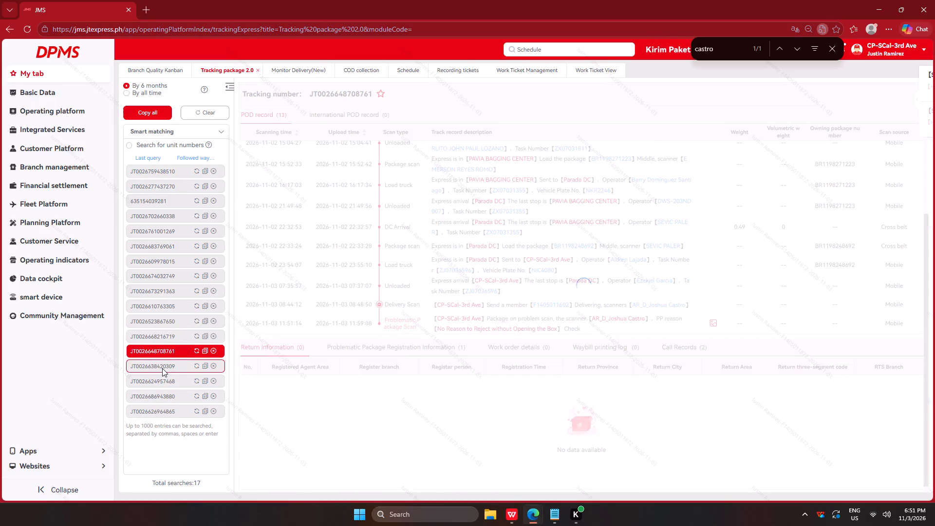
click(162, 369)
click(161, 360)
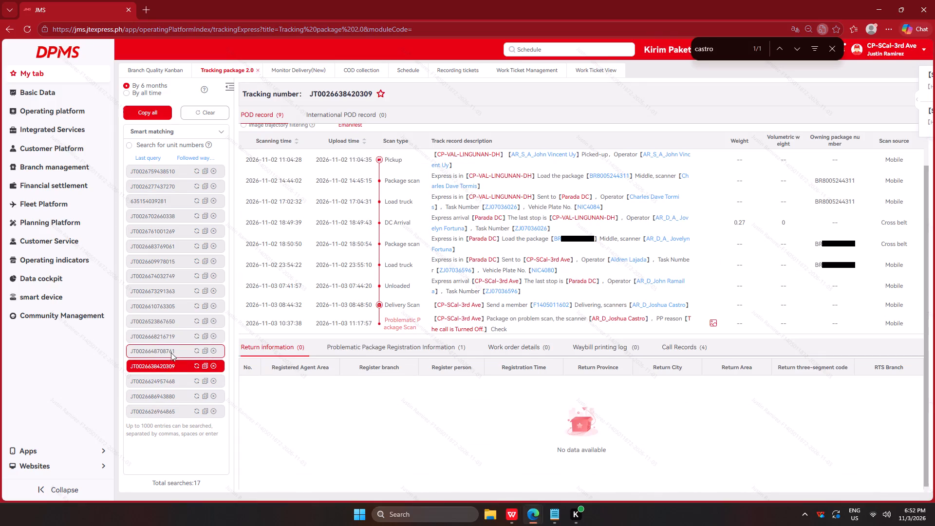
click(163, 352)
click(715, 401)
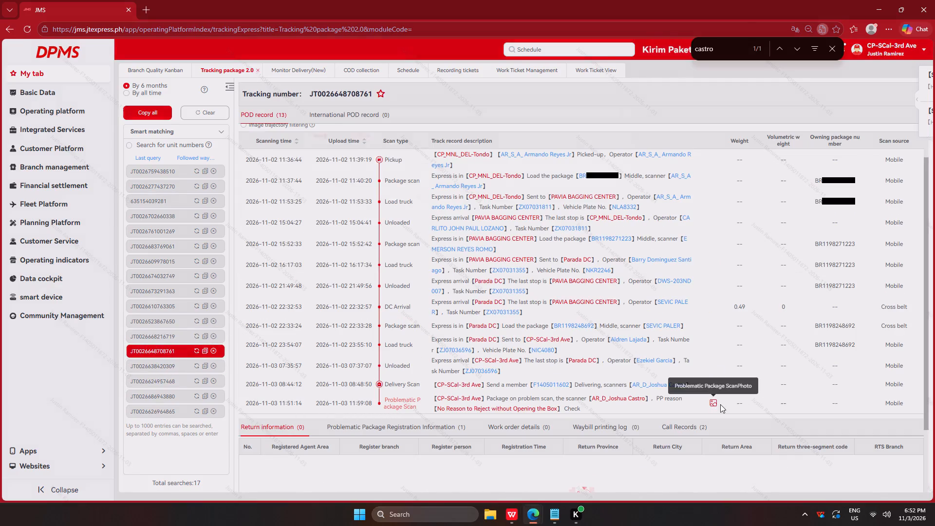
click(385, 192)
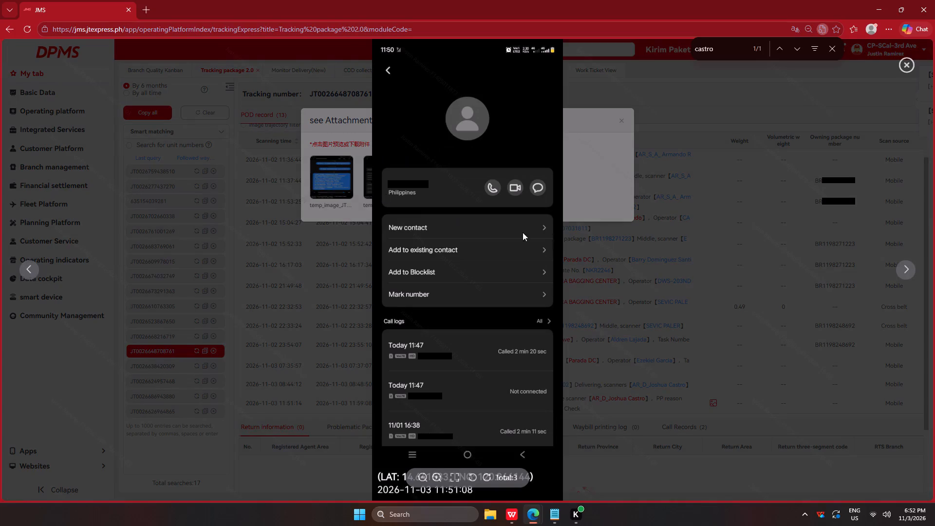
double_click(747, 347)
key(alt+Tab)
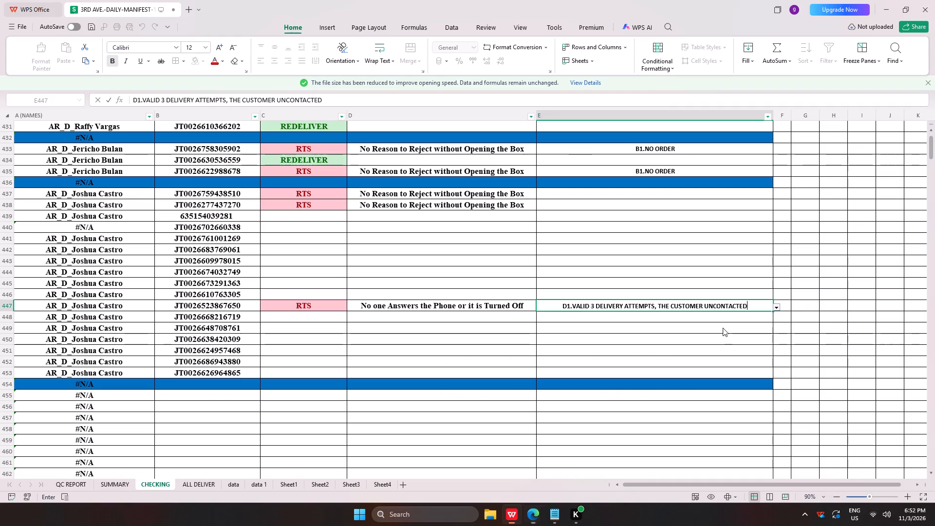
click(328, 229)
drag(333, 202, 374, 205)
key(ctrl+c)
key(alt+Tab)
key(alt+Tab)
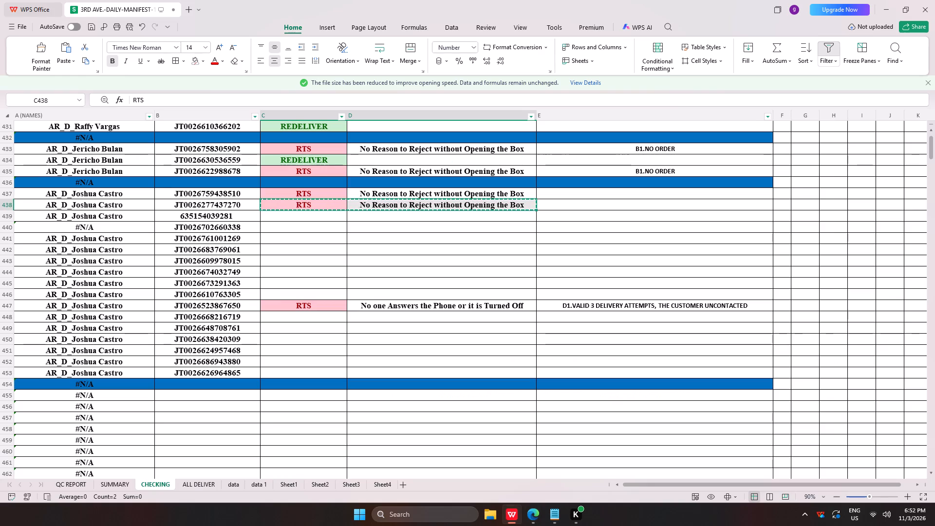
click(281, 330)
key(ctrl+v)
key(alt+Tab)
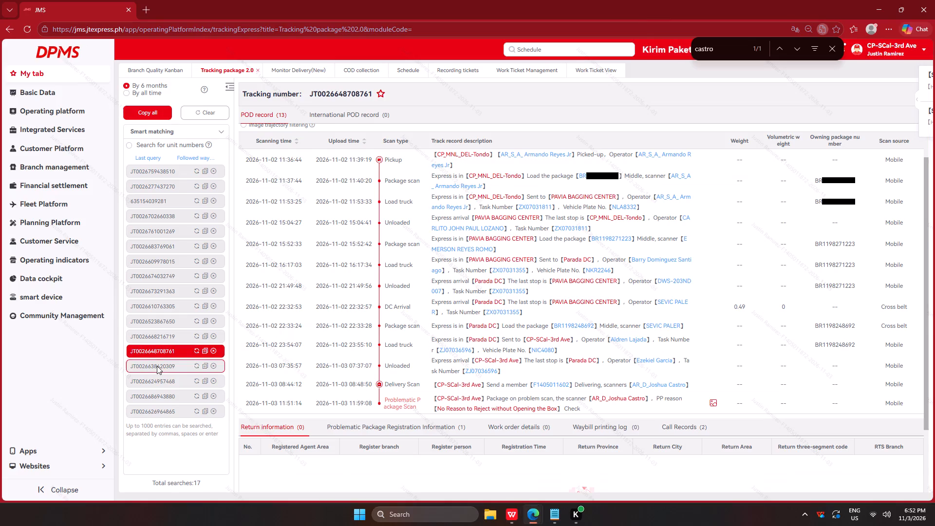
click(157, 366)
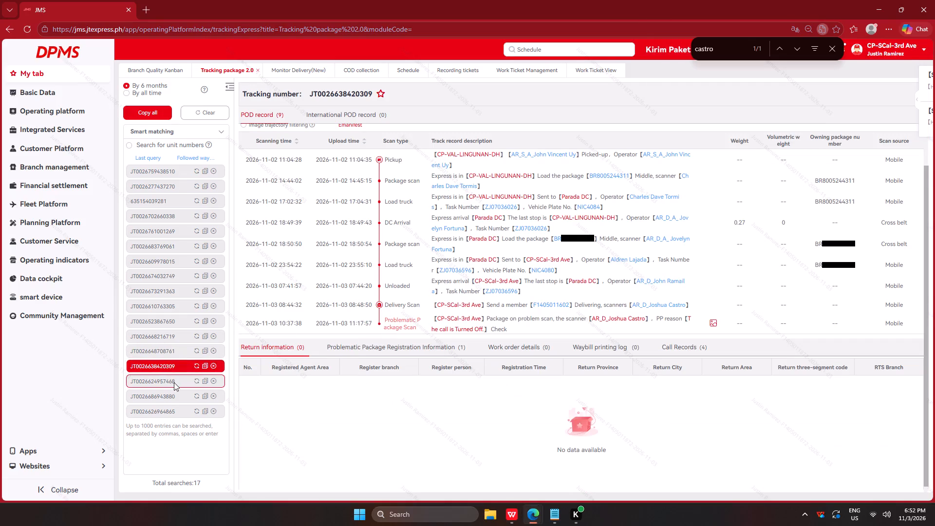
click(174, 382)
click(146, 397)
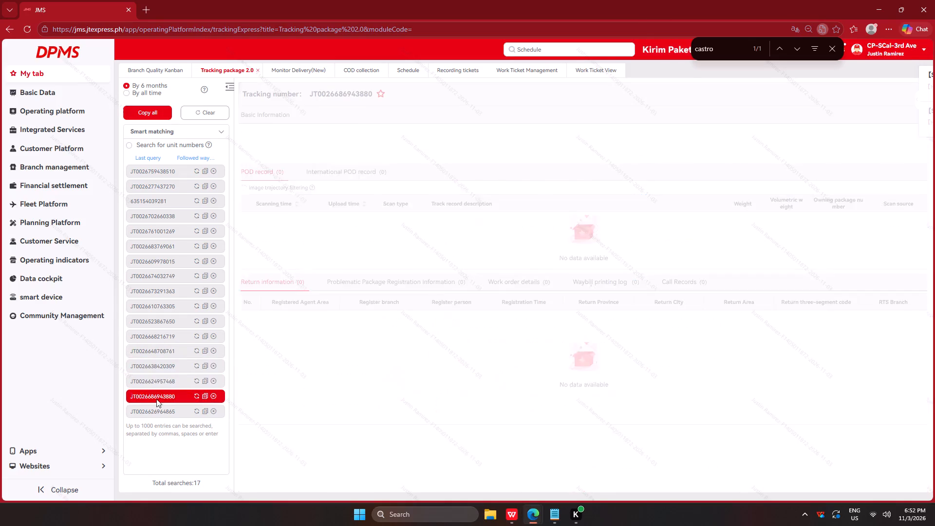
click(159, 410)
scroll(430, 406, down, 2)
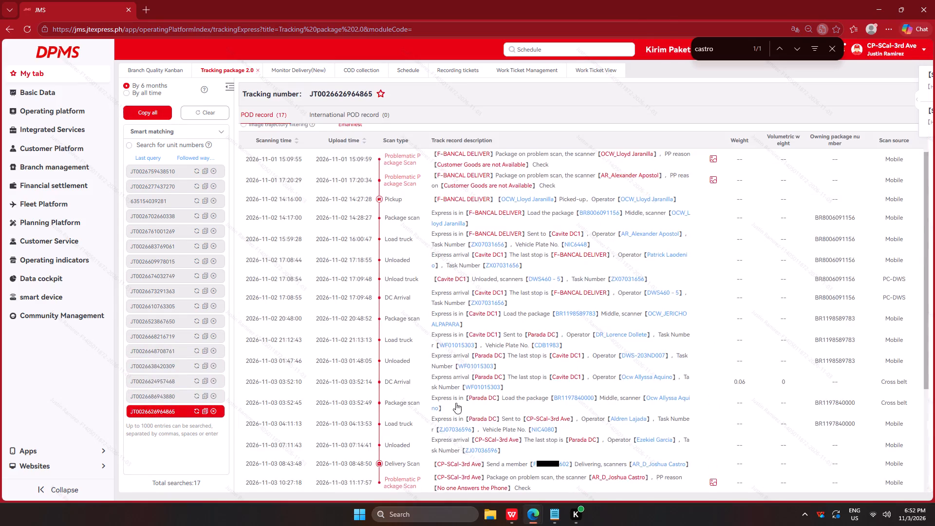
scroll(456, 403, down, 1)
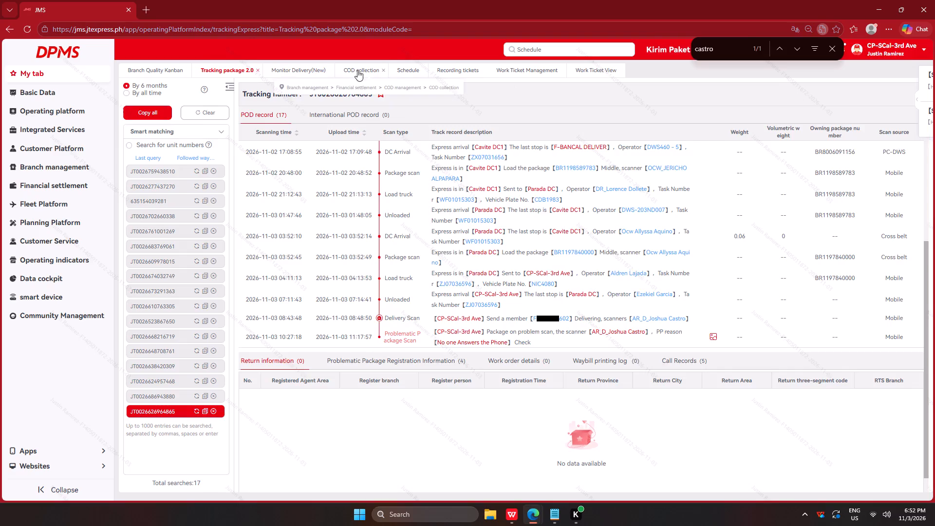
Search COD collection for the rider Castro to check the payment collected for 2026-11-03.
click(357, 70)
click(668, 159)
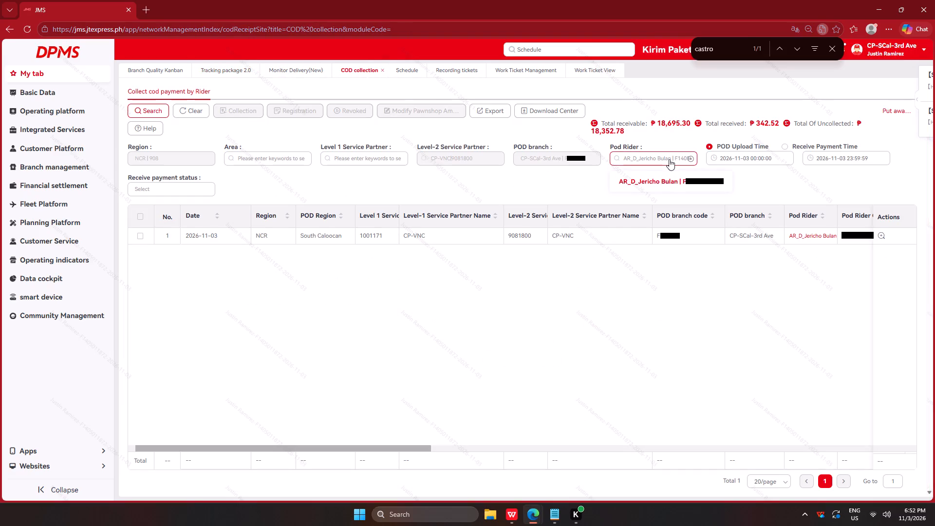
text(JAS)
key(BackSpace)
key(BackSpace)
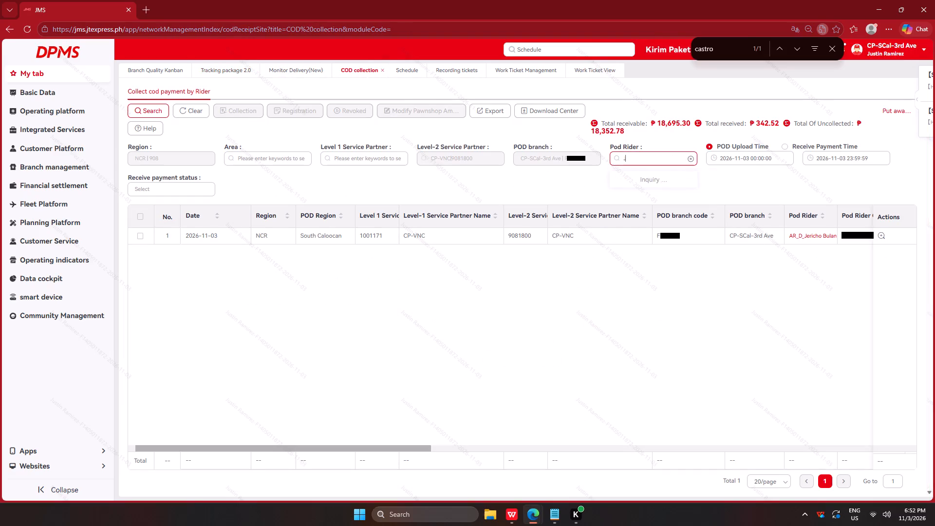
key(BackSpace)
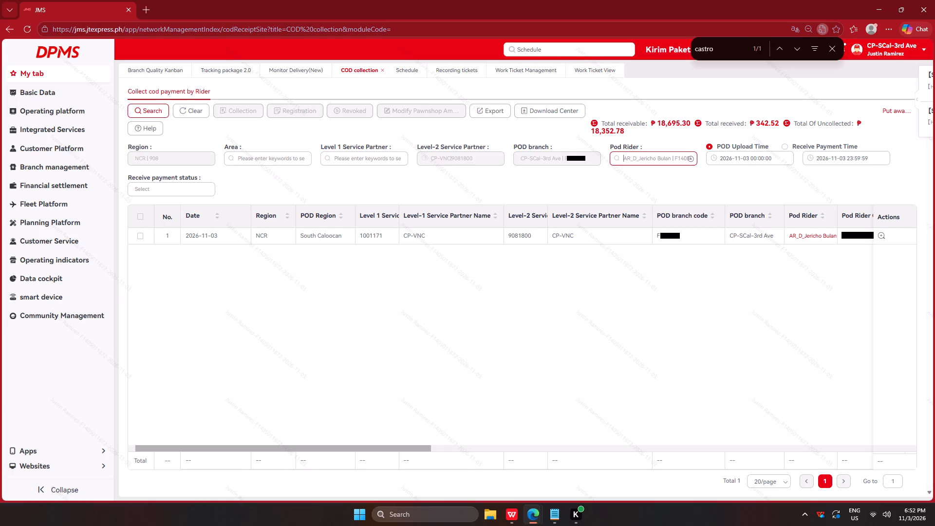
text(CASTRO)
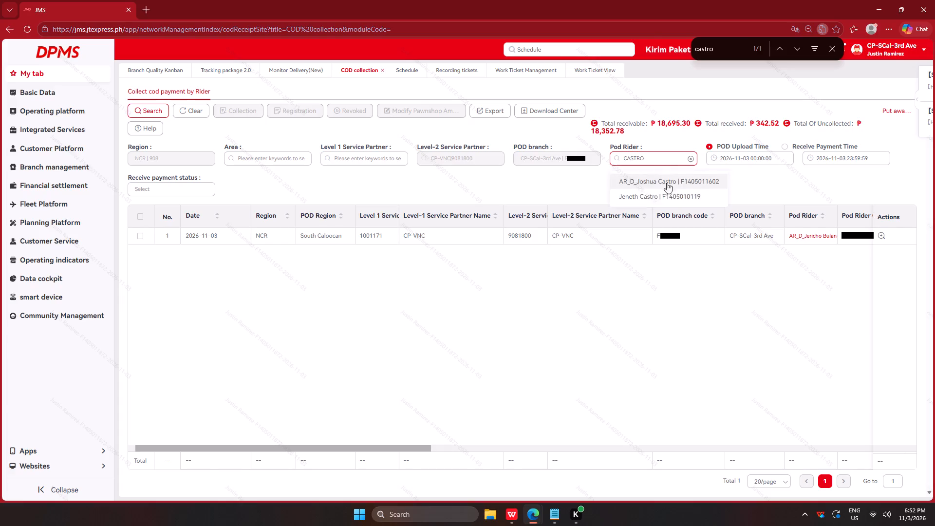
click(666, 177)
click(146, 117)
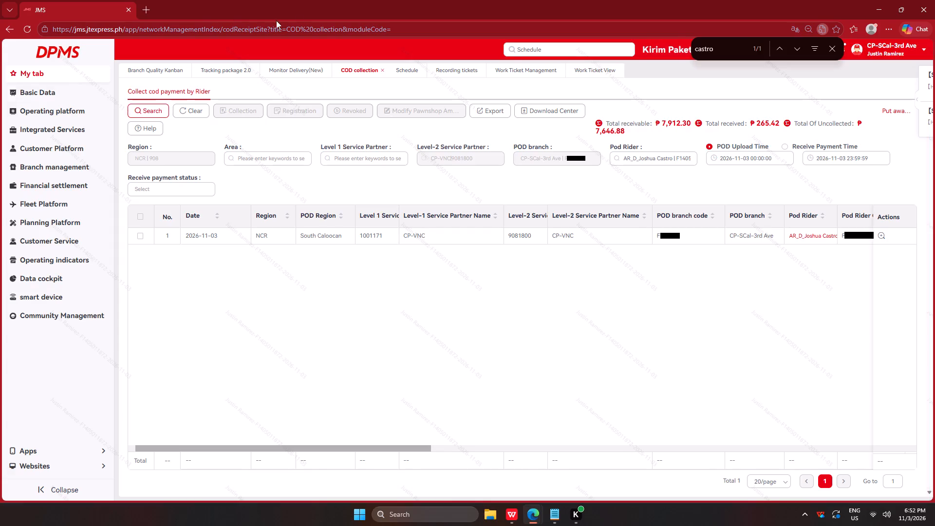
Refresh the Monitor Delivery summary, find the courier matching AHME, and open the details of that courier's Total Unsigned waybills.
click(292, 68)
click(143, 83)
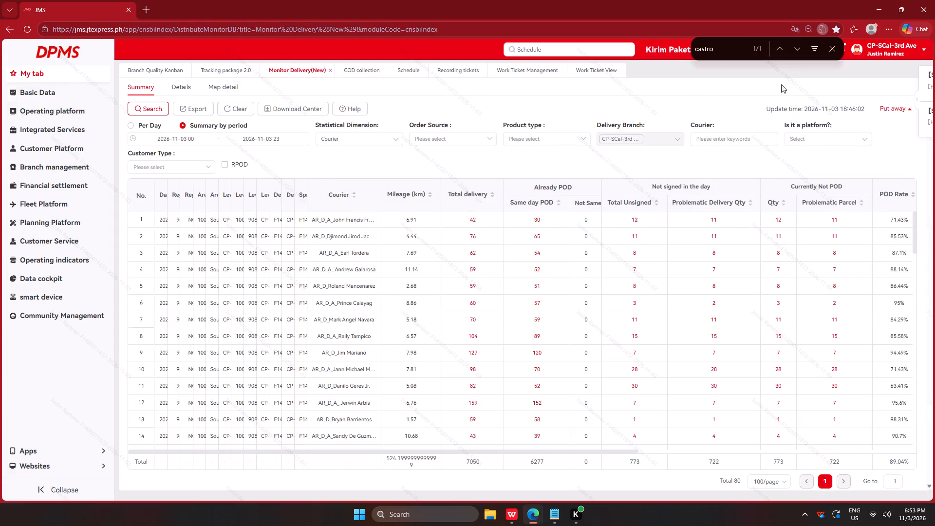
double_click(728, 46)
text(AHME)
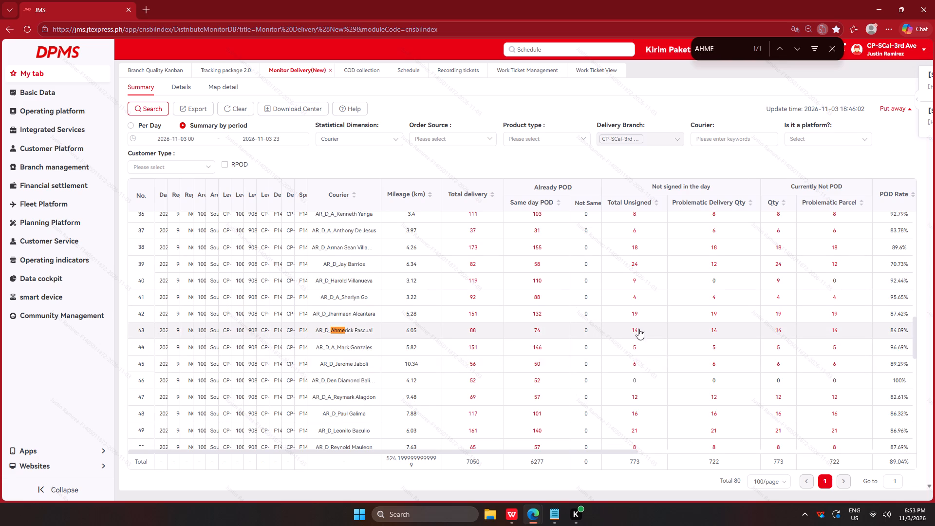
click(155, 103)
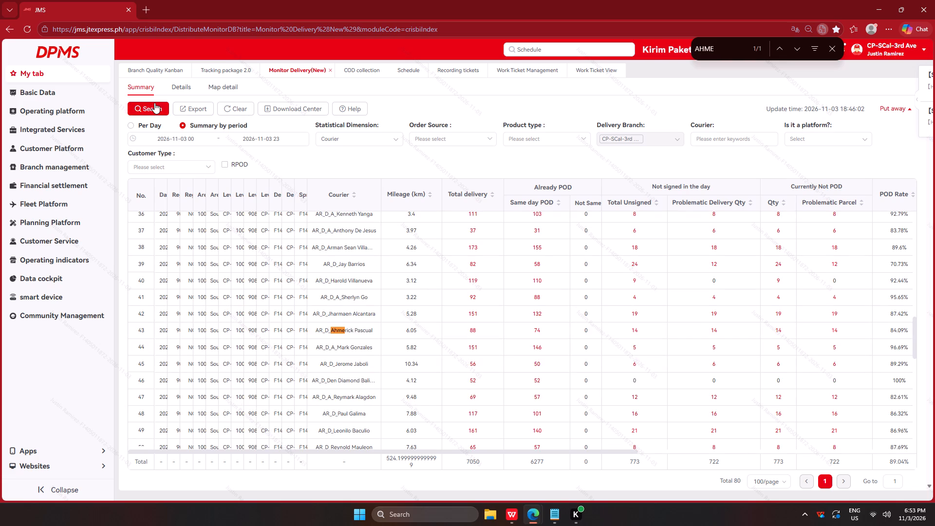
click(720, 47)
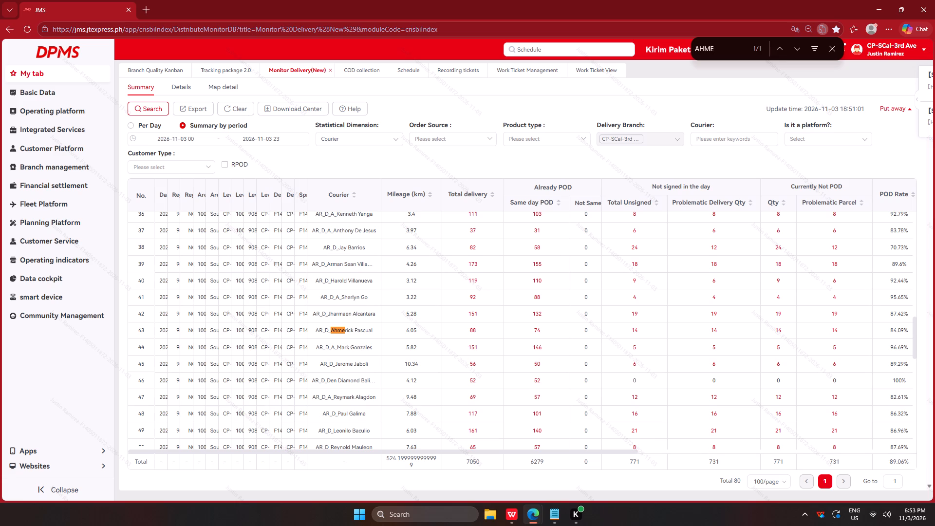
key(Return)
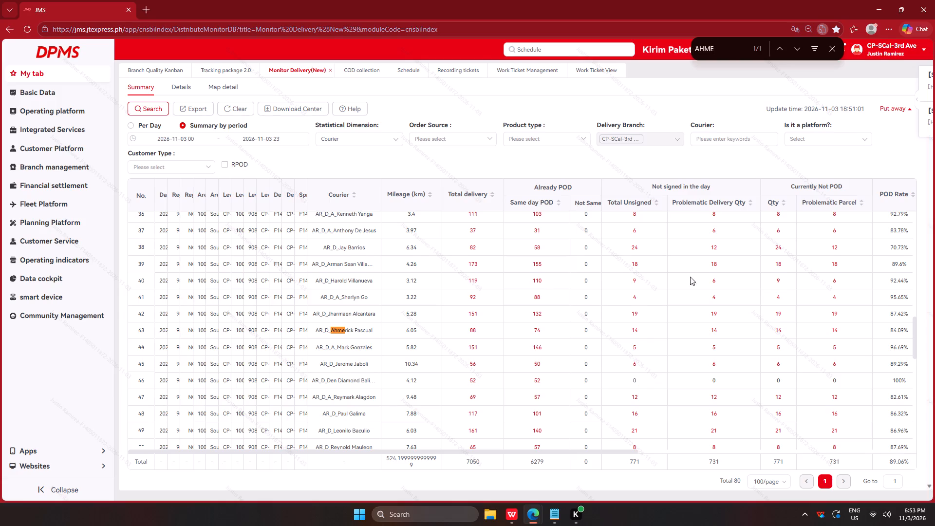
click(635, 330)
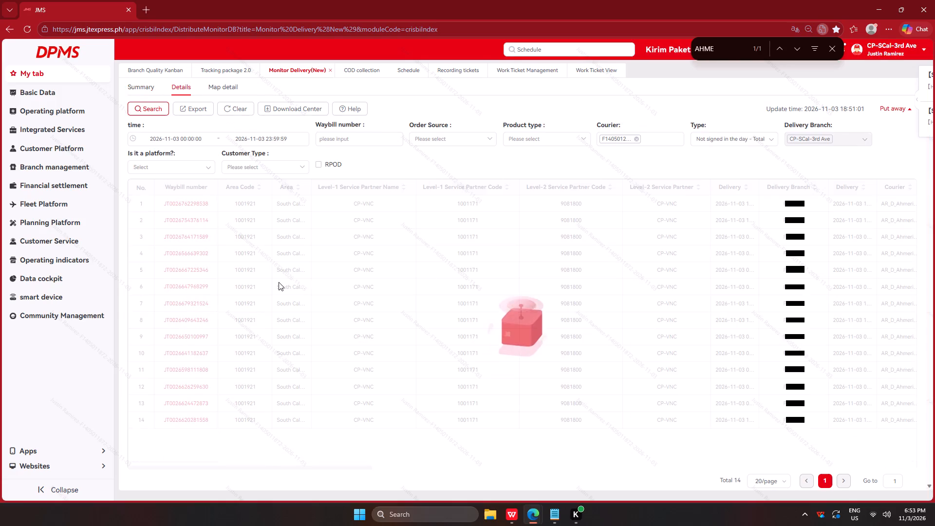
Extract the courier's unsigned waybill numbers as text and replace the search list in Tracking package 2.0 with them.
key(shift+super+t)
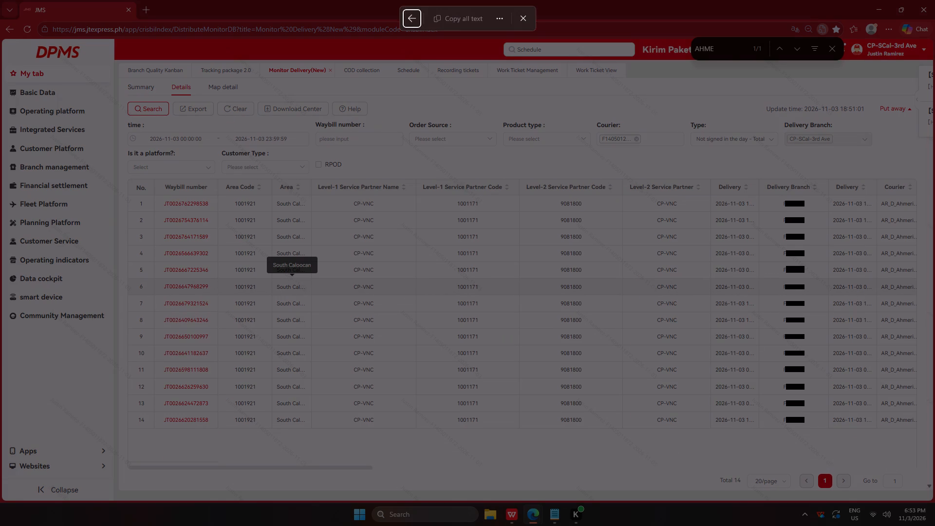
drag(155, 195, 218, 428)
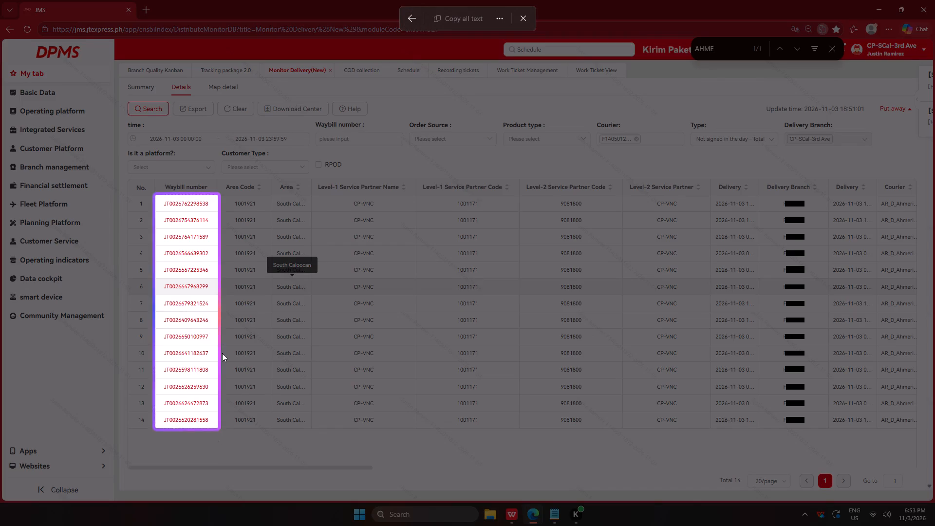
click(225, 67)
click(215, 106)
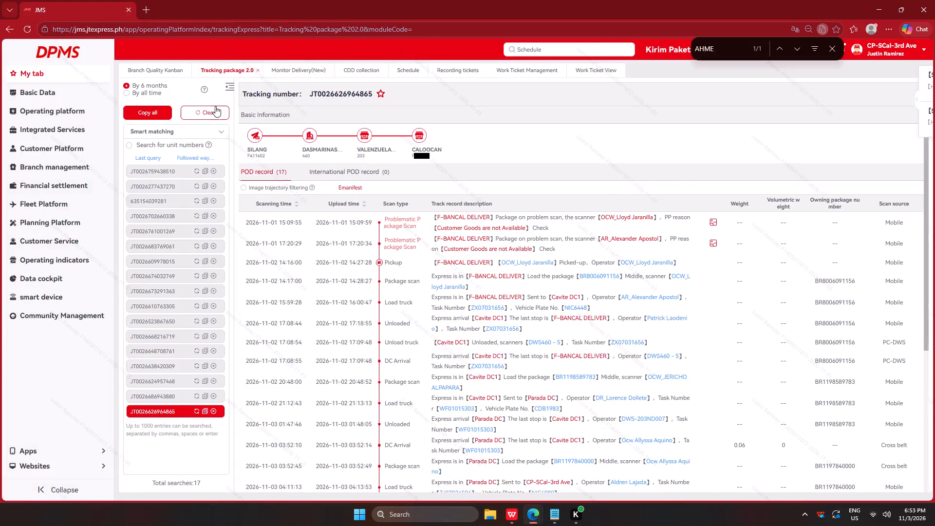
click(184, 253)
key(ctrl+v)
Copy all the tracked waybill numbers and paste them into column B of the CHECKING sheet from row 455.
click(155, 109)
key(alt+Tab)
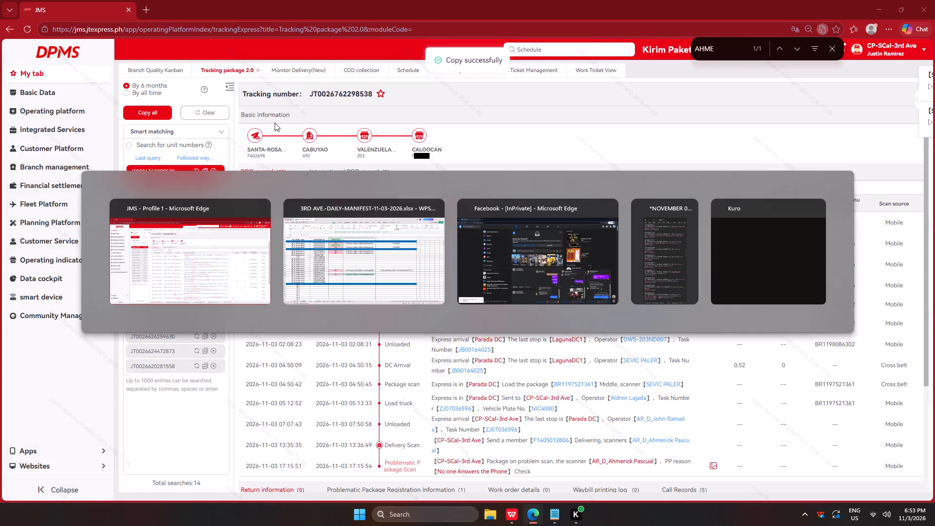
alt+click(381, 259)
click(225, 393)
key(ctrl+v)
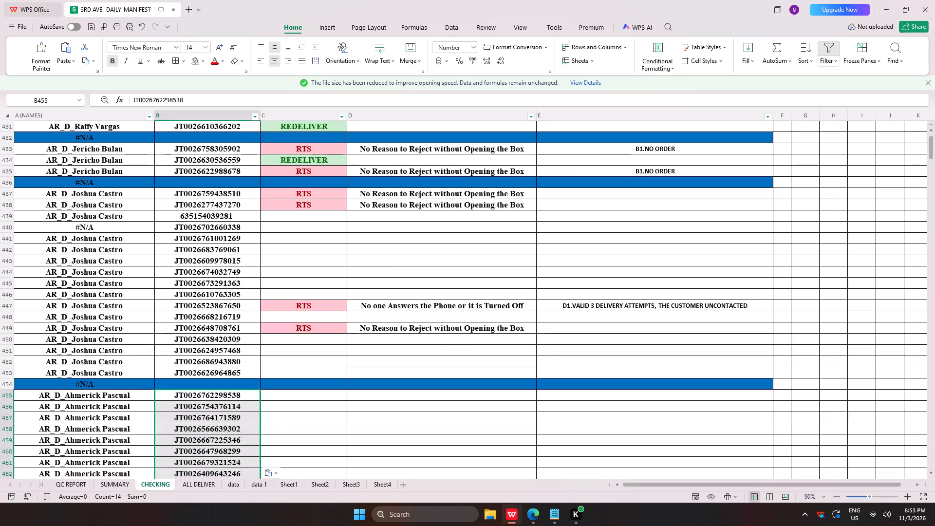
Copy the blue divider row 454 to row 469 below the new waybills and dismiss the Update Values file dialog.
scroll(230, 339, down, 6)
drag(151, 251, 550, 253)
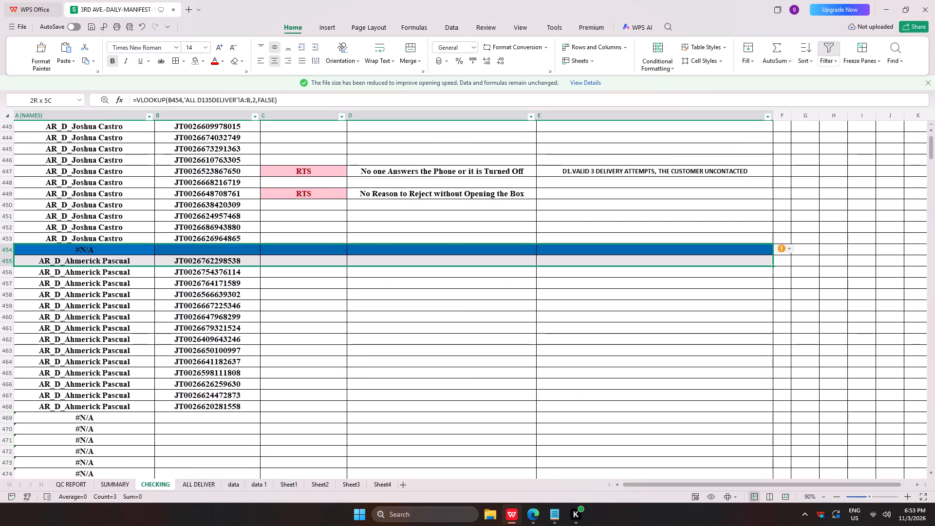
drag(550, 253, 554, 250)
key(ctrl+c)
click(137, 417)
key(ctrl+v)
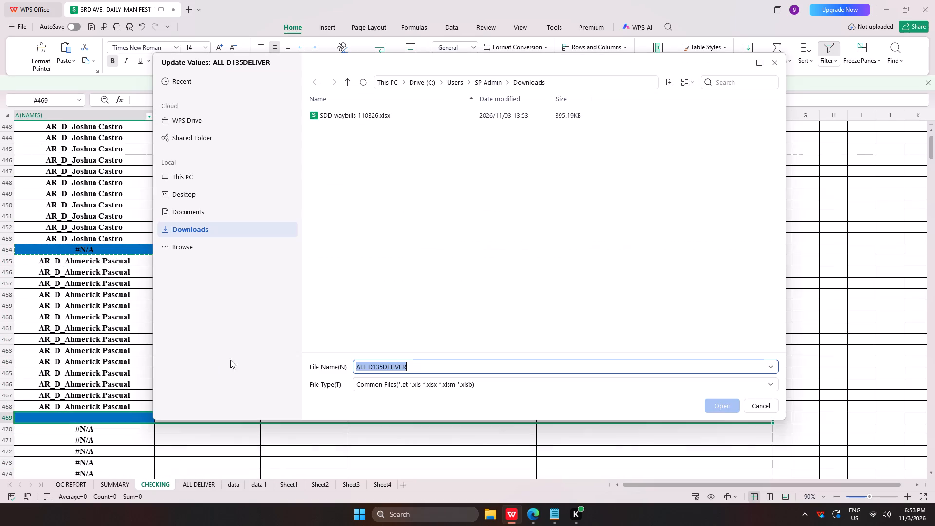
scroll(266, 343, down, 3)
click(764, 406)
click(700, 442)
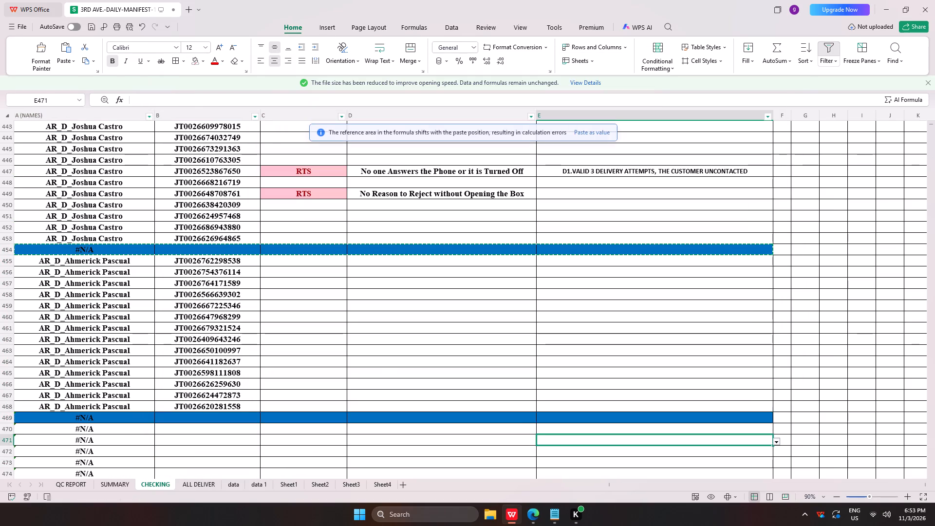
key(alt+Tab)
scroll(468, 281, down, 4)
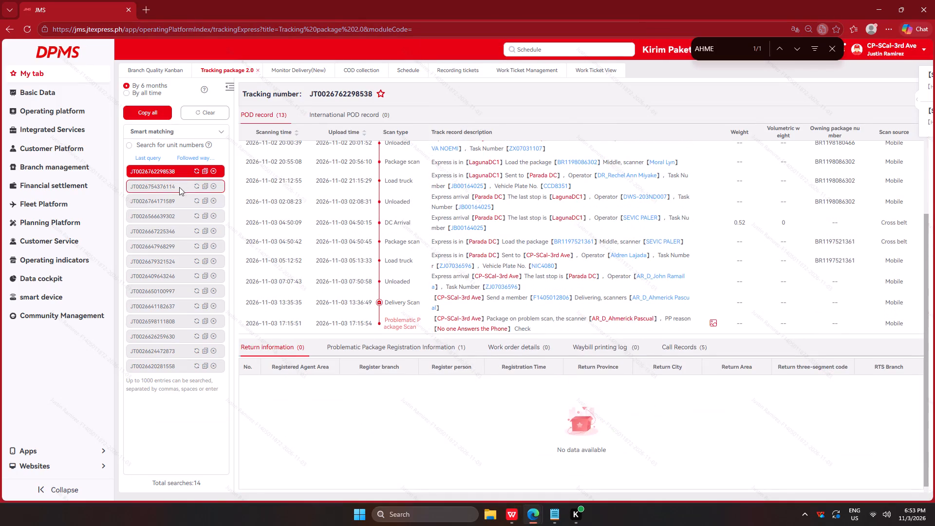
click(164, 186)
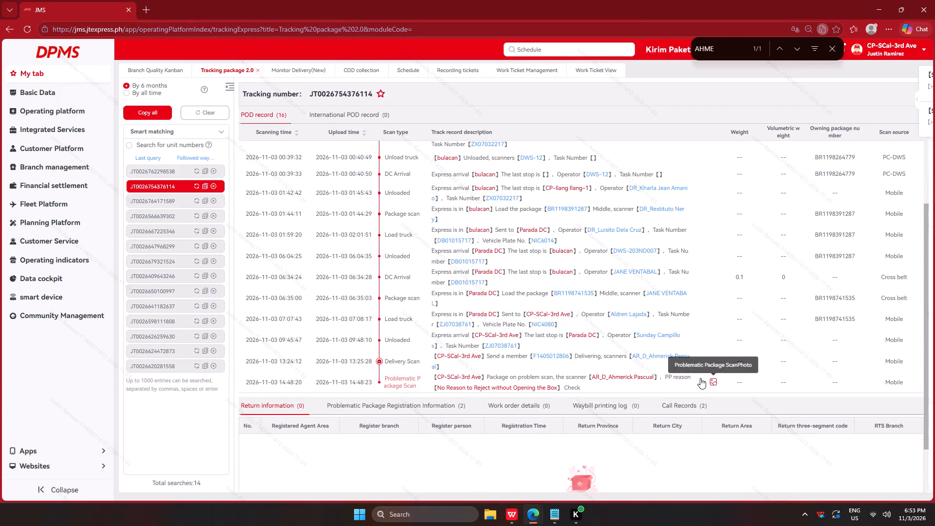
click(702, 378)
click(718, 381)
click(711, 381)
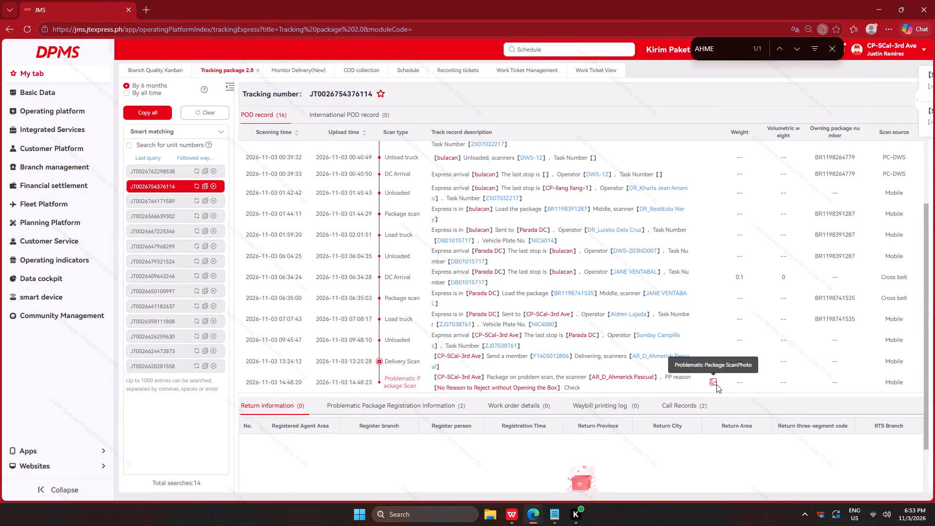
click(383, 191)
double_click(200, 378)
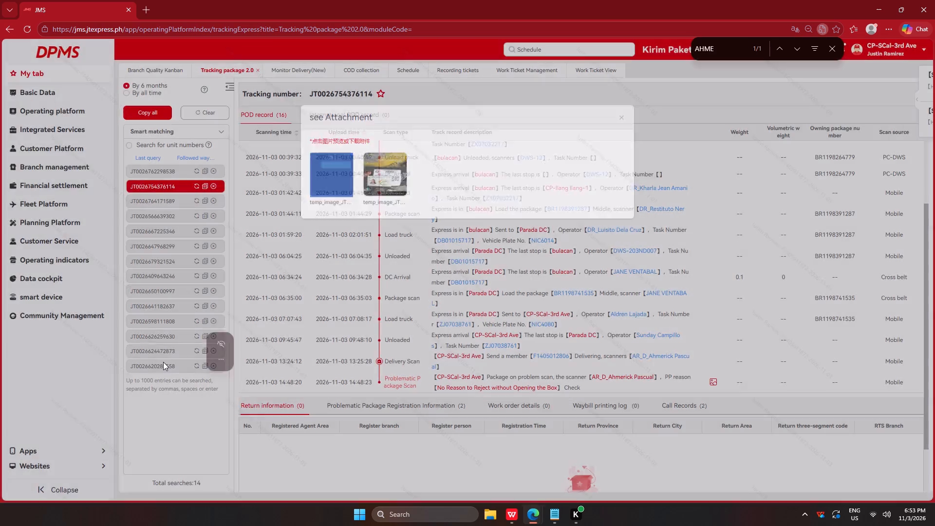
key(alt+Tab)
click(278, 269)
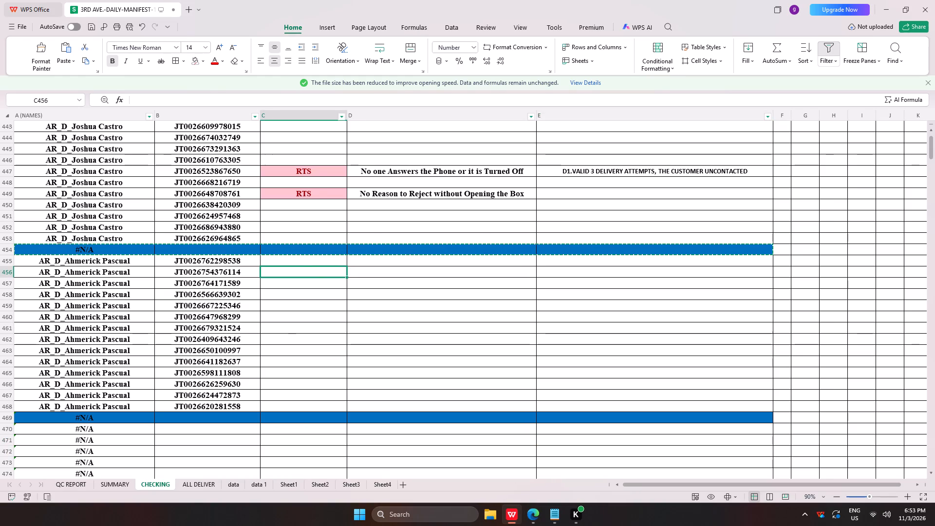
key(r)
key(t)
click(380, 270)
key(n)
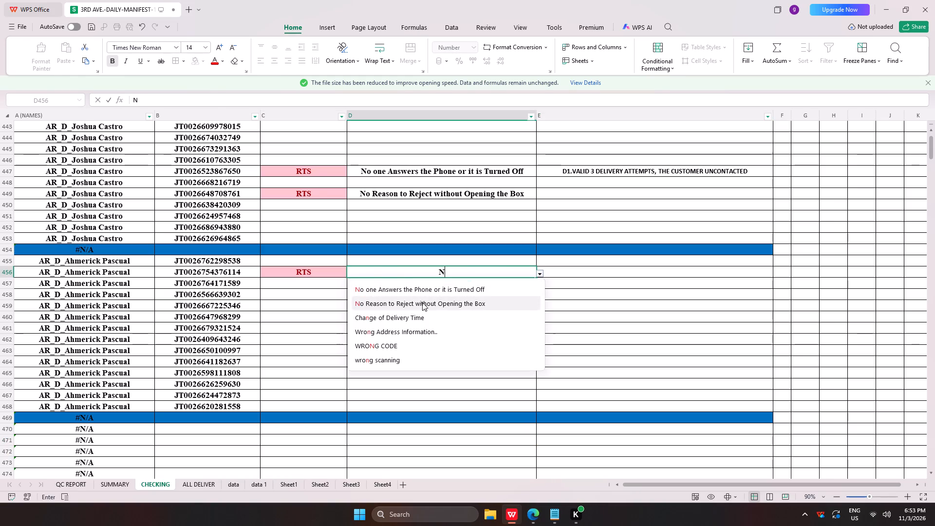
click(427, 304)
key(alt+Tab)
click(151, 204)
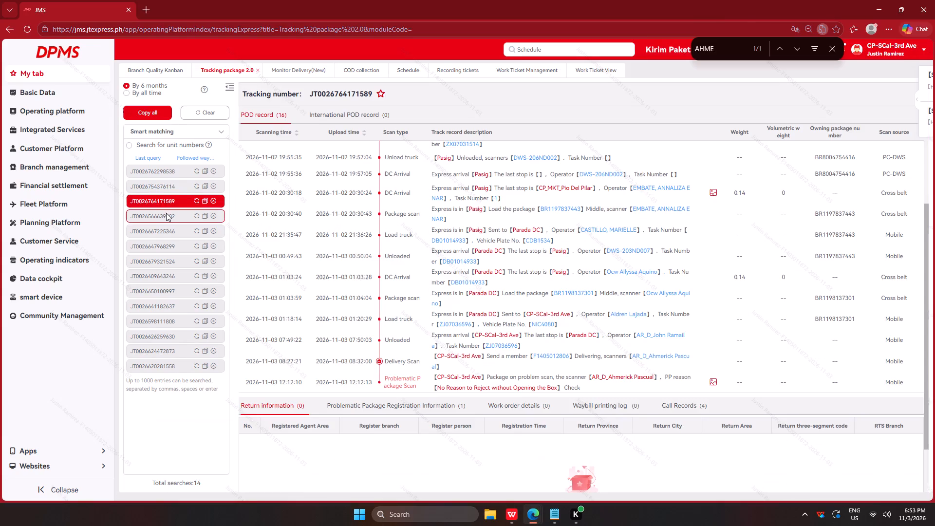
click(713, 381)
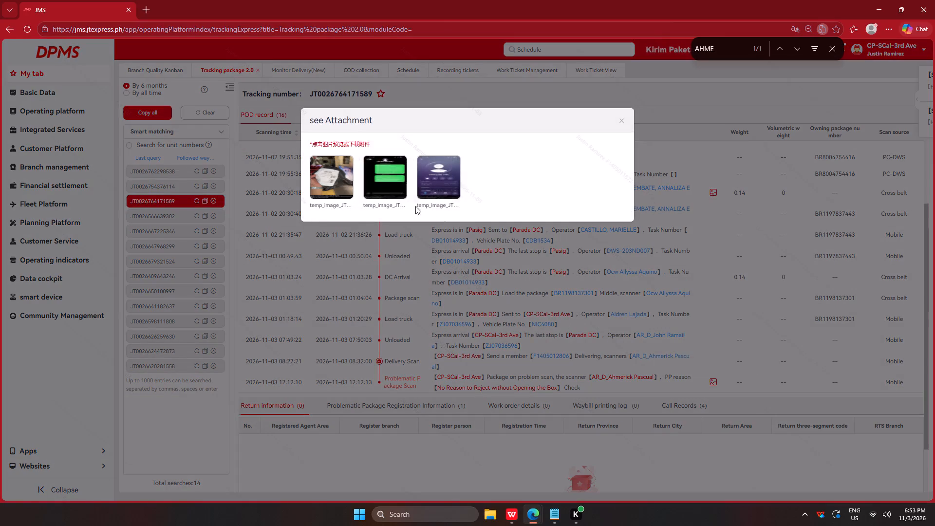
click(440, 190)
double_click(754, 448)
key(alt+Tab)
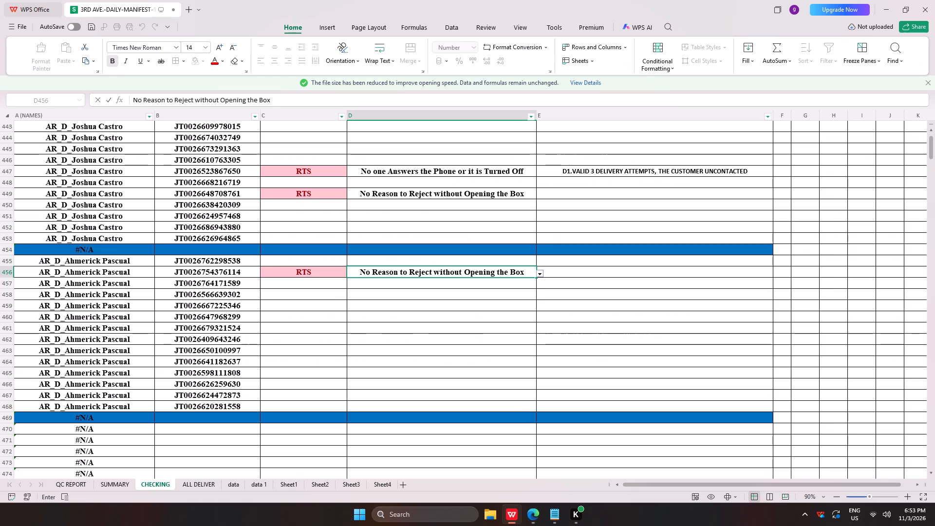
drag(333, 268, 365, 273)
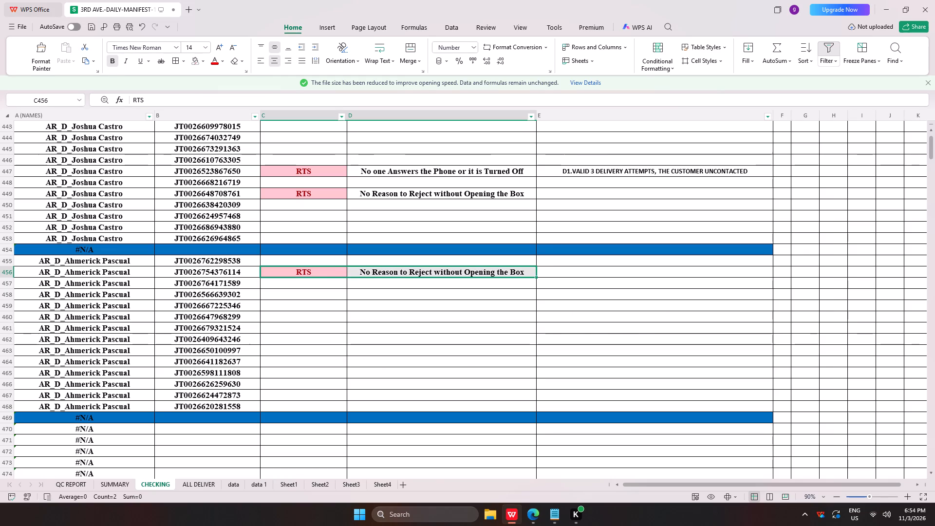
key(ctrl+c)
click(285, 284)
key(ctrl+v)
key(alt+Tab)
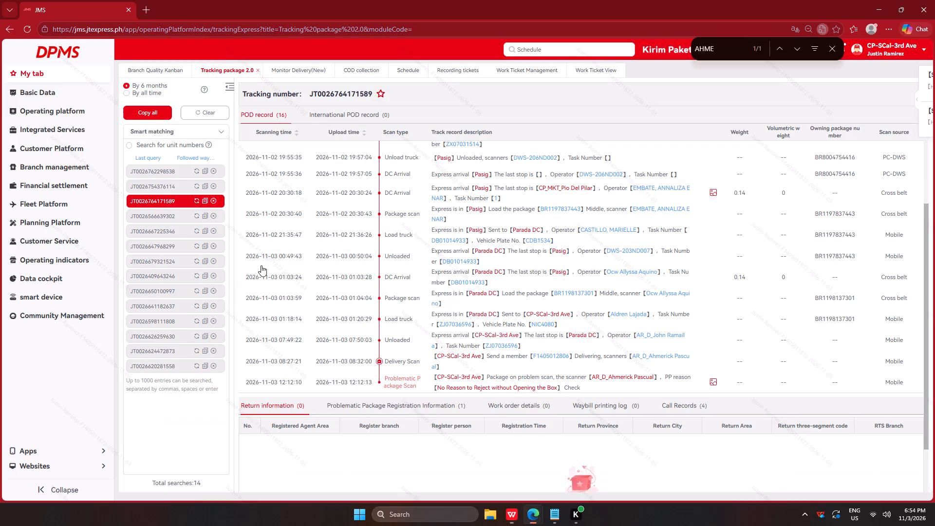
click(148, 213)
scroll(466, 338, down, 2)
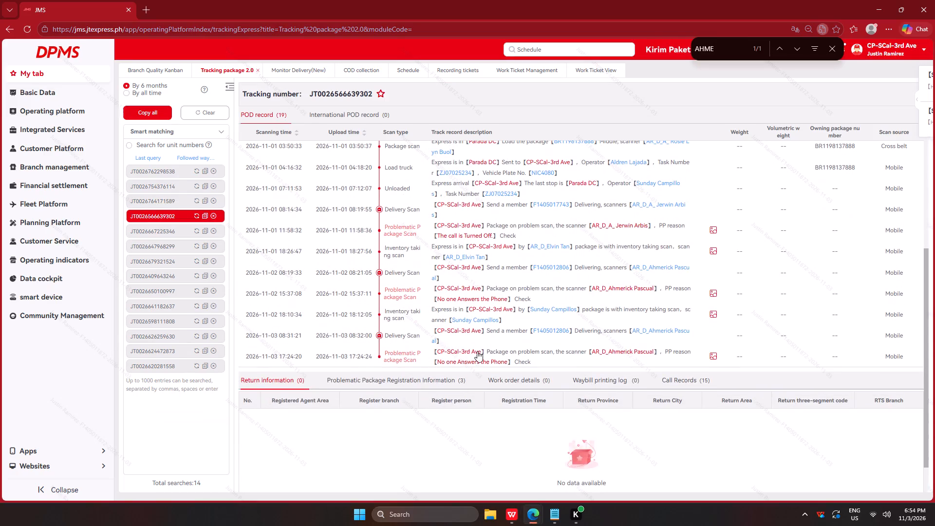
key(alt+Tab)
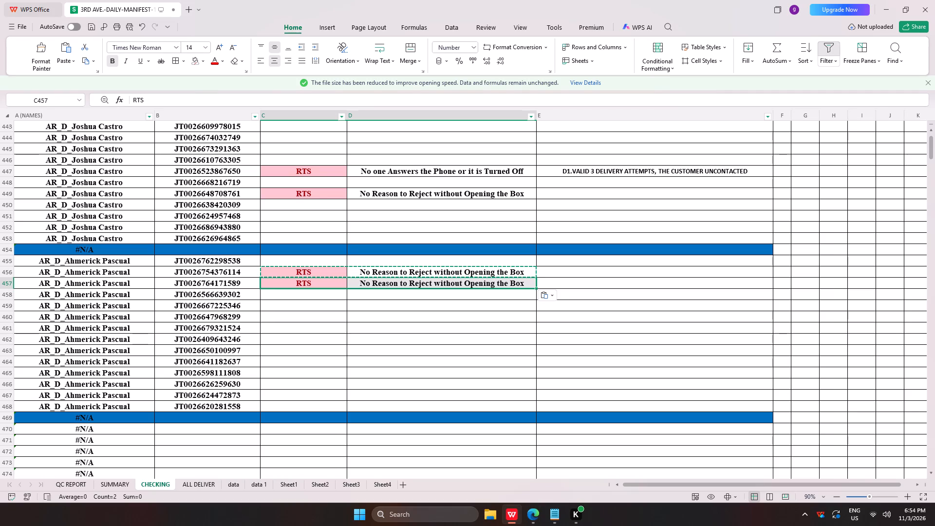
drag(328, 169, 562, 172)
key(ctrl+c)
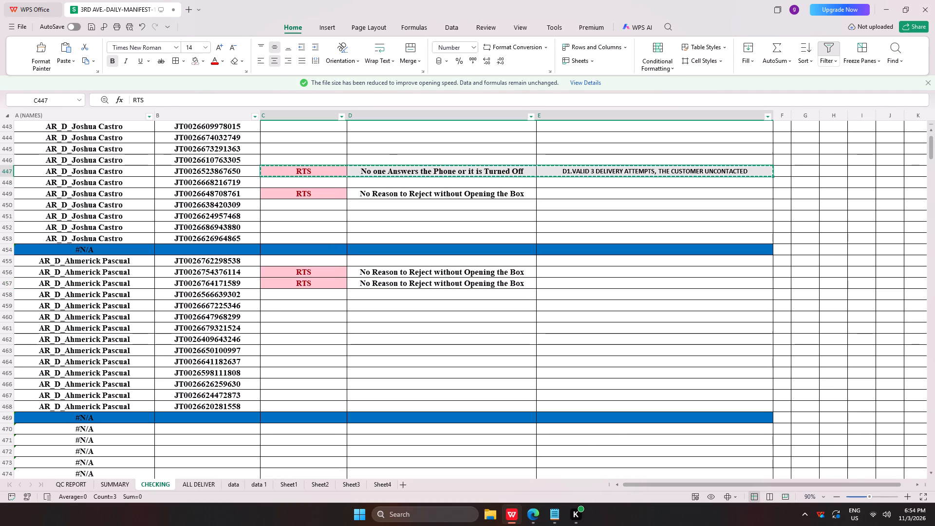
click(284, 297)
key(ctrl+v)
key(alt+Tab)
click(161, 228)
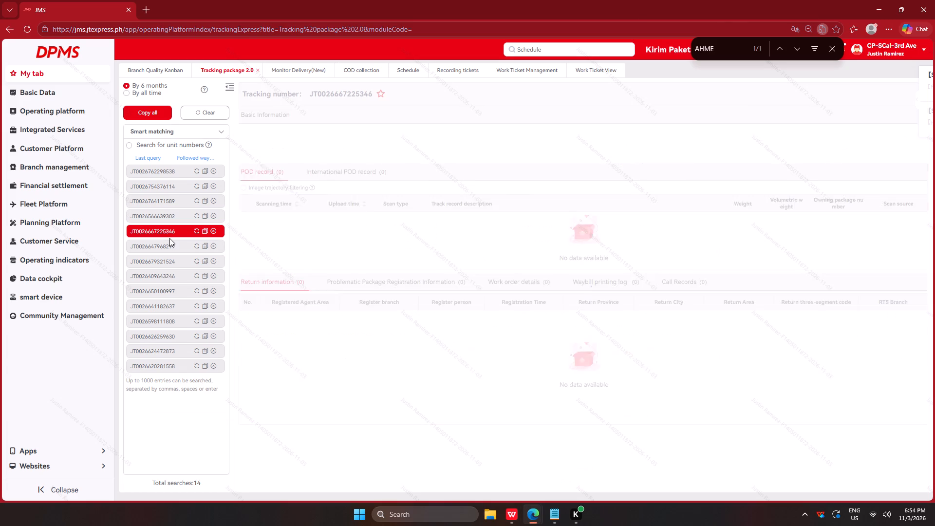
click(171, 246)
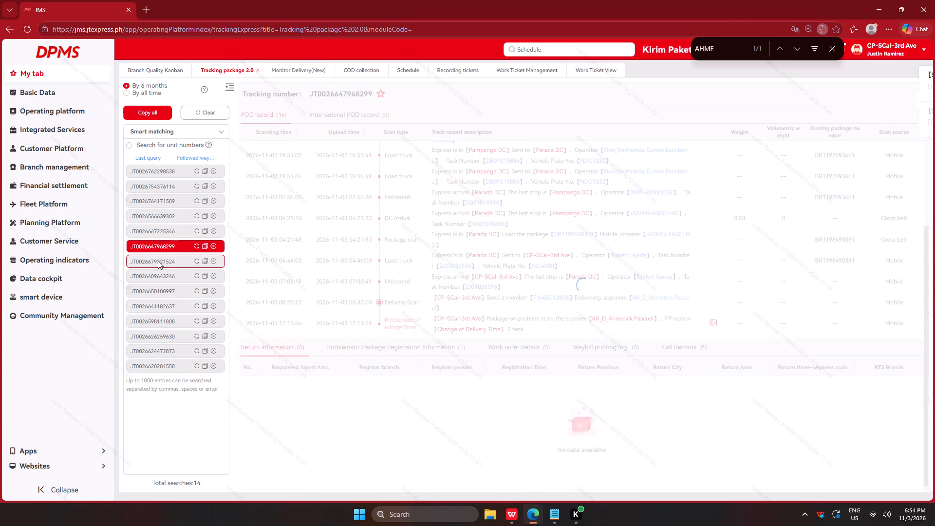
click(158, 261)
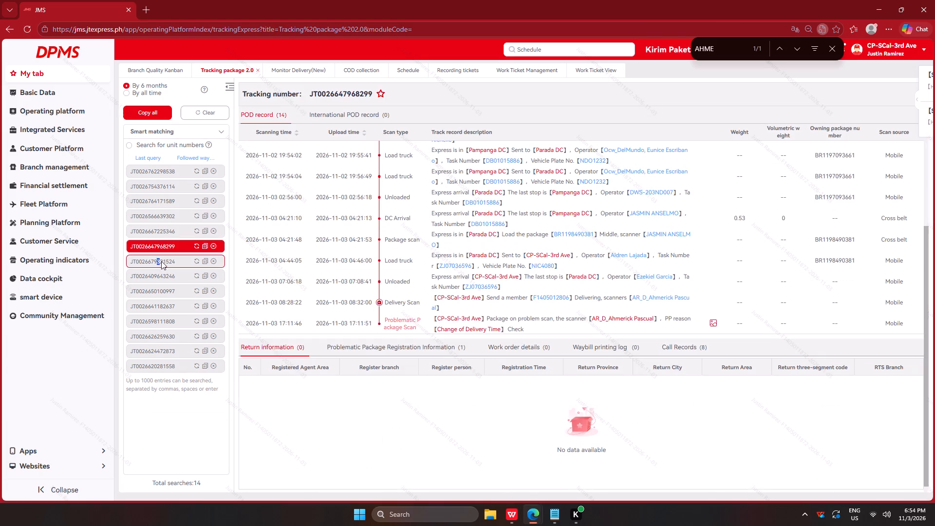
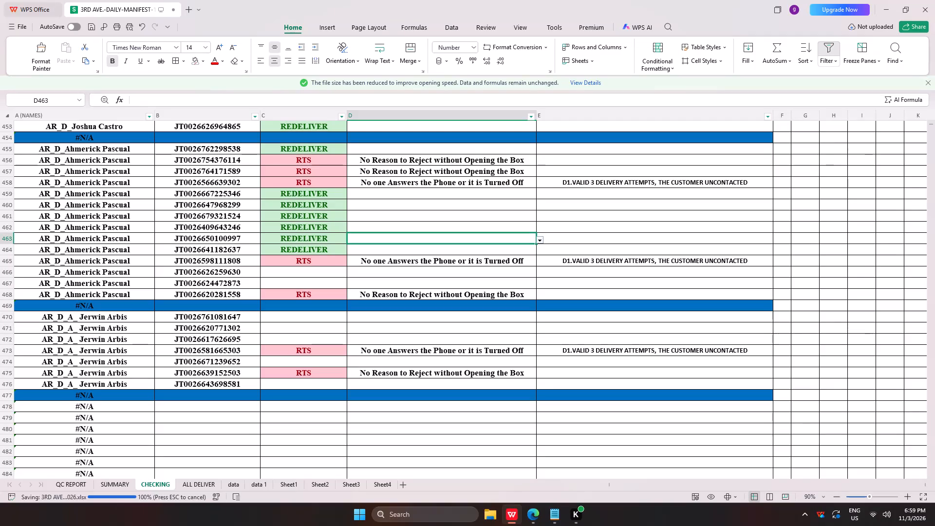
Copy the REDELIVER status from row 463 of CHECKING to rows 466 and 467.
click(337, 233)
scroll(496, 221, up, 2)
click(324, 283)
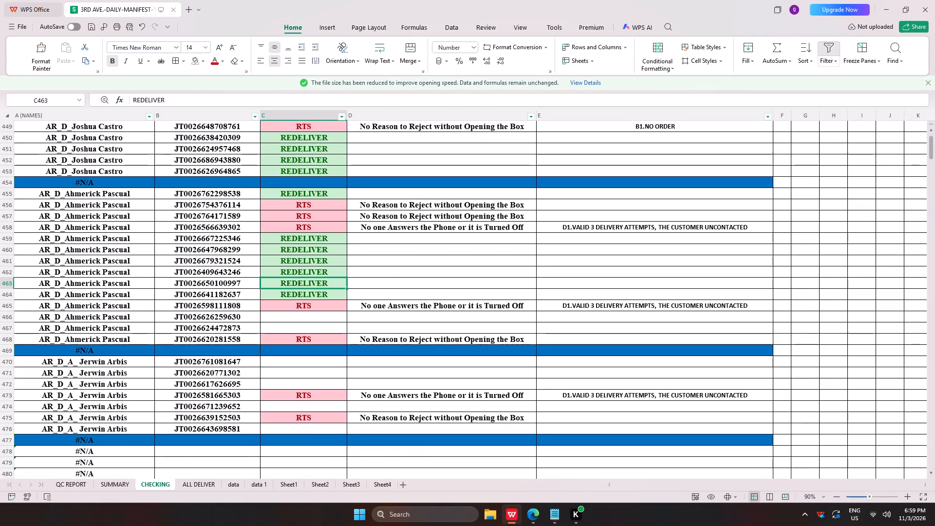
key(ctrl+c)
ctrl+drag(315, 317, 318, 327)
key(ctrl+v)
click(423, 263)
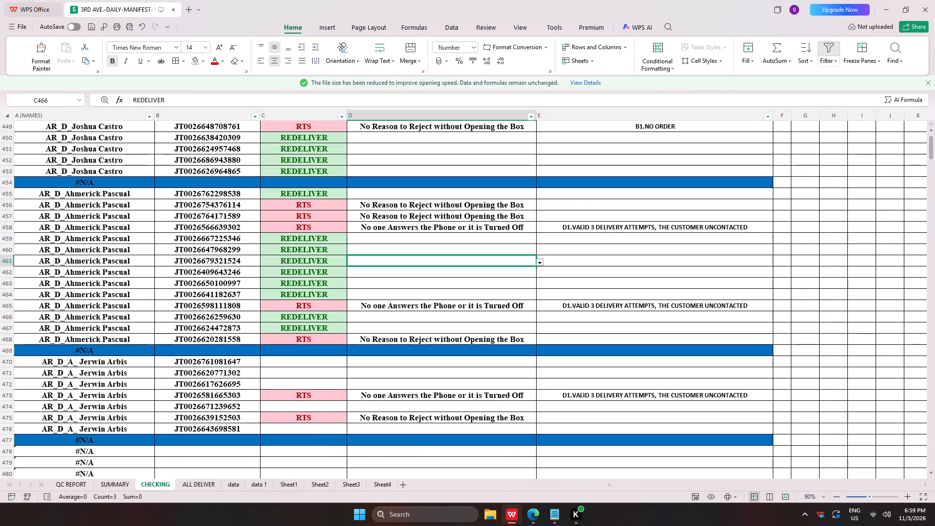
scroll(447, 261, down, 2)
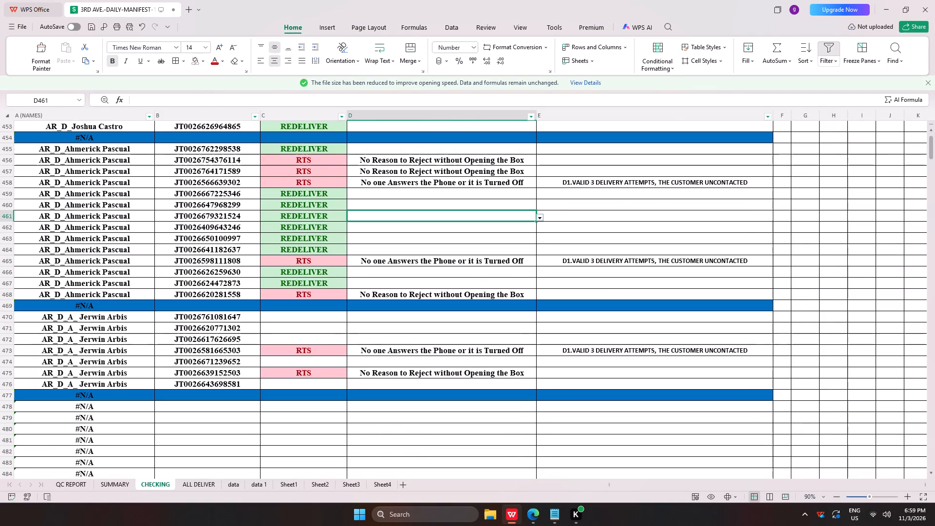
click(585, 371)
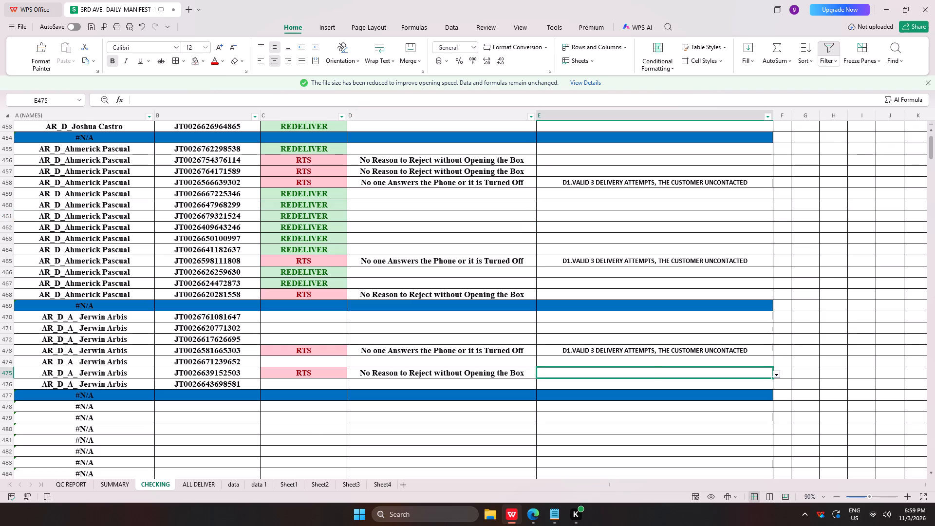
text(NO MO)
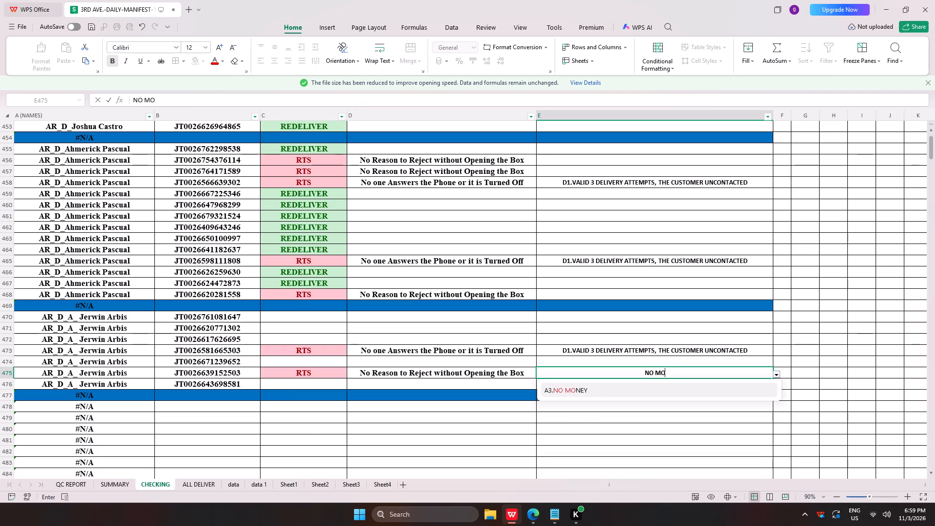
click(622, 397)
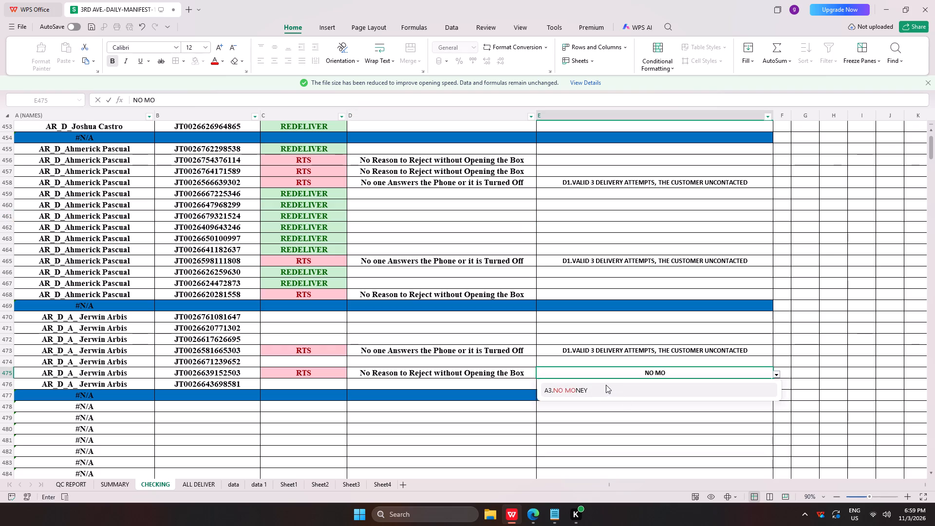
click(597, 385)
click(576, 412)
Copy the REDELIVER status to rows 470 to 472, 474 and 476 of CHECKING and save the workbook.
click(321, 280)
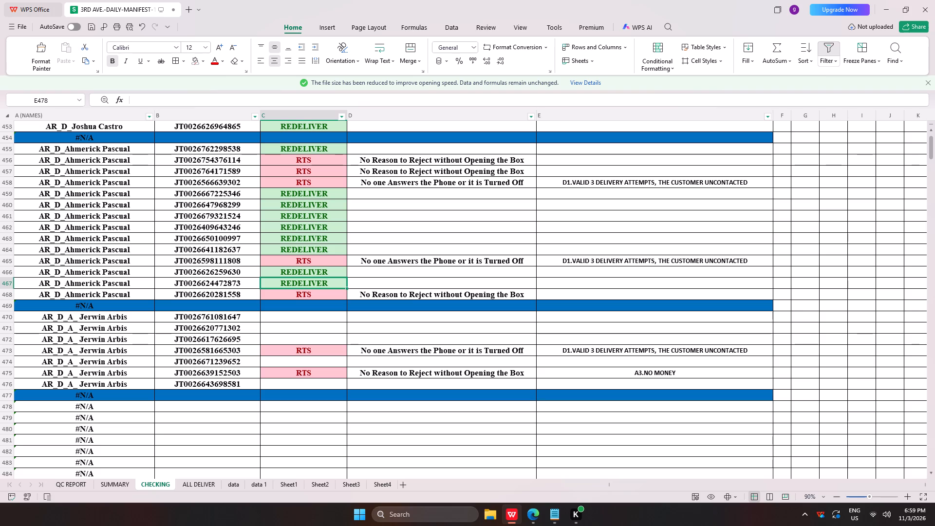
key(ctrl+c)
ctrl+drag(323, 315, 326, 338)
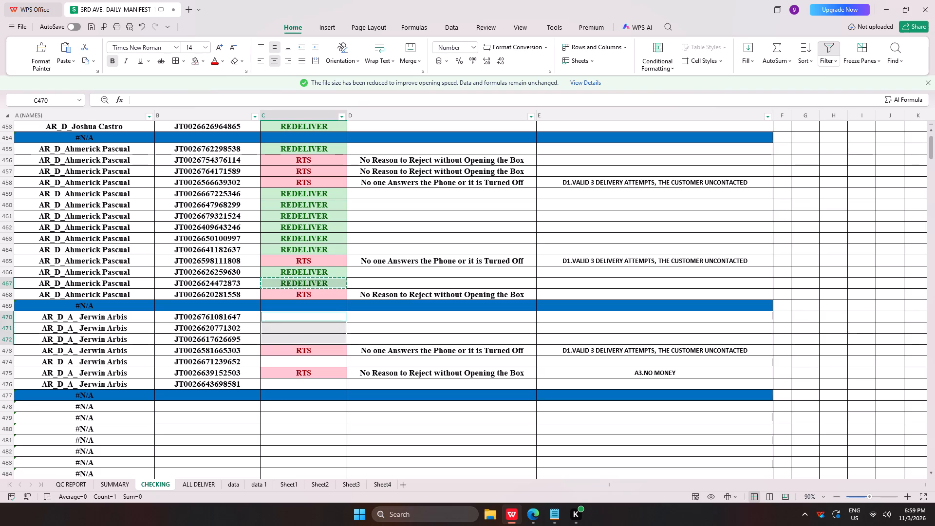
ctrl+click(329, 359)
ctrl+click(327, 383)
key(ctrl+v)
click(392, 338)
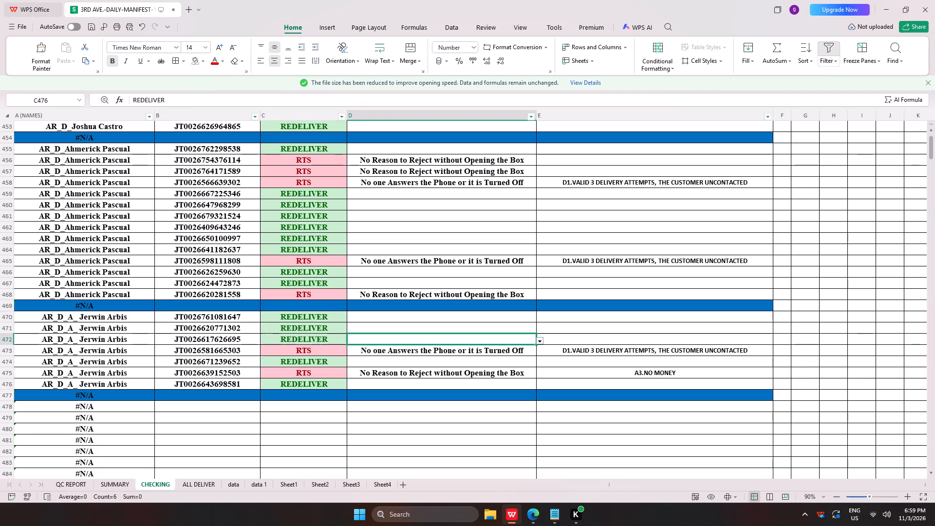
key(ctrl+s)
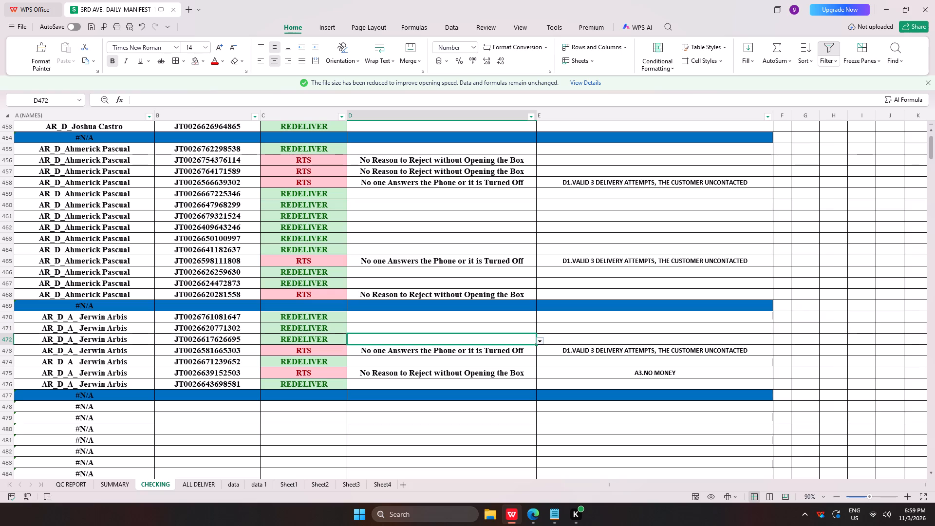
click(470, 214)
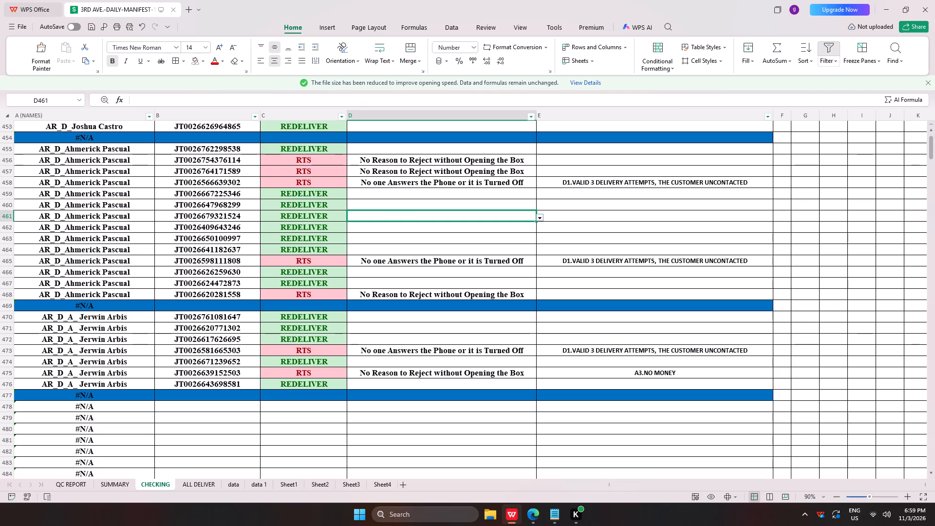
key(ctrl+s)
click(604, 227)
click(576, 290)
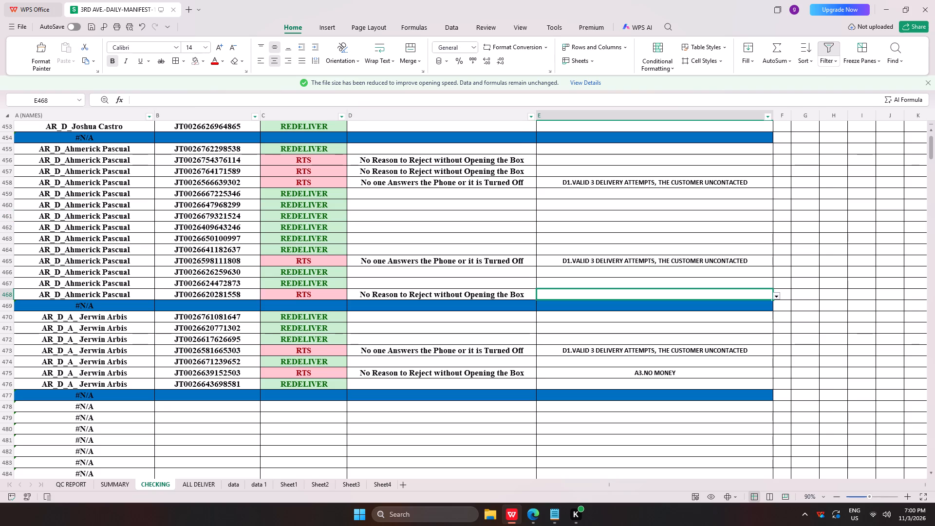
click(558, 158)
text(NO O)
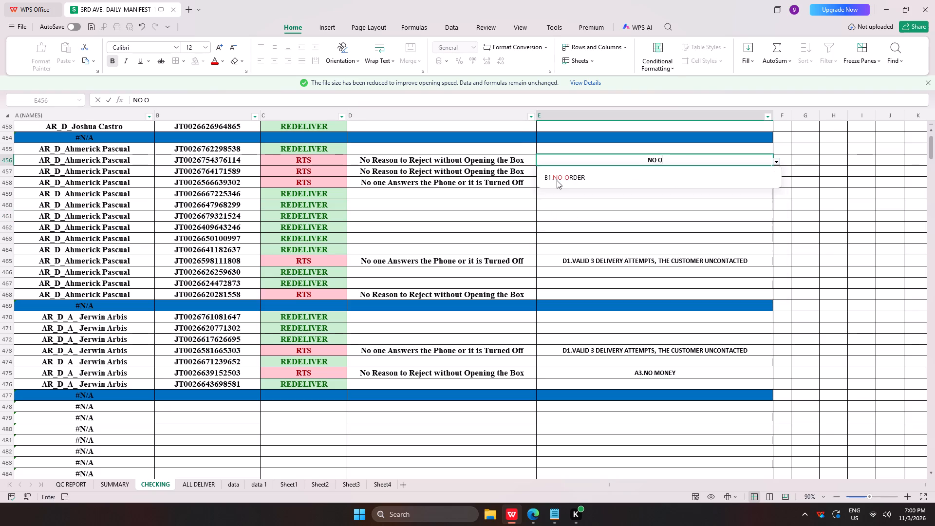
click(551, 182)
click(560, 171)
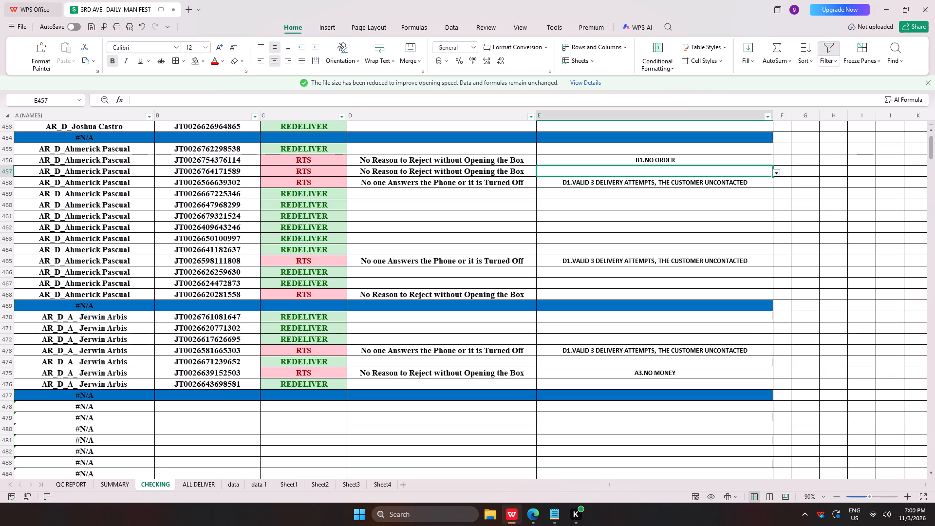
text(NO)
key(space)
text(MO)
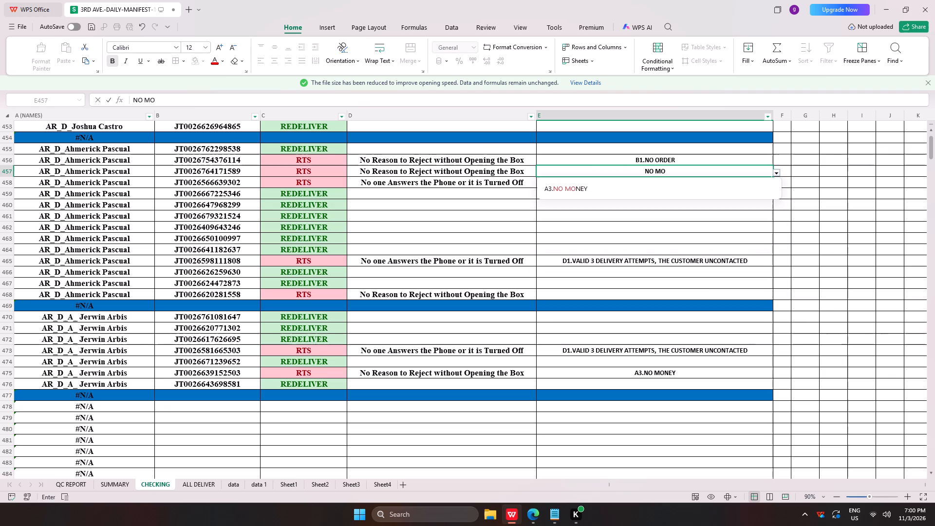
click(591, 191)
click(559, 296)
key(ctrl+s)
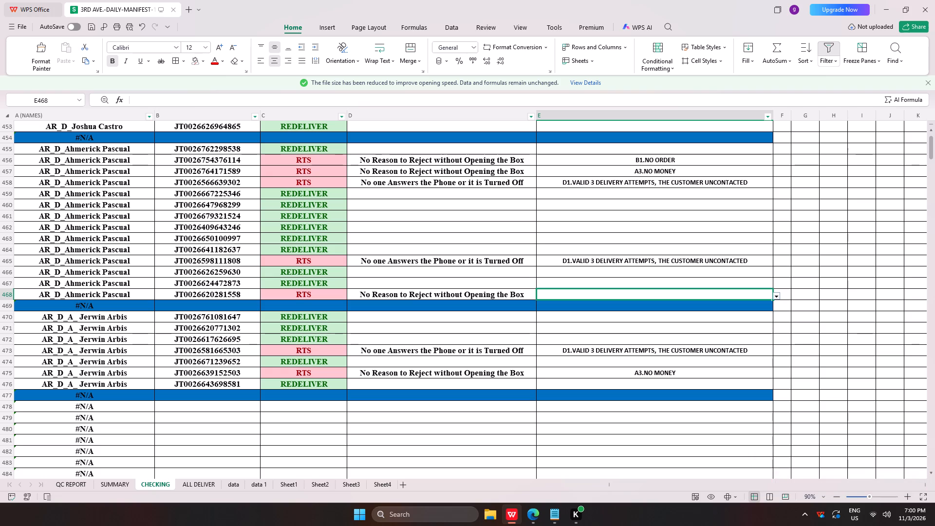
text(NO O)
click(659, 308)
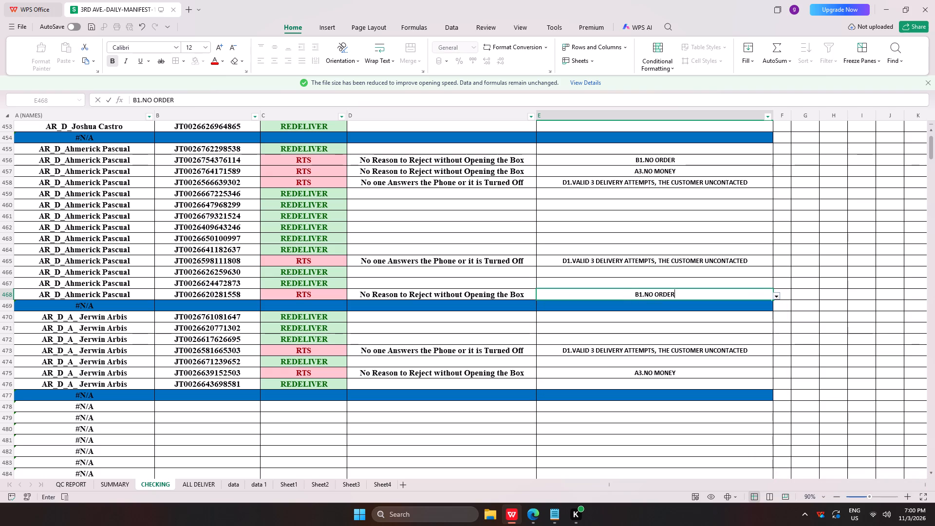
click(654, 250)
key(ctrl+s)
key(ctrl+s)
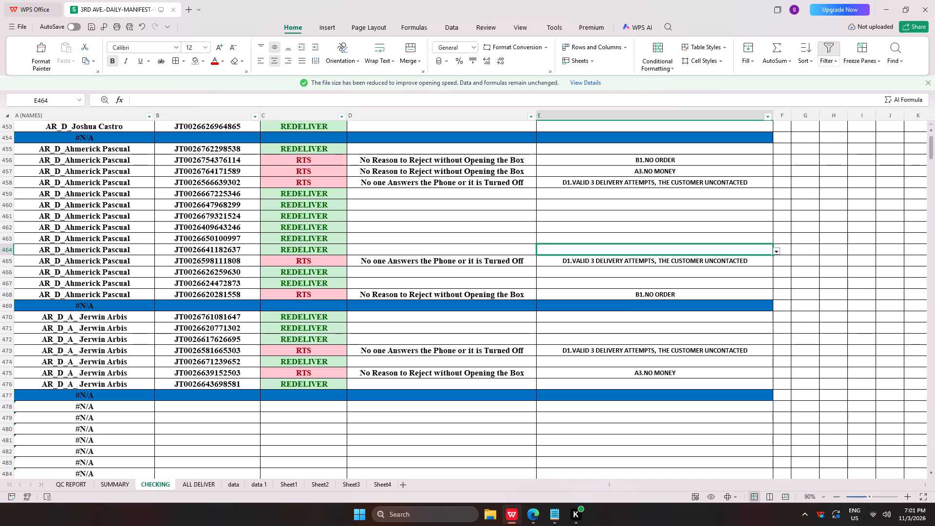
key(ctrl+s)
In JMS, find courier HAROLD in the Monitor Delivery summary and open his list of total unsigned waybills.
key(alt+Tab)
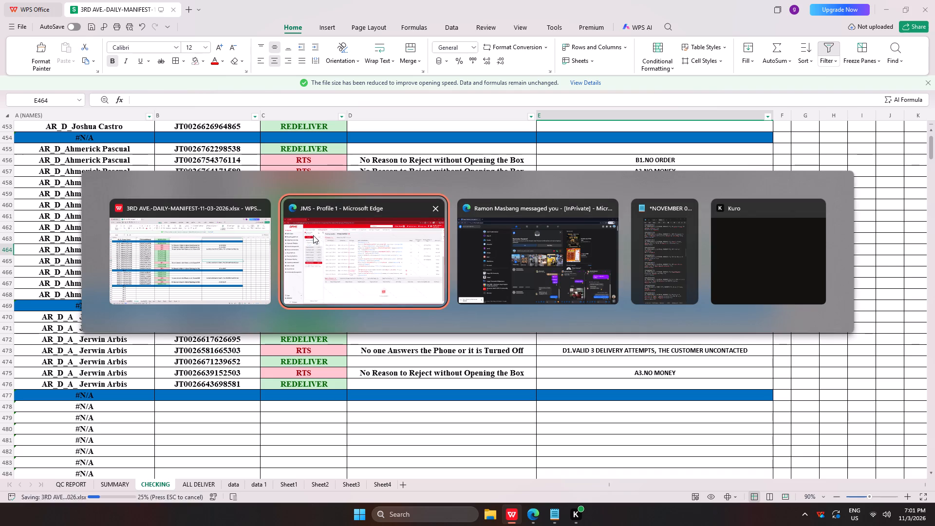
alt+click(355, 256)
click(299, 65)
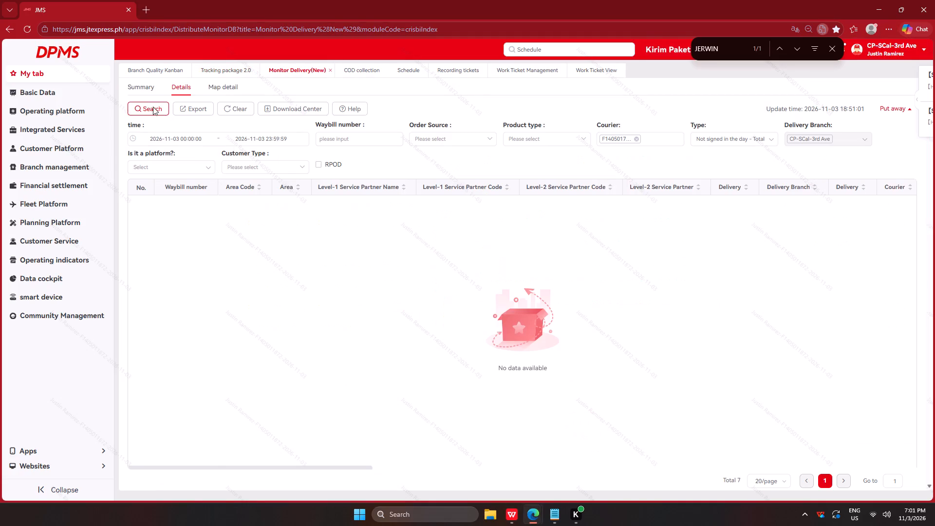
click(143, 83)
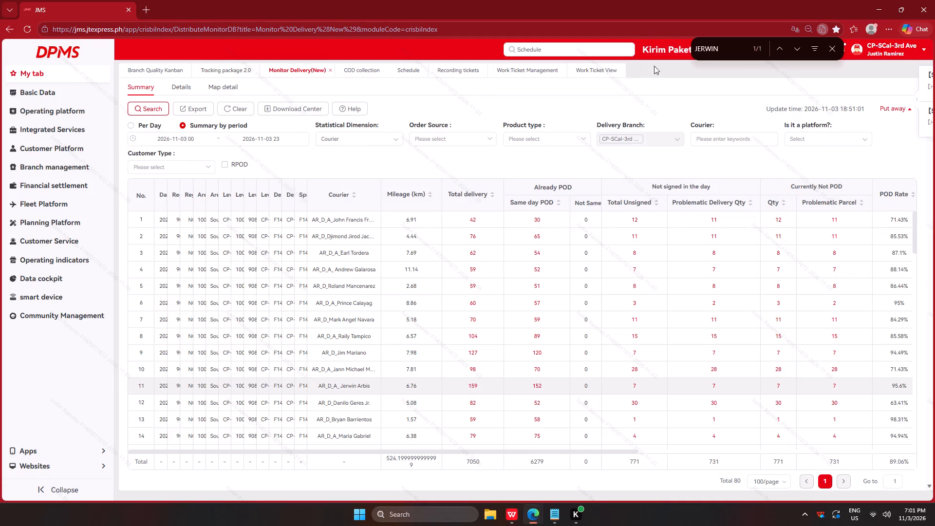
double_click(734, 47)
text(HAROD)
key(BackSpace)
text(LD)
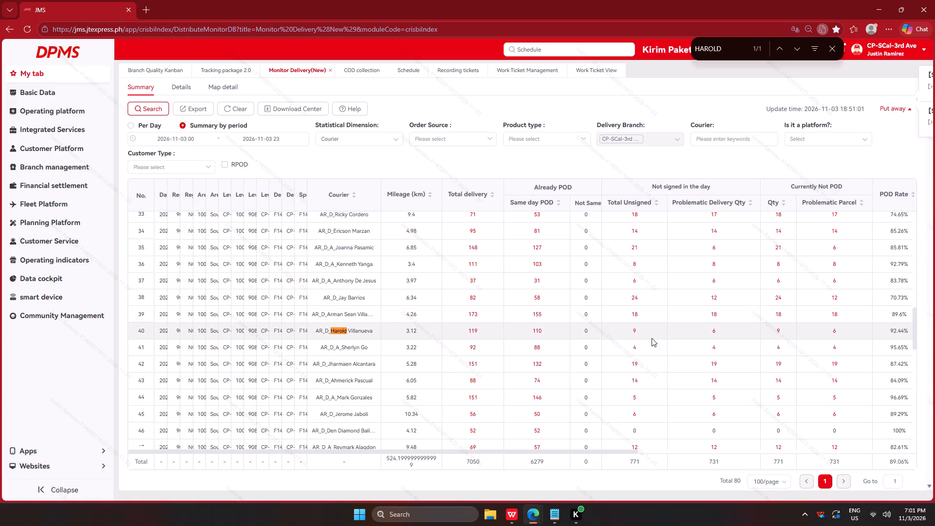
click(633, 331)
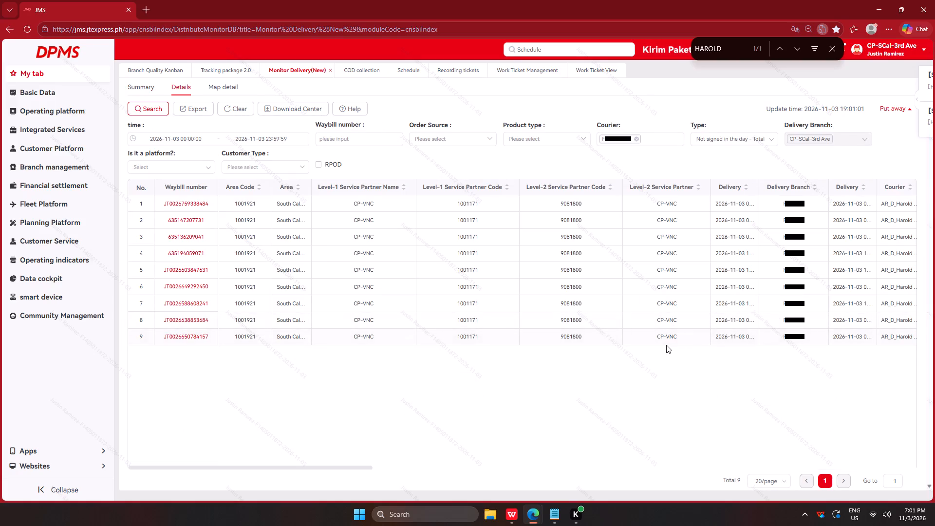
Extract Harold's waybill numbers as text, look them up in Tracking package 2.0 in place of the old list, and copy them all.
key(shift+super+t)
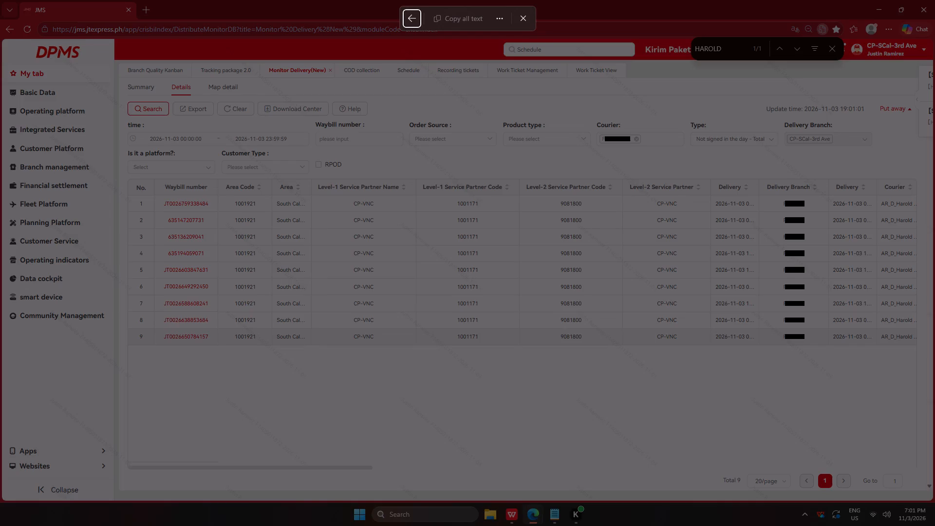
drag(154, 197, 213, 354)
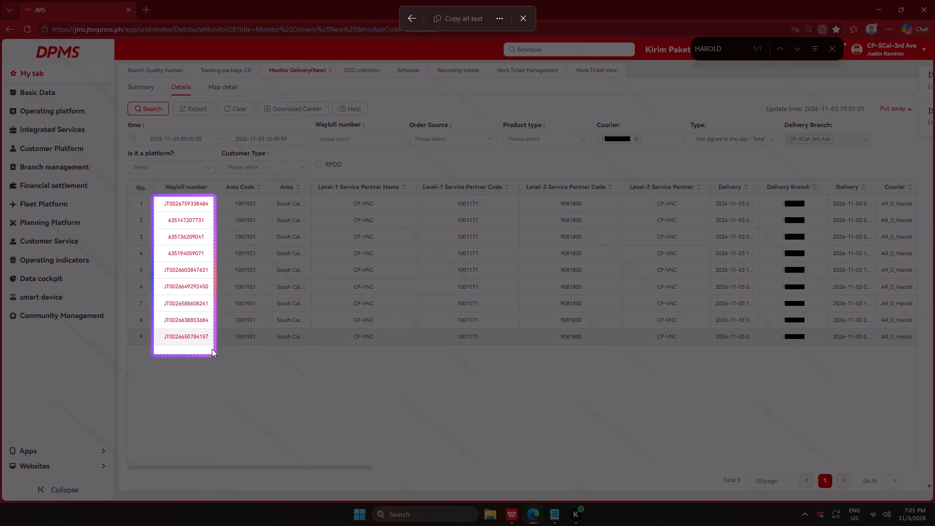
click(232, 68)
click(214, 113)
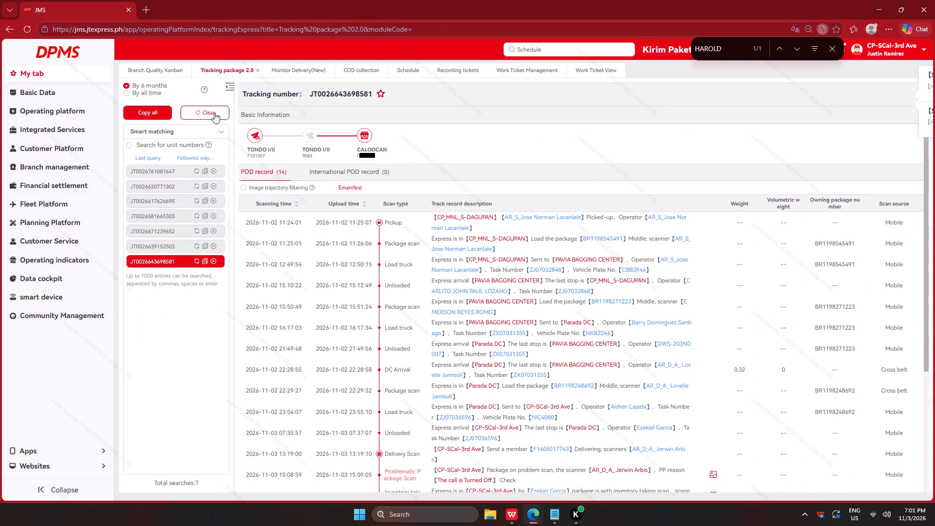
drag(185, 273, 185, 279)
key(ctrl+v)
click(161, 115)
Paste Harold's copied waybill numbers into column B of CHECKING, starting at row 478.
key(alt+Tab)
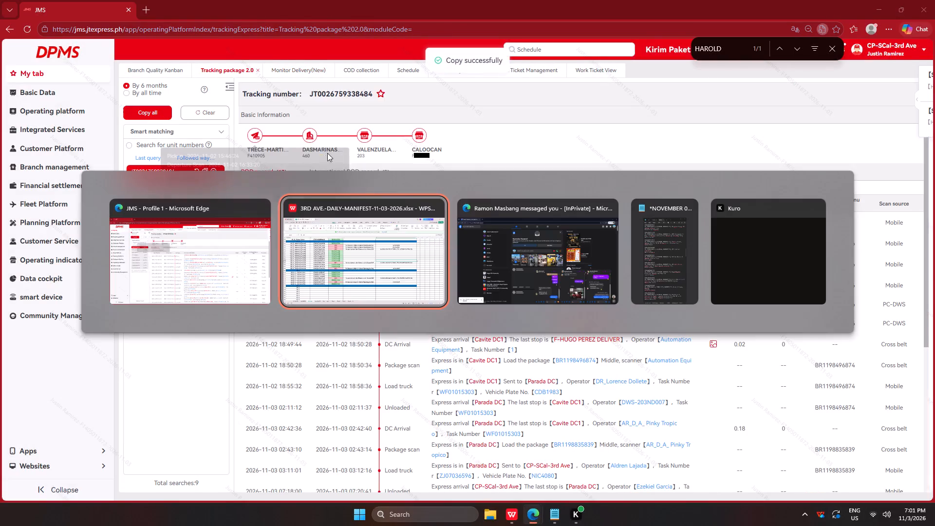
alt+click(398, 283)
click(228, 408)
key(ctrl+v)
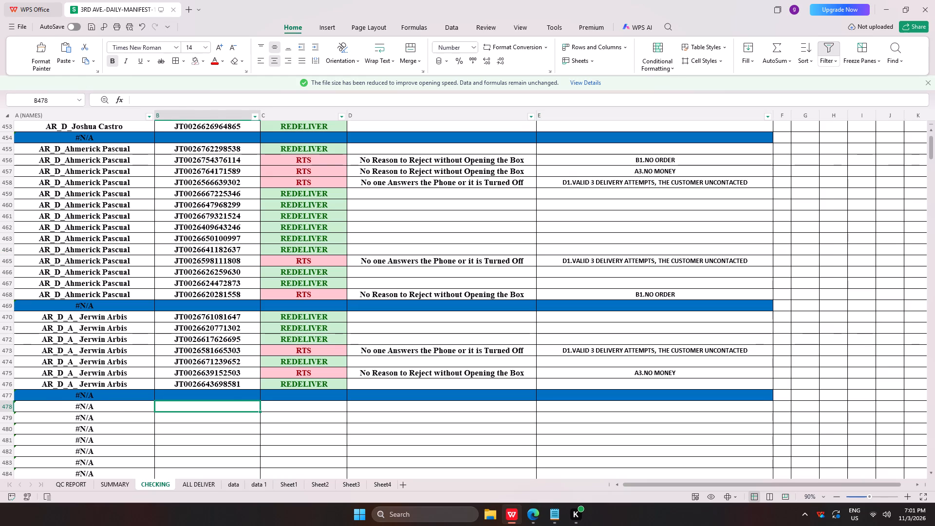
Copy the blue separator row 477 of CHECKING to row 487, below Harold's waybills, dismissing the file selection dialog.
scroll(228, 368, down, 7)
drag(143, 263, 567, 260)
key(ctrl+c)
click(123, 371)
key(ctrl+v)
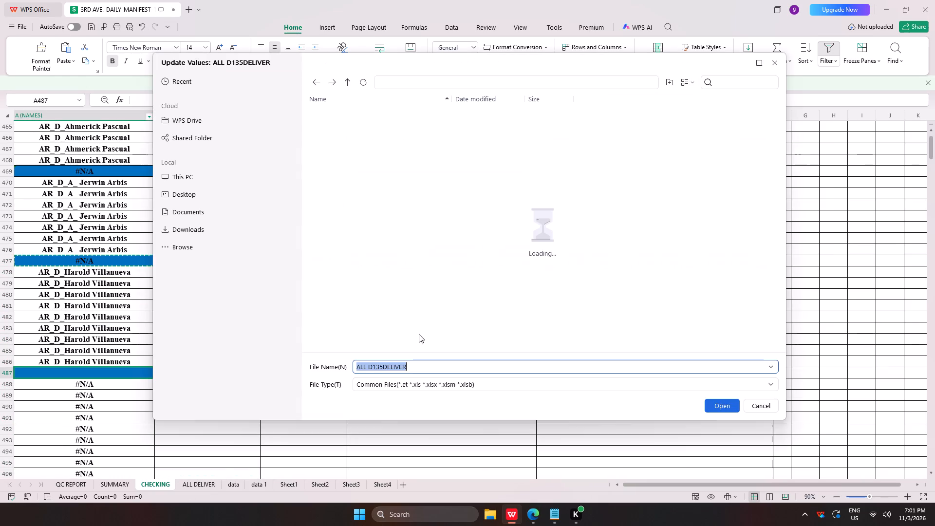
click(764, 409)
click(455, 401)
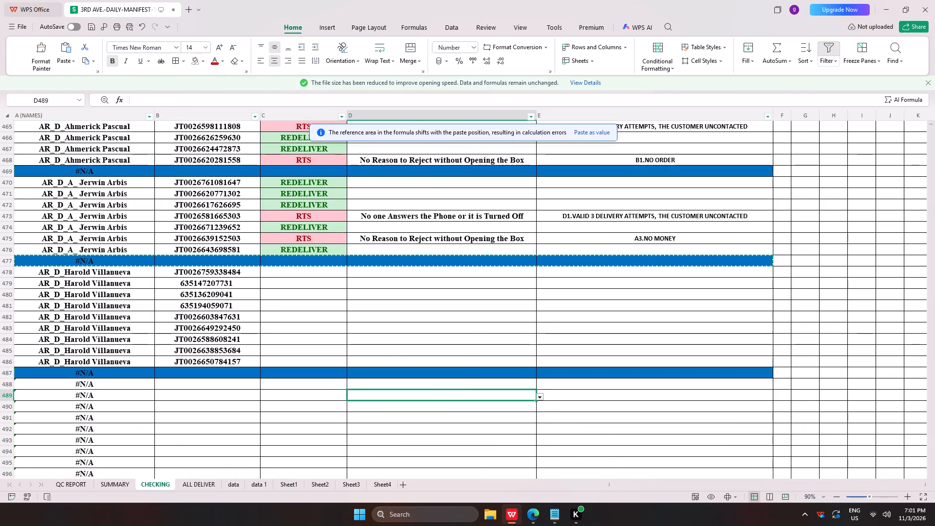
key(alt+Tab)
scroll(462, 341, down, 5)
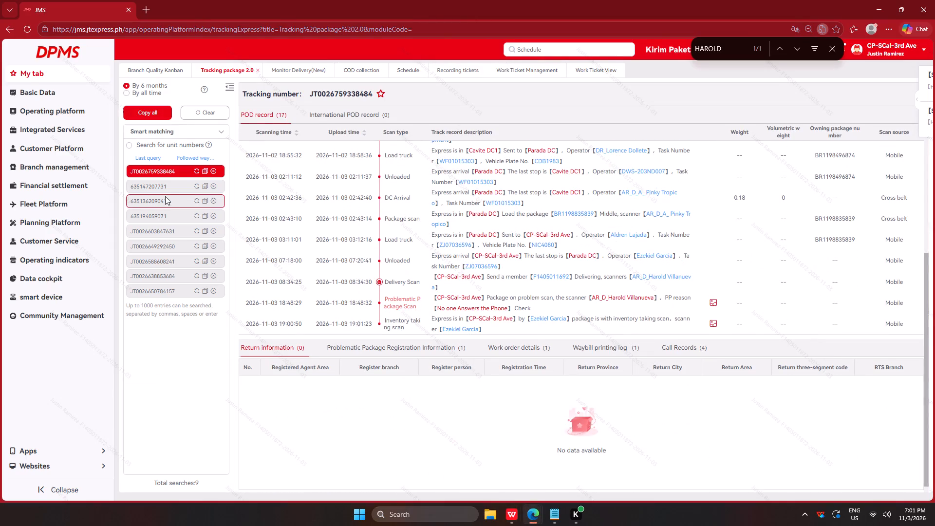
click(168, 191)
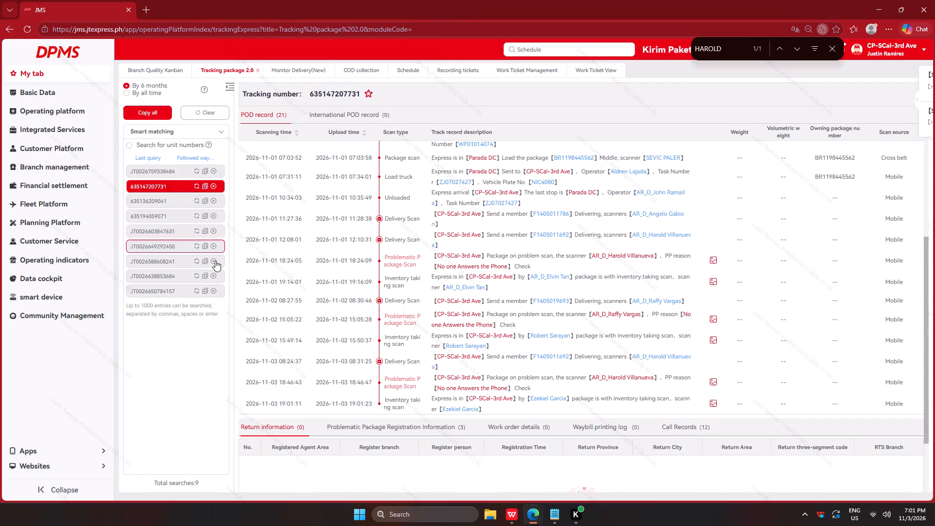
key(alt+Tab)
drag(307, 217, 603, 220)
key(ctrl+c)
click(284, 287)
key(ctrl+v)
key(alt+Tab)
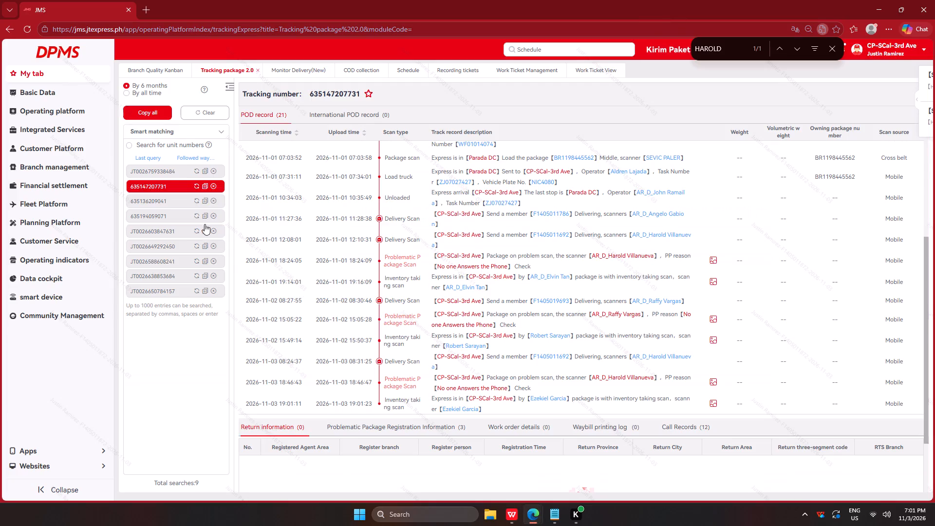
click(156, 203)
click(166, 215)
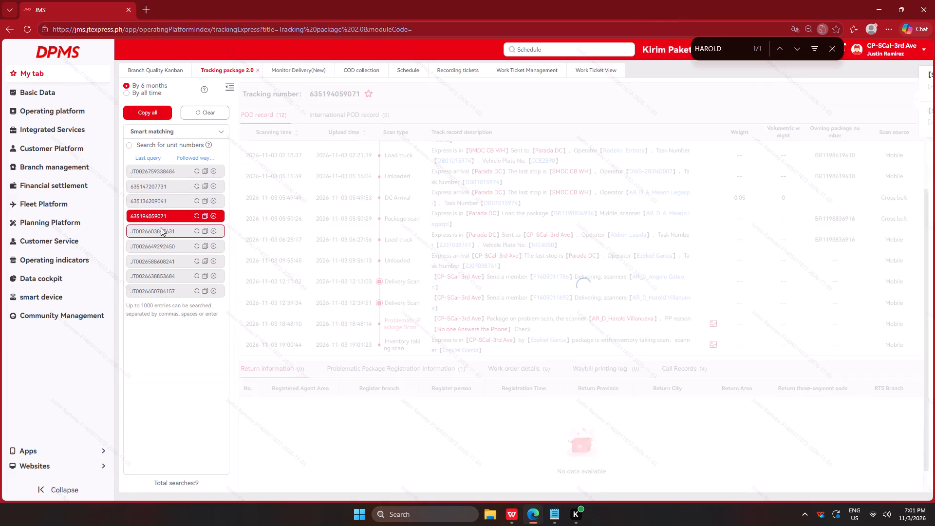
click(159, 231)
scroll(529, 252, down, 4)
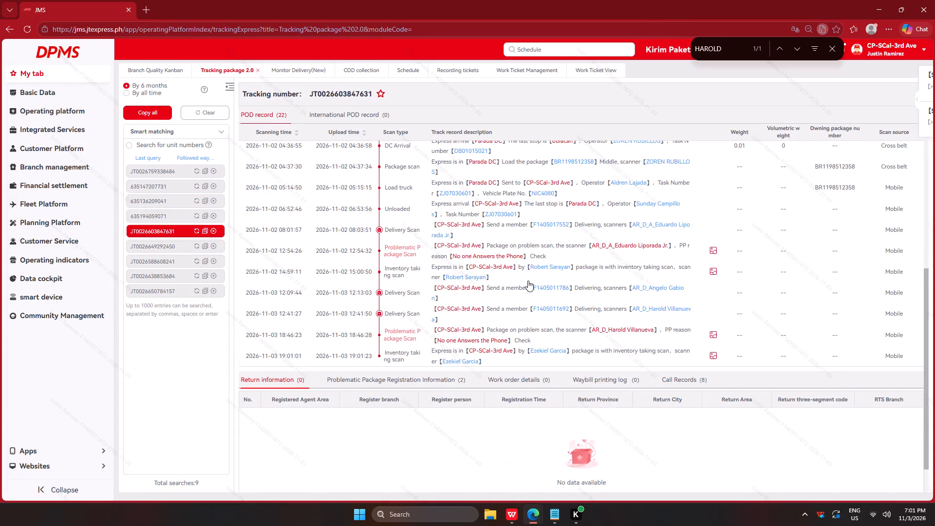
click(170, 239)
click(166, 250)
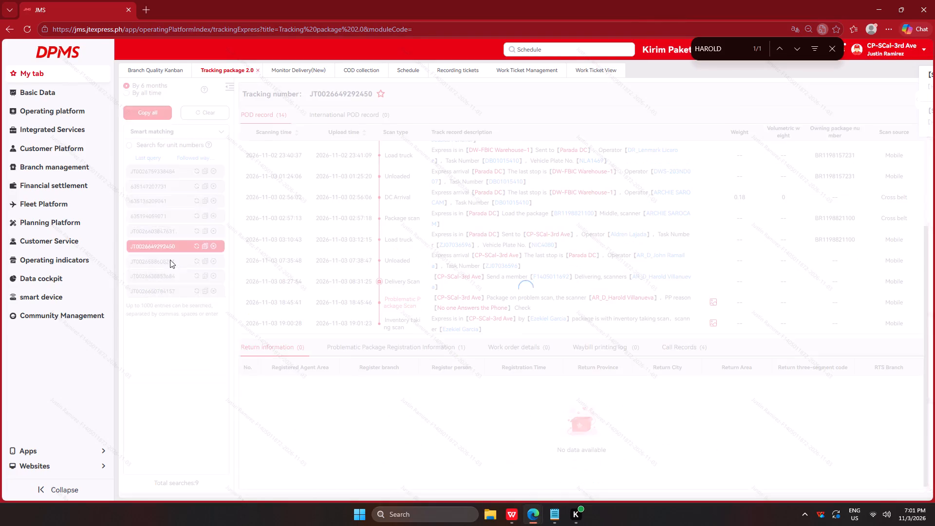
click(170, 260)
click(173, 273)
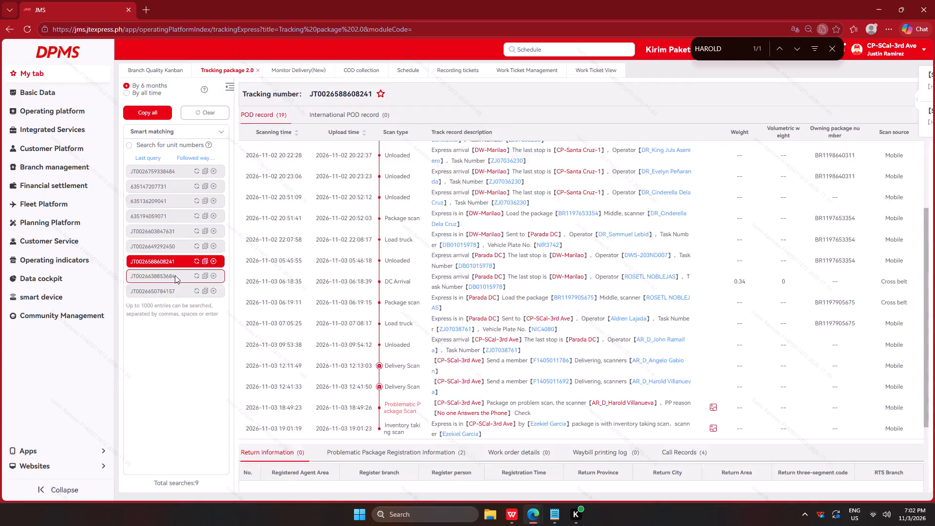
click(168, 290)
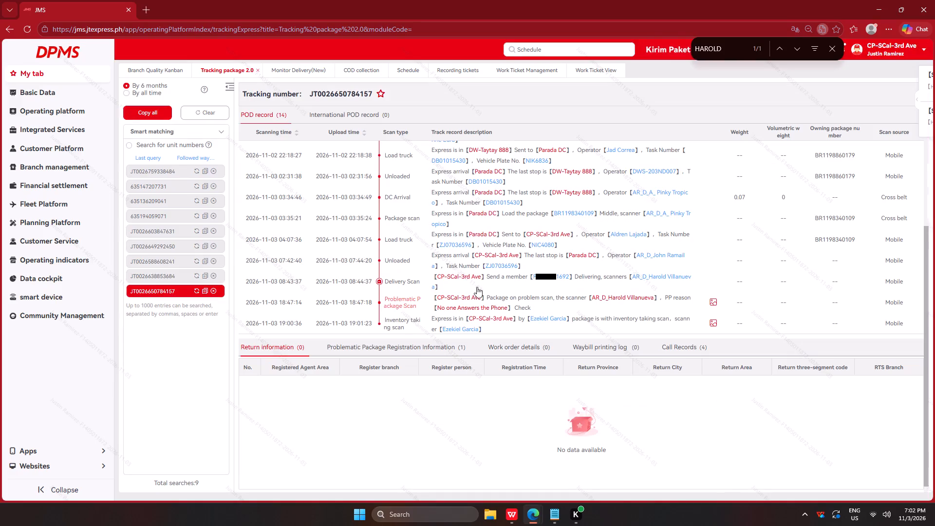
Search COD collection for rider Harold's payment record in place of the previous rider.
click(362, 70)
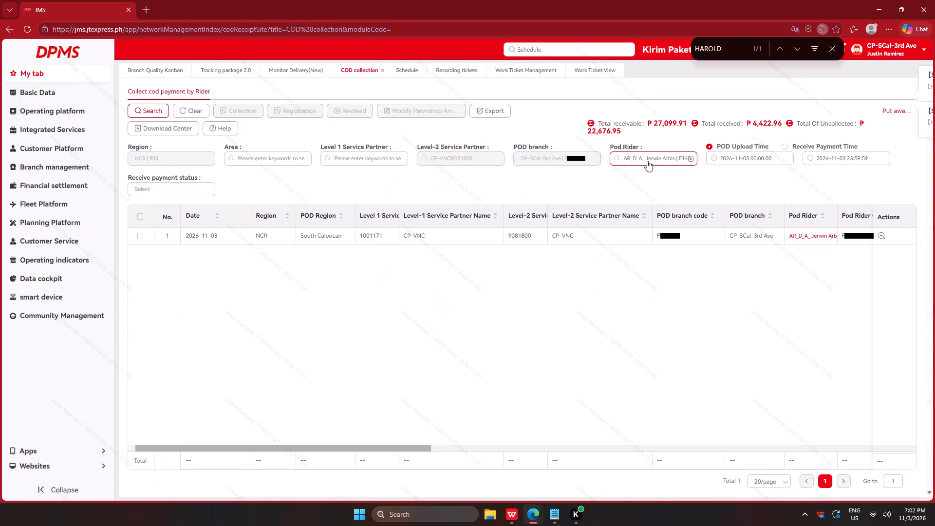
click(647, 161)
text(HARODL)
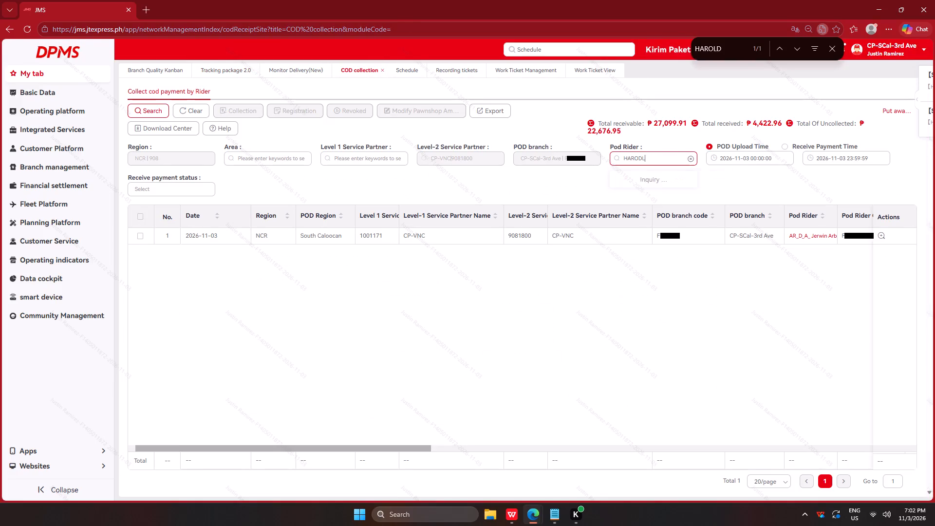
key(BackSpace)
key(BackSpace)
text(LD)
click(640, 180)
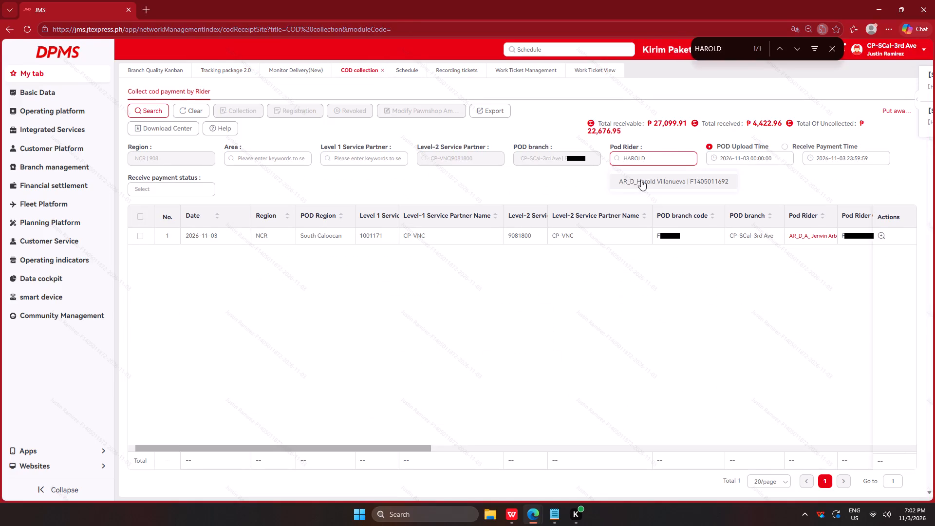
click(156, 111)
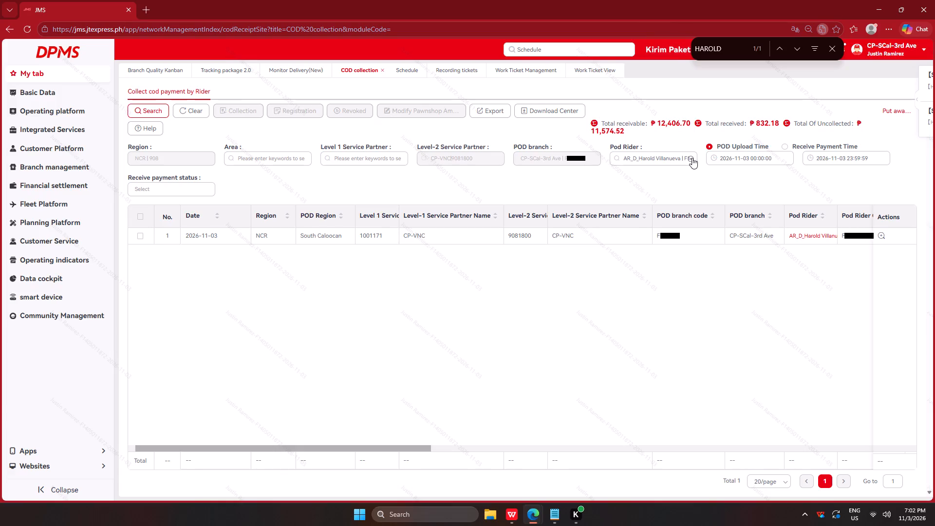
In the CHECKING sheet in WPS, copy the REDELIVER status from C472 to C478 and C480:C486 for Harold's other waybills.
key(alt+Tab)
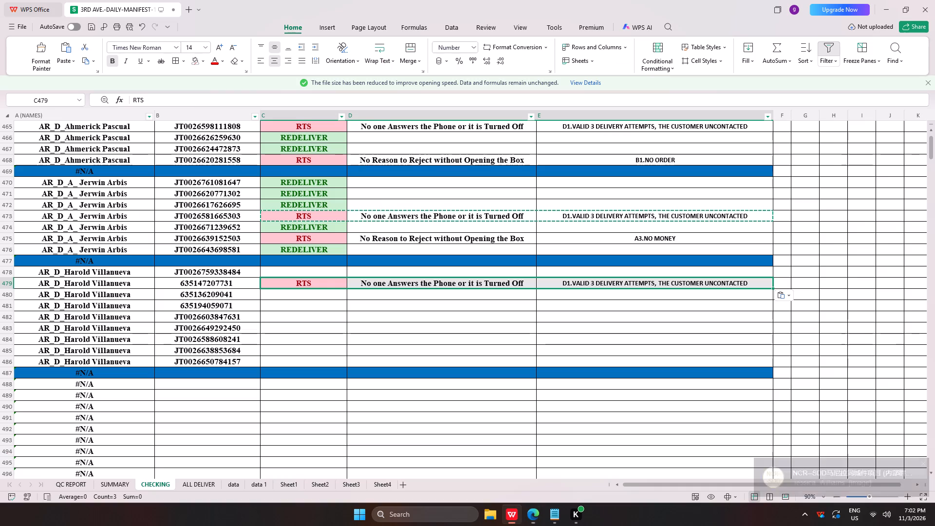
click(355, 299)
click(318, 314)
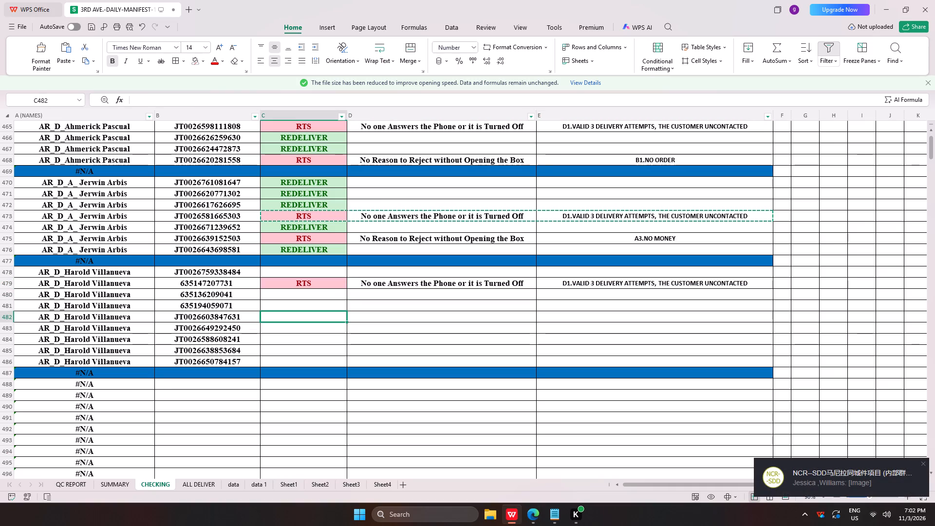
click(330, 203)
key(ctrl+c)
ctrl+click(325, 271)
ctrl+click(322, 301)
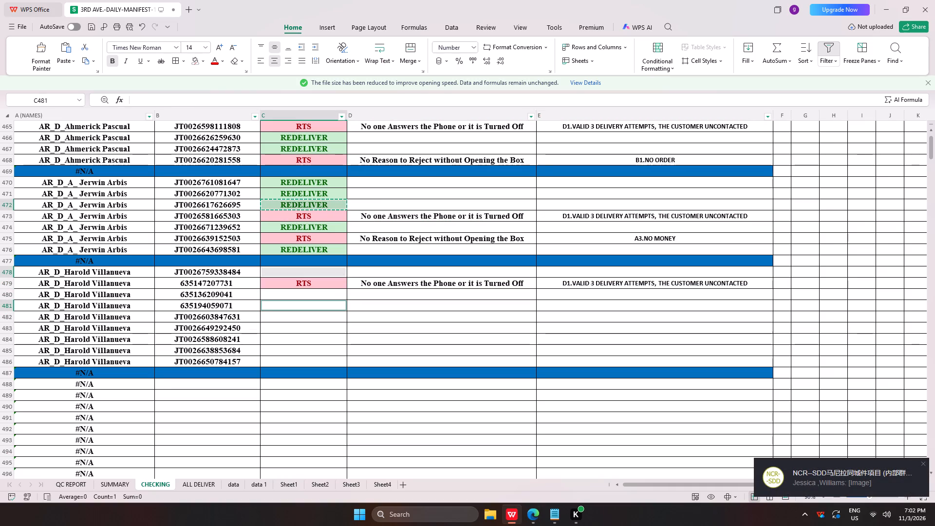
ctrl+drag(323, 295, 317, 361)
key(ctrl+v)
Save the daily manifest workbook.
click(432, 331)
key(ctrl+s)
key(ctrl+a)
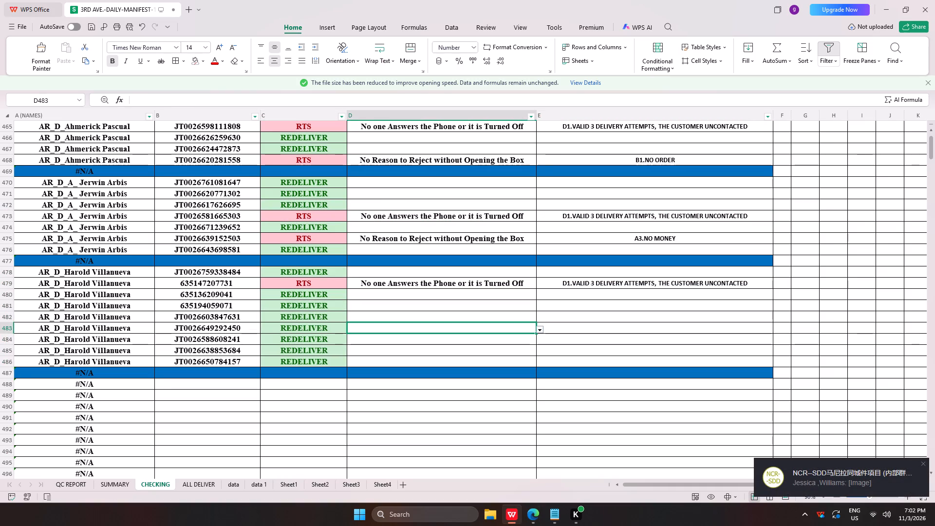
key(ctrl+s)
key(ctrl+s)
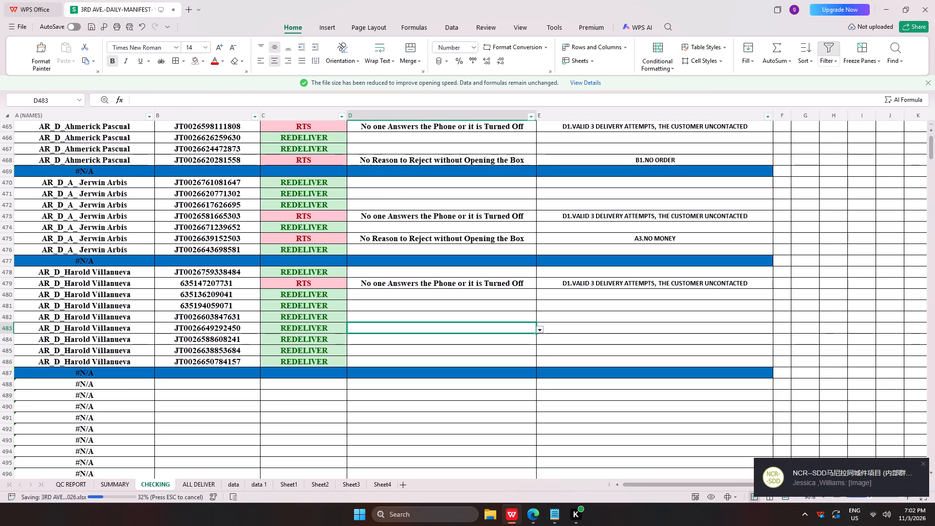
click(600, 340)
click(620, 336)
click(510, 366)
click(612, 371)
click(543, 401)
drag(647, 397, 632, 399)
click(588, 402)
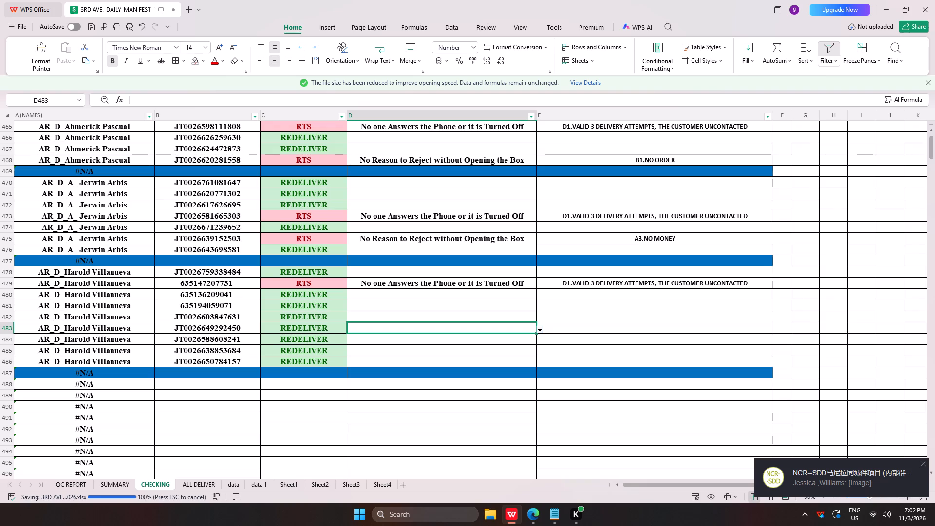
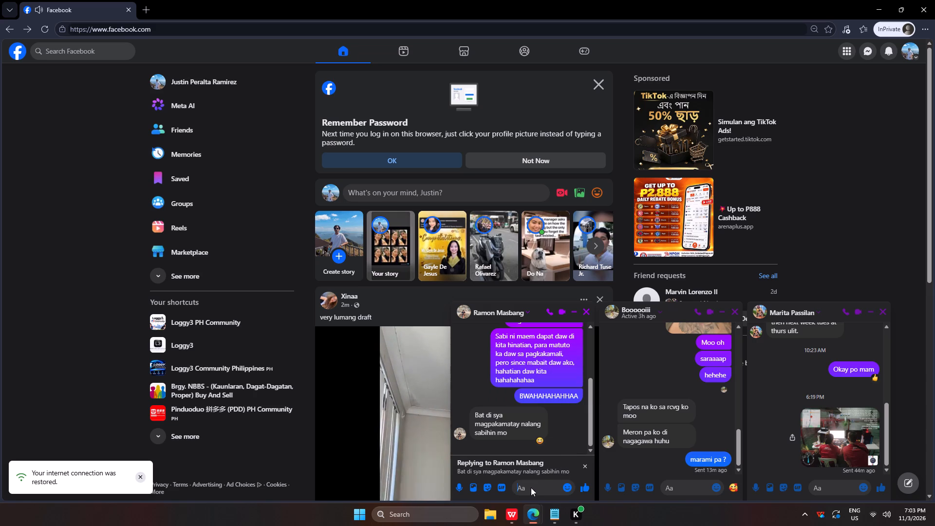
Send "BWAHAHAHAHAHA" as the reply to the quoted message in the Facebook chat.
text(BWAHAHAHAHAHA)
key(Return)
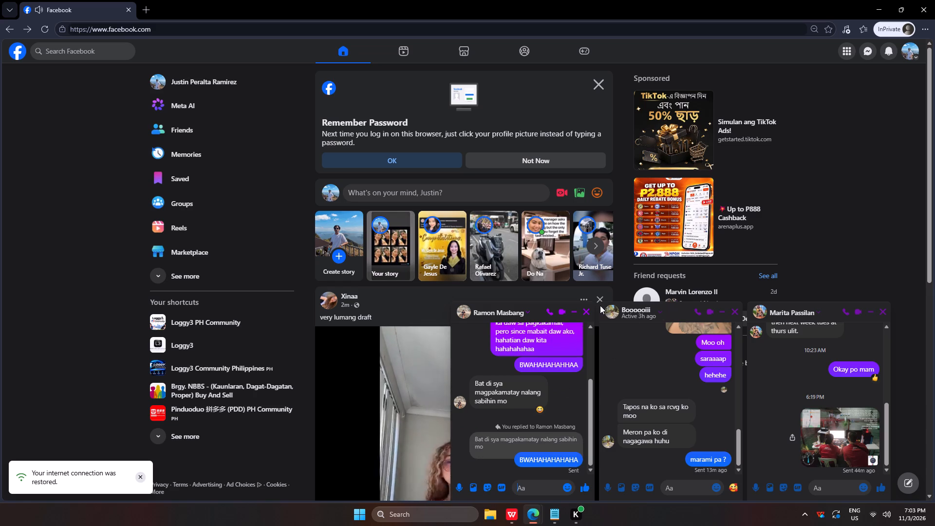
Close all the open chat windows on the Facebook home page.
click(586, 310)
click(737, 310)
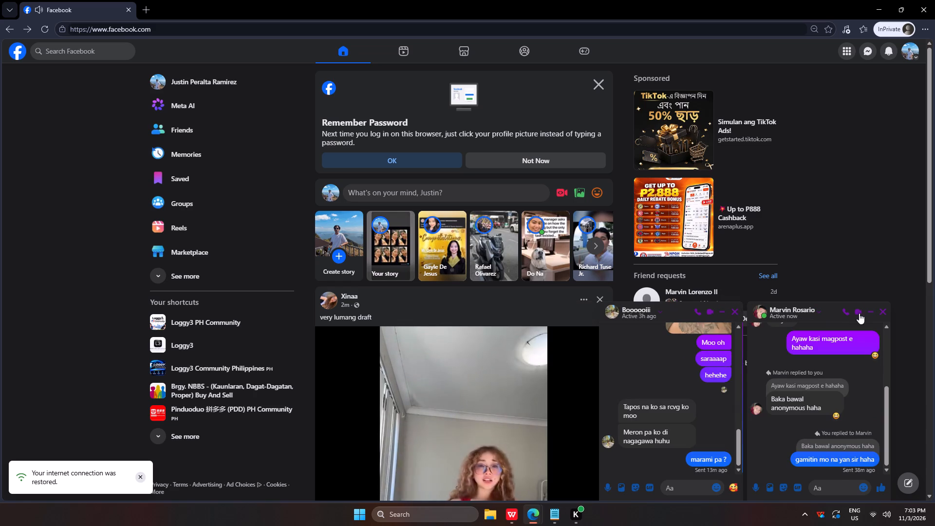
double_click(882, 312)
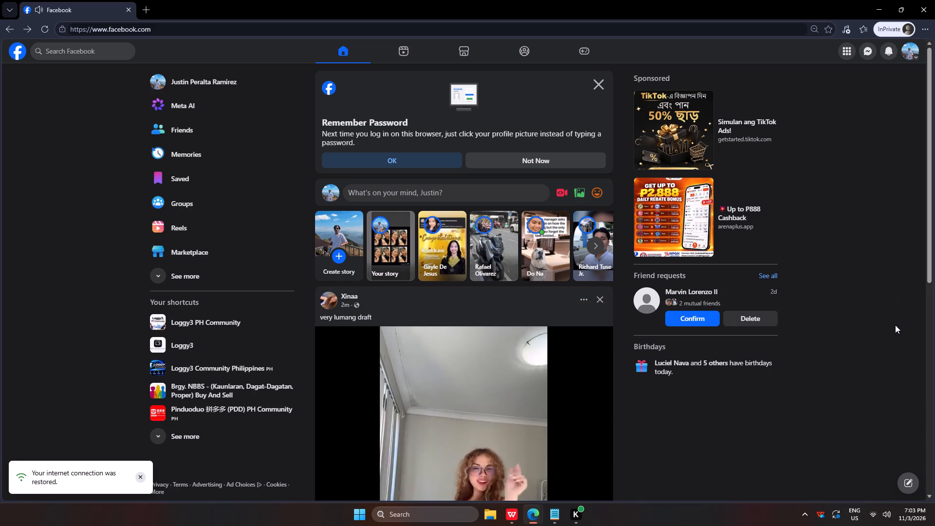
Switch to WPS Office and save the 3RD AVE. daily manifest workbook from the CHECKING sheet.
key(alt+Tab)
alt+click(534, 248)
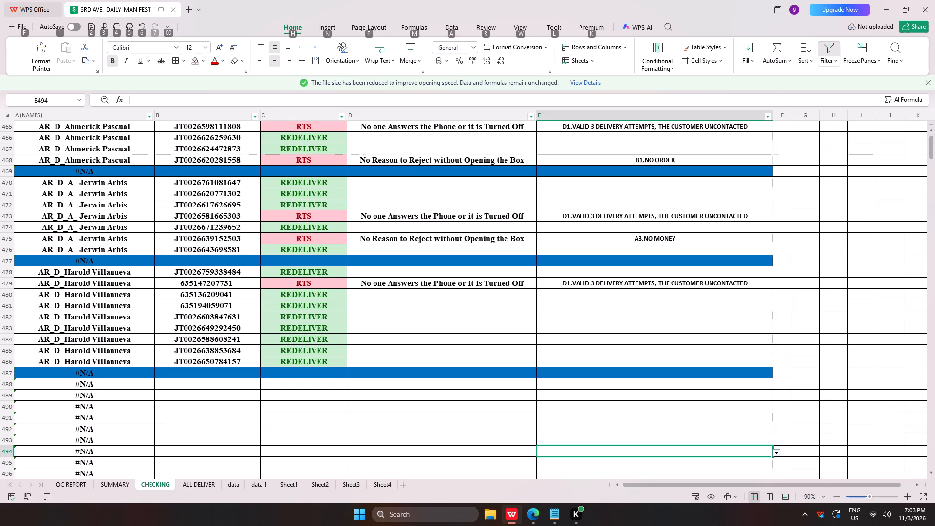
click(463, 323)
key(ctrl+s)
key(ctrl+s)
key(ctrl+s)
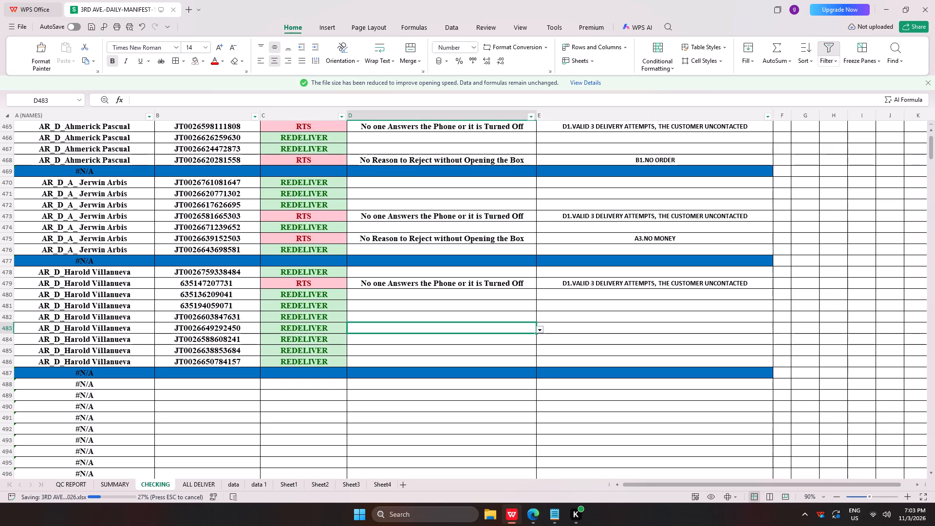
scroll(485, 318, down, 4)
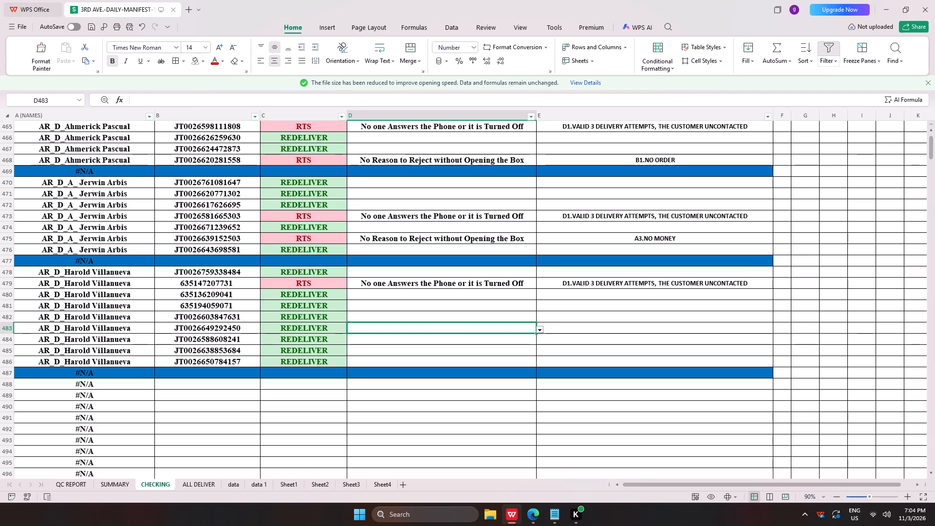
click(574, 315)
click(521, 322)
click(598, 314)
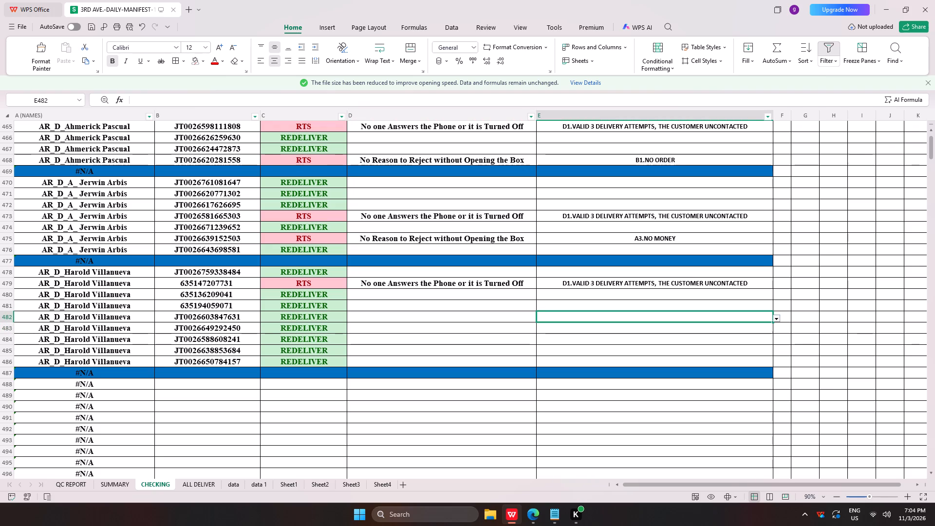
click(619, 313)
Save the daily manifest workbook again.
key(ctrl+s)
key(ctrl+s)
key(ctrl+s)
key(ctrl+s)
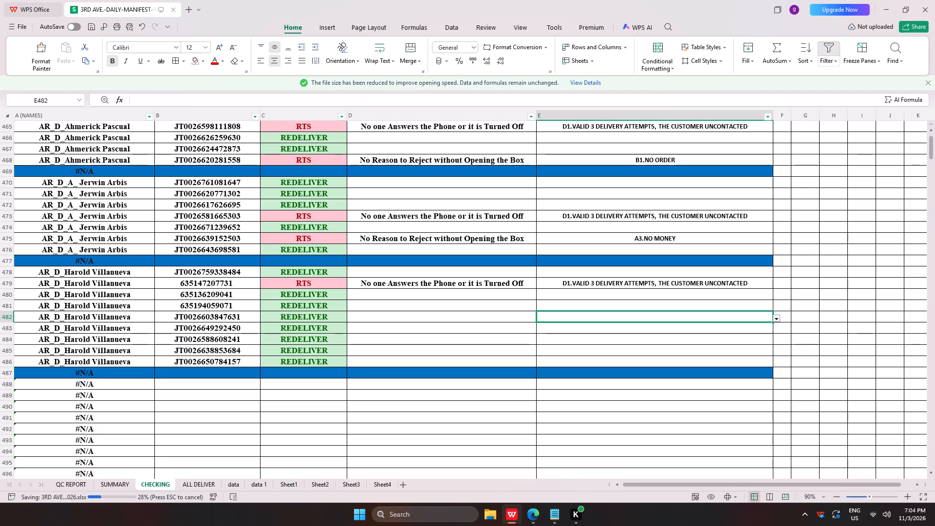
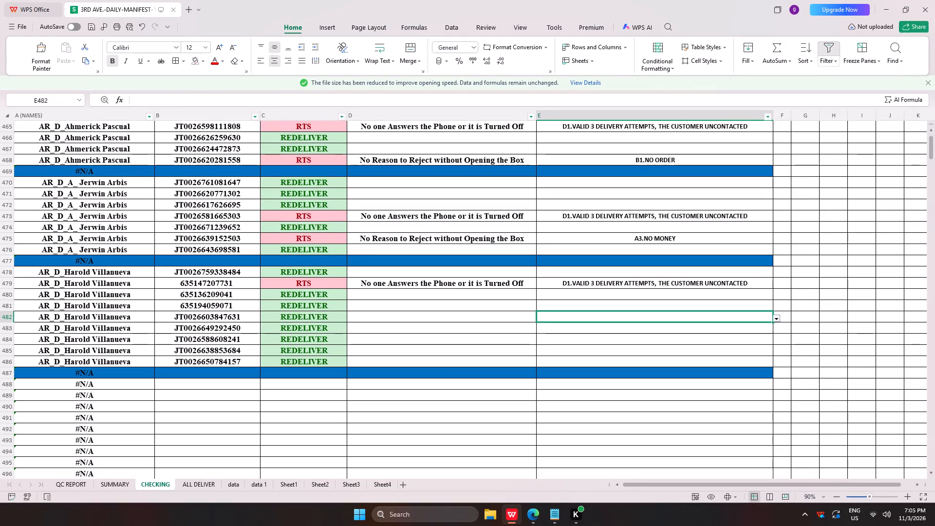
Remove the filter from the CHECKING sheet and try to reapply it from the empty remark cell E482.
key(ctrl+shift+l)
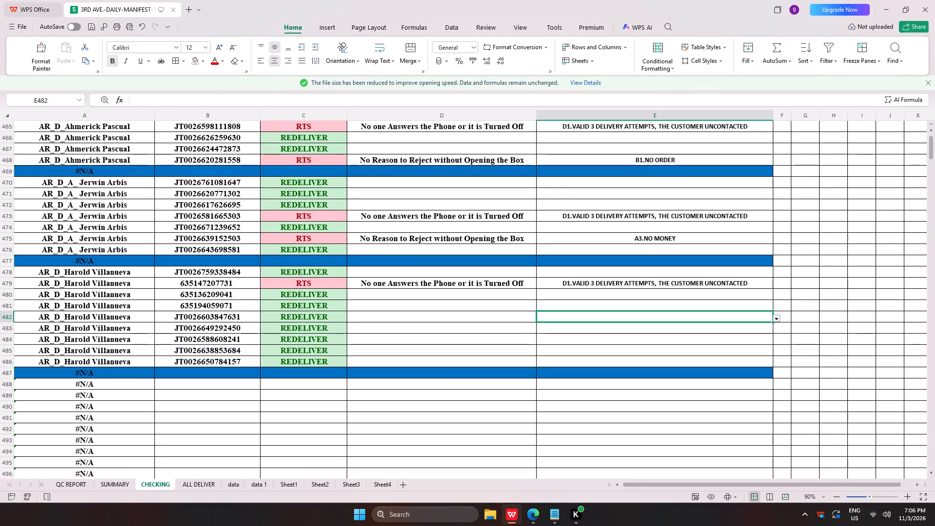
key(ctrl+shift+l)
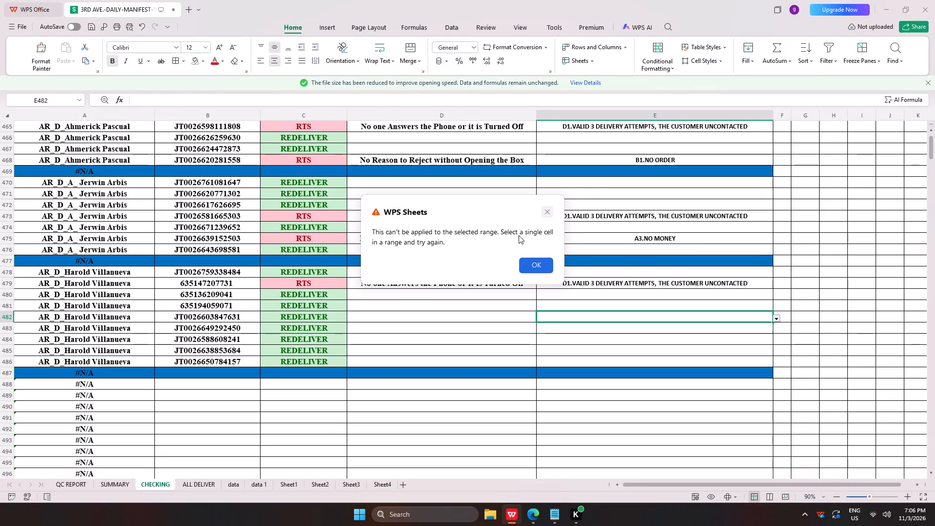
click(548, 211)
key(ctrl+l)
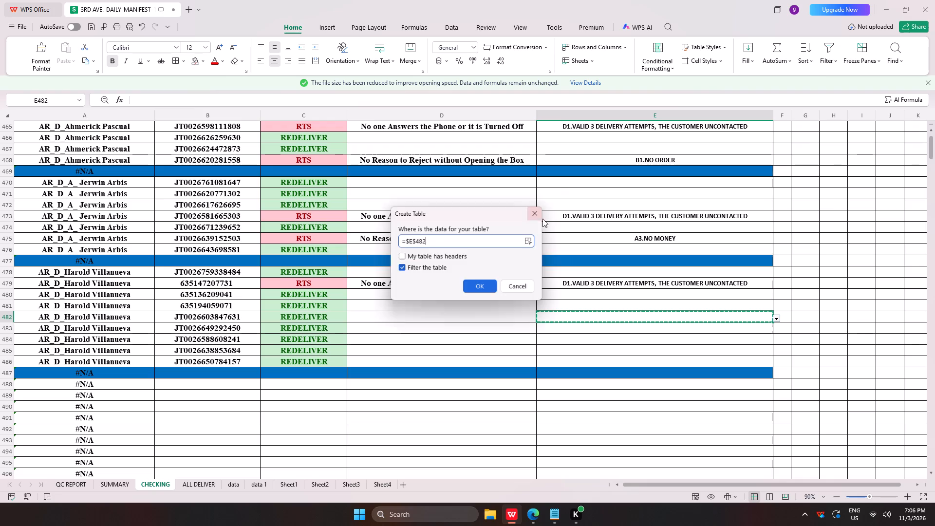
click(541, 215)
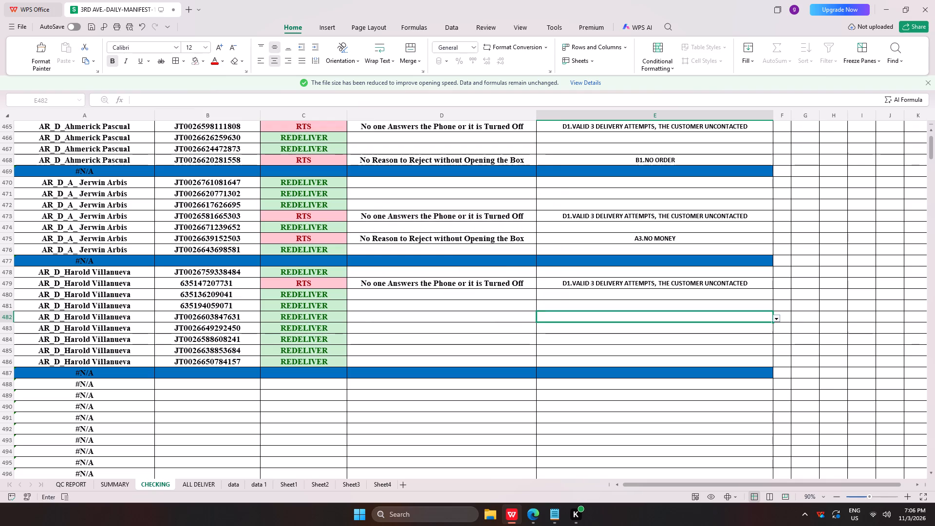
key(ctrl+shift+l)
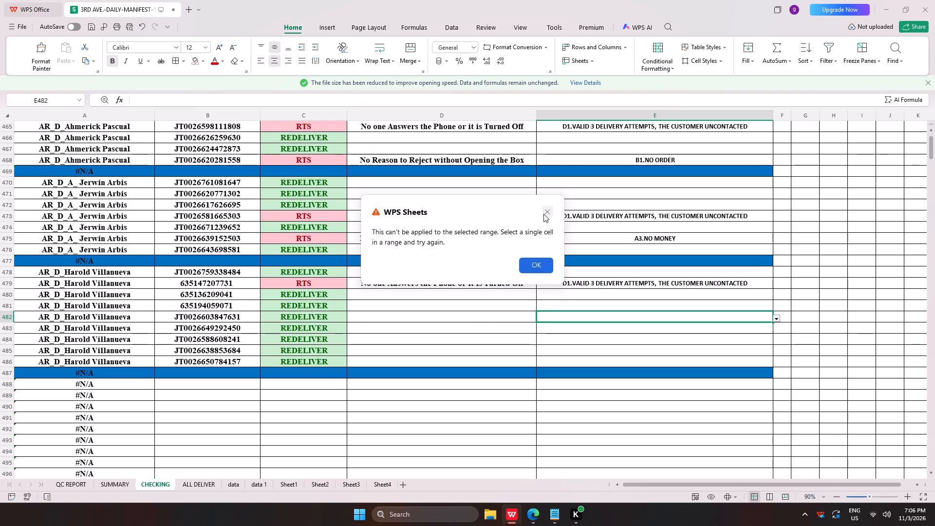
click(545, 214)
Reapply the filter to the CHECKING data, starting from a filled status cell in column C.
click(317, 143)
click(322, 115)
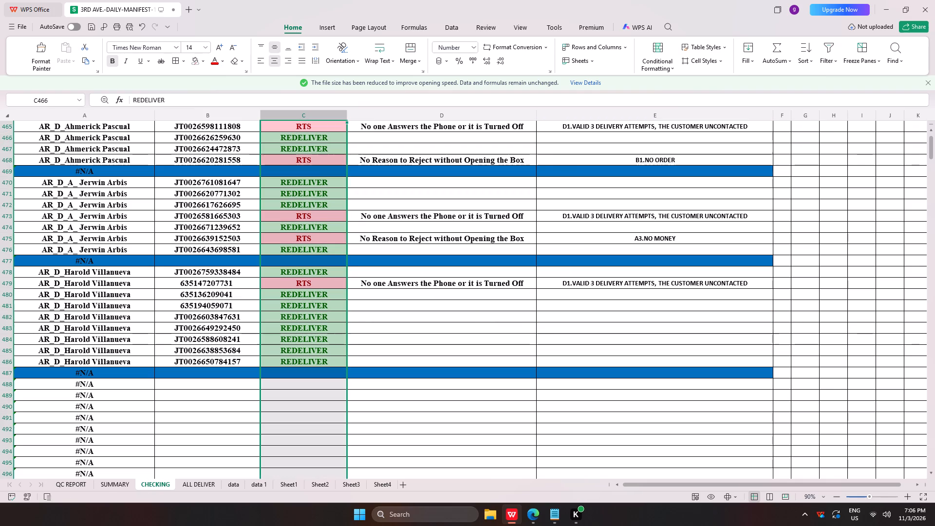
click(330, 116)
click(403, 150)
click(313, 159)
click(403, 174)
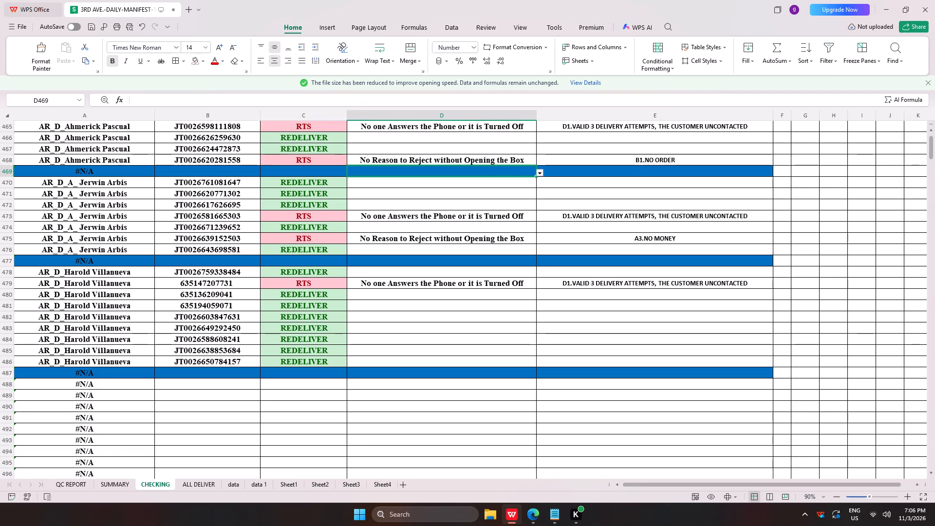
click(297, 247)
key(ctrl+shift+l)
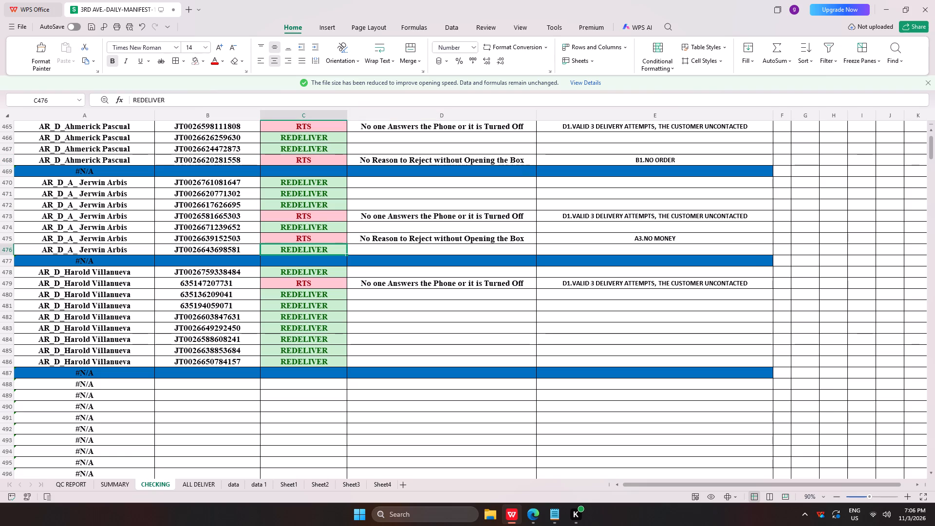
Examine the filter values of status column C, leaving all of them selected.
click(341, 118)
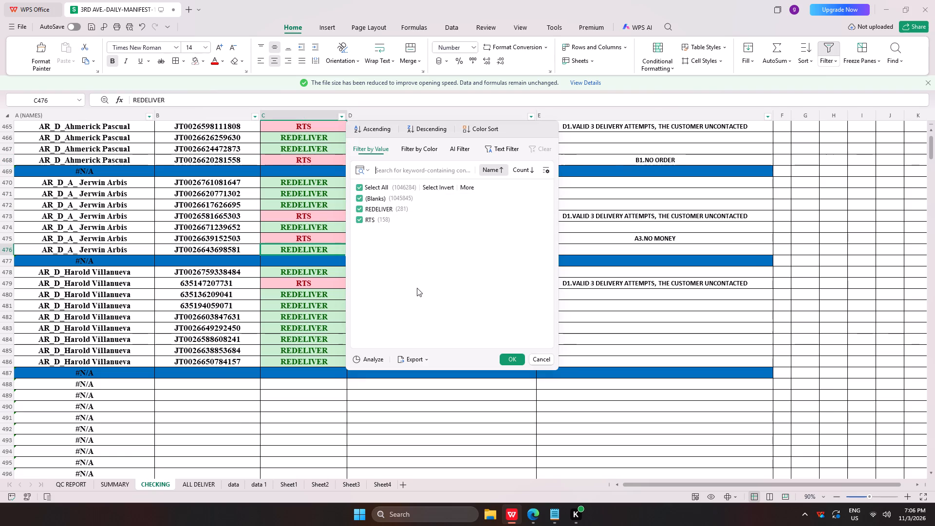
click(619, 400)
click(613, 335)
Save the daily manifest workbook.
key(ctrl+s)
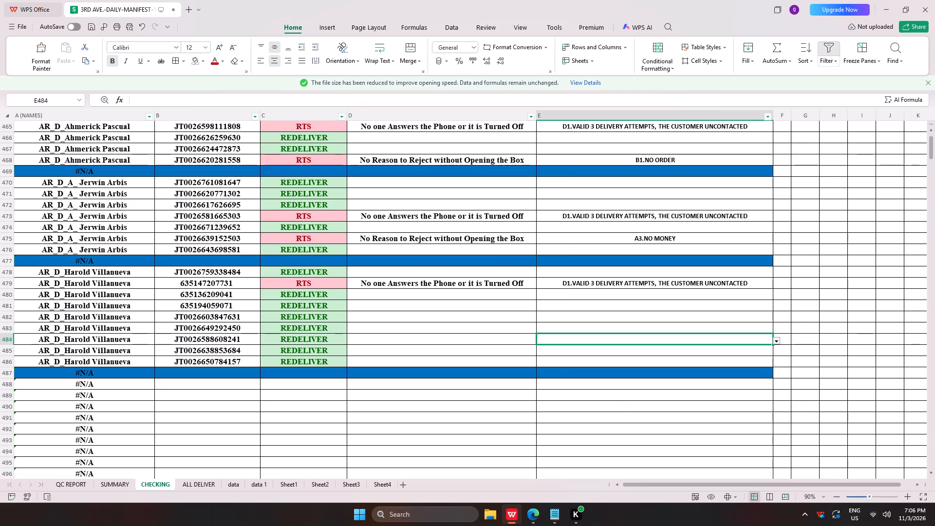
key(ctrl+s)
key(ctrl+s)
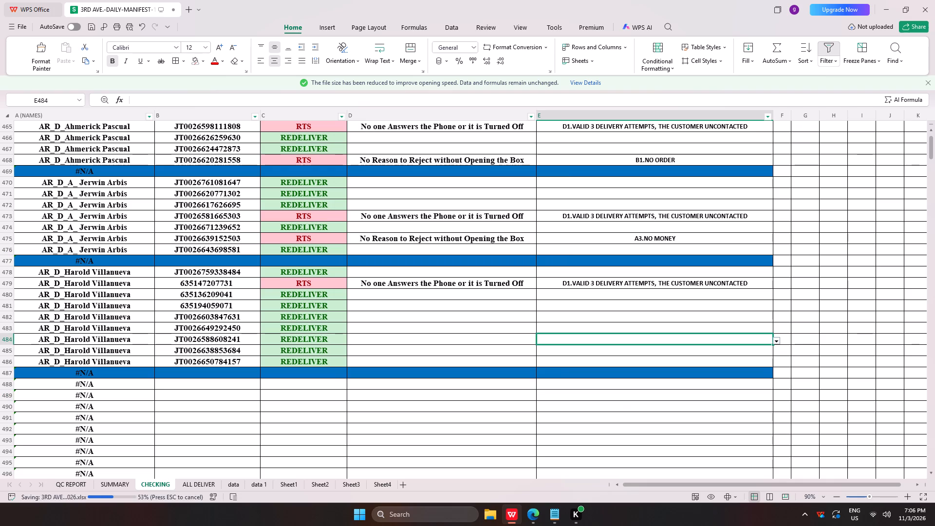
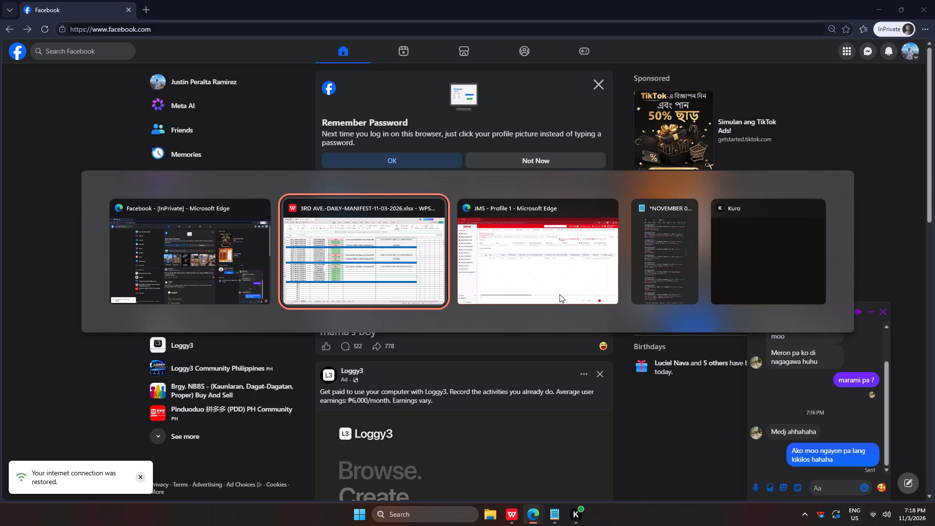
Switch to the daily manifest workbook and examine the riders' waybill statuses and remarks in the CHECKING sheet rows above row 485.
alt+click(520, 273)
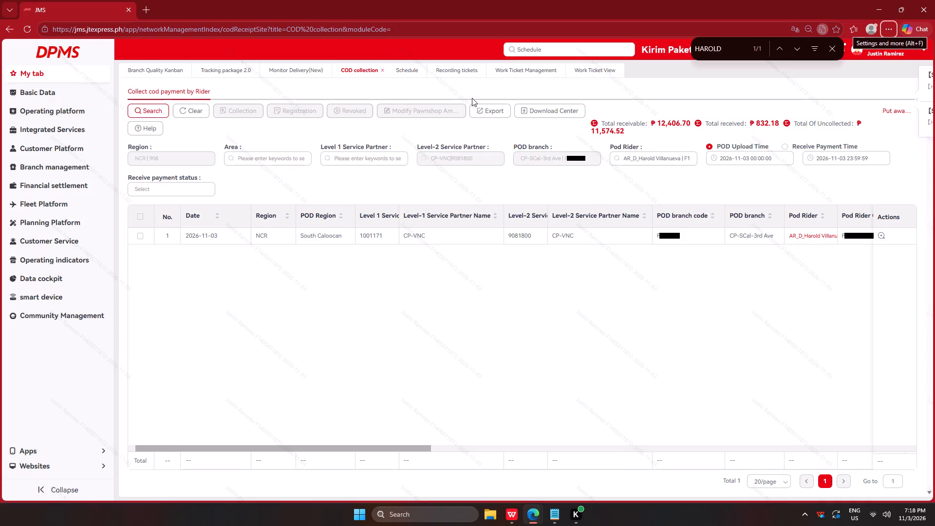
key(alt+Tab)
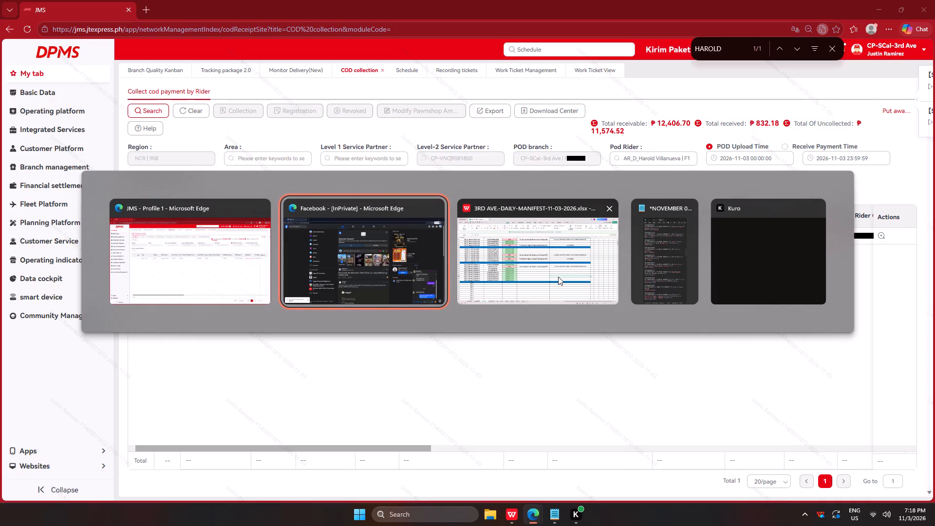
alt+click(559, 277)
click(397, 352)
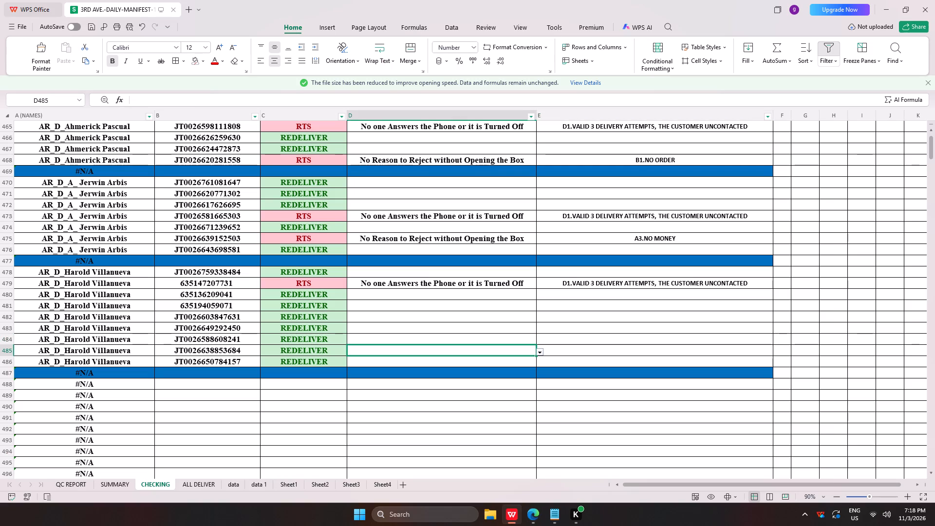
scroll(362, 276, up, 17)
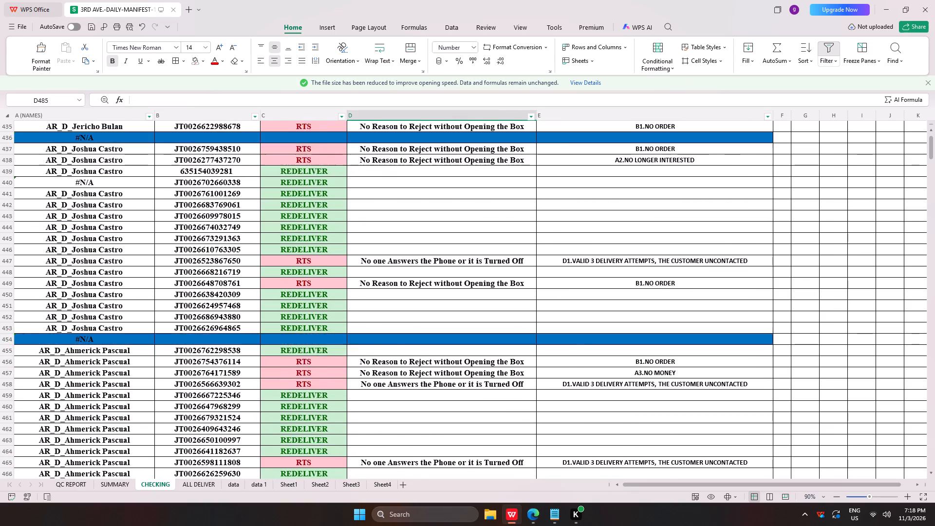
scroll(315, 261, up, 1)
scroll(385, 288, up, 15)
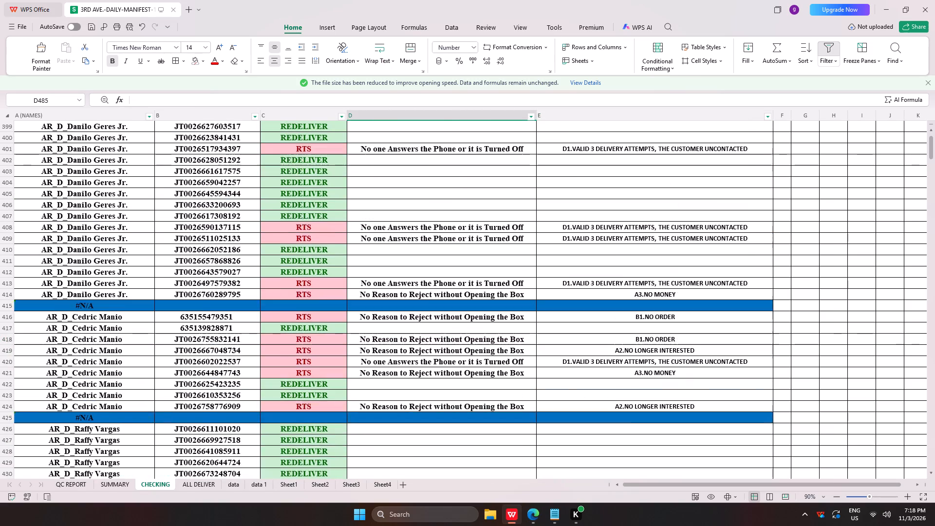
scroll(323, 281, up, 20)
scroll(323, 281, up, 14)
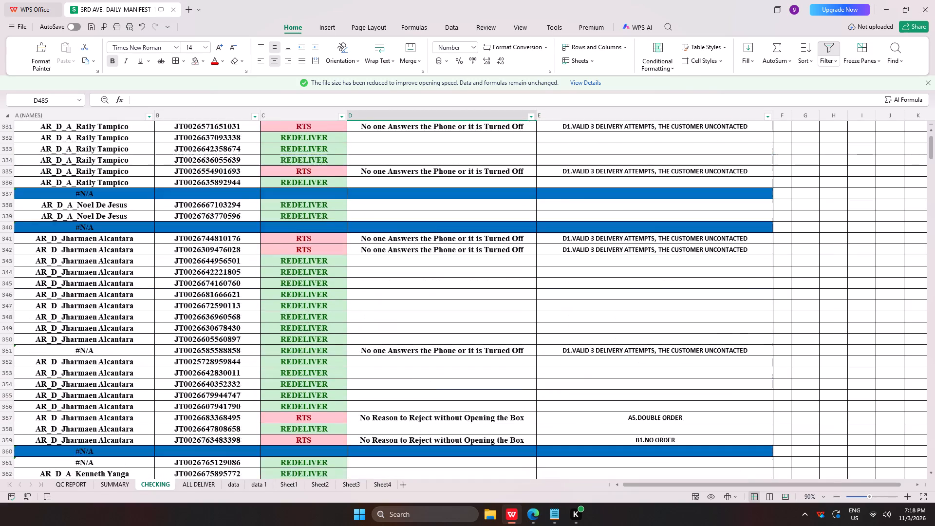
scroll(324, 279, up, 9)
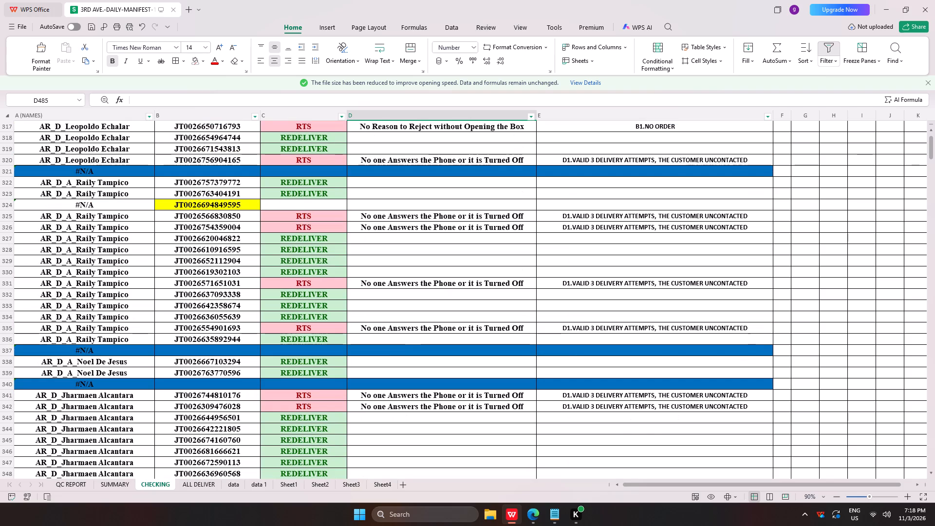
scroll(135, 252, up, 7)
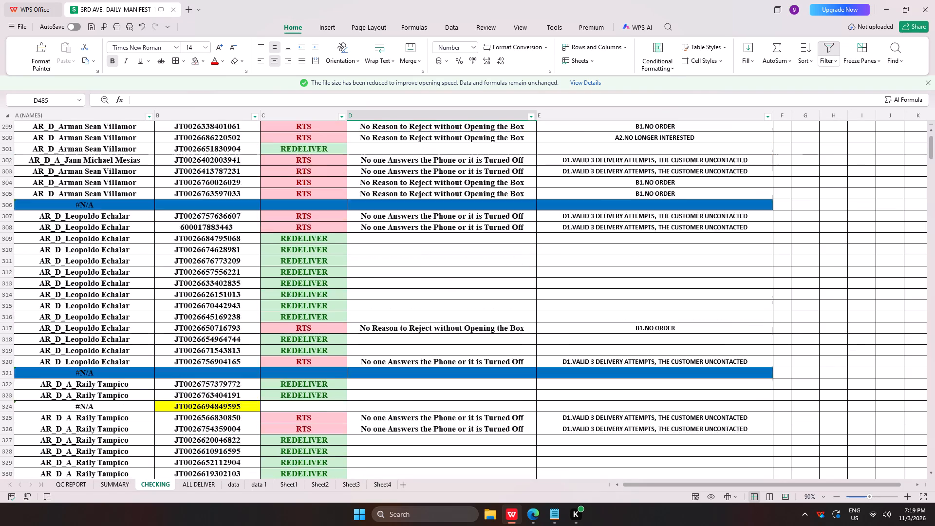
scroll(131, 248, up, 19)
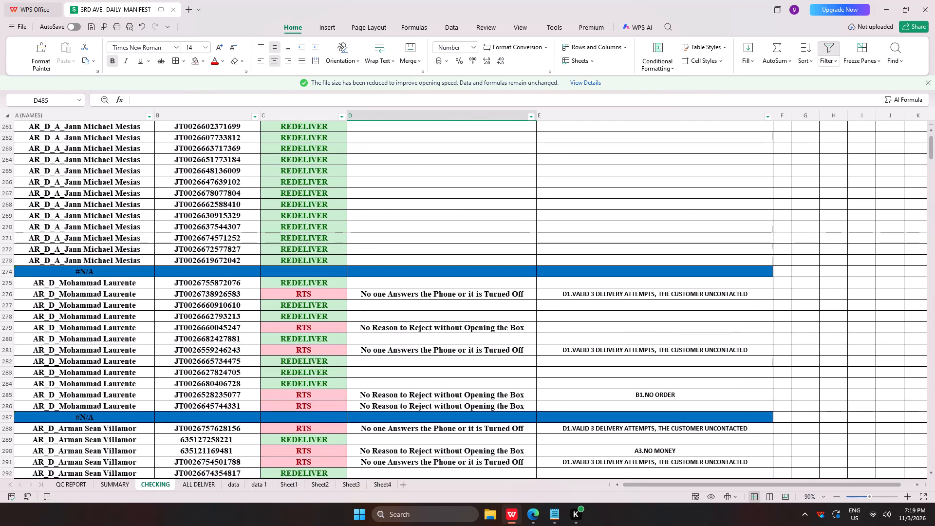
drag(226, 284, 234, 374)
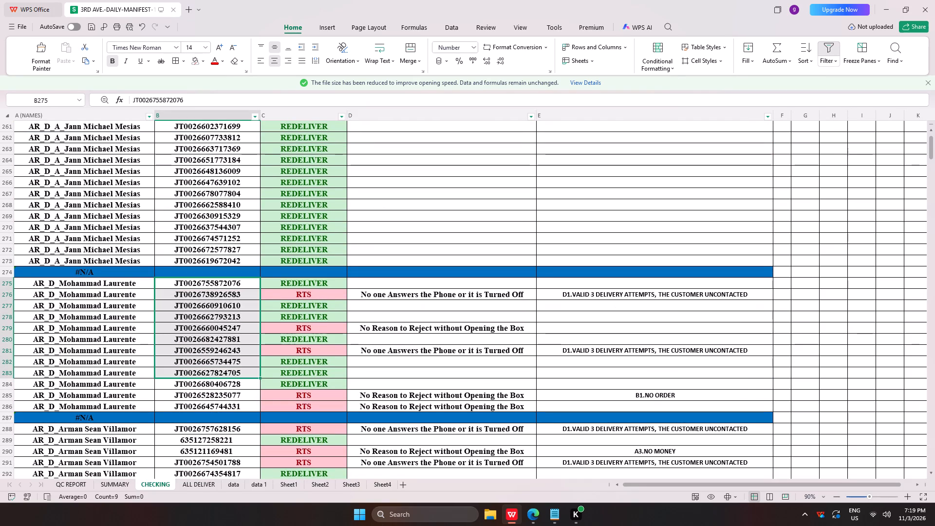
click(241, 405)
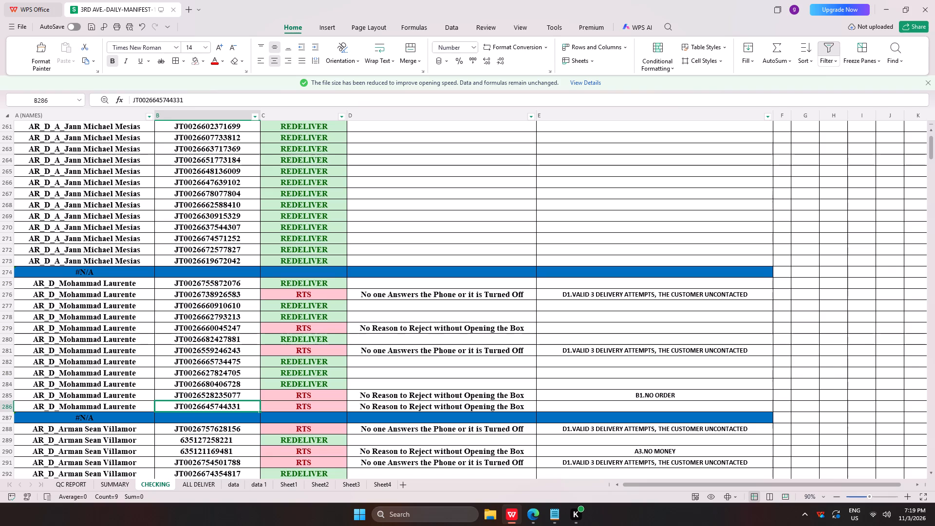
click(229, 326)
key(ctrl+c)
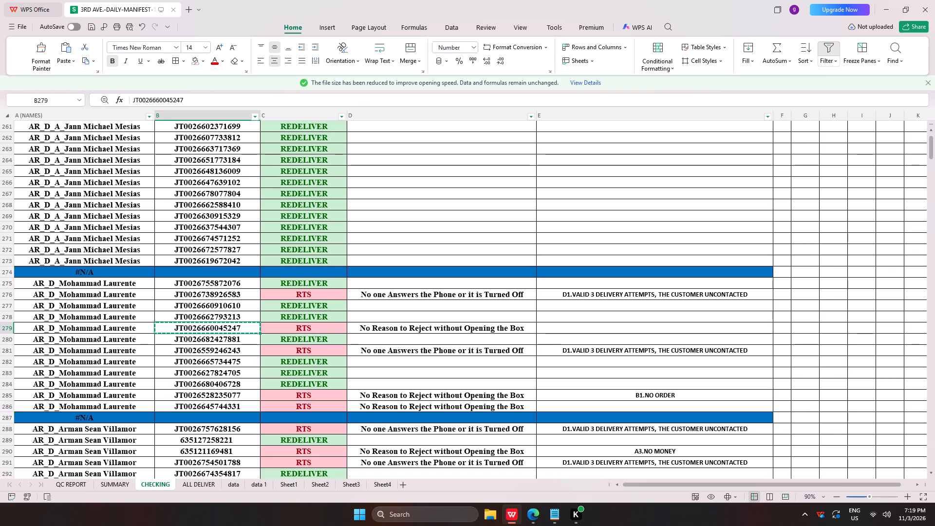
click(565, 407)
click(236, 329)
key(ctrl+c)
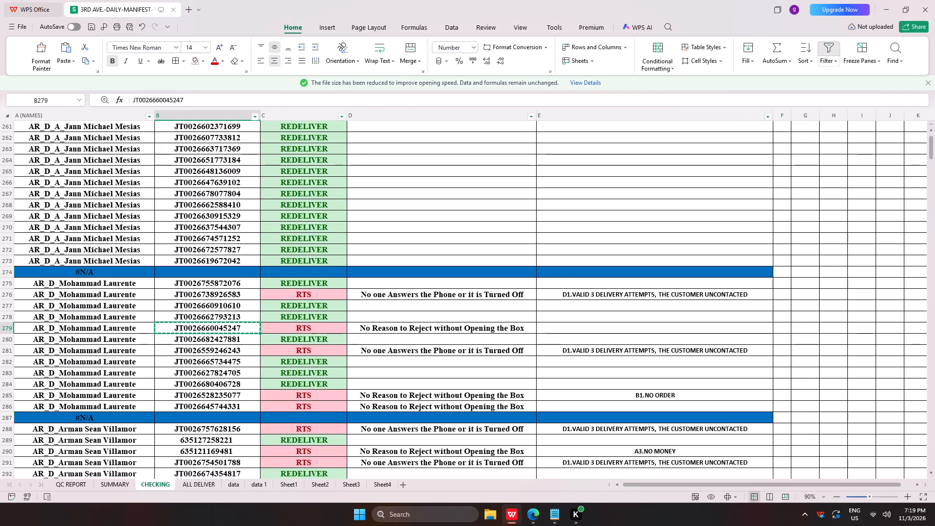
key(alt+Tab)
click(237, 62)
click(224, 65)
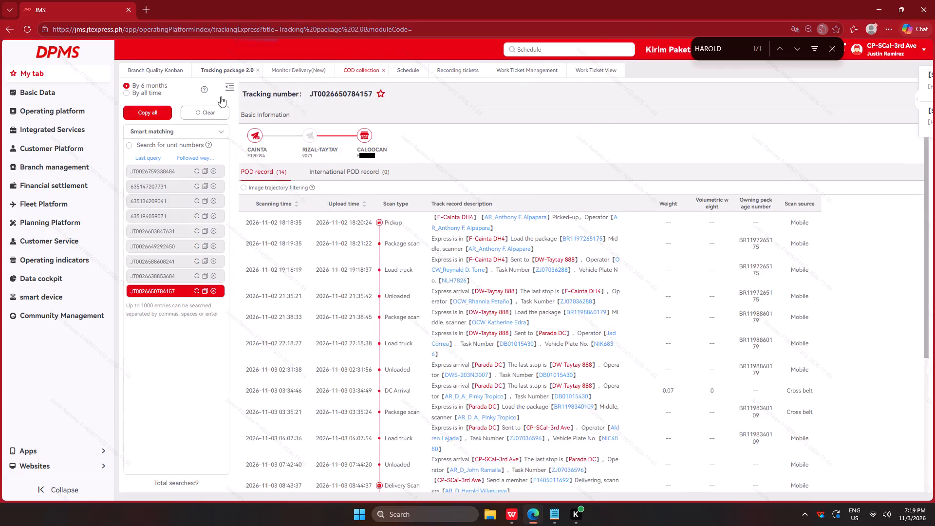
click(213, 113)
click(164, 294)
key(ctrl+v)
scroll(510, 291, down, 6)
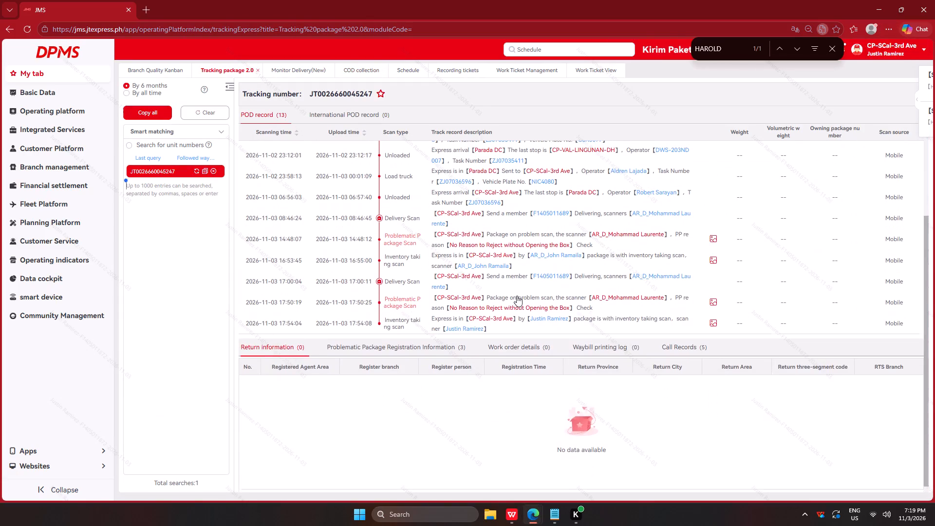
click(712, 298)
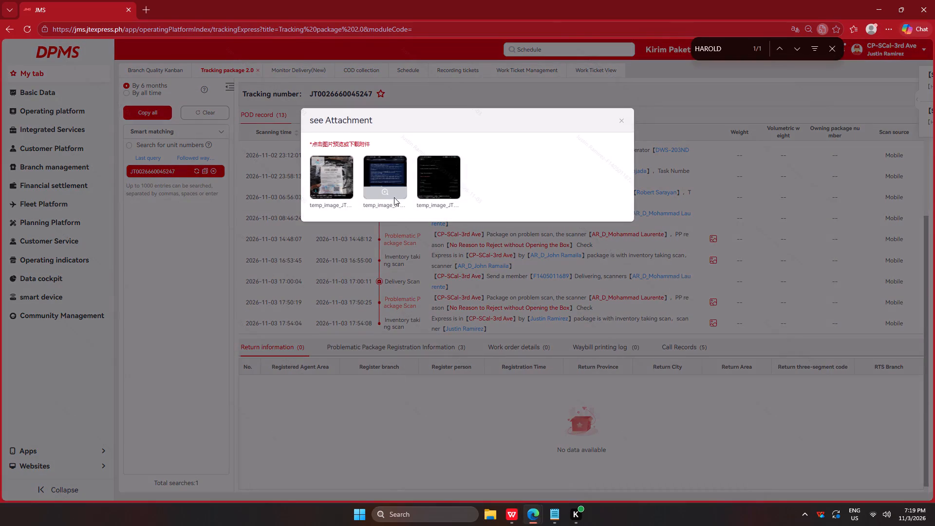
click(435, 190)
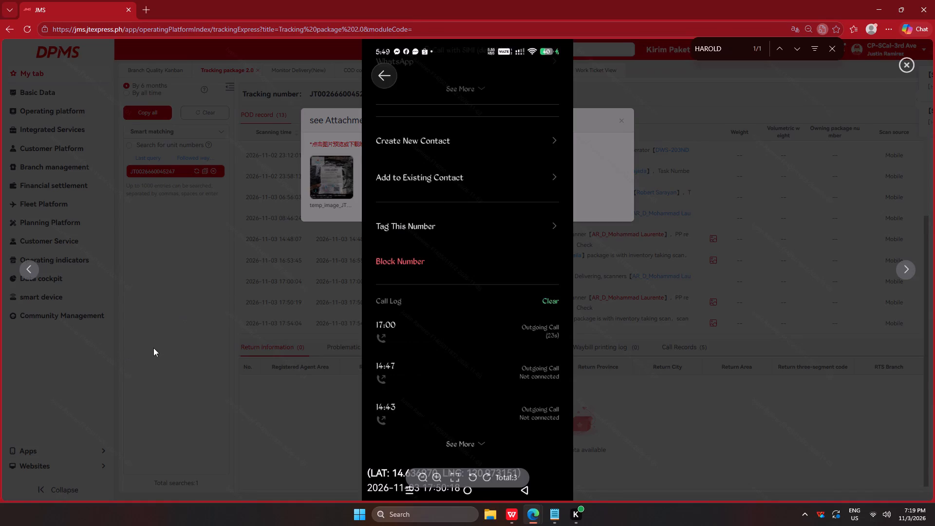
double_click(153, 348)
key(alt+Tab)
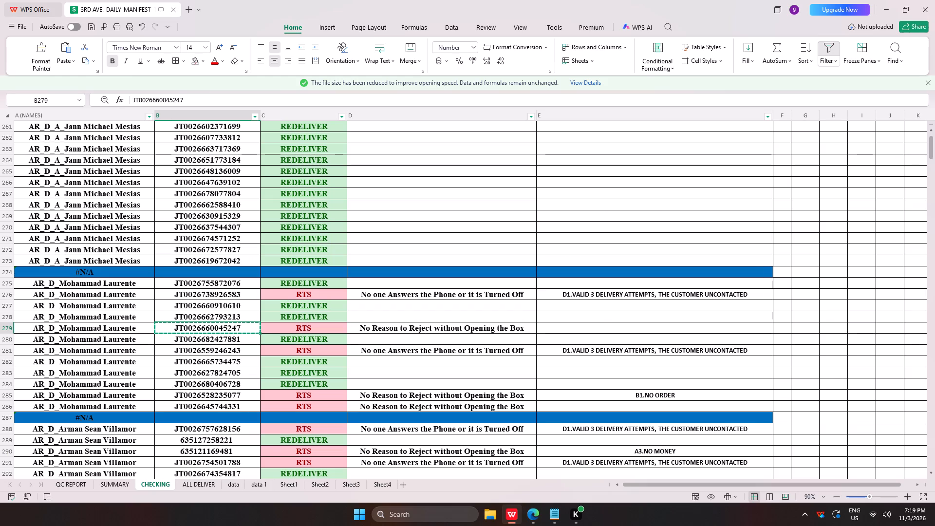
click(225, 404)
key(ctrl+c)
key(alt+Tab)
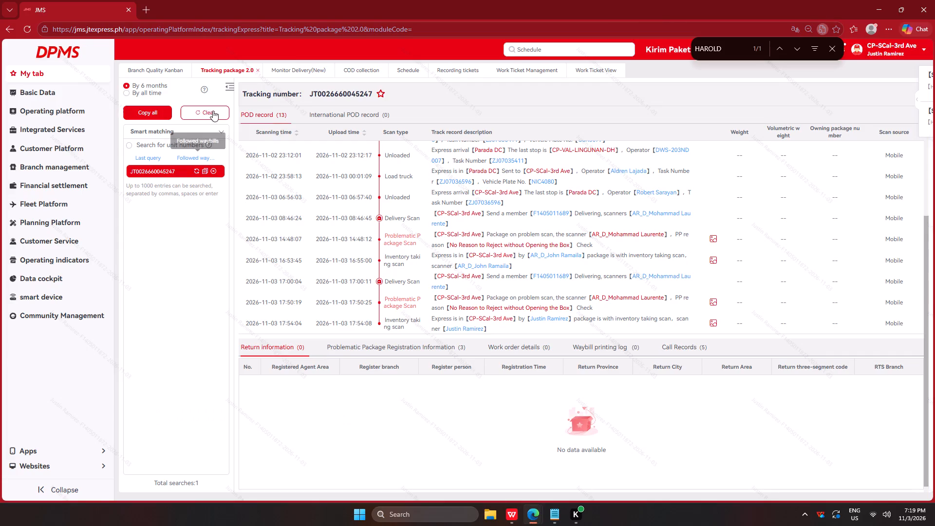
click(213, 111)
click(217, 207)
key(ctrl+v)
scroll(528, 271, down, 5)
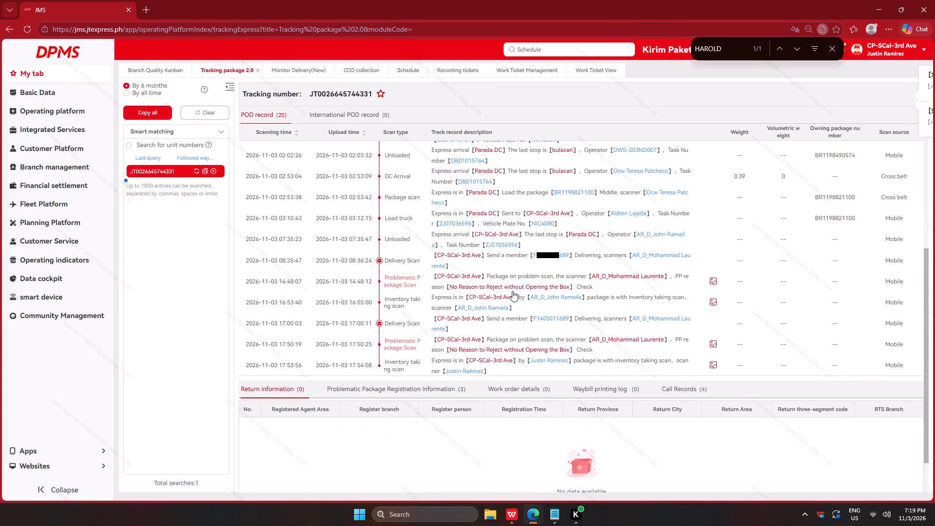
click(712, 341)
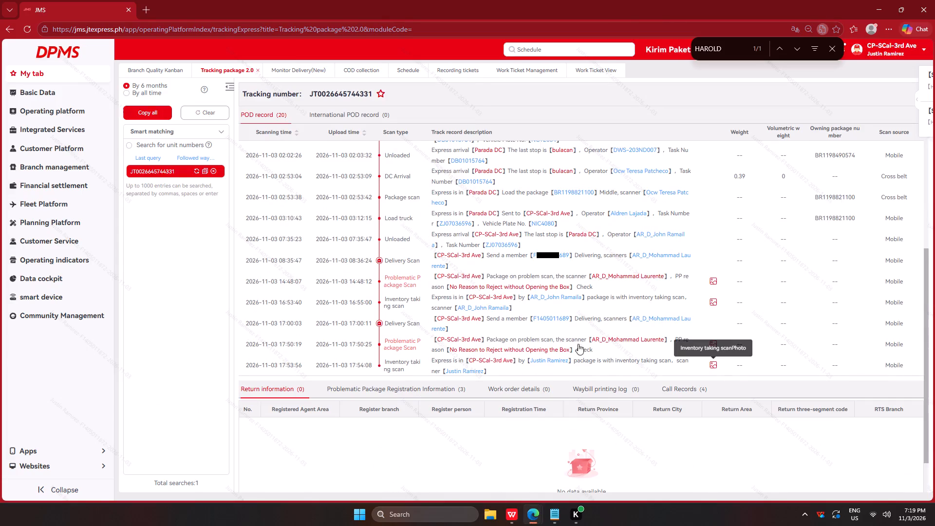
click(711, 345)
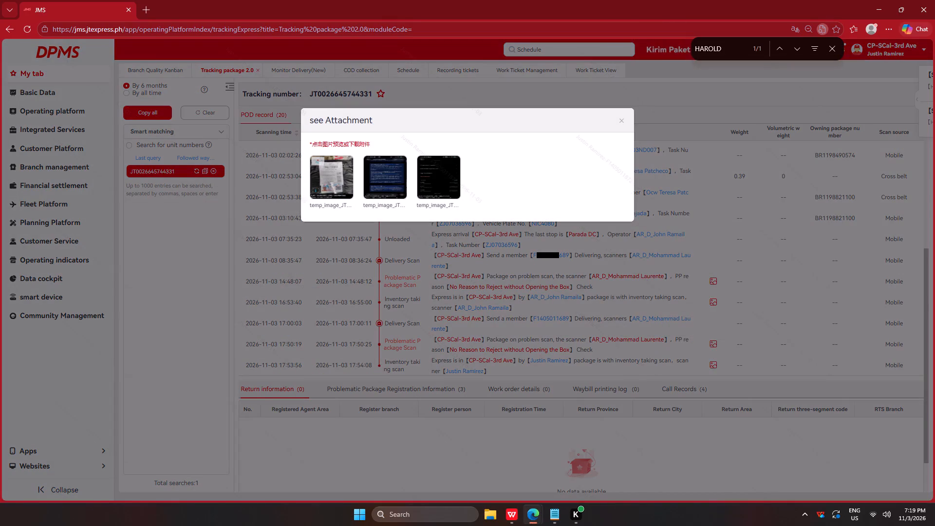
click(438, 190)
click(154, 348)
click(159, 347)
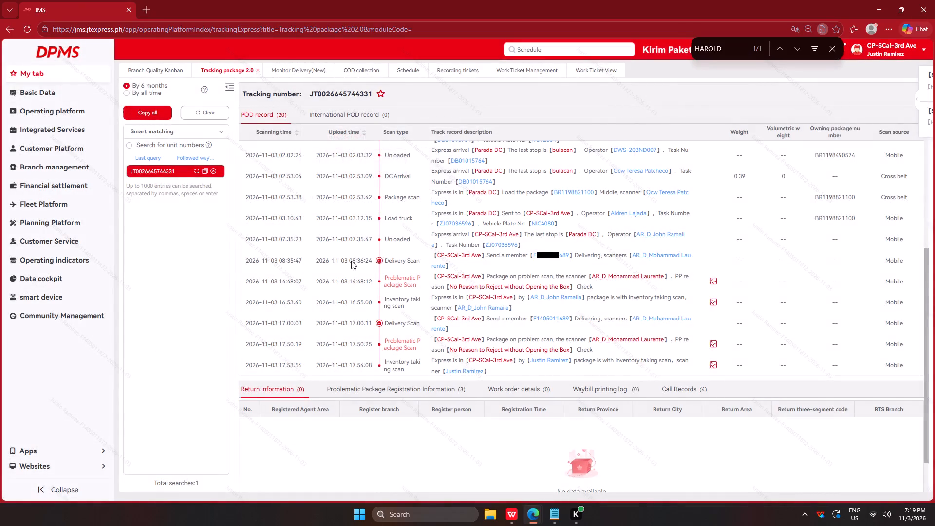
click(715, 342)
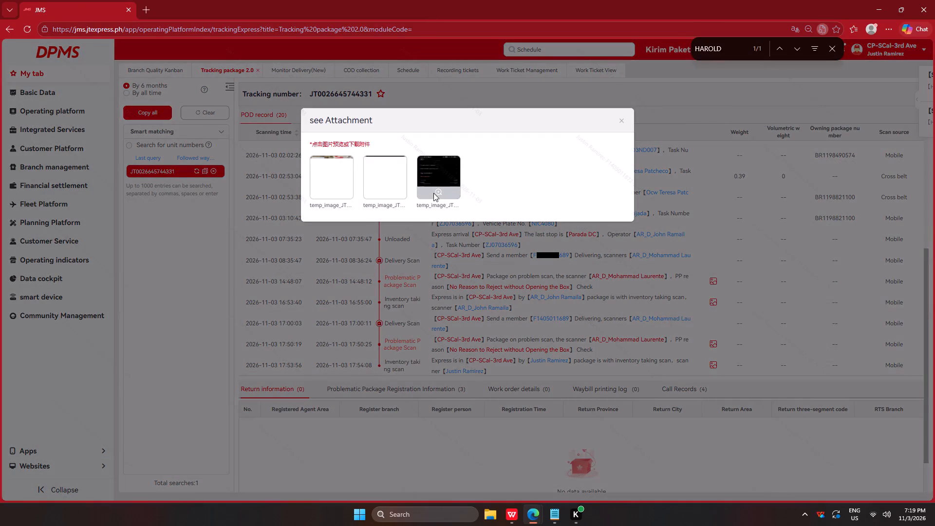
click(436, 192)
double_click(645, 423)
Set the remarks in cells E286 and E279 of the CHECKING sheet to B1.NO ORDER.
key(alt+Tab)
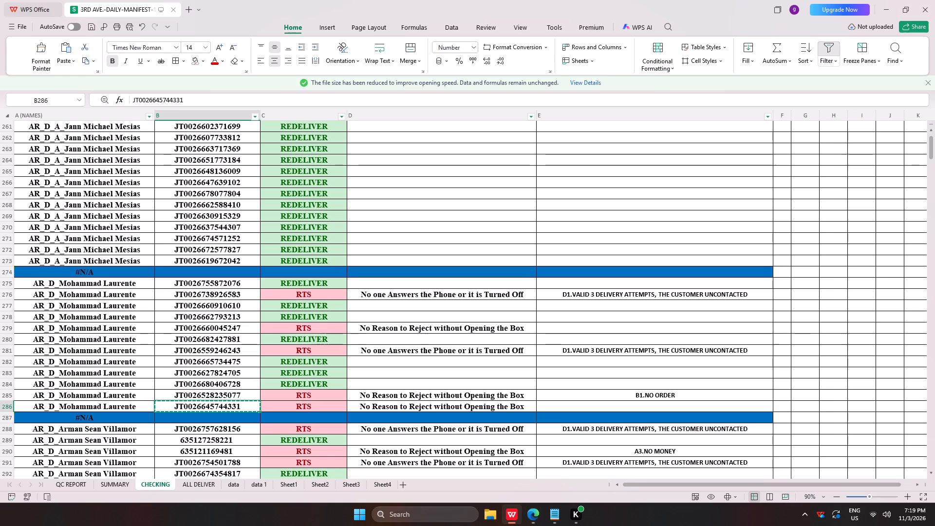
click(599, 404)
text(no o)
click(608, 419)
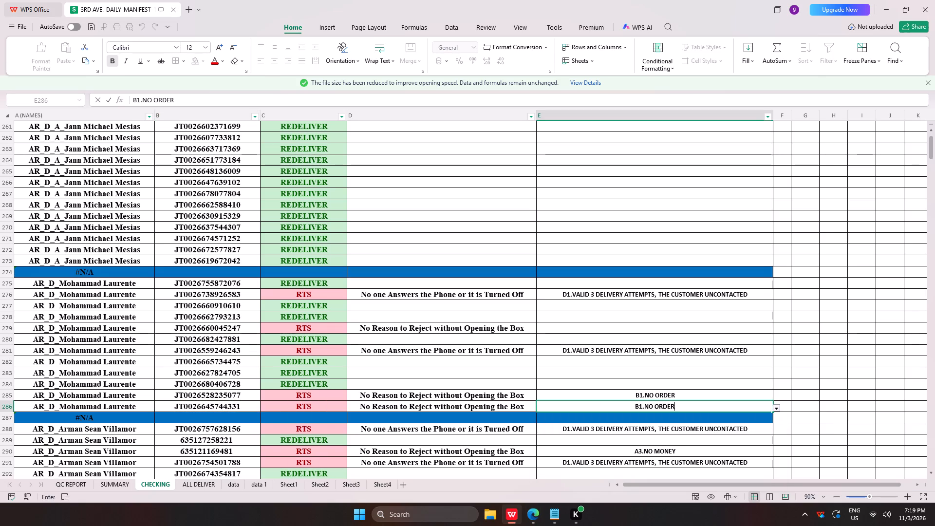
click(600, 325)
text(NO O)
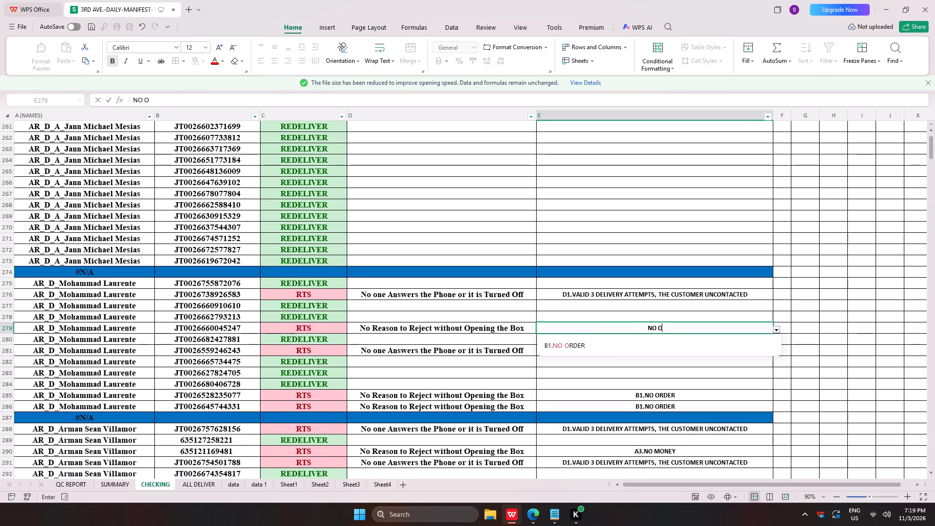
click(619, 346)
click(616, 185)
Save the daily manifest workbook.
key(ctrl+s)
In a new browser tab, open the Google Sheets file "mabait Kasi ako" and copy the first waybill in cell A1.
key(alt+Tab)
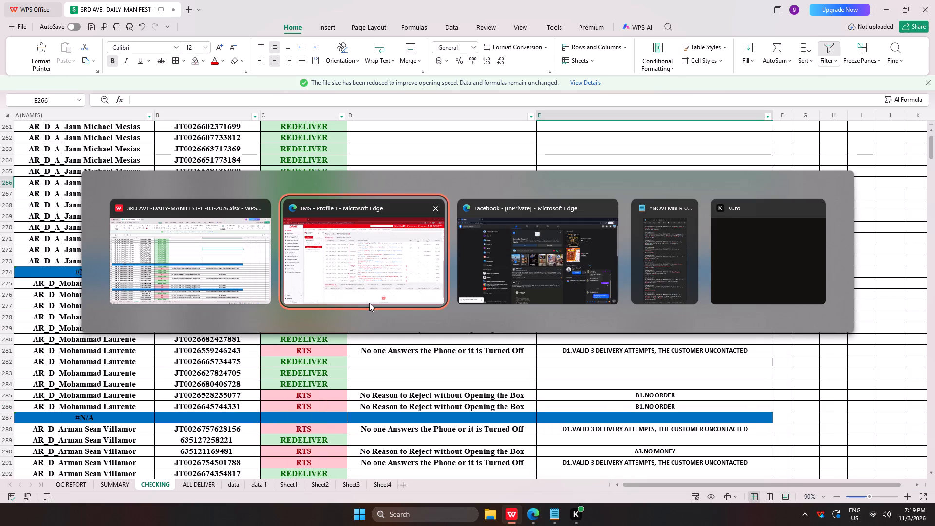
alt+click(353, 252)
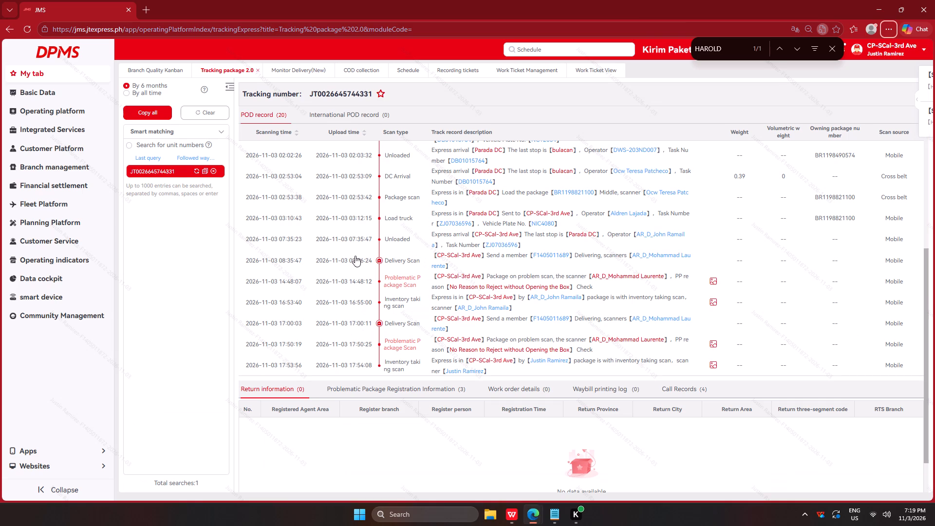
click(148, 7)
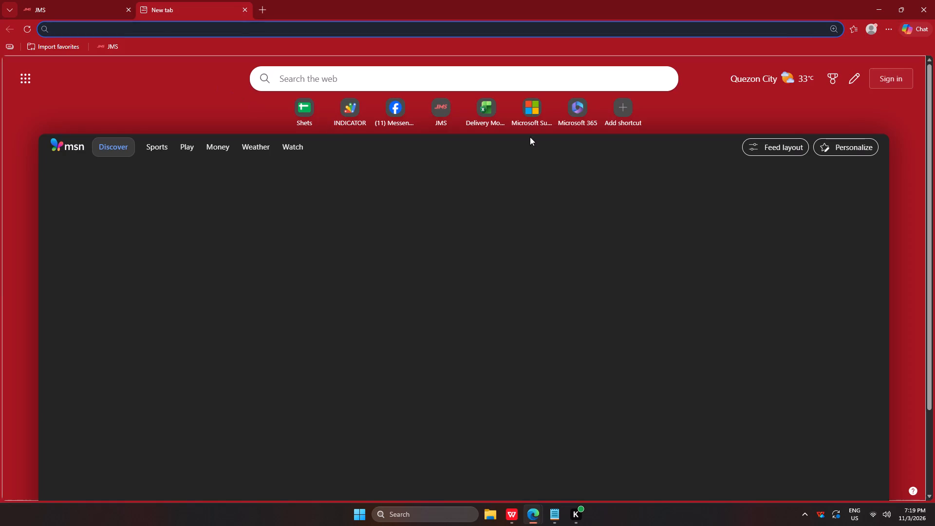
click(304, 121)
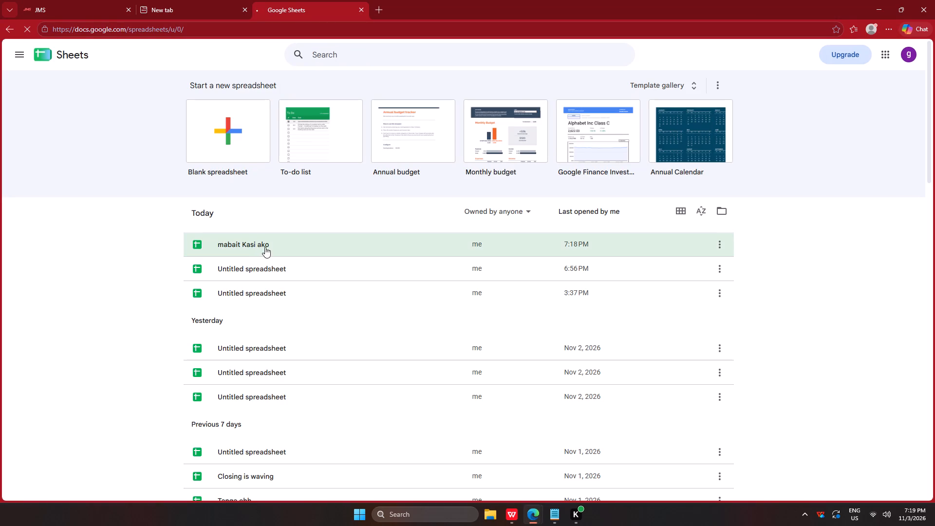
click(269, 244)
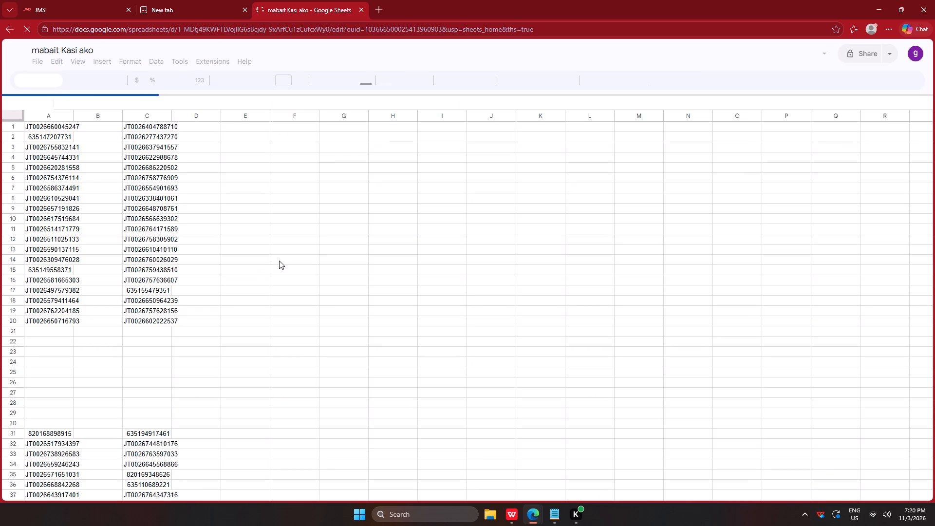
scroll(106, 322, down, 6)
scroll(100, 319, up, 8)
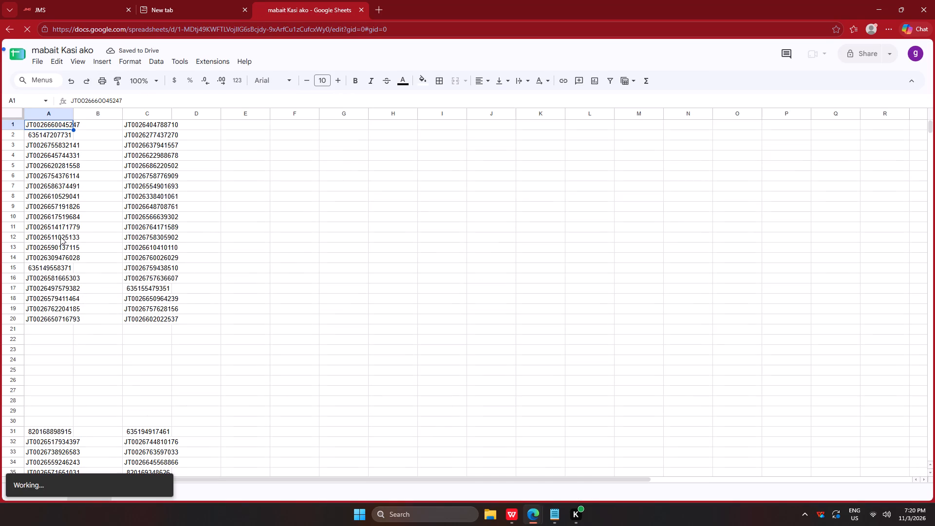
scroll(52, 137, up, 1)
key(ctrl+c)
Return to JMS and close the Work Ticket View, Work Ticket Management and Recording tickets pages.
click(87, 12)
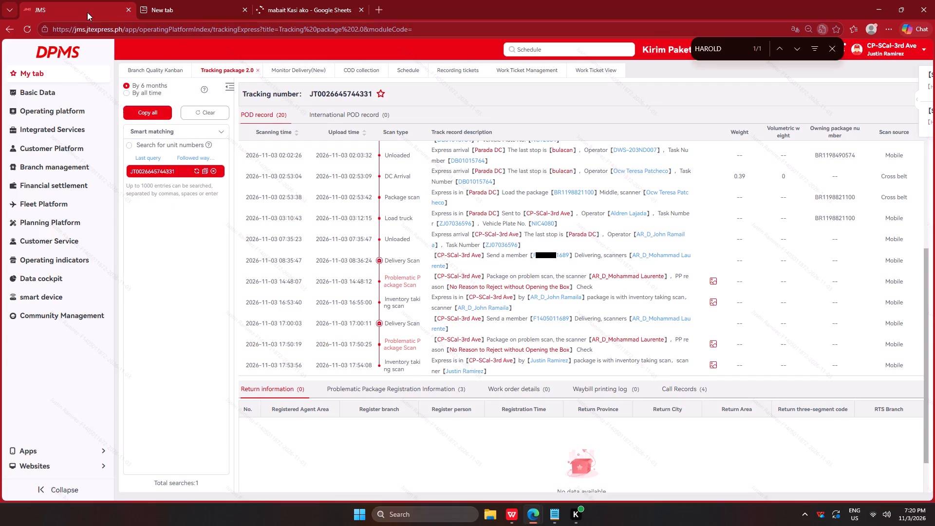
click(621, 70)
click(562, 71)
click(482, 71)
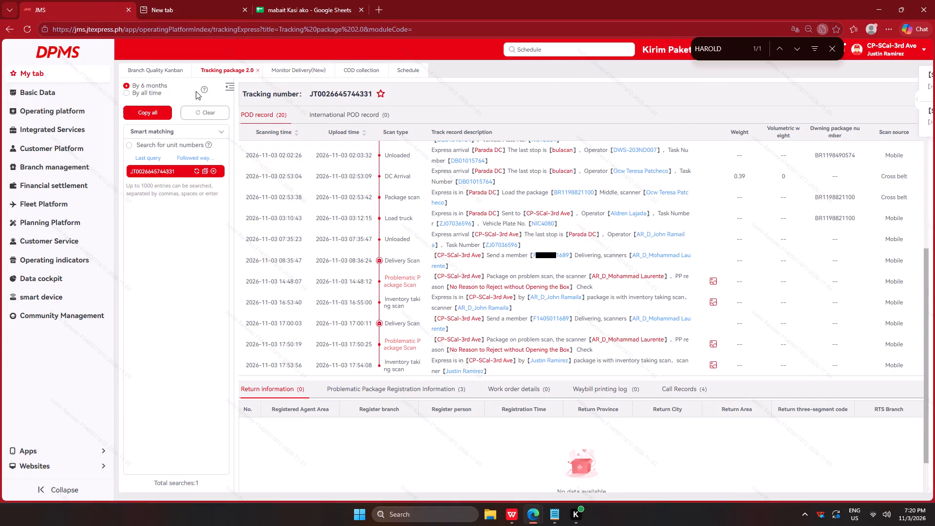
Open Return management under Intercept and Return and start a new return/forward application.
click(59, 127)
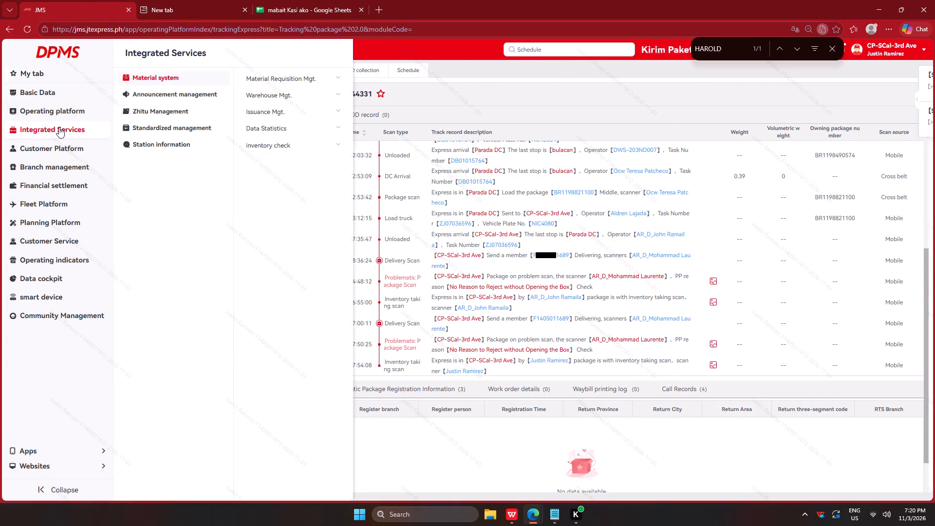
click(71, 110)
click(159, 144)
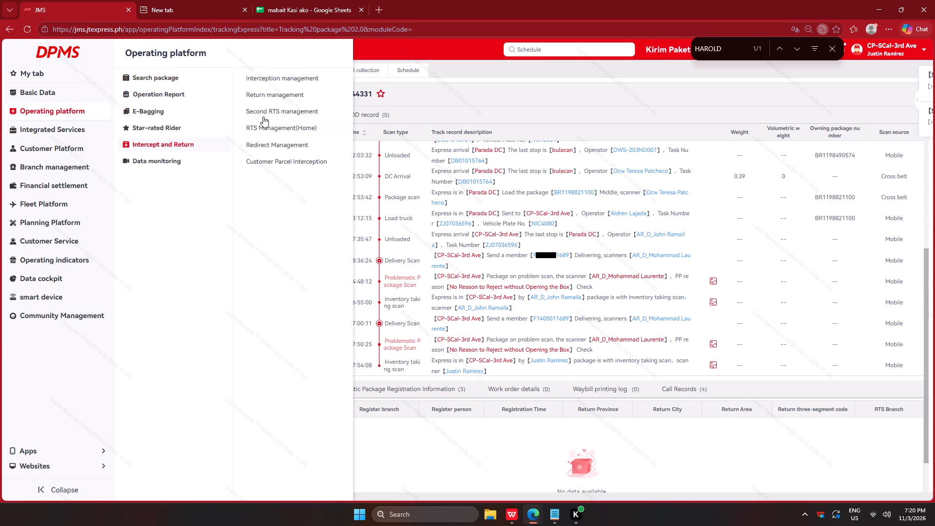
click(283, 91)
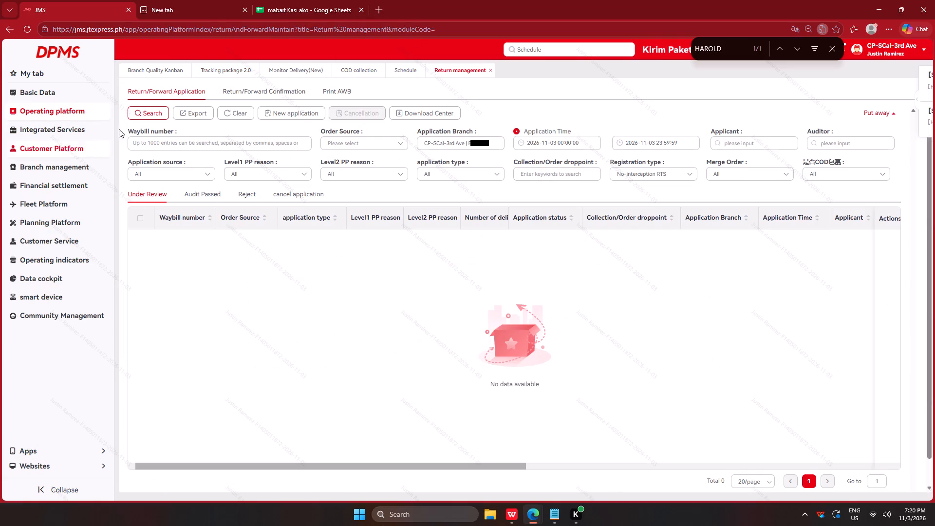
click(302, 112)
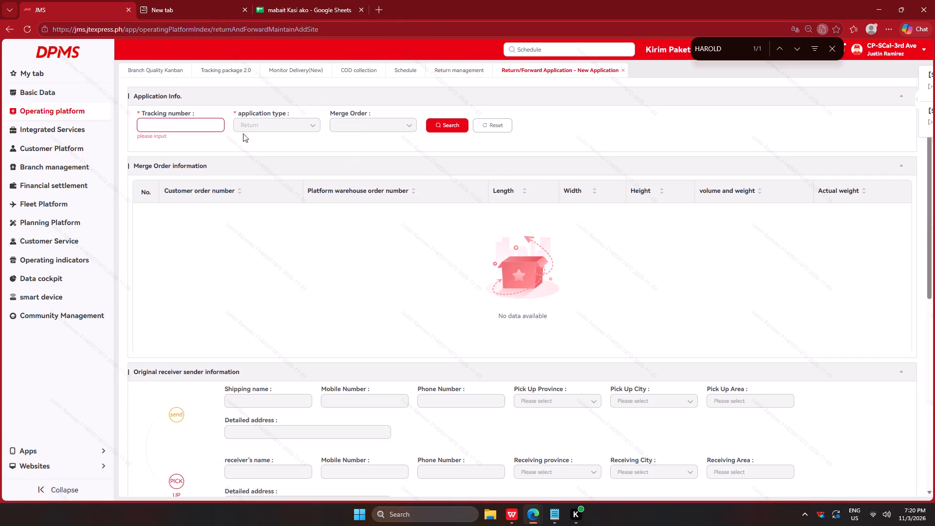
Collapse the merge order, original receiver sender and new order sender information sections of the application form.
click(389, 168)
click(500, 187)
click(492, 206)
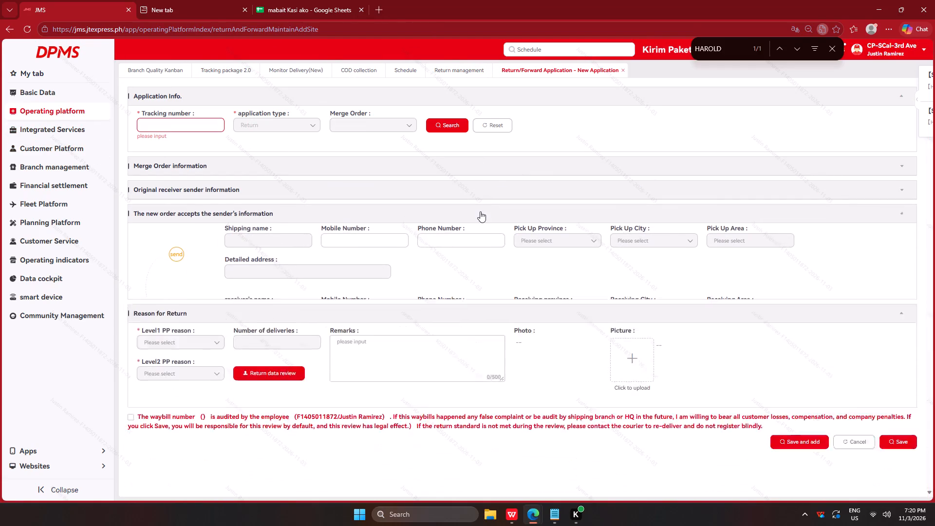
click(204, 130)
key(ctrl+v)
click(439, 129)
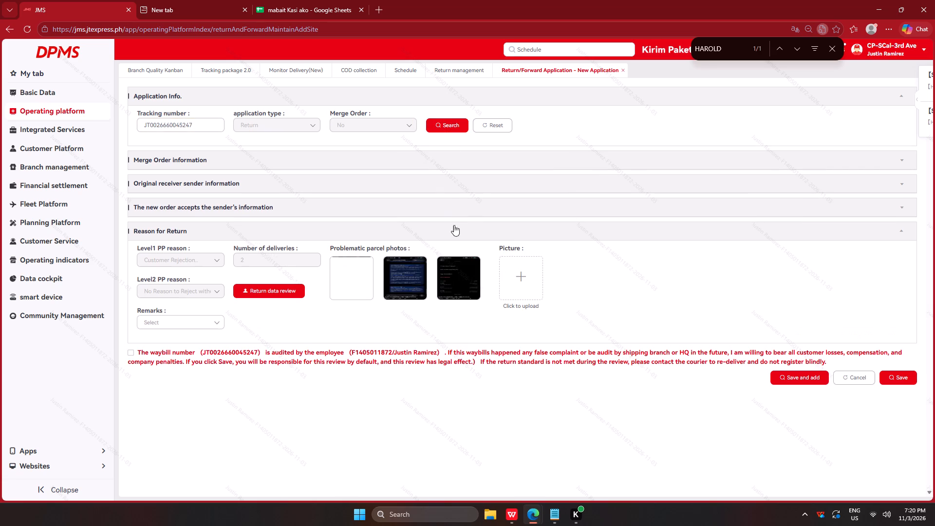
right_click(350, 266)
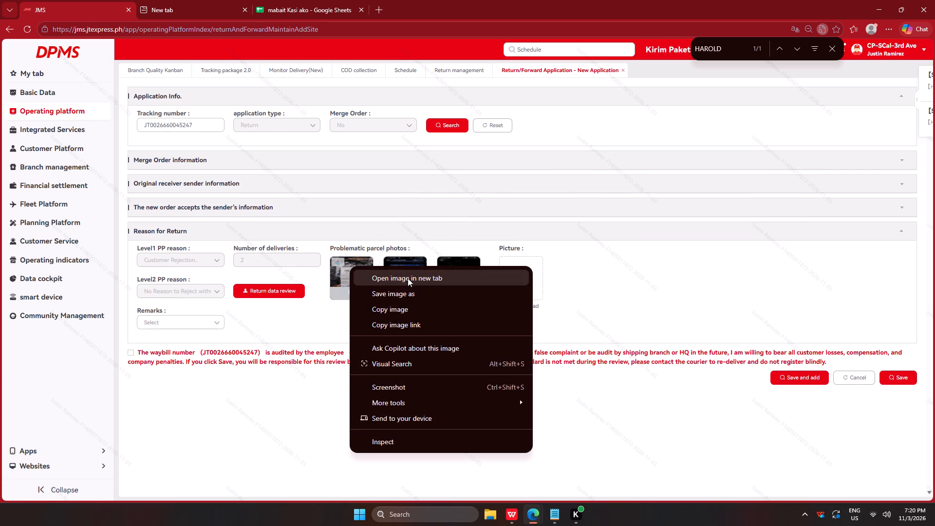
click(410, 294)
key(Return)
key(Return)
key(Return)
key(Return)
click(396, 419)
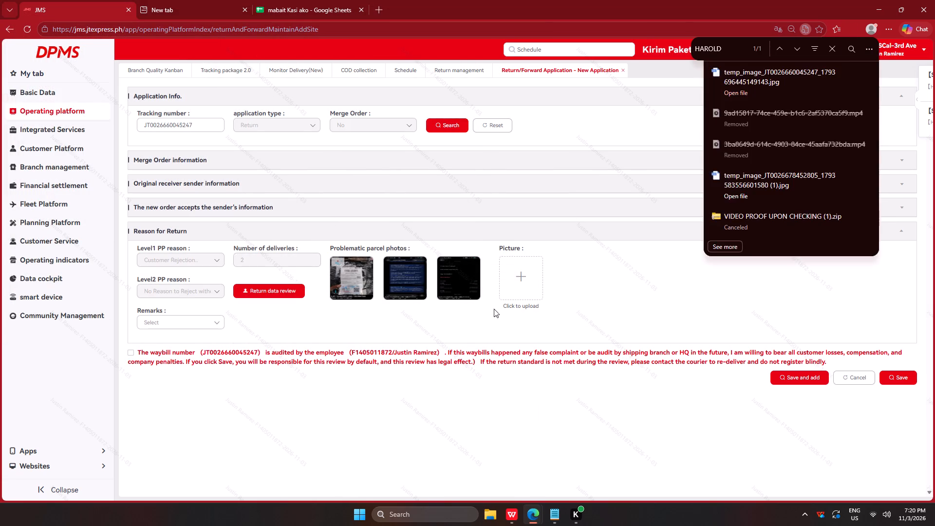
click(509, 294)
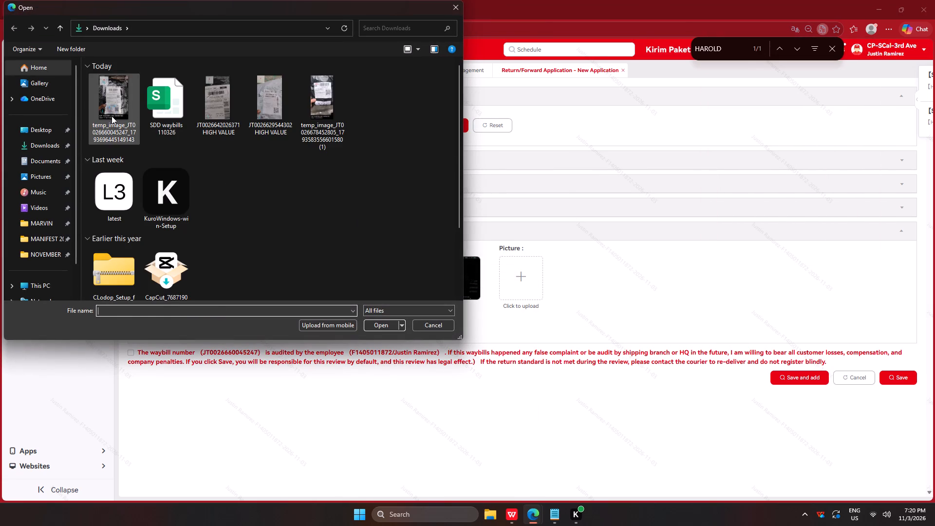
click(111, 115)
click(384, 326)
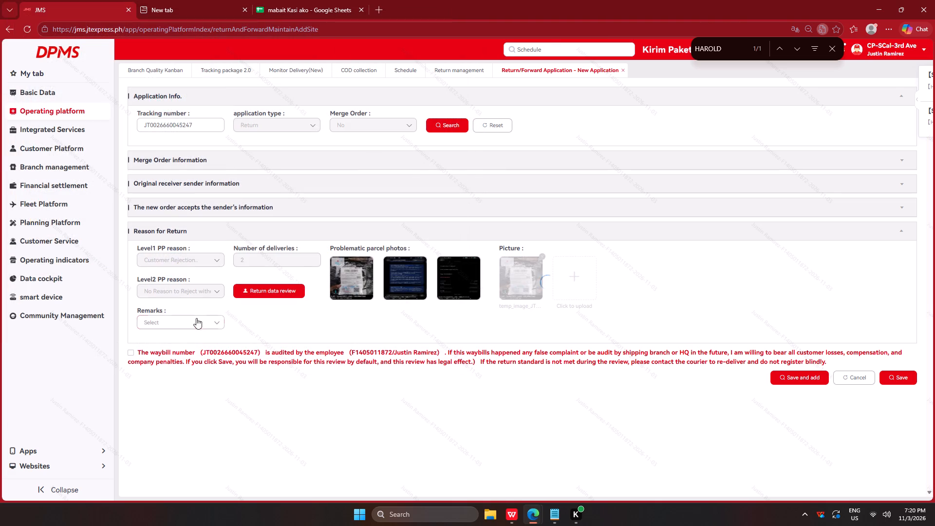
click(195, 319)
click(218, 344)
click(227, 357)
click(630, 358)
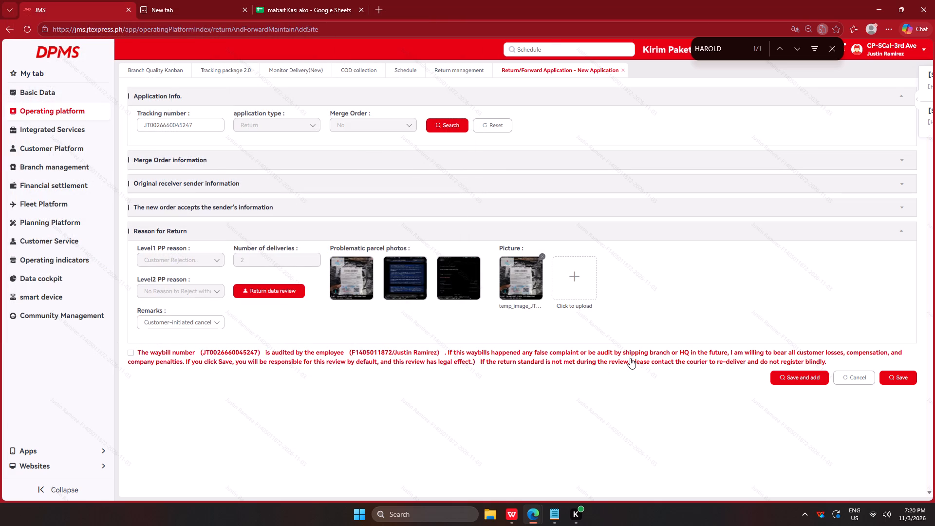
click(798, 383)
key(alt+Tab)
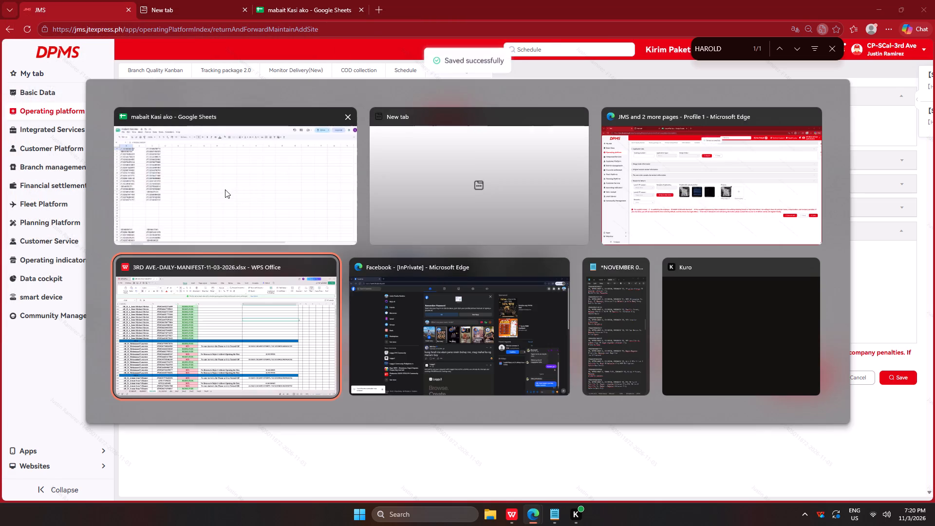
alt+click(224, 189)
click(50, 131)
key(ctrl+c)
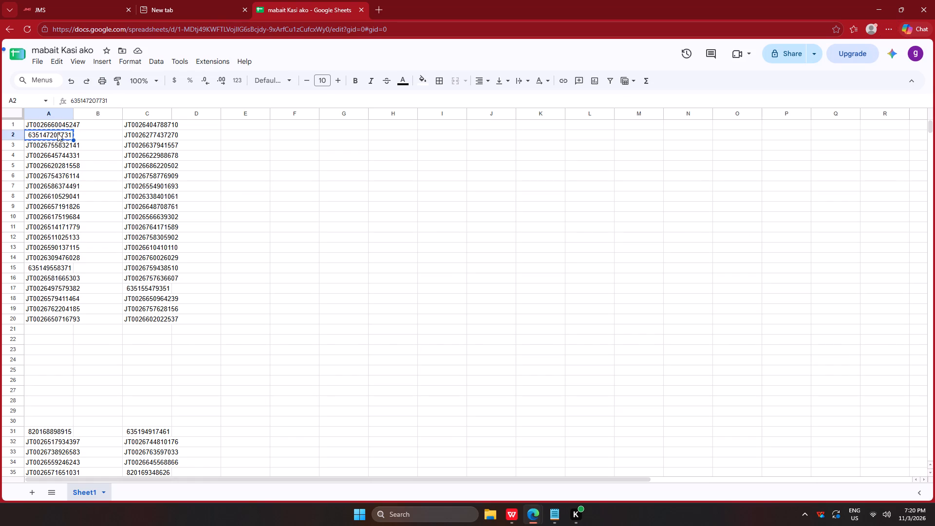
key(alt+Tab)
click(187, 127)
key(ctrl+v)
click(443, 124)
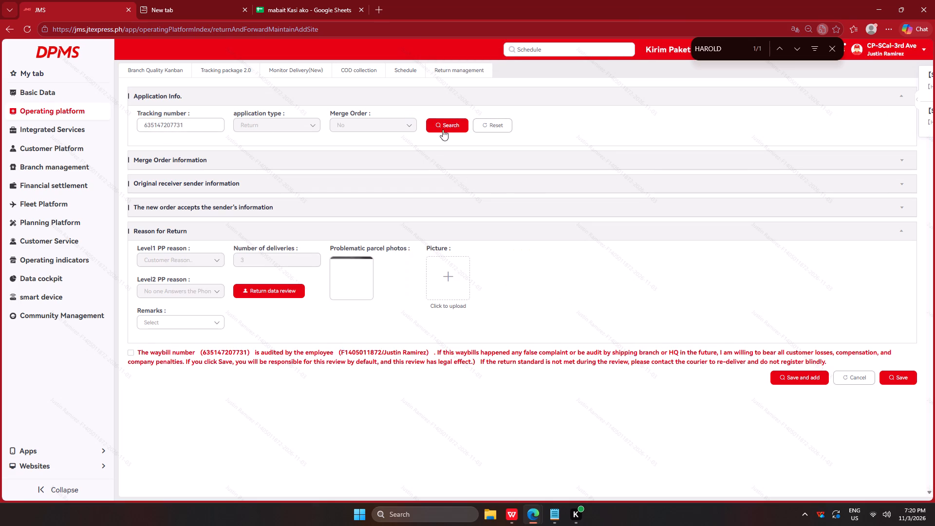
right_click(355, 270)
click(411, 298)
key(Return)
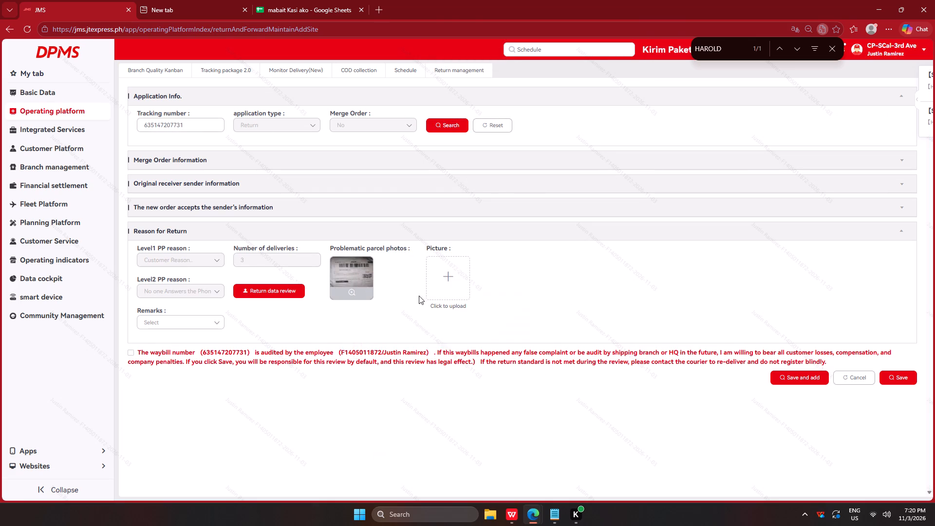
key(Return)
key(Return)
key(Return)
click(384, 432)
click(448, 280)
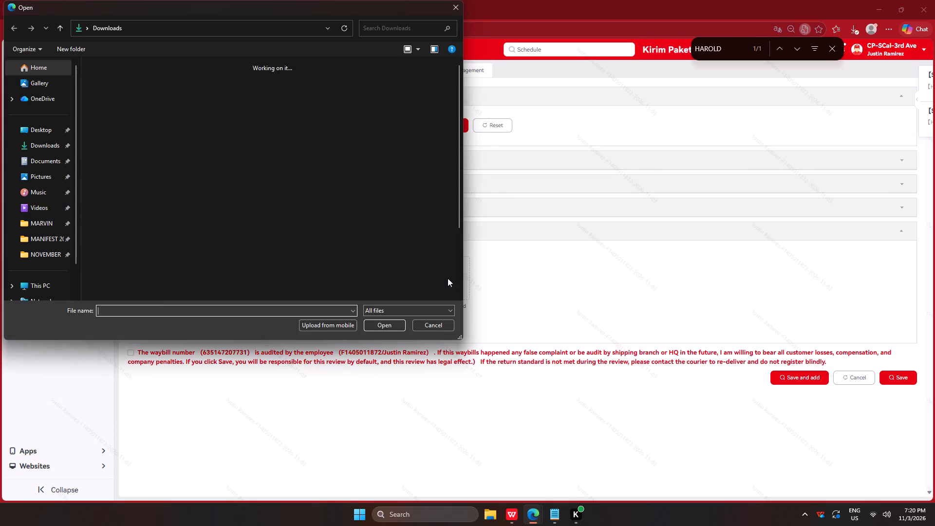
click(112, 112)
click(385, 325)
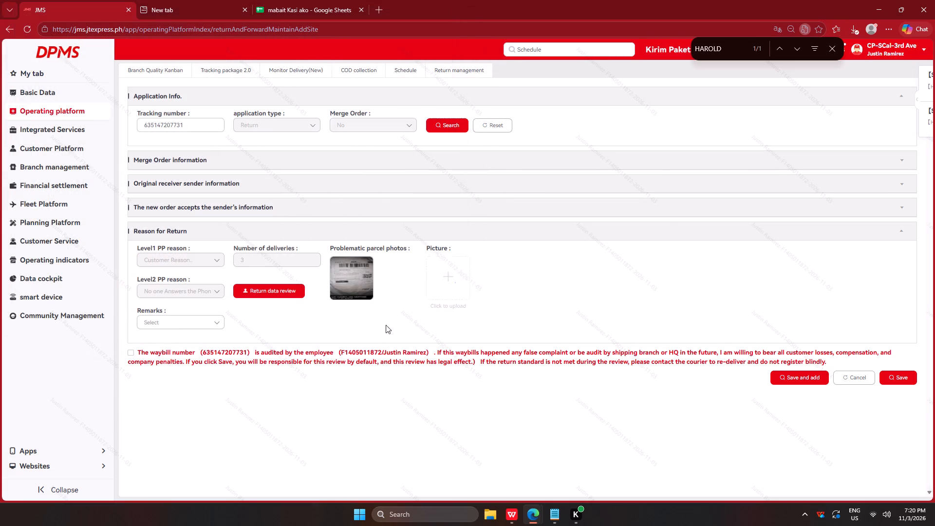
click(185, 316)
double_click(250, 361)
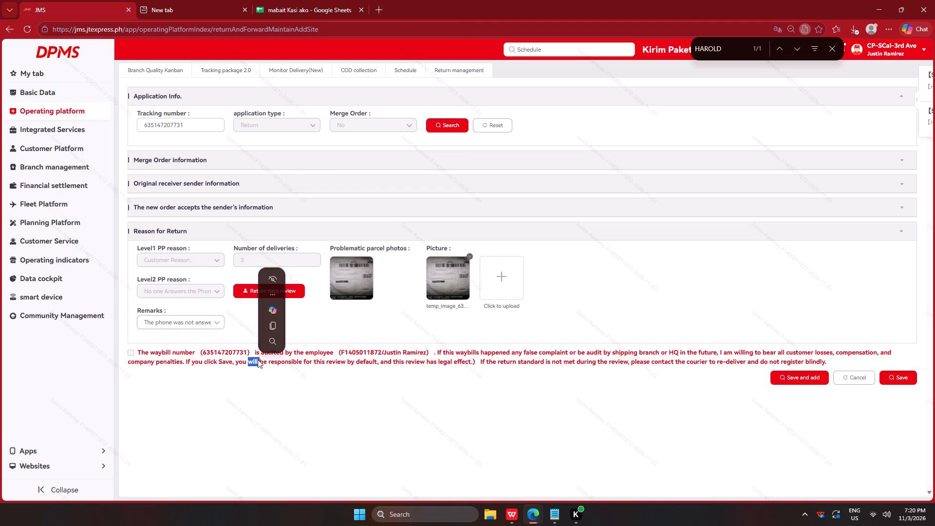
click(788, 376)
key(alt+Tab)
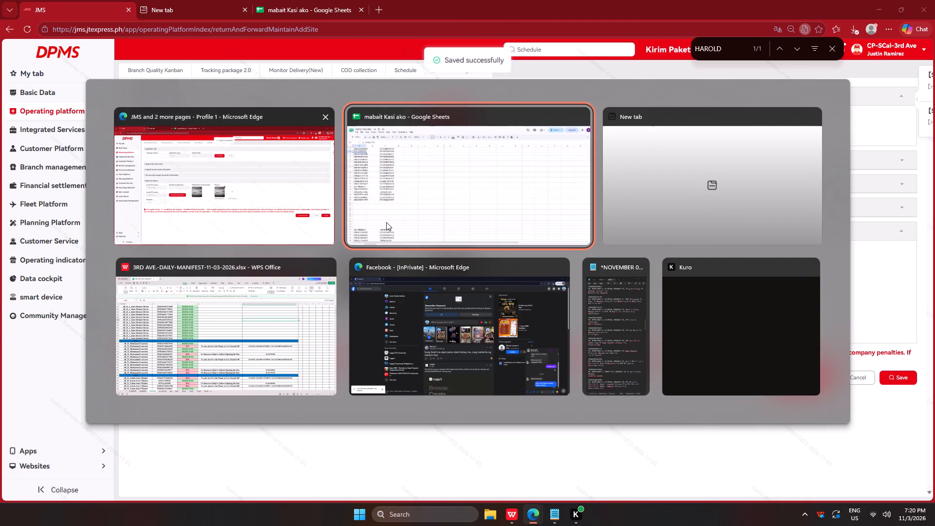
alt+click(448, 222)
click(67, 144)
key(ctrl+c)
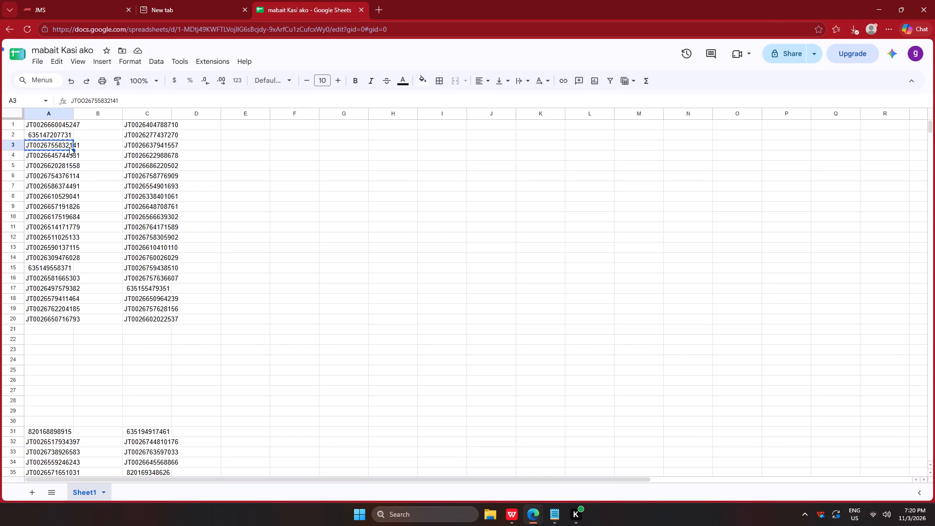
key(alt+Tab)
click(150, 128)
key(ctrl+v)
click(459, 119)
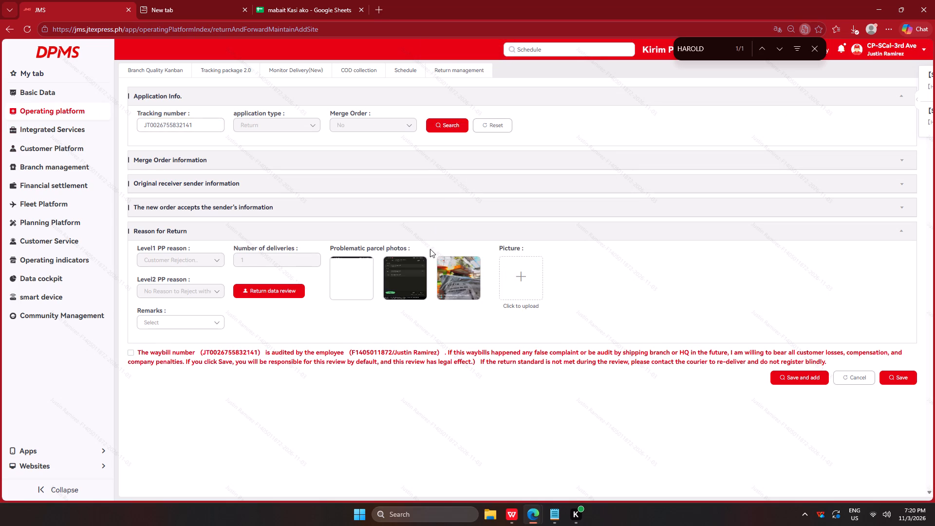
right_click(347, 271)
click(629, 266)
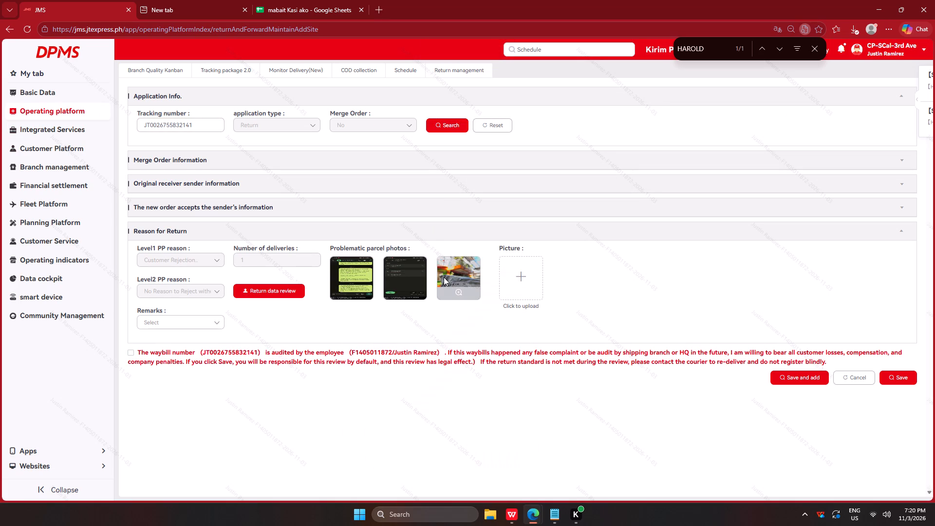
right_click(445, 277)
click(504, 303)
key(Return)
key(Return)
key(Return)
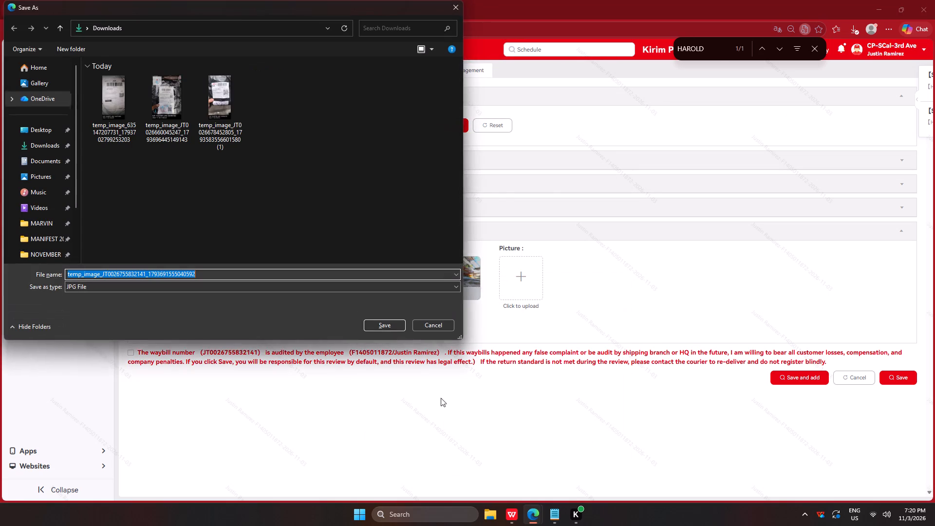
click(426, 411)
key(Return)
click(450, 377)
click(525, 275)
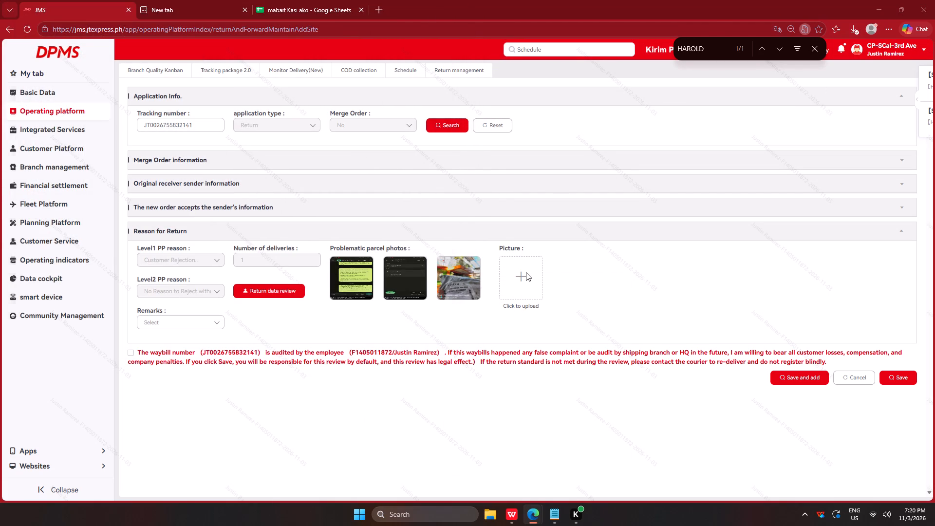
click(105, 113)
click(393, 326)
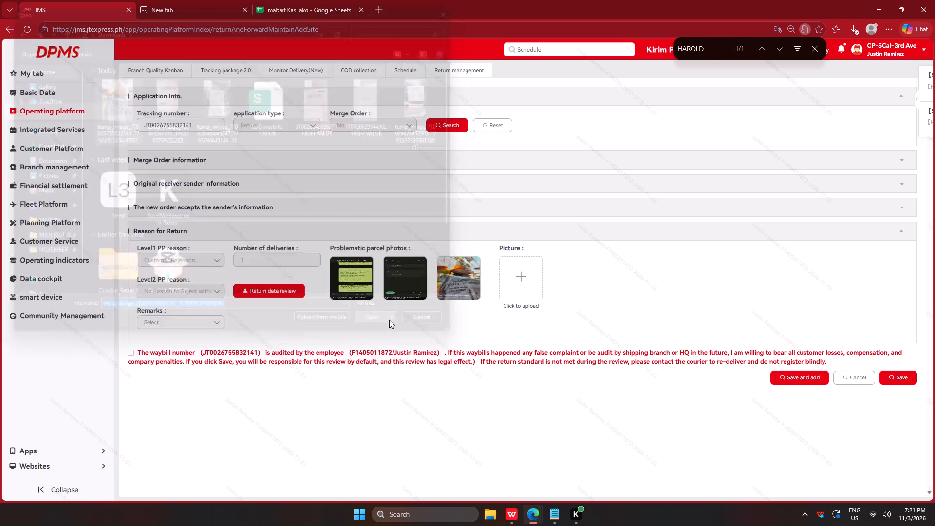
click(171, 319)
click(250, 346)
click(255, 346)
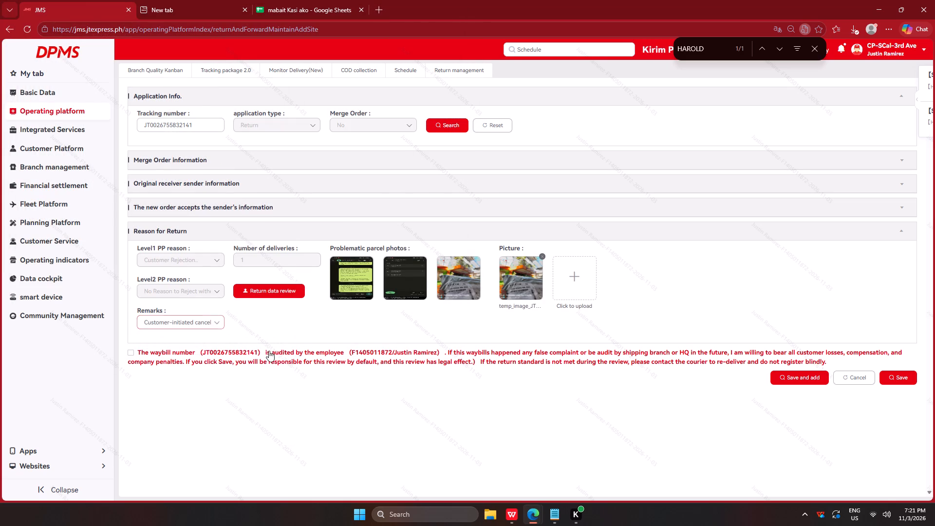
click(296, 357)
click(784, 375)
key(alt+Tab)
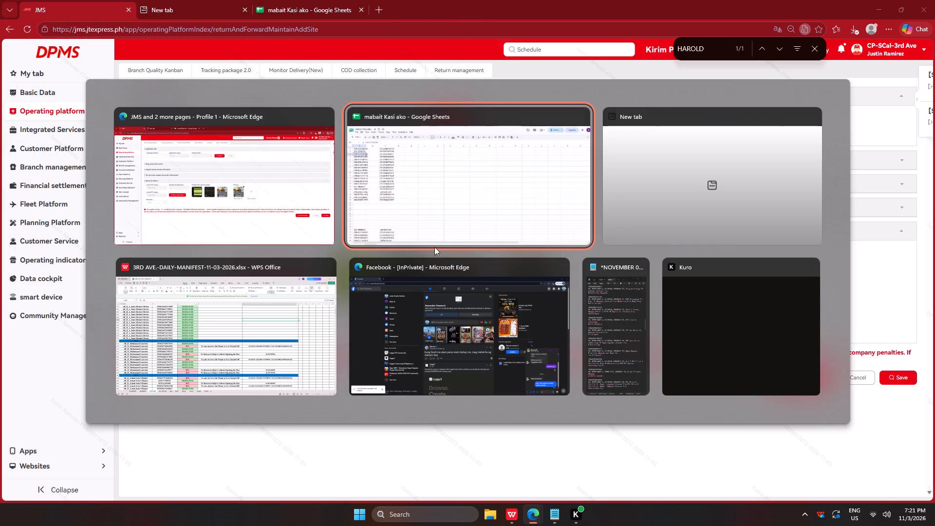
alt+click(436, 220)
click(57, 152)
key(ctrl+c)
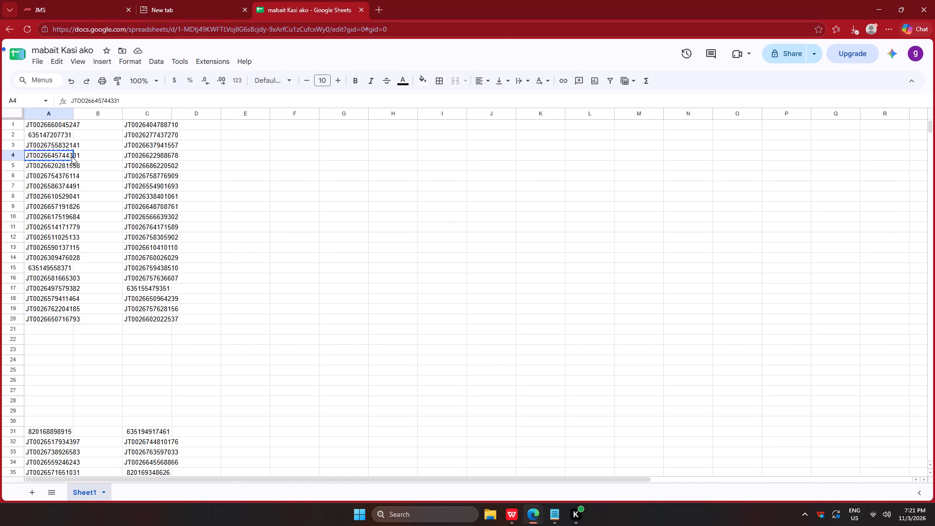
key(alt+Tab)
click(176, 125)
key(ctrl+v)
click(441, 121)
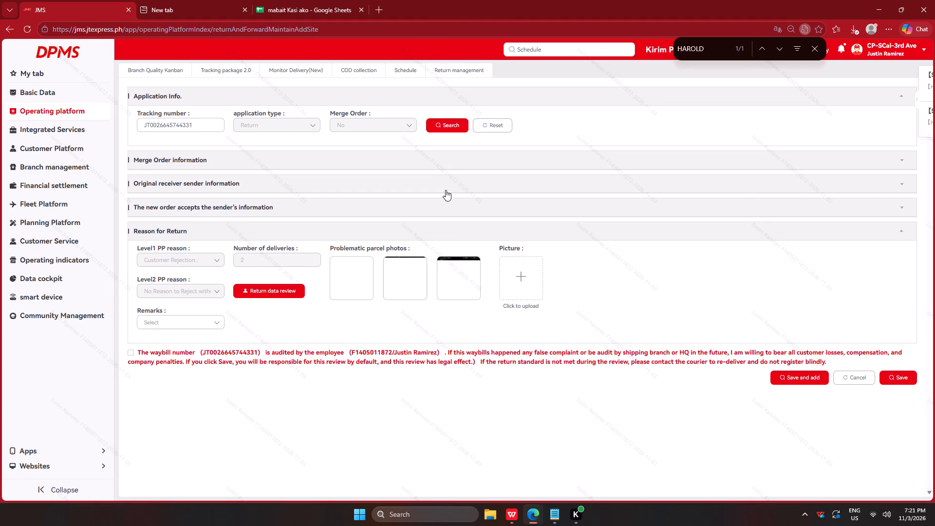
right_click(348, 275)
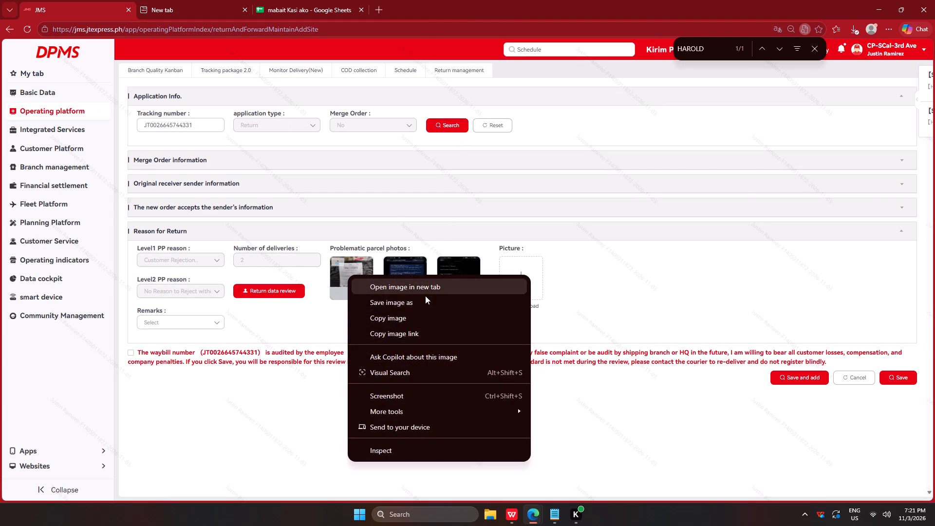
click(425, 301)
key(Return)
key(Return)
key(Return)
click(375, 427)
key(Return)
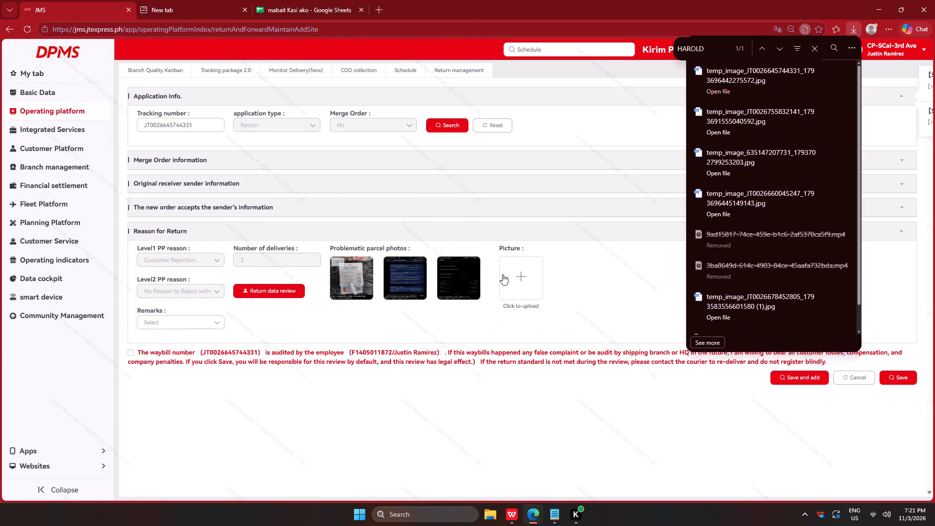
click(503, 274)
click(107, 100)
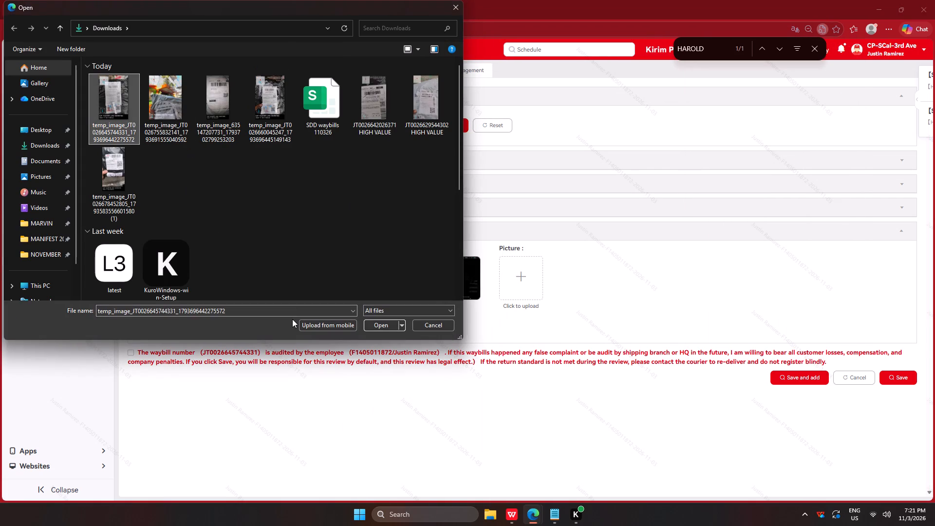
click(382, 322)
click(189, 328)
click(230, 342)
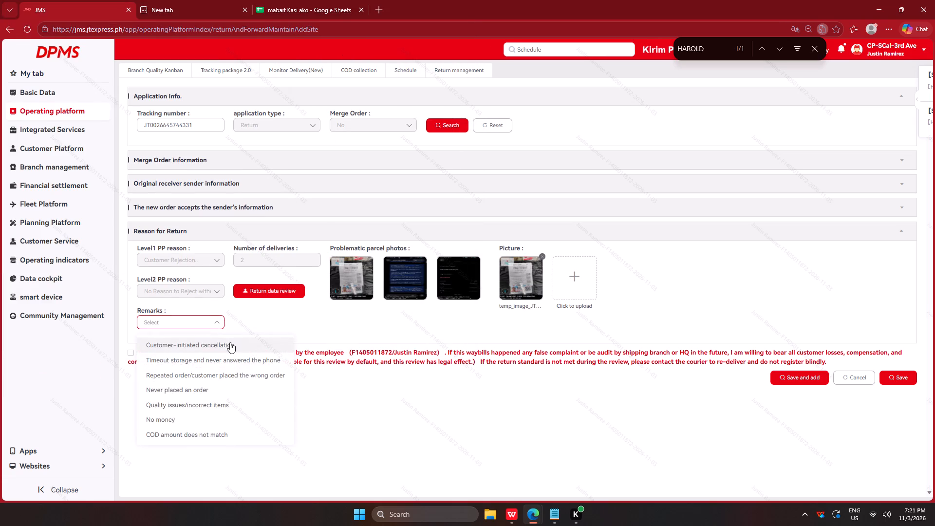
click(253, 352)
click(782, 378)
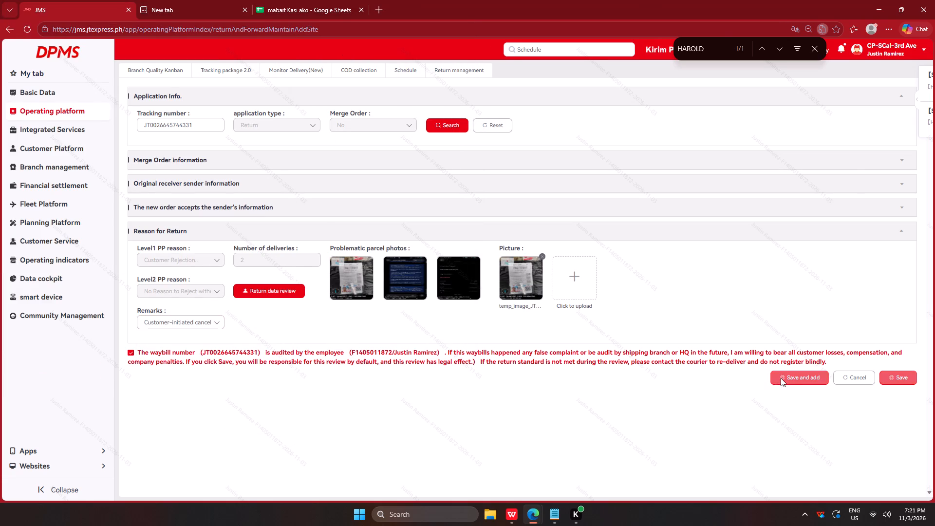
key(alt+Tab)
alt+click(428, 212)
click(49, 165)
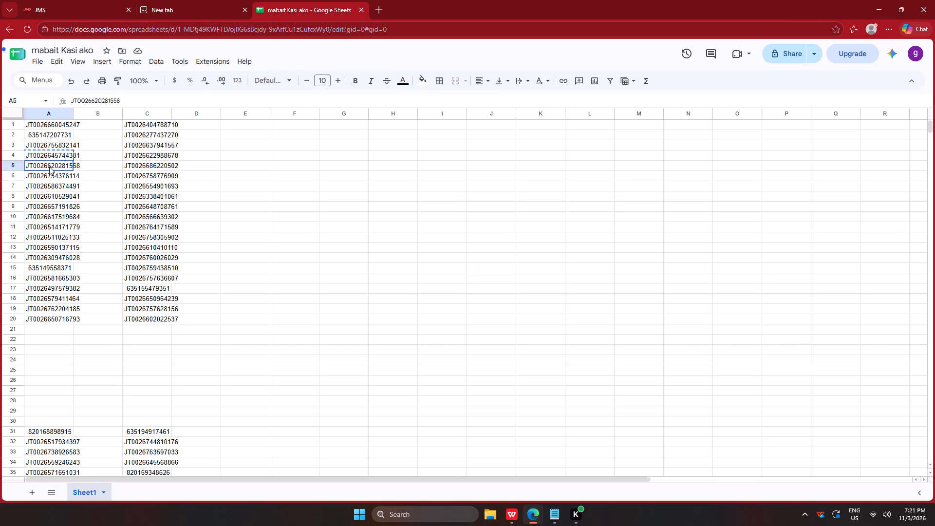
key(ctrl+c)
key(alt+Tab)
click(176, 128)
key(ctrl+v)
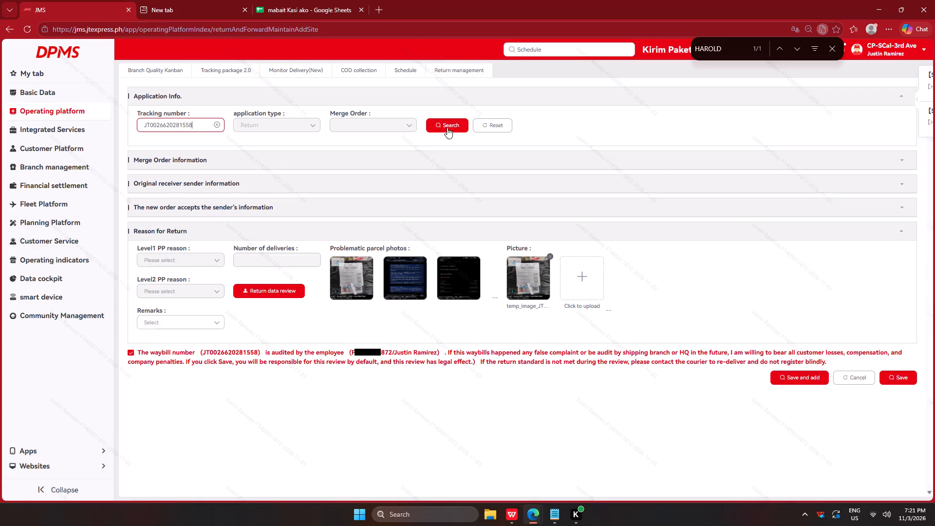
click(450, 125)
right_click(404, 273)
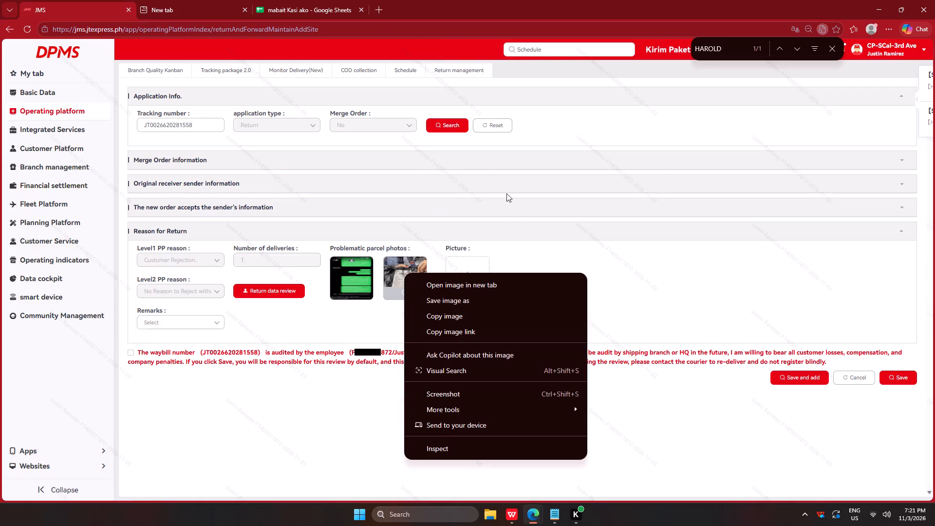
click(499, 299)
key(Return)
key(Return)
key(Return)
key(Return)
key(Return)
click(388, 418)
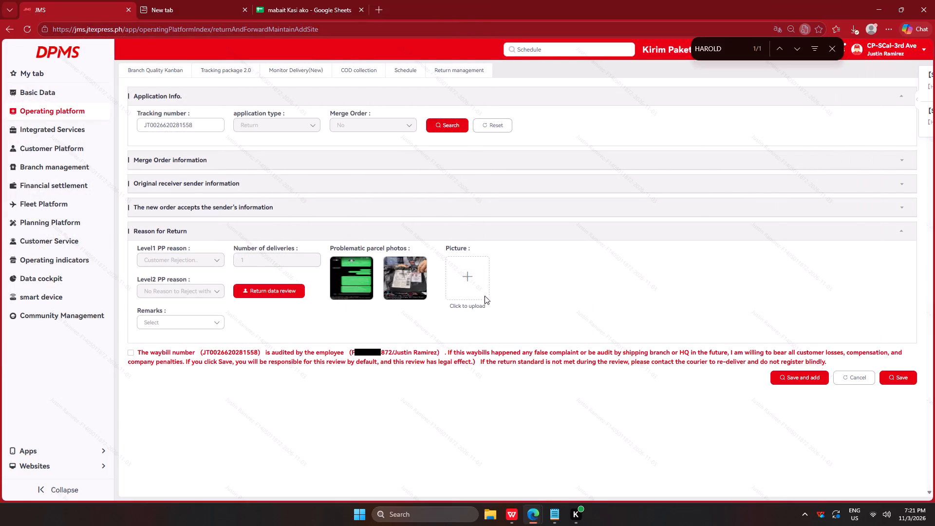
click(475, 279)
click(114, 105)
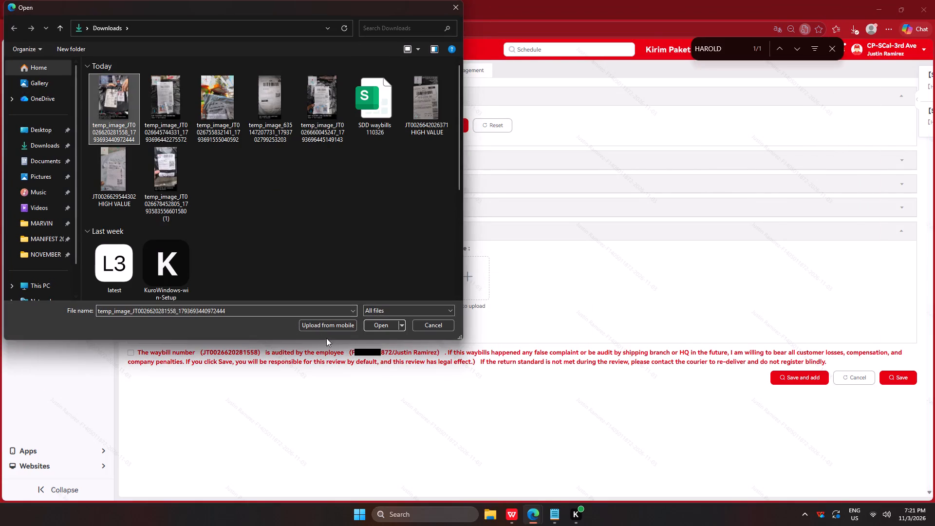
click(393, 328)
click(149, 323)
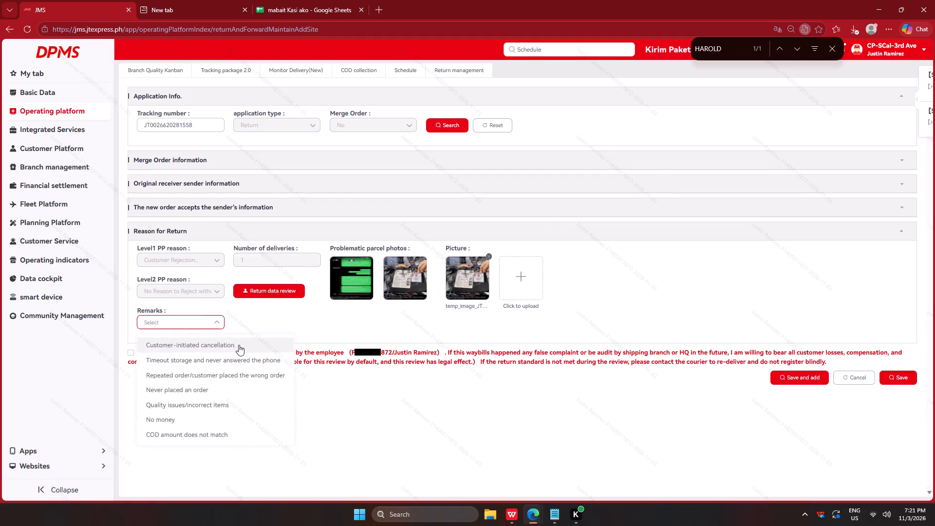
click(239, 345)
click(268, 362)
click(799, 378)
key(alt+Tab)
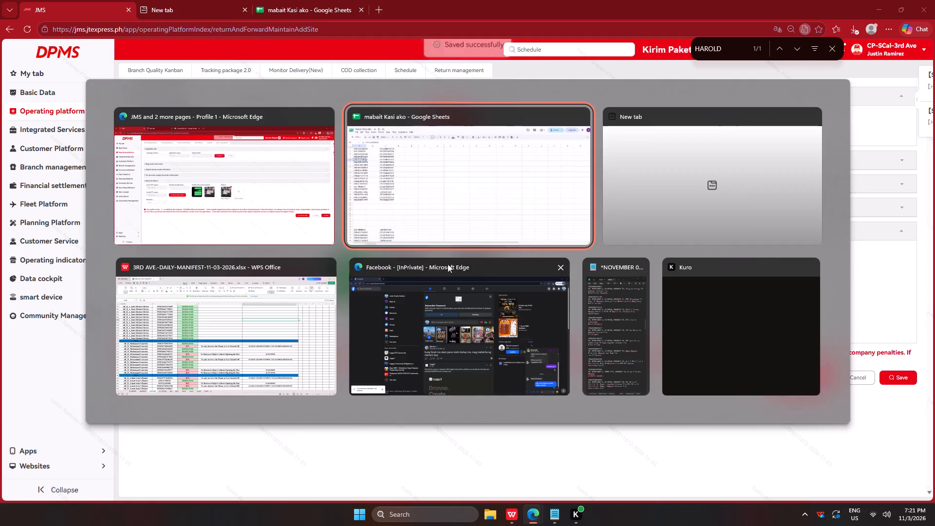
alt+click(430, 236)
click(63, 176)
key(ctrl+c)
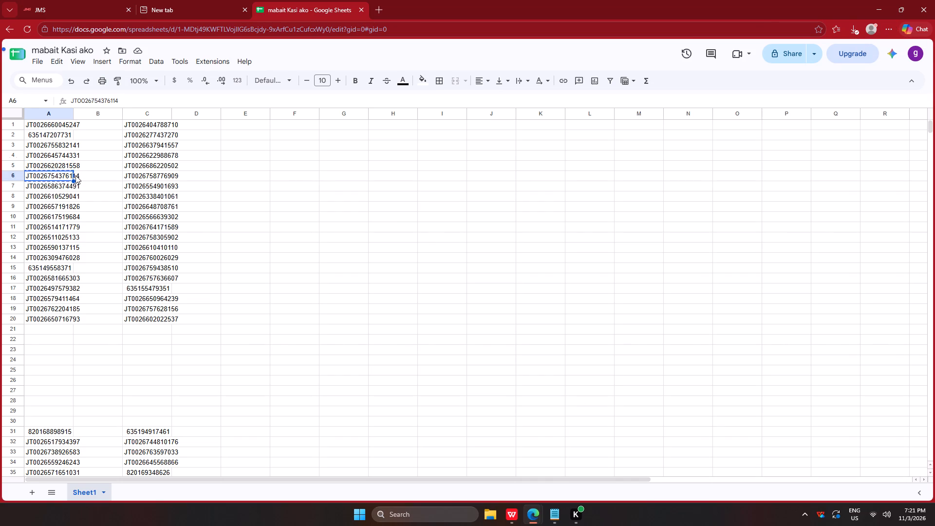
key(alt+Tab)
click(168, 128)
key(ctrl+v)
click(455, 126)
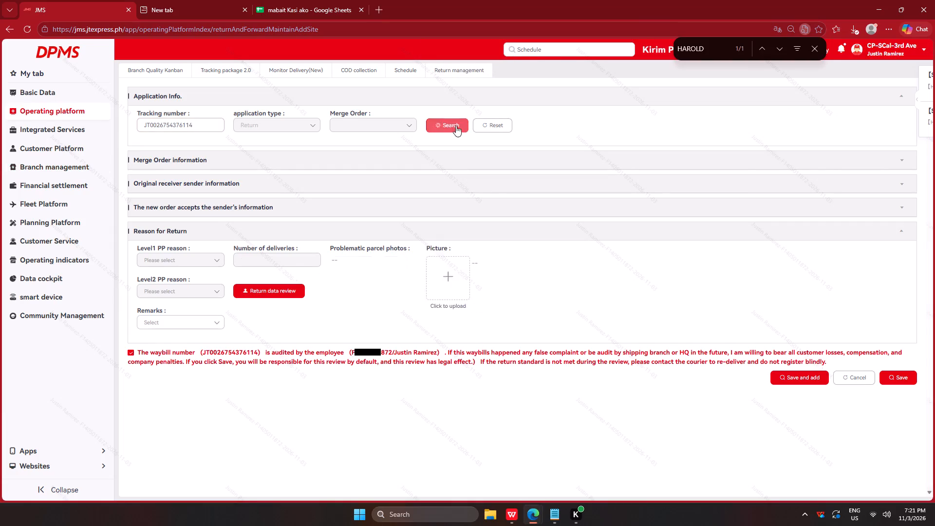
right_click(412, 276)
click(519, 306)
key(Return)
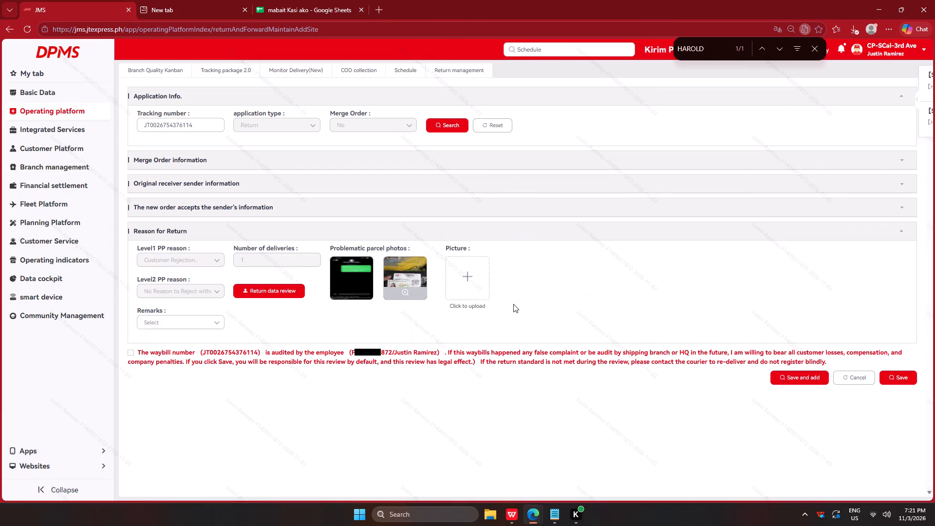
key(Return)
key(Return)
key(Return)
click(384, 435)
click(466, 282)
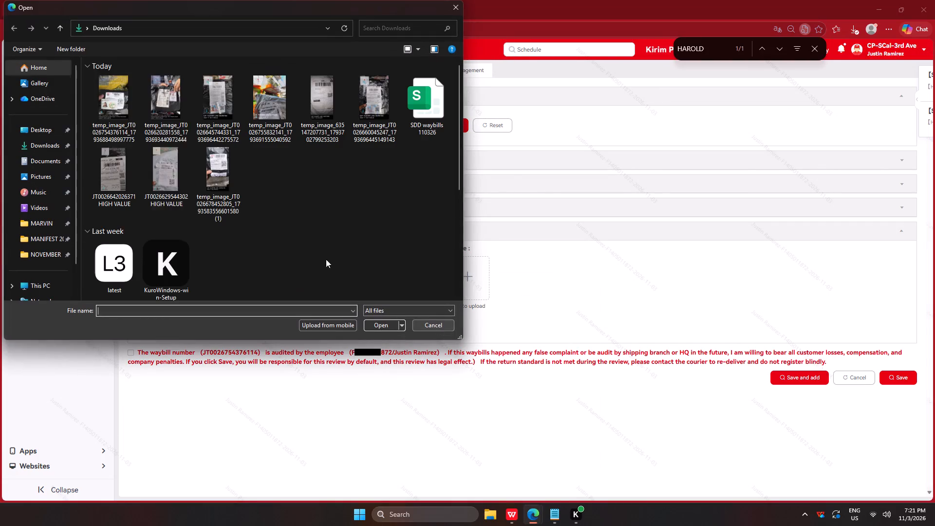
click(115, 105)
click(391, 329)
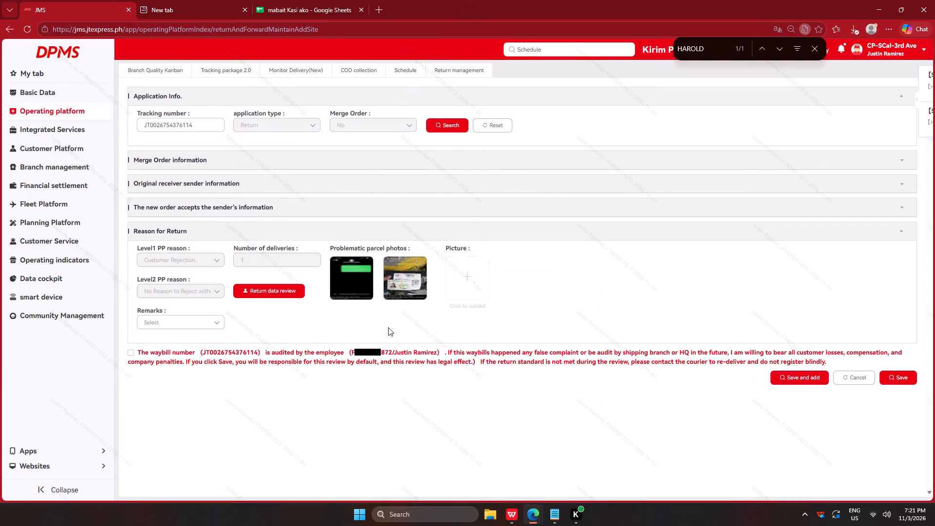
click(172, 324)
click(233, 345)
click(252, 351)
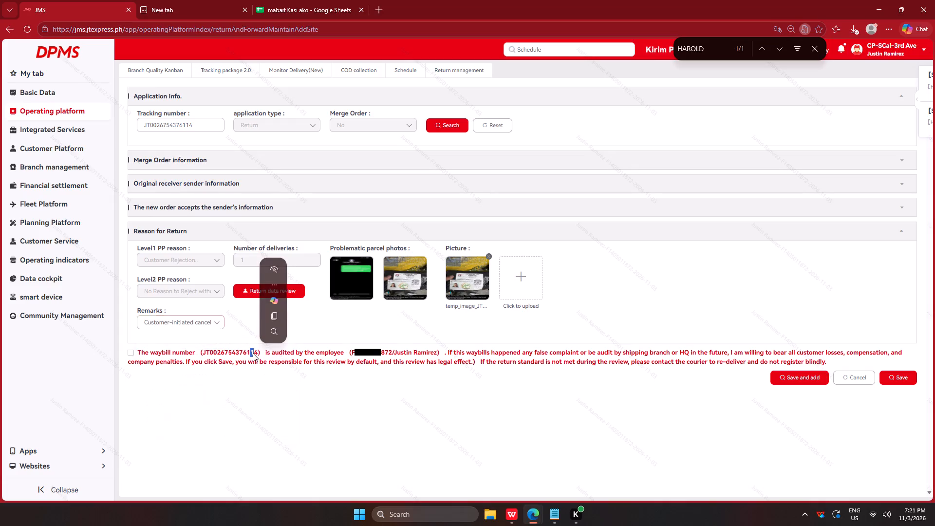
click(801, 374)
key(alt+Tab)
alt+click(407, 220)
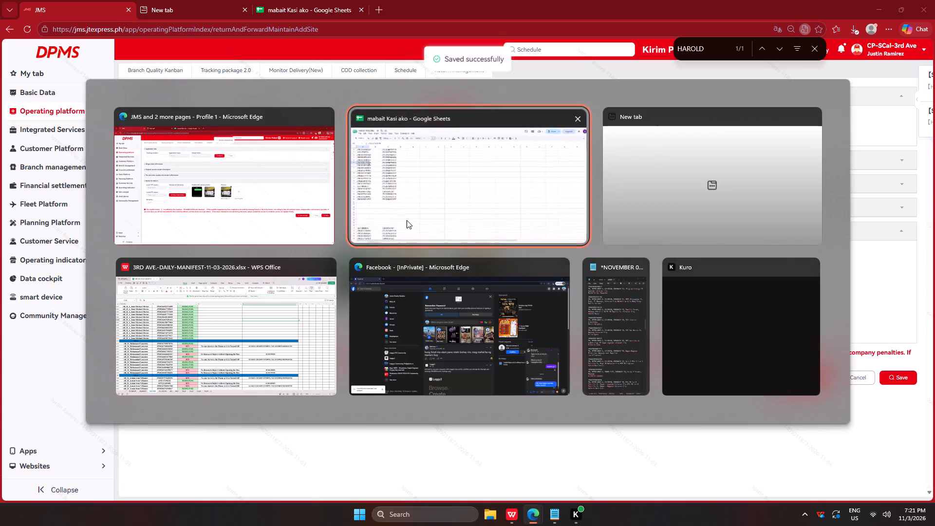
click(56, 187)
key(ctrl+c)
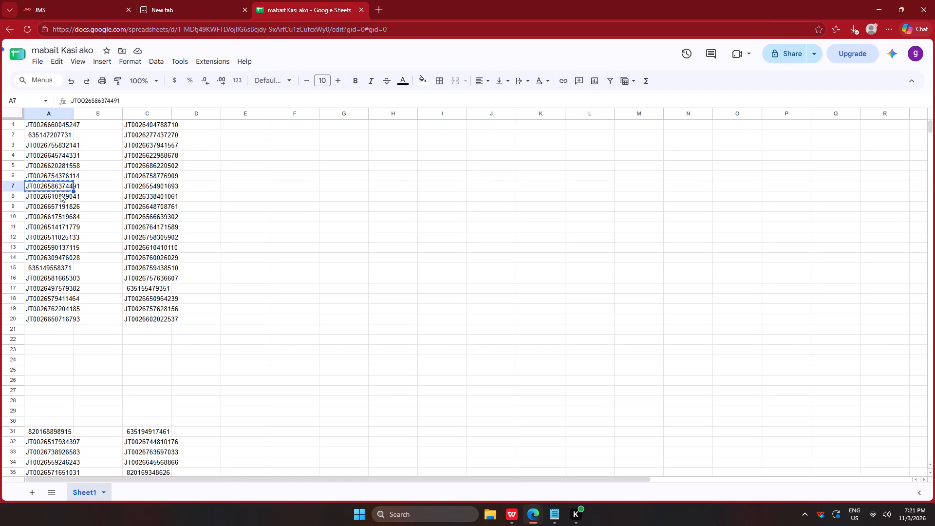
key(alt+Tab)
click(174, 128)
key(ctrl+v)
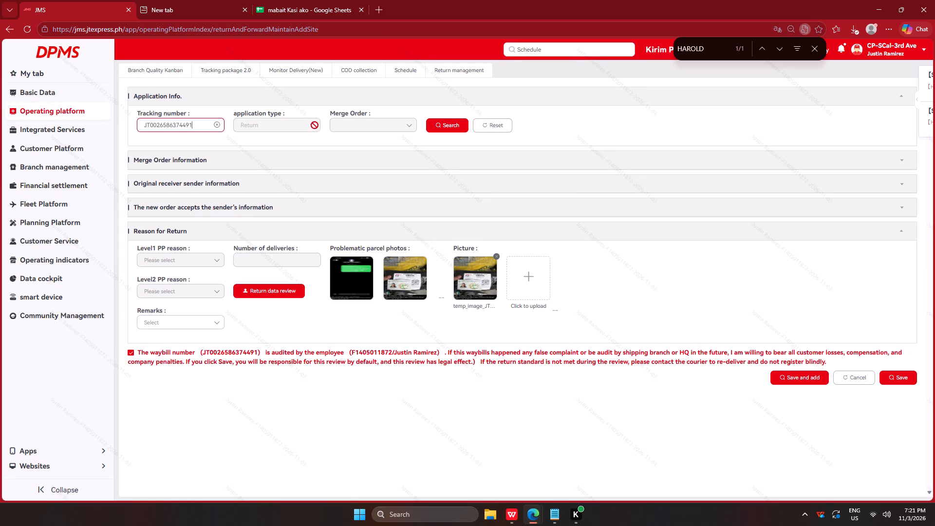
click(451, 121)
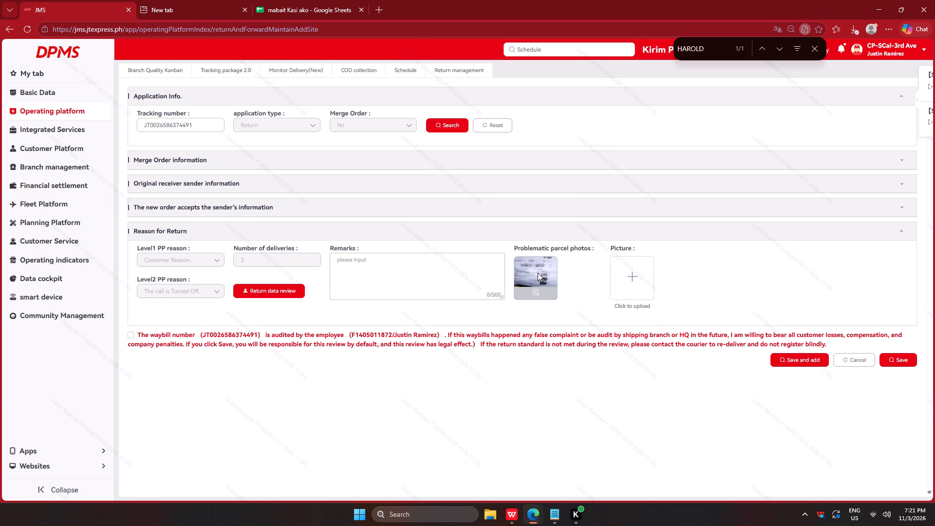
click(541, 294)
click(533, 293)
right_click(379, 265)
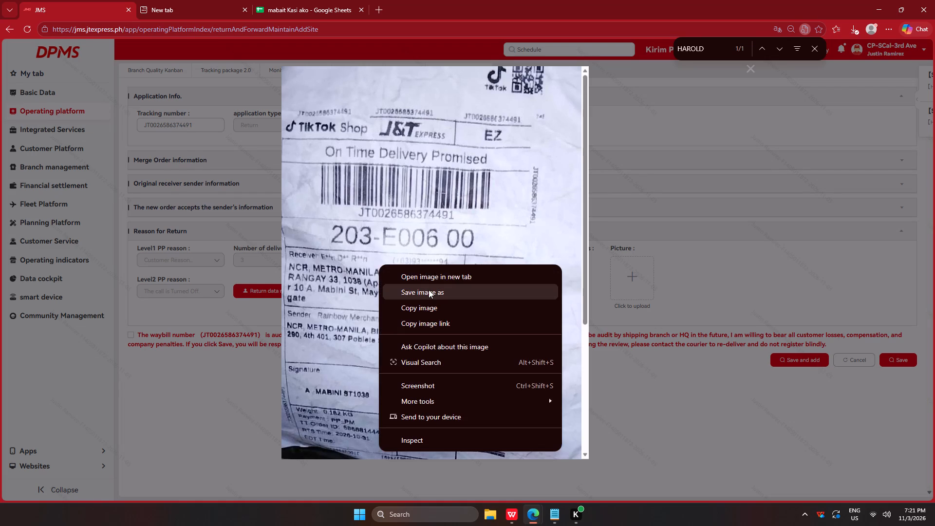
click(429, 290)
key(Return)
key(Return)
key(Return)
drag(213, 409, 220, 407)
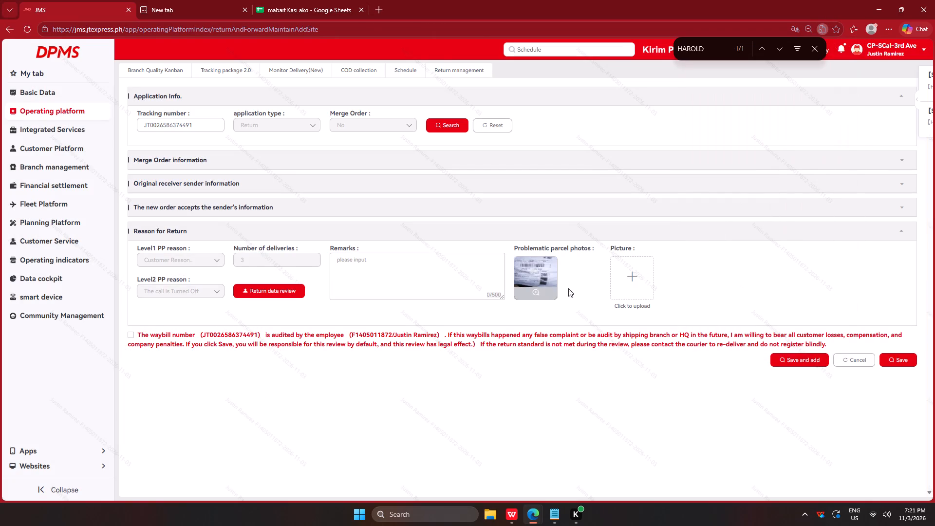
click(627, 276)
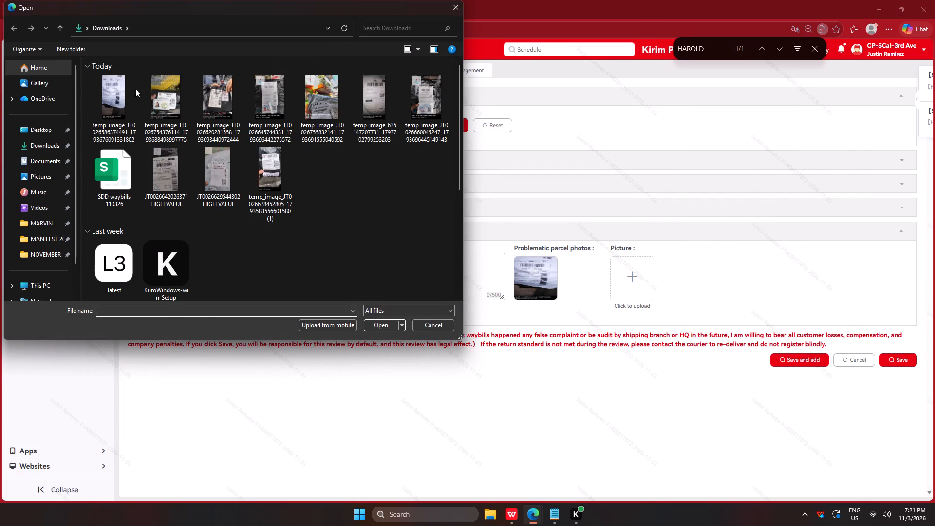
click(122, 100)
click(393, 327)
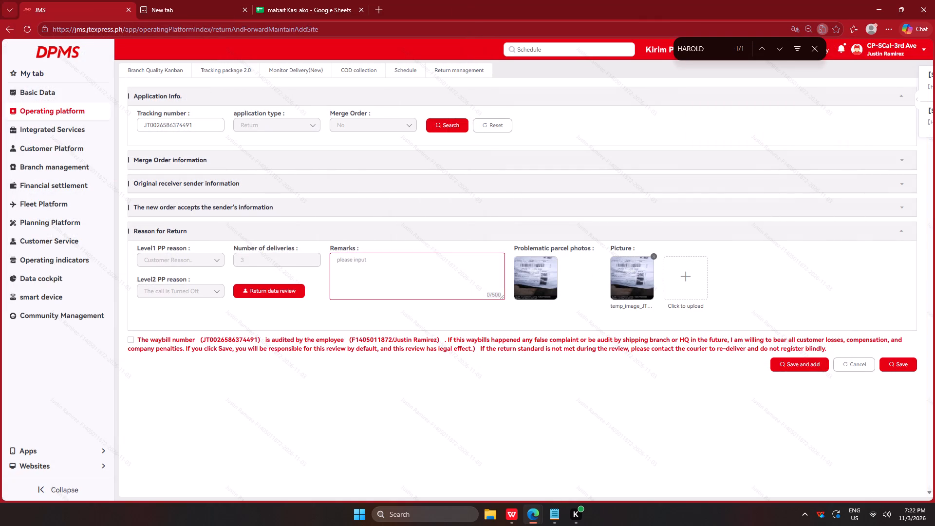
Copy "D1.VALID 3 DELIVERY ATTEMPTS, THE CUSTOMER UNCONTACTED" from cell E276 of the CHECKING sheet in WPS Office into the JMS remarks.
click(412, 270)
key(alt+Tab)
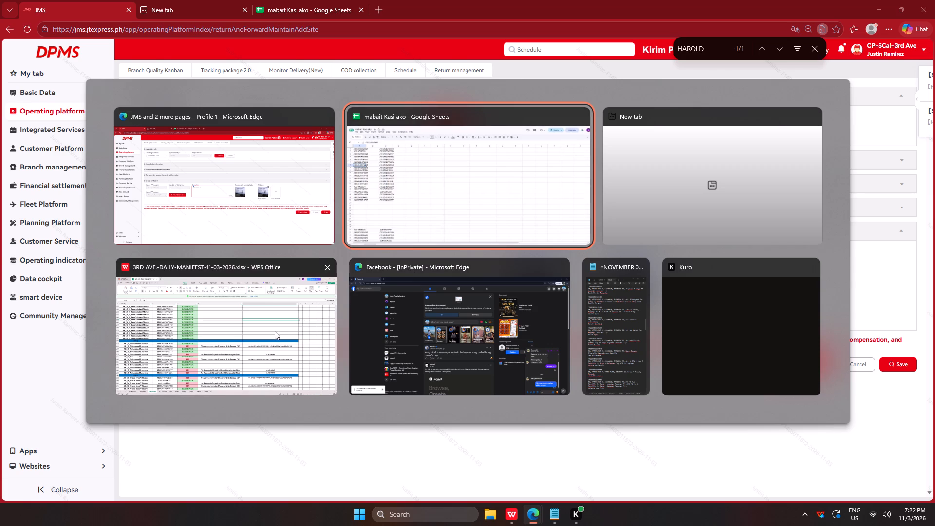
alt+click(271, 332)
click(581, 300)
key(ctrl+c)
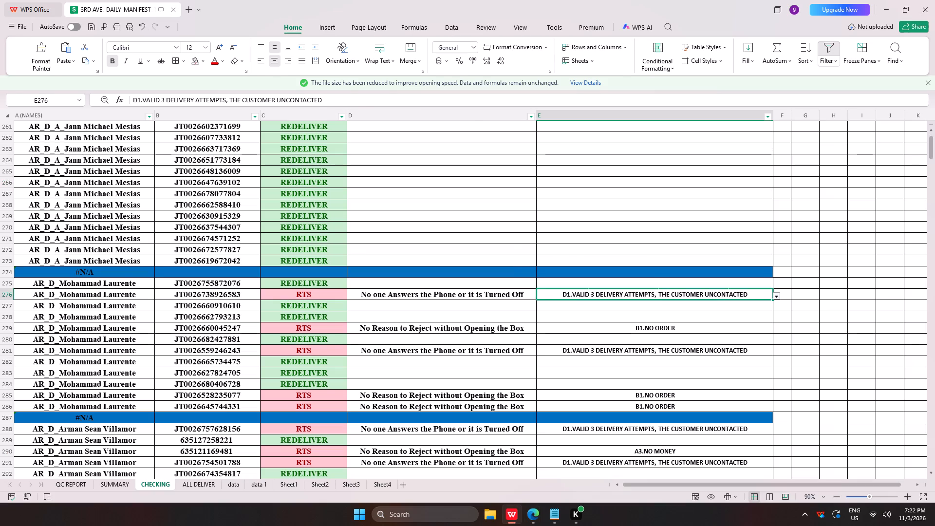
key(alt+Tab)
click(405, 280)
key(ctrl+v)
click(203, 345)
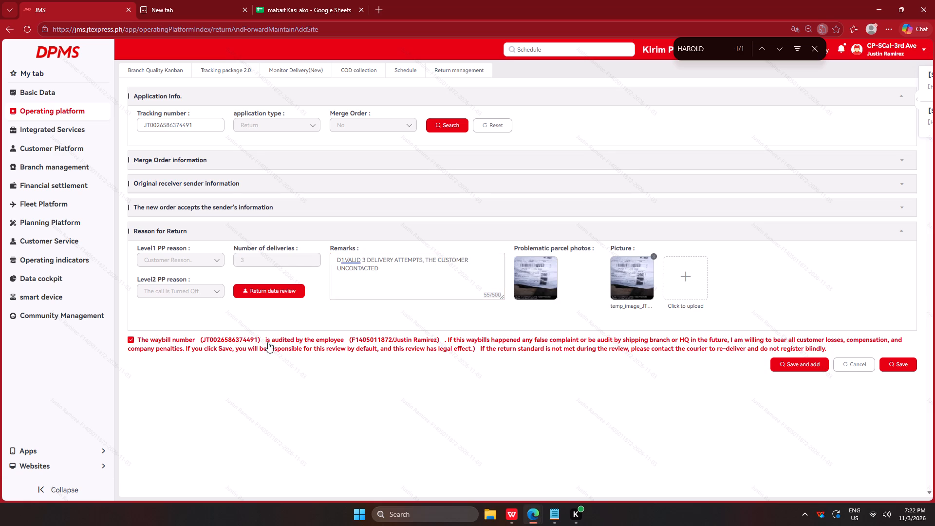
click(785, 356)
click(785, 362)
key(alt+Tab)
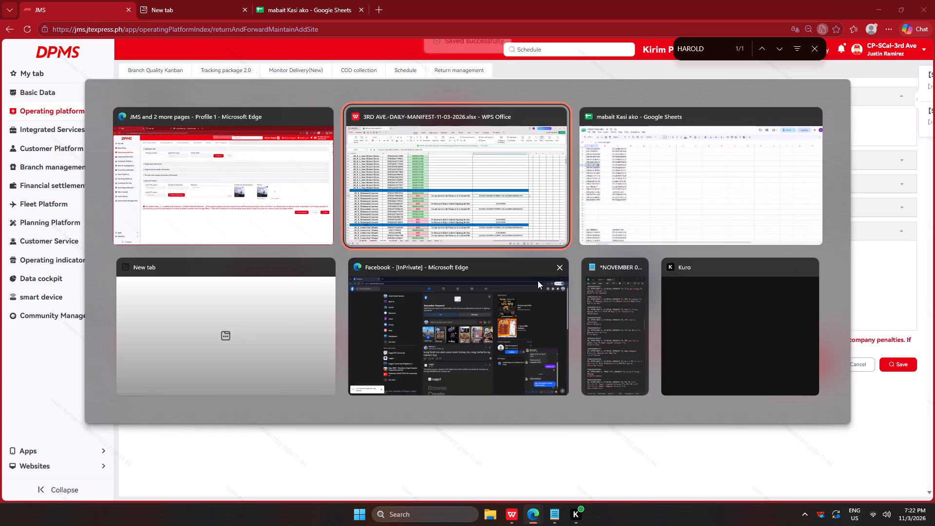
alt+click(448, 204)
key(alt+Tab)
alt+click(626, 180)
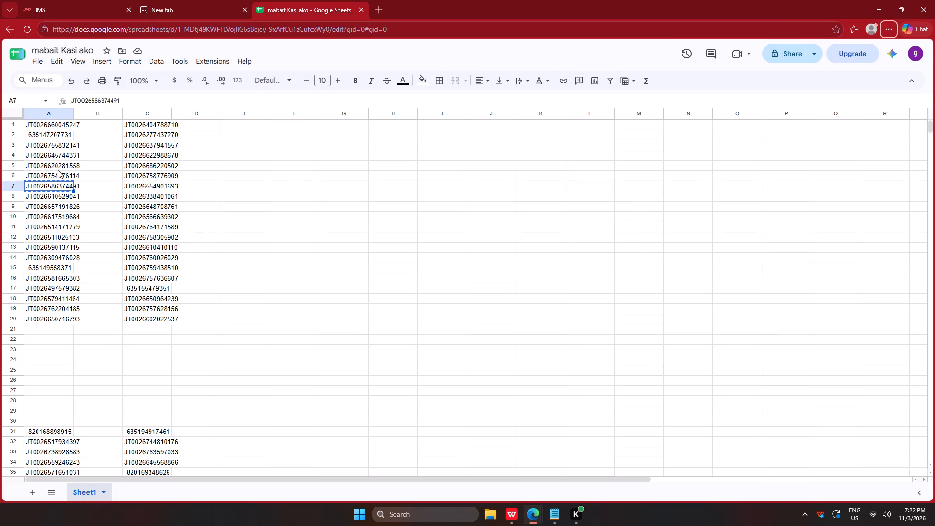
click(56, 197)
key(ctrl+c)
key(alt+Tab)
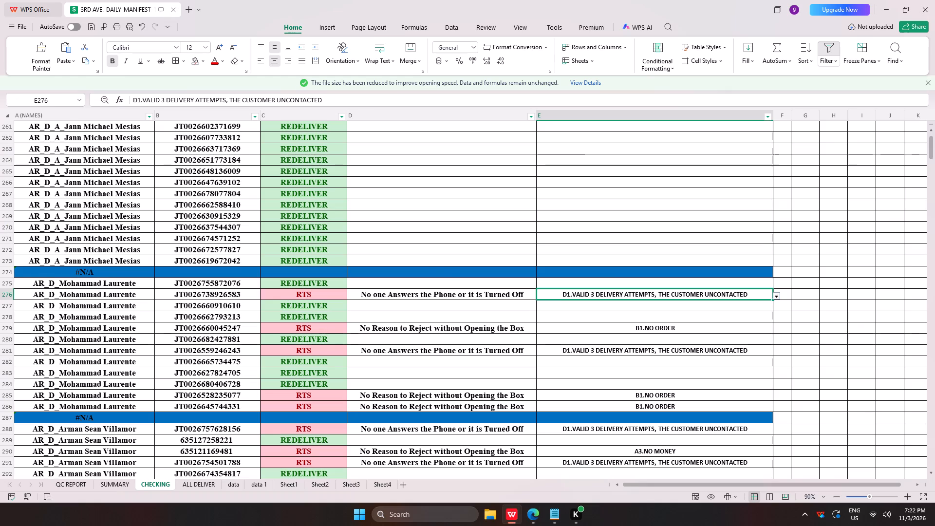
key(alt+Tab)
key(alt+Tab)
click(180, 126)
key(ctrl+v)
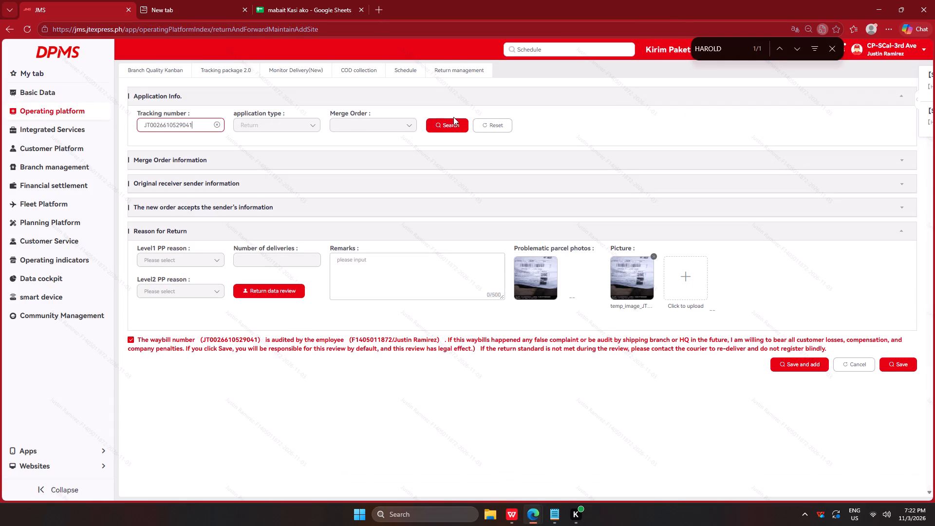
click(439, 123)
click(353, 294)
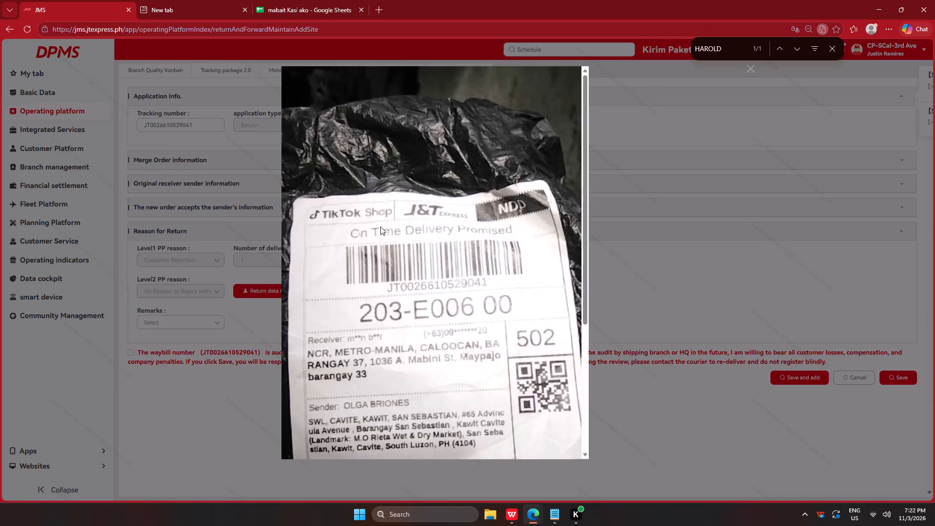
scroll(392, 229, down, 9)
right_click(397, 231)
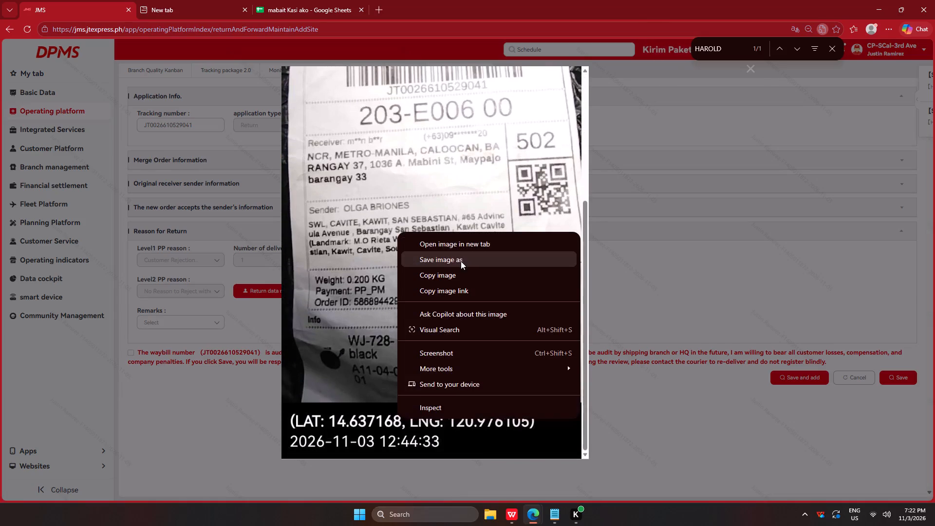
click(461, 261)
key(Return)
key(Return)
key(Return)
click(222, 413)
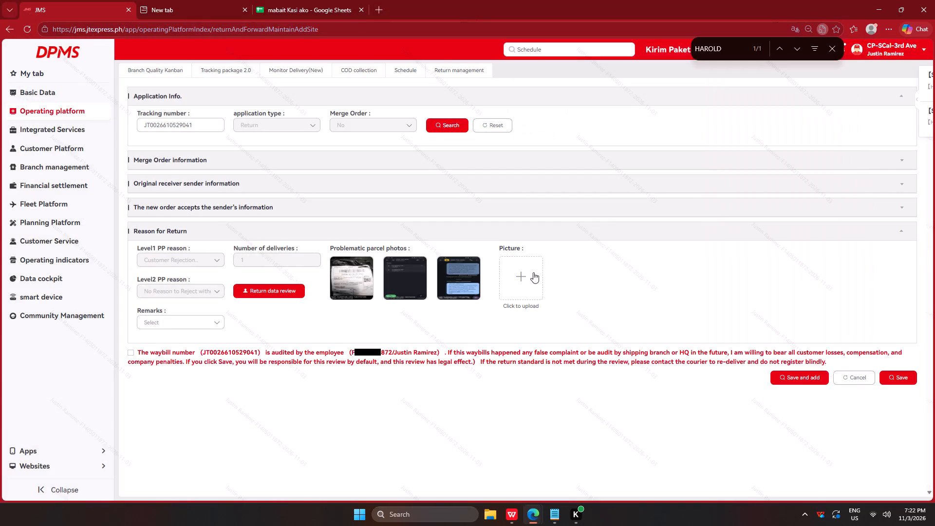
click(521, 279)
click(114, 110)
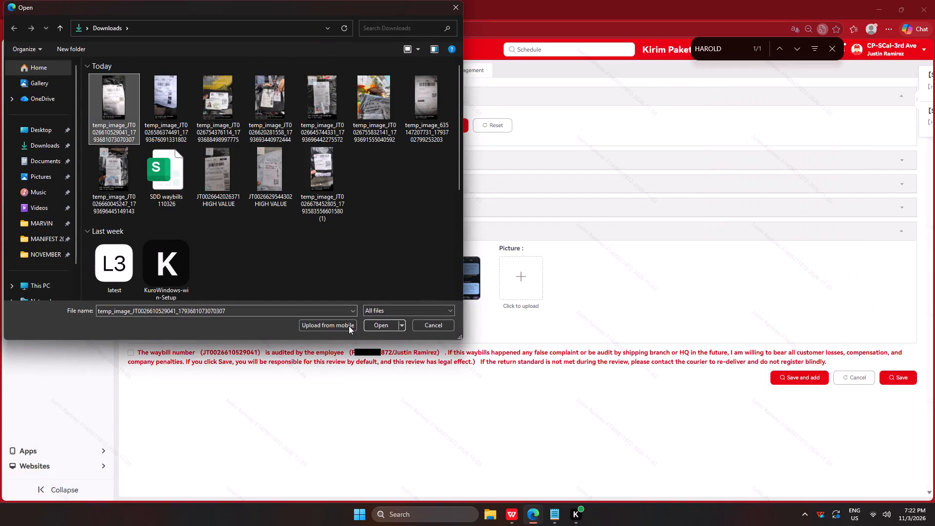
click(379, 329)
click(166, 320)
click(218, 343)
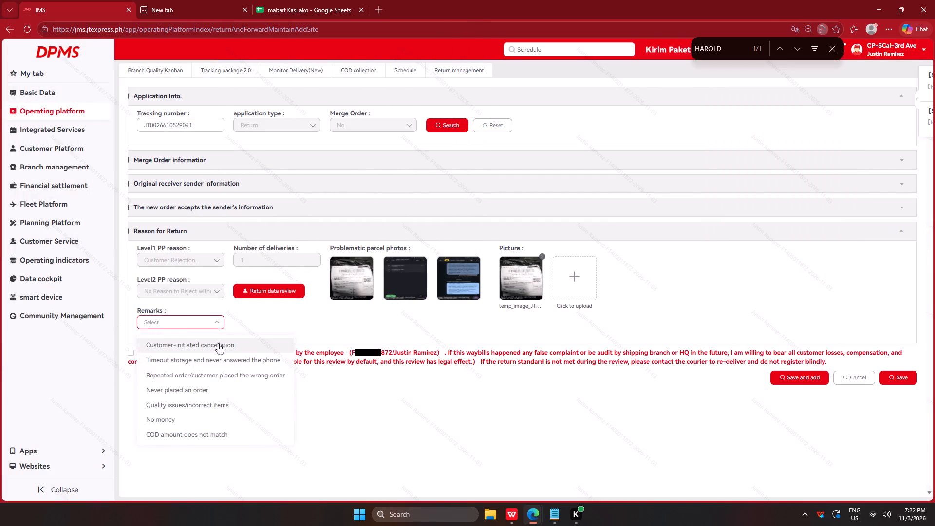
click(224, 353)
click(784, 377)
key(alt+Tab)
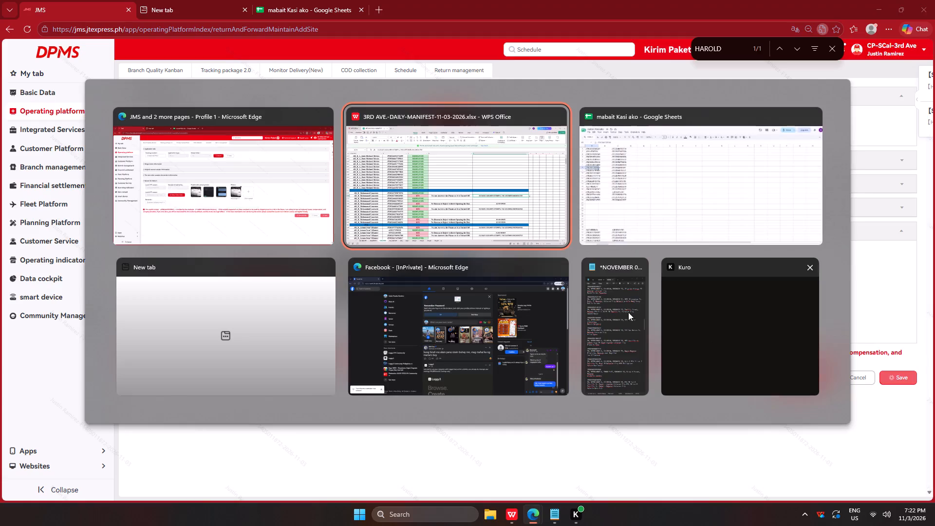
alt+click(703, 188)
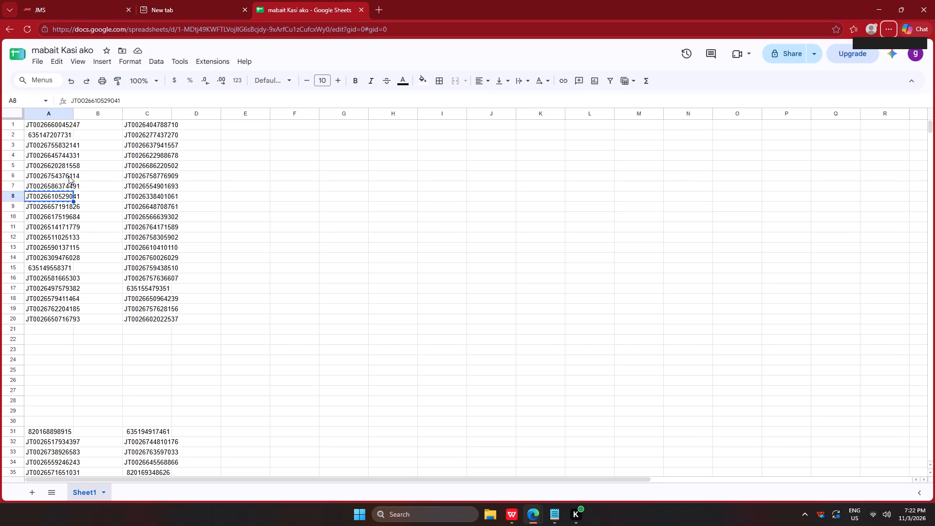
click(56, 206)
key(ctrl+c)
key(alt+Tab)
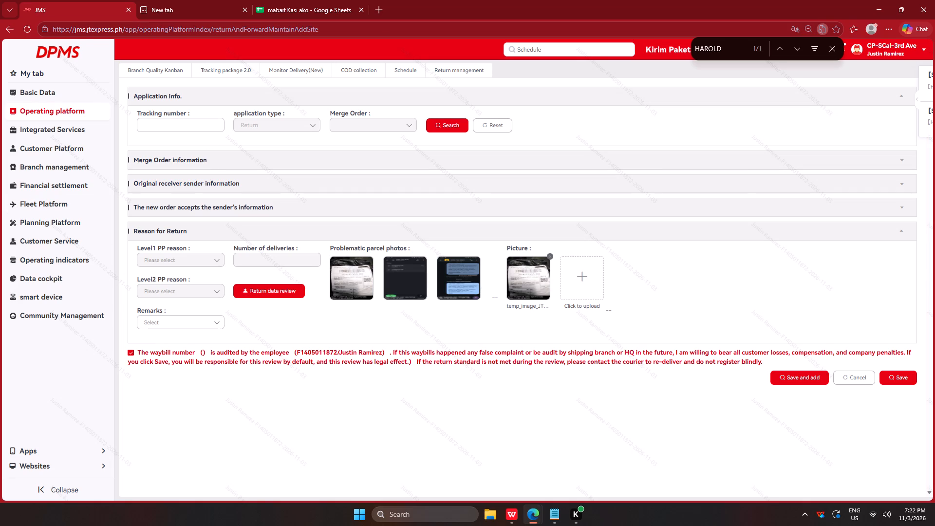
click(187, 131)
key(ctrl+v)
click(452, 124)
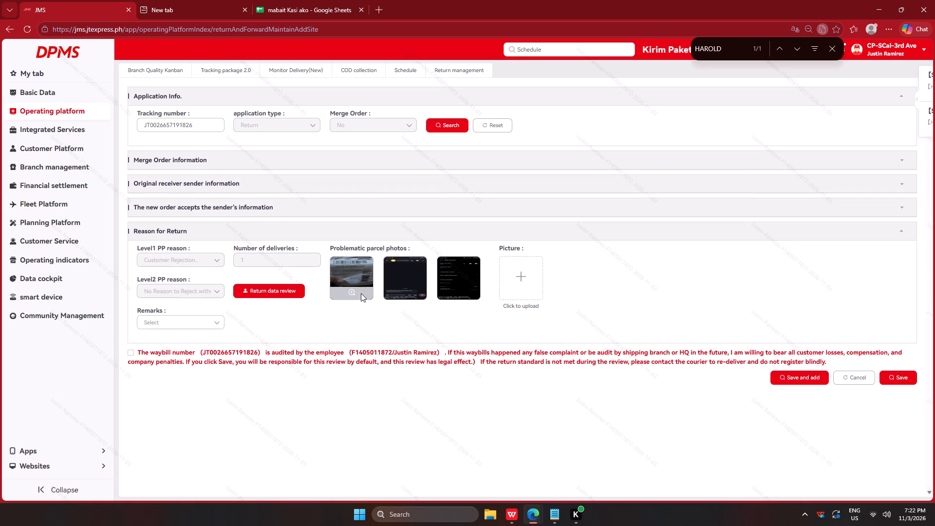
click(352, 293)
right_click(406, 231)
click(465, 263)
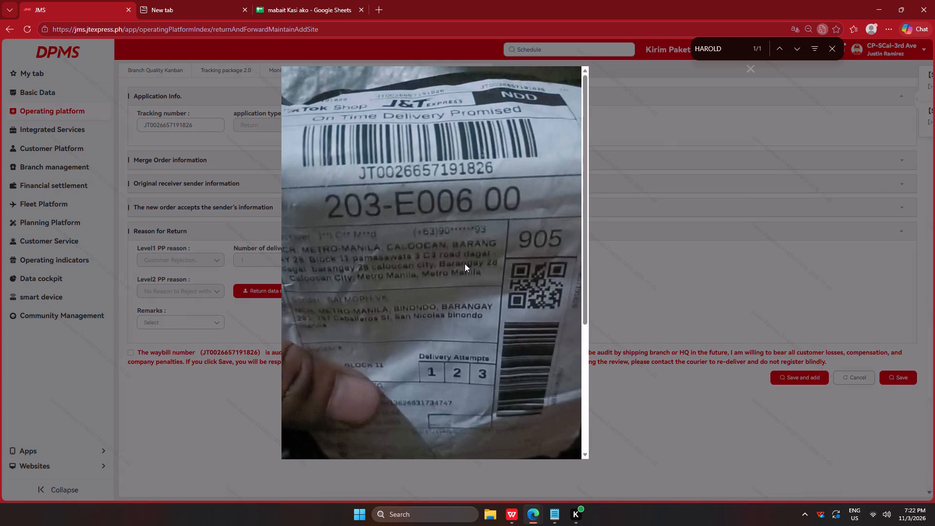
key(Return)
key(Return)
key(Return)
key(Return)
drag(222, 414, 232, 410)
click(519, 284)
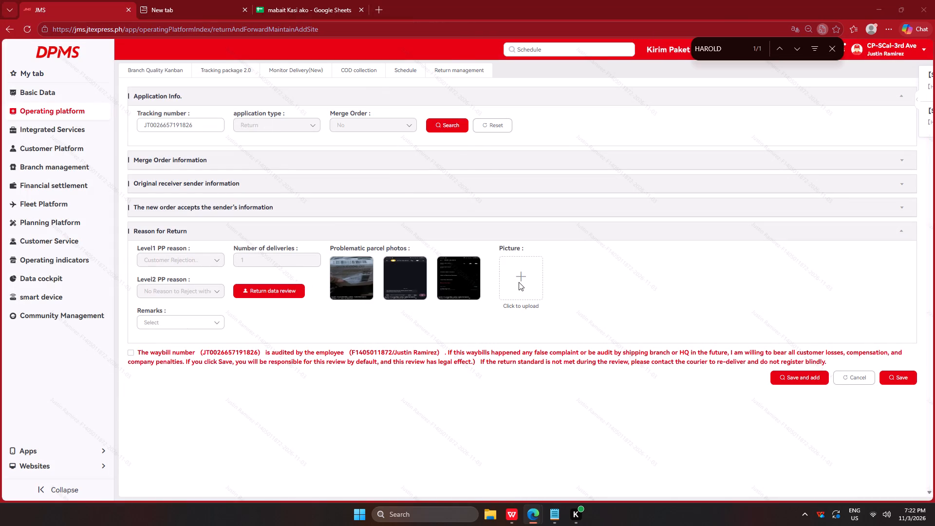
click(132, 107)
click(384, 323)
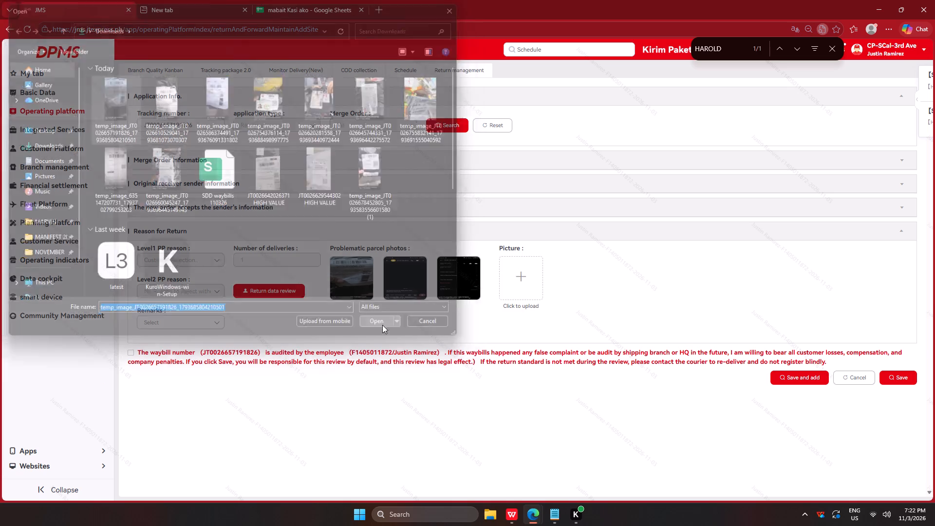
click(163, 319)
click(218, 349)
click(228, 350)
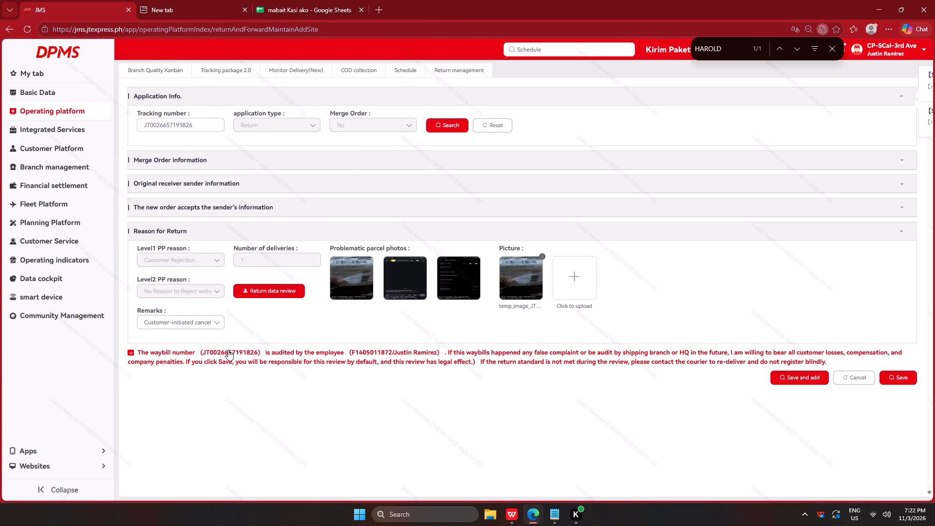
click(790, 374)
key(alt+Tab)
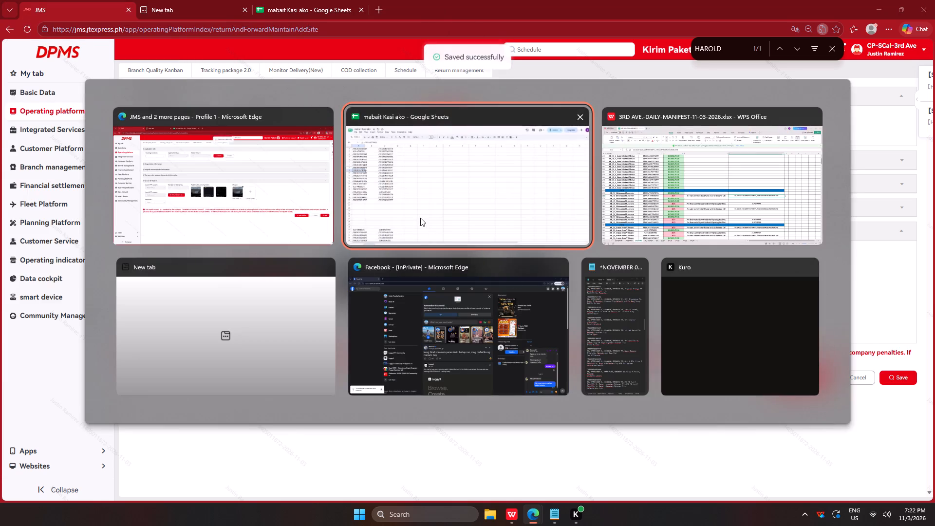
alt+click(420, 218)
click(45, 214)
key(ctrl+c)
key(alt+Tab)
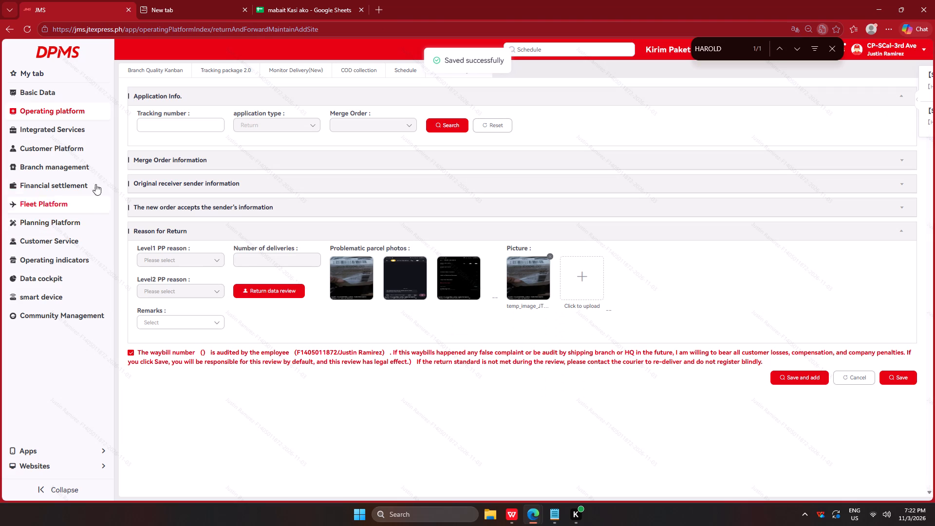
click(183, 124)
key(ctrl+v)
click(434, 124)
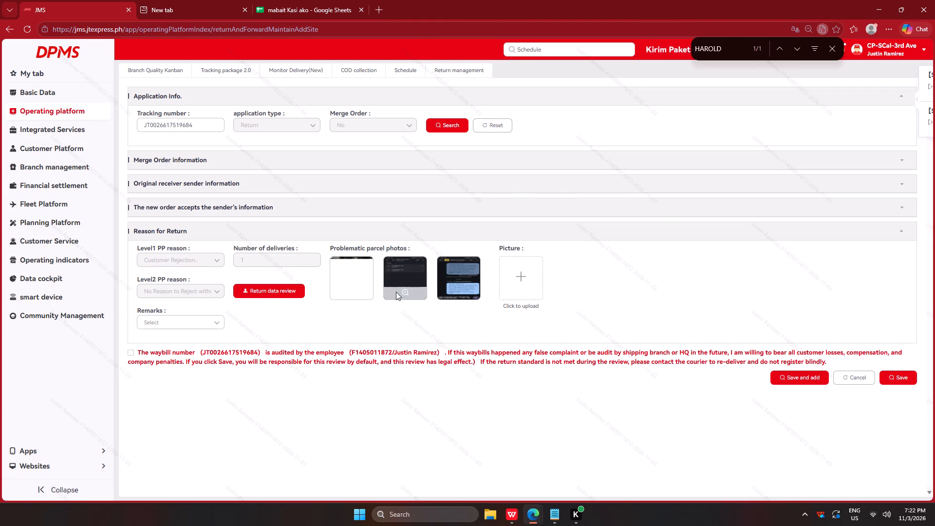
click(352, 293)
right_click(358, 224)
scroll(434, 236, down, 4)
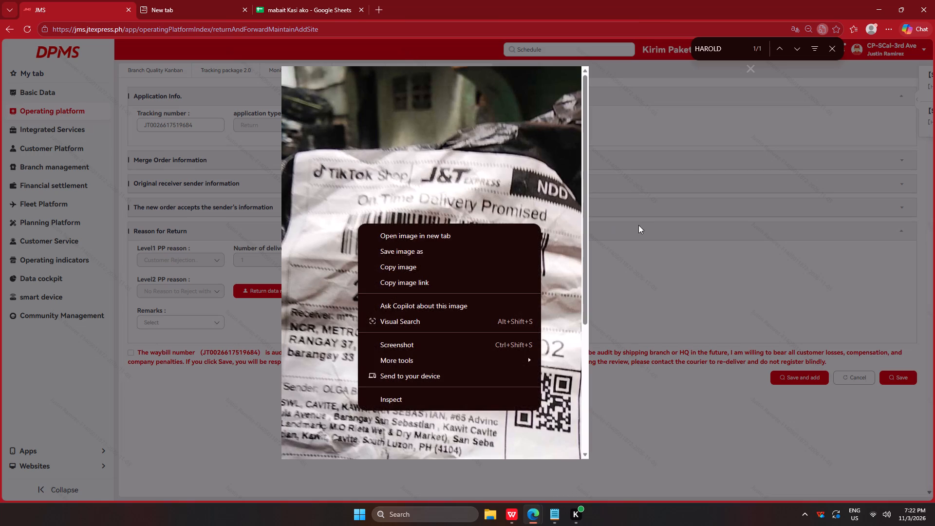
click(643, 225)
click(350, 291)
scroll(353, 284, down, 5)
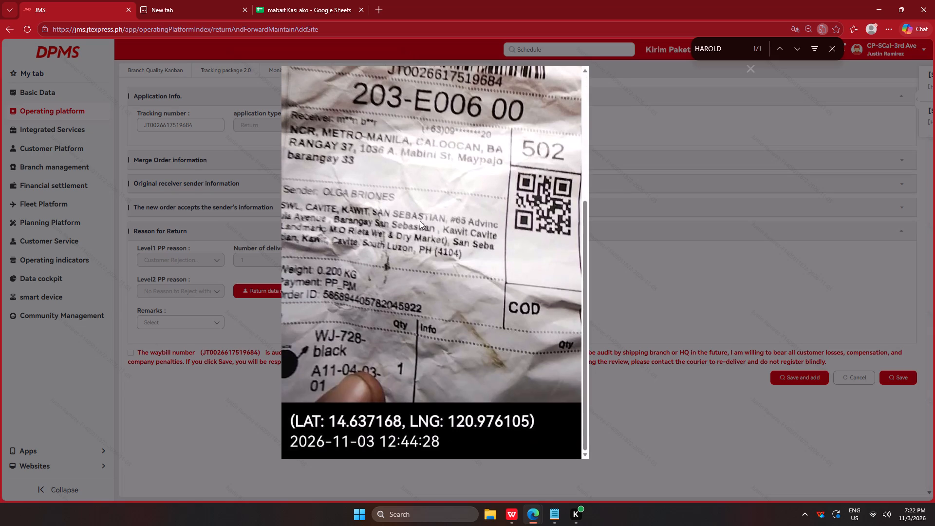
right_click(420, 221)
click(467, 248)
key(Return)
key(Return)
key(Return)
key(Return)
drag(202, 434, 207, 433)
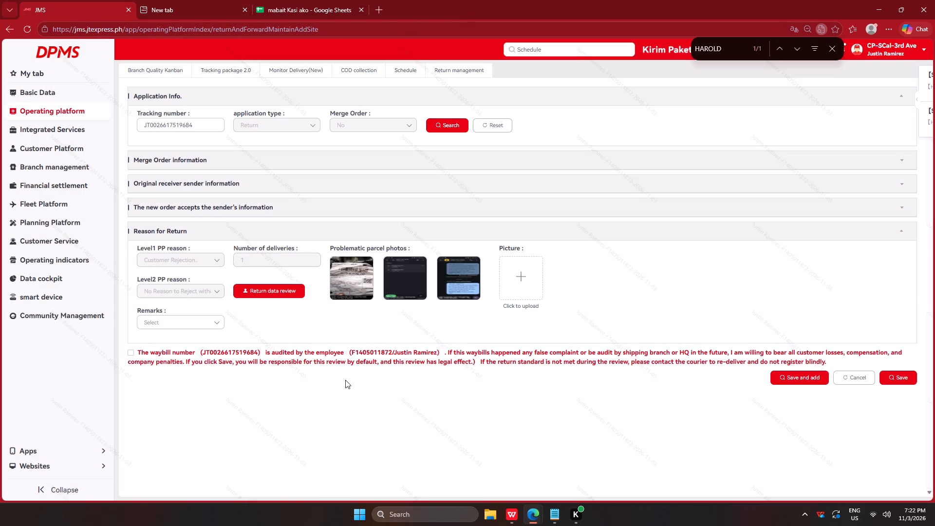
click(513, 271)
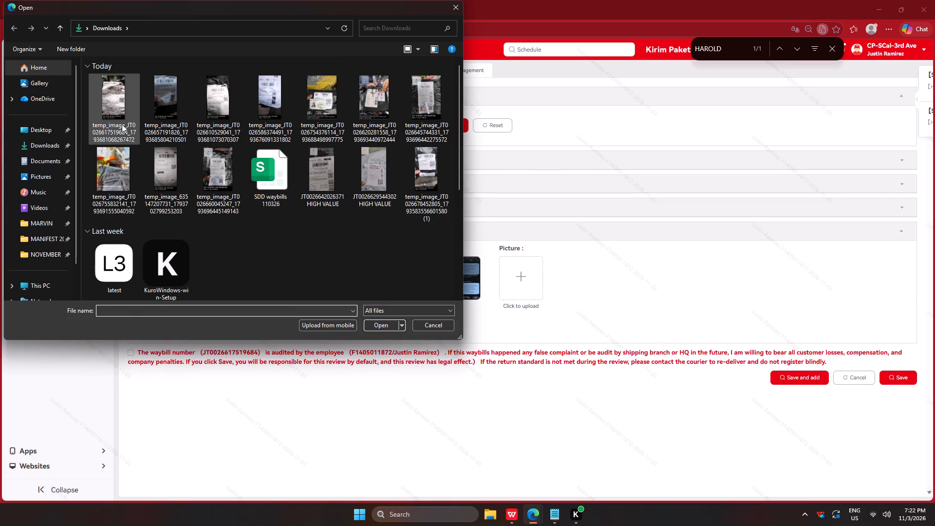
click(120, 110)
click(381, 327)
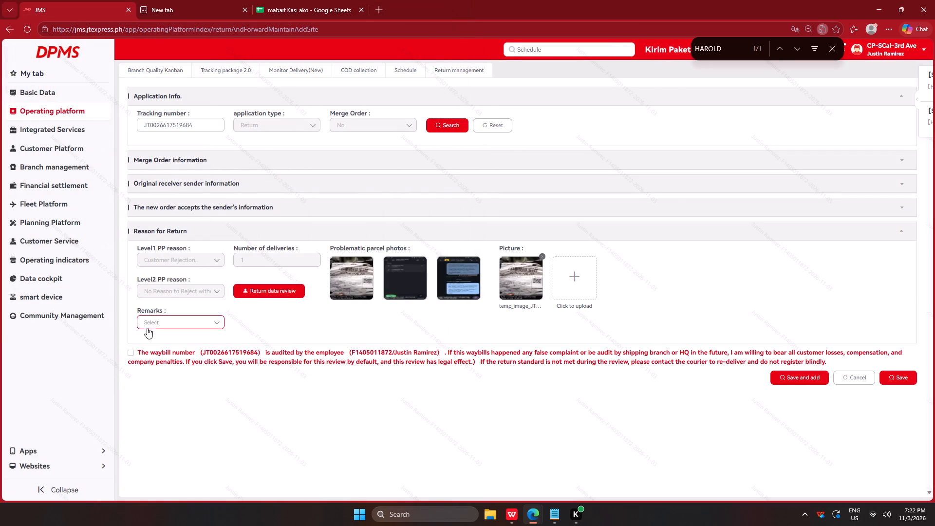
click(155, 325)
click(225, 344)
click(247, 347)
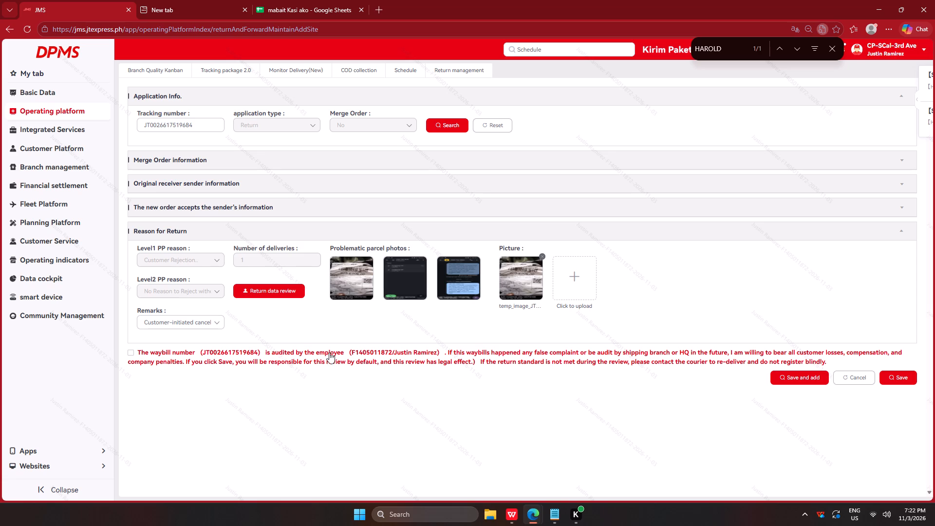
click(332, 356)
click(427, 365)
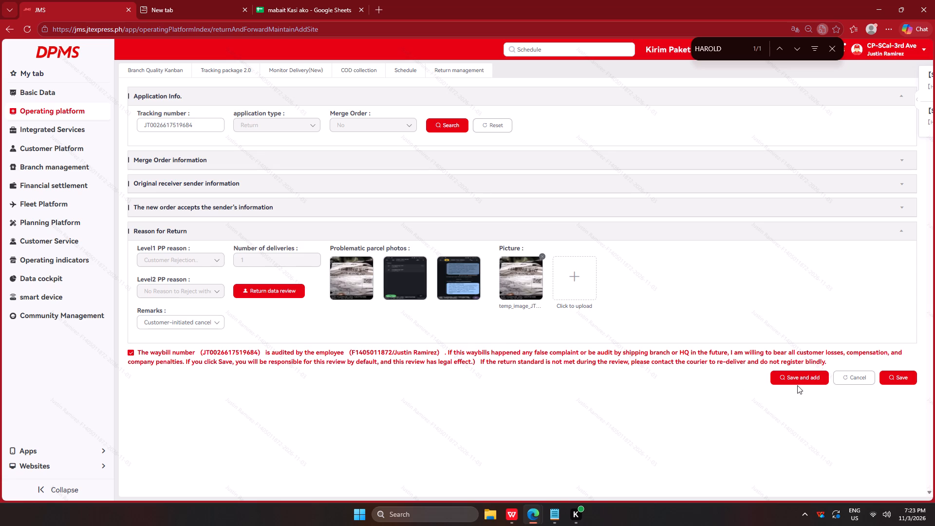
click(801, 377)
key(alt+Tab)
alt+click(457, 217)
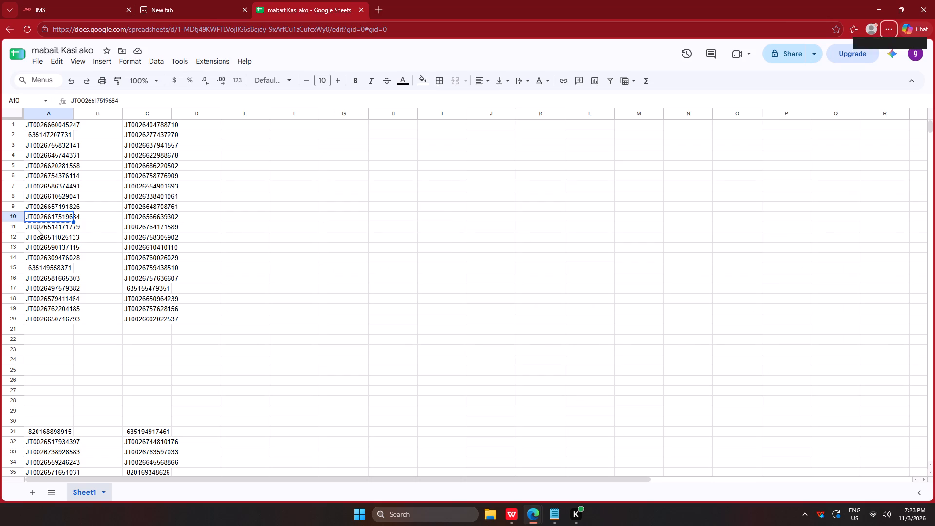
click(37, 229)
key(ctrl+c)
key(alt+Tab)
click(150, 127)
key(ctrl+v)
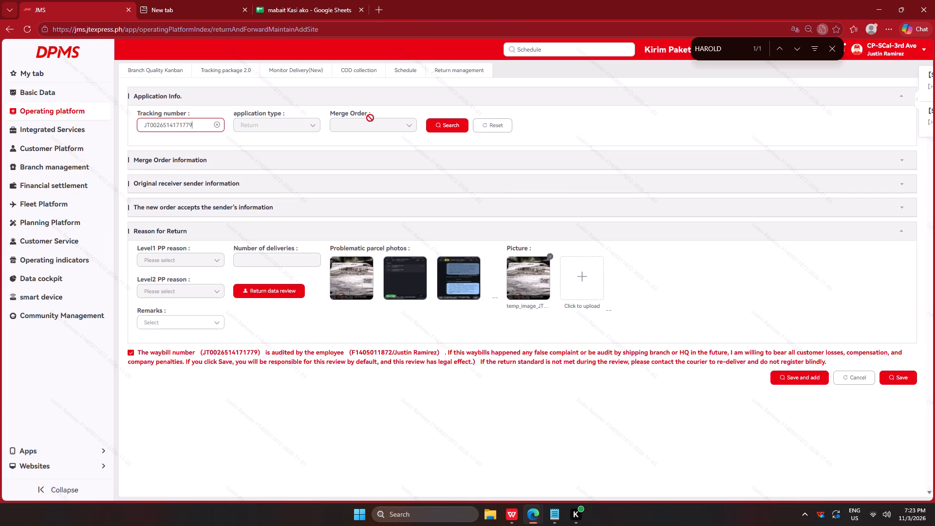
click(451, 124)
click(535, 290)
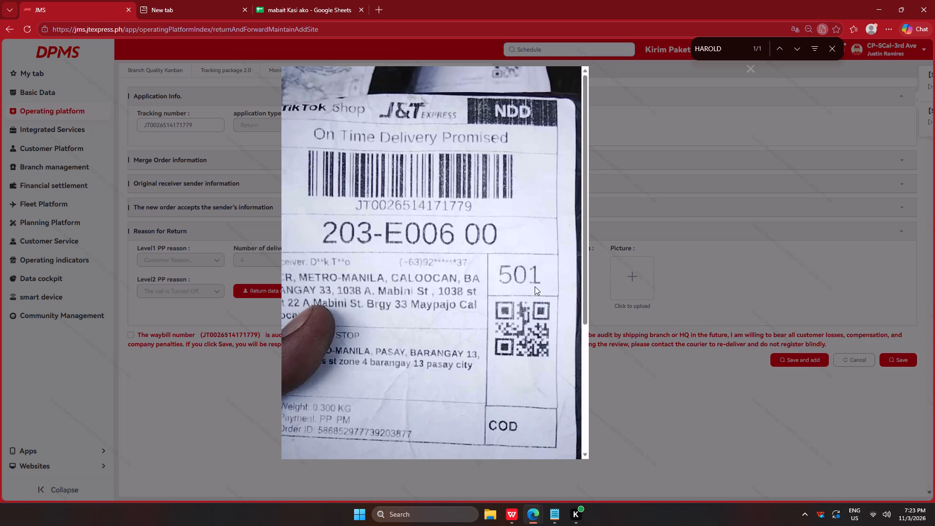
right_click(491, 196)
click(539, 221)
key(Return)
key(Return)
key(Return)
key(Return)
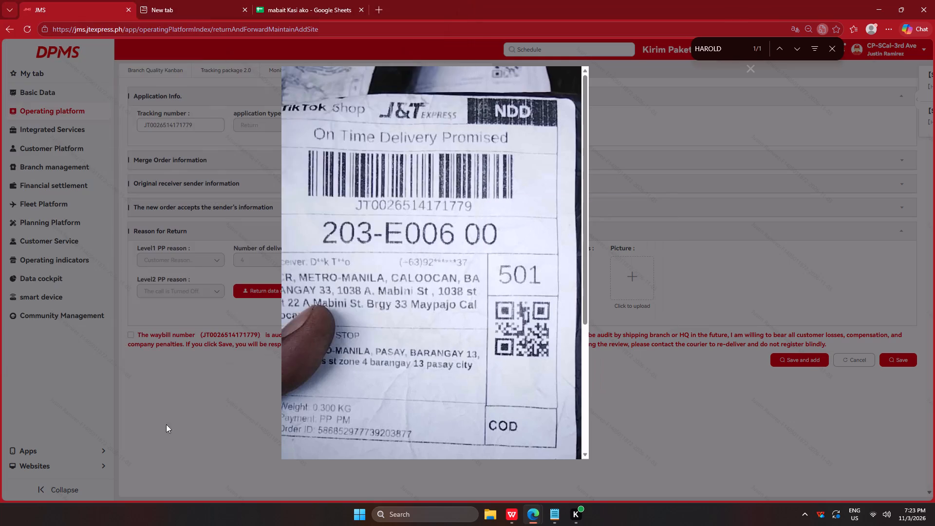
drag(161, 426, 180, 423)
click(639, 283)
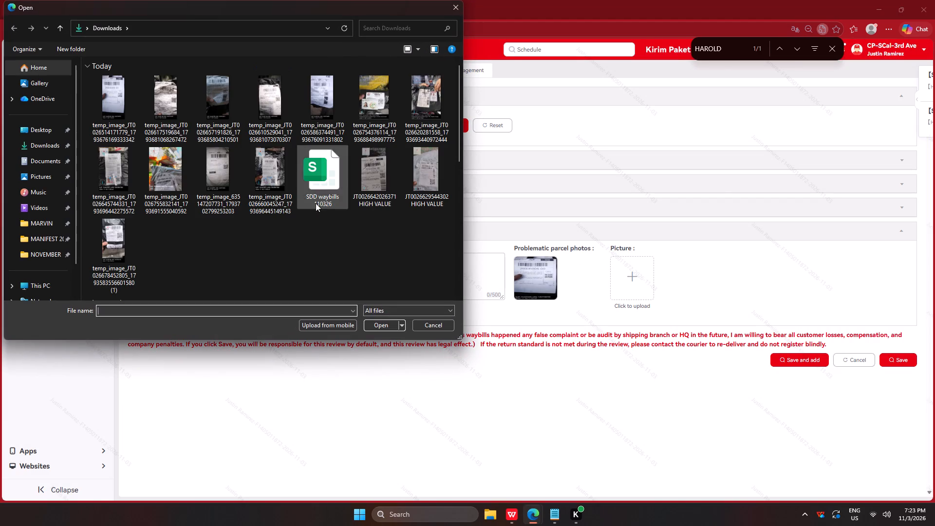
click(109, 104)
click(376, 323)
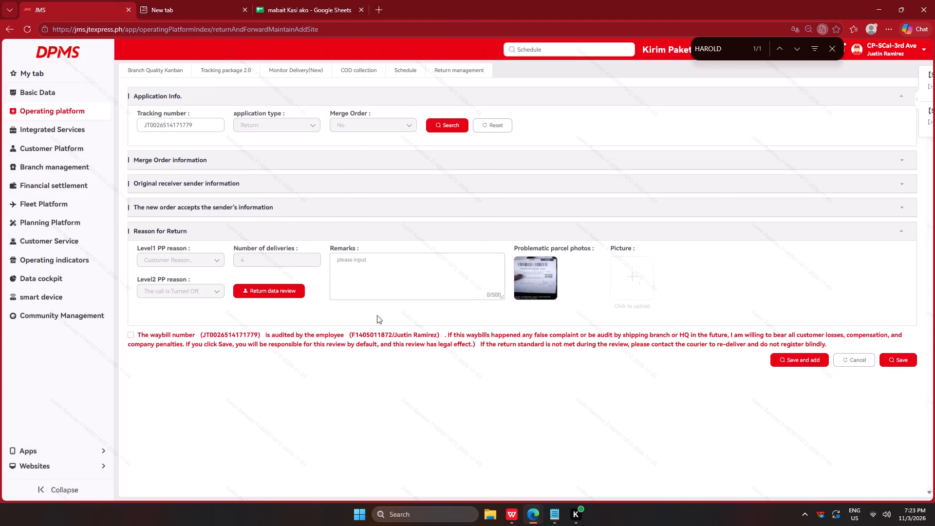
key(alt+Tab)
alt+click(693, 191)
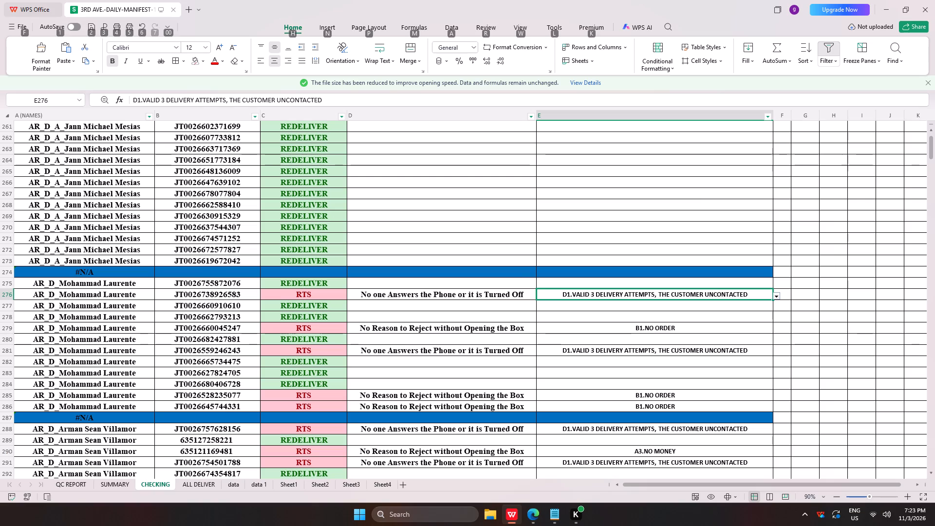
key(ctrl+c)
key(alt+Tab)
click(405, 286)
key(ctrl+v)
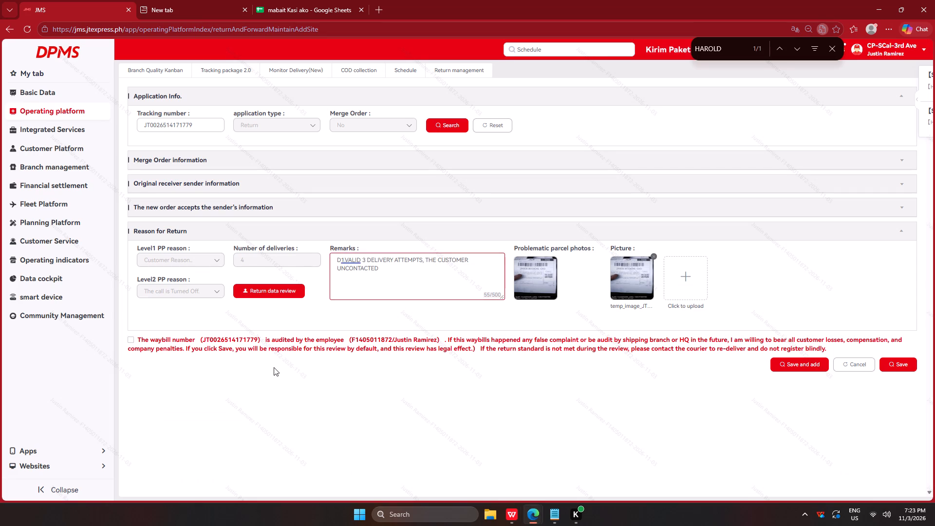
click(280, 345)
click(810, 365)
key(alt+Tab)
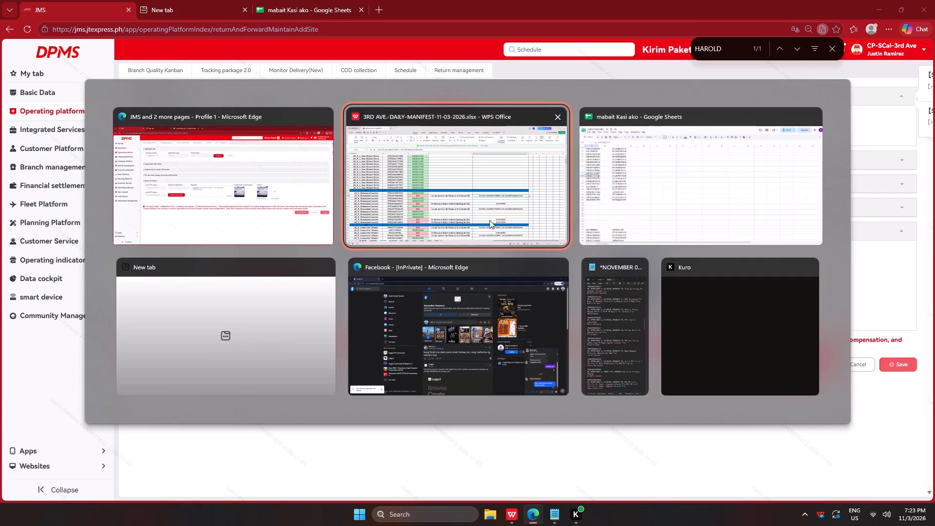
alt+click(470, 211)
key(alt+Tab)
alt+click(629, 197)
click(49, 234)
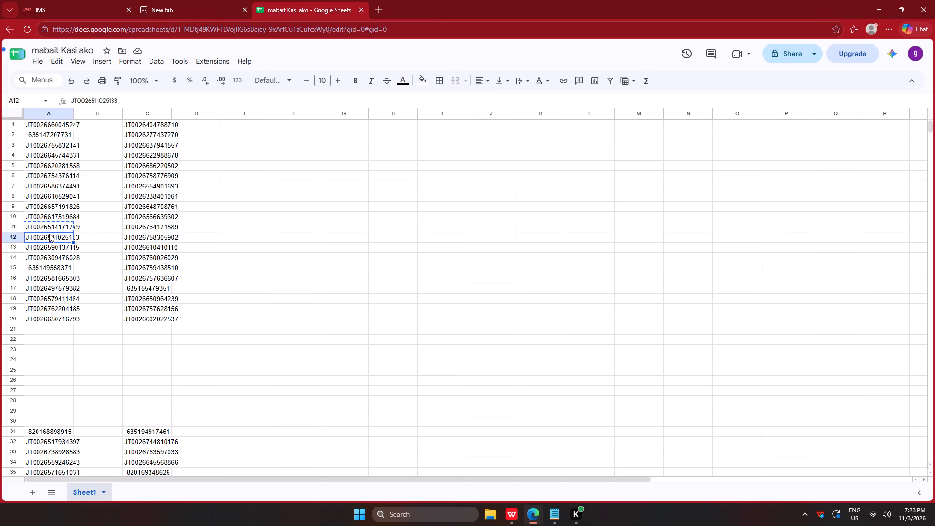
key(ctrl+c)
key(alt+Tab)
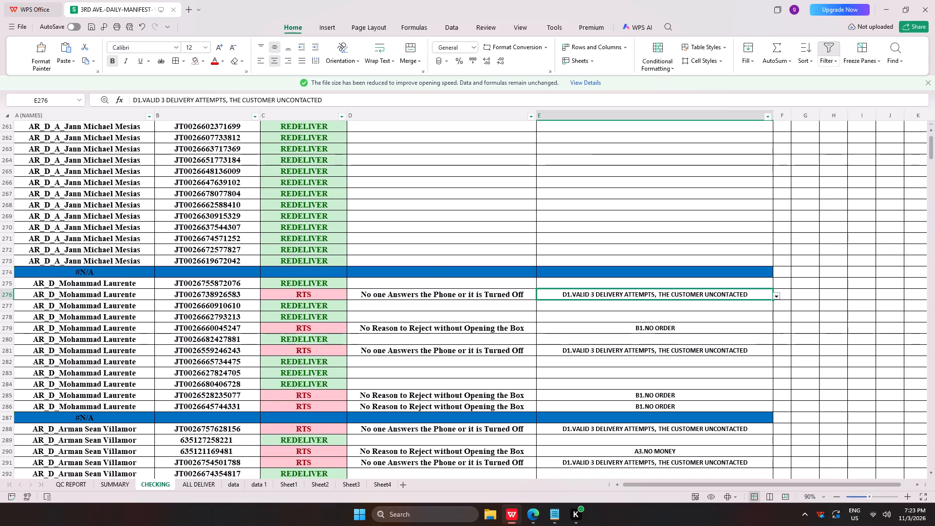
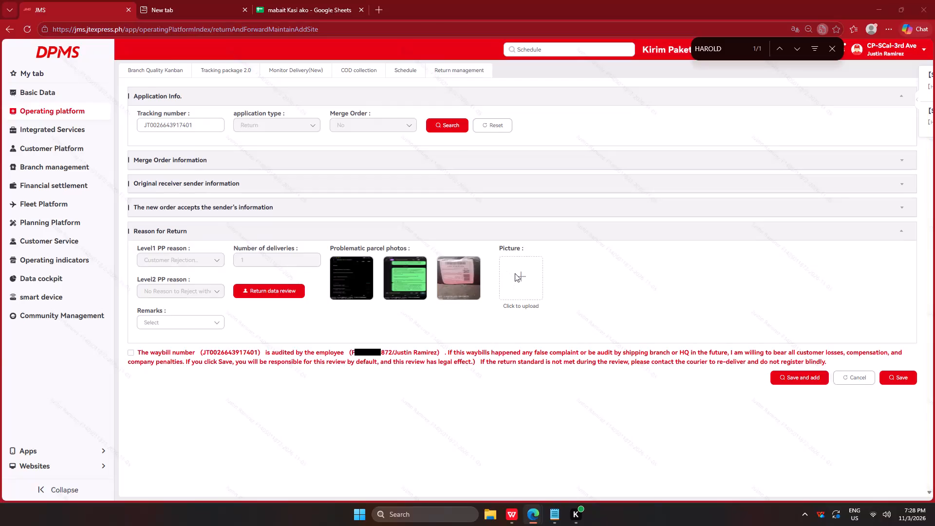
click(122, 104)
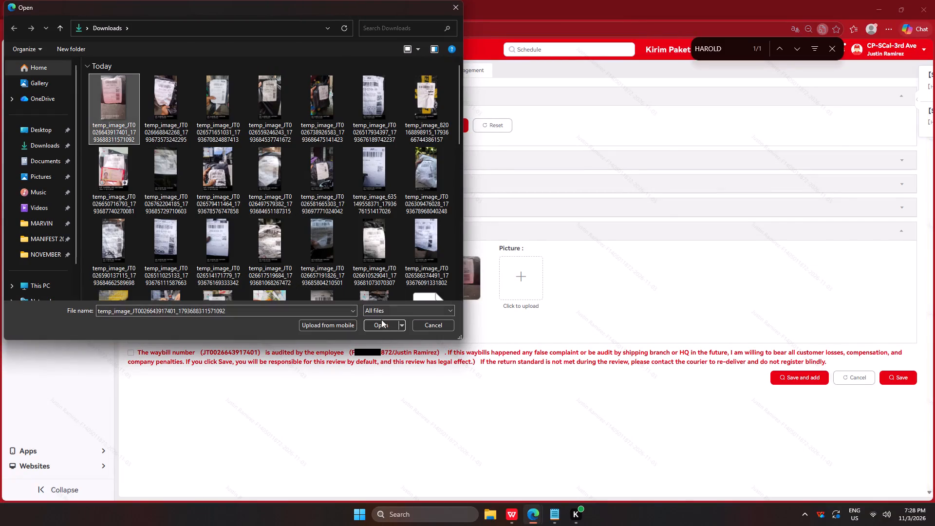
click(383, 321)
click(173, 323)
click(244, 347)
click(262, 350)
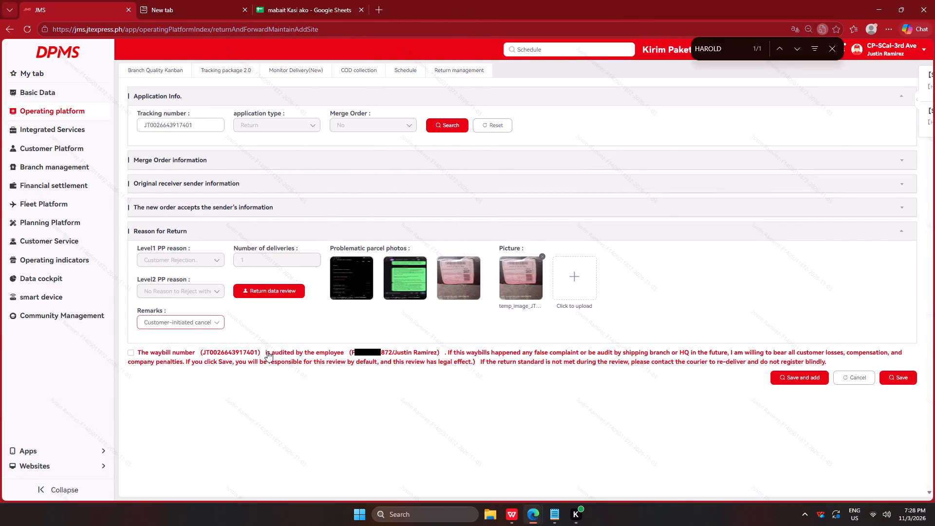
click(791, 376)
key(alt+Tab)
alt+click(443, 230)
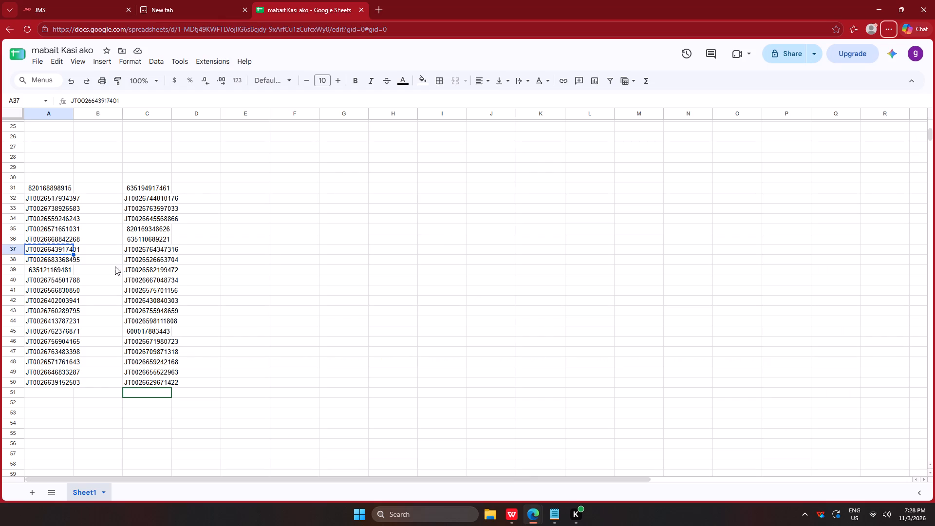
click(43, 259)
key(ctrl+c)
key(alt+Tab)
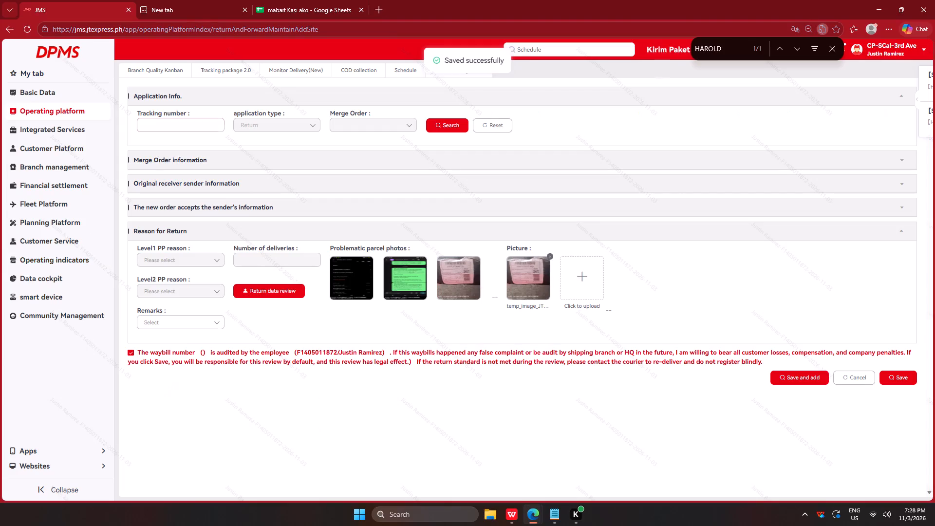
click(189, 122)
key(ctrl+v)
click(440, 124)
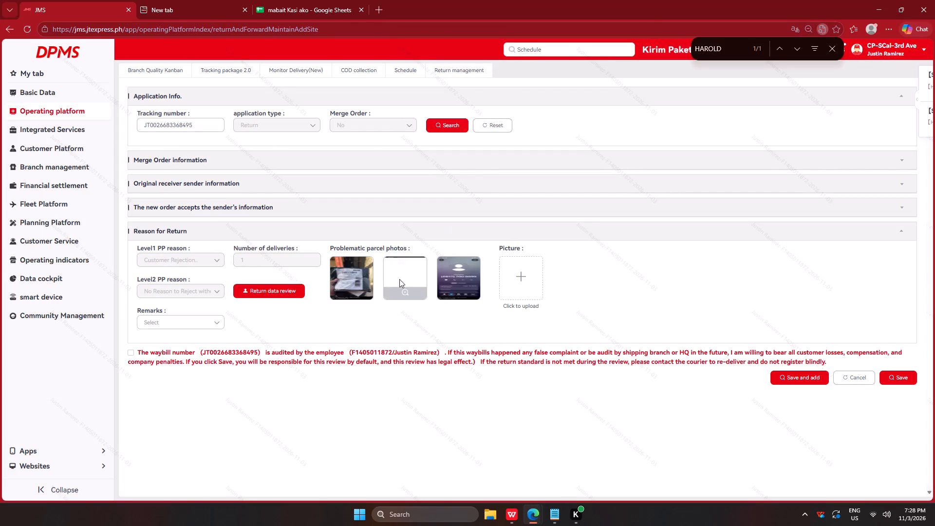
click(352, 293)
right_click(360, 188)
click(427, 221)
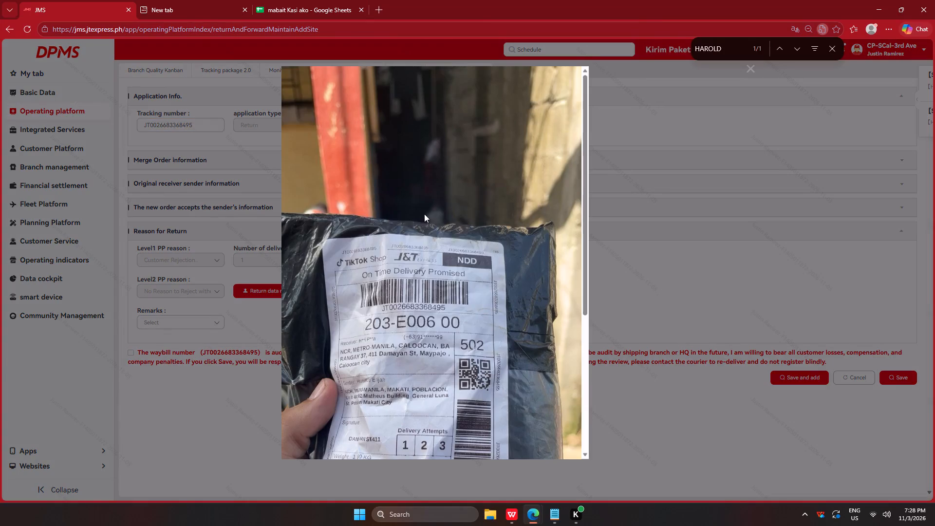
key(Return)
key(Return)
key(Return)
key(Return)
drag(182, 407, 187, 404)
click(508, 269)
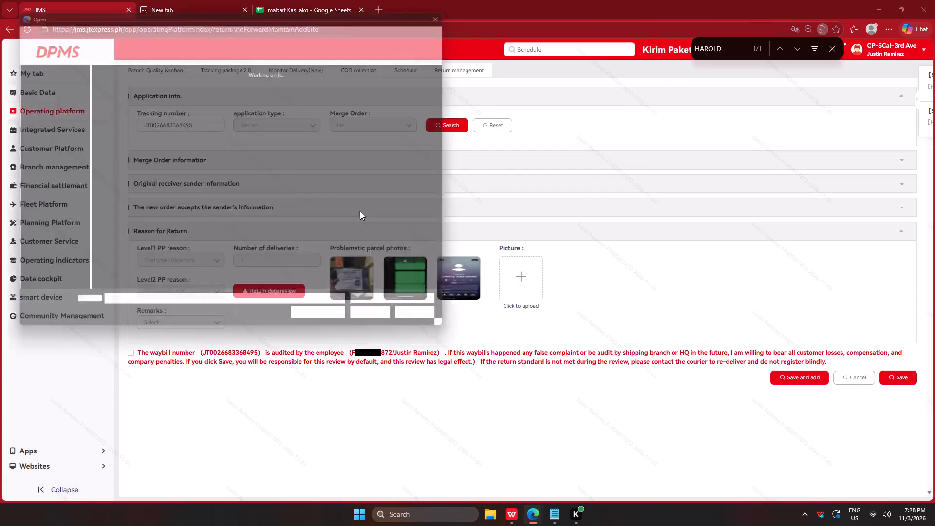
click(129, 98)
click(392, 325)
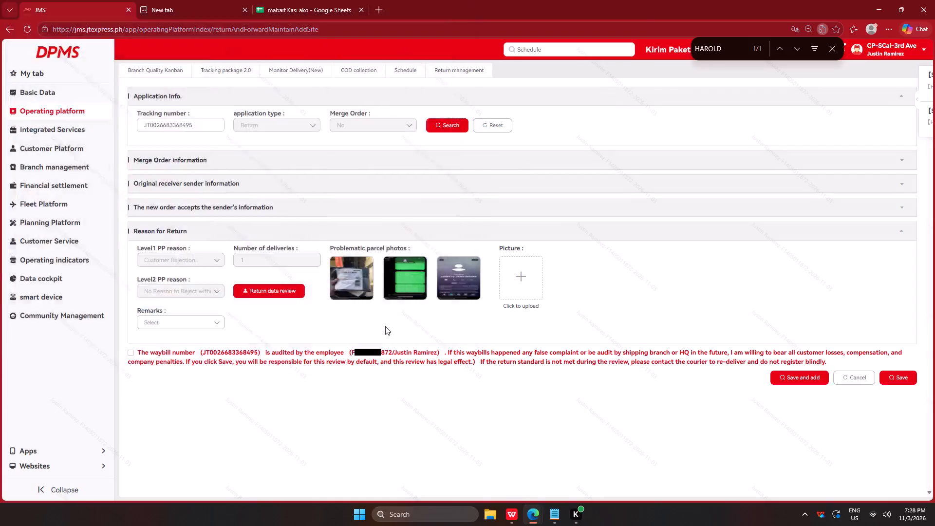
click(179, 324)
click(228, 345)
click(248, 352)
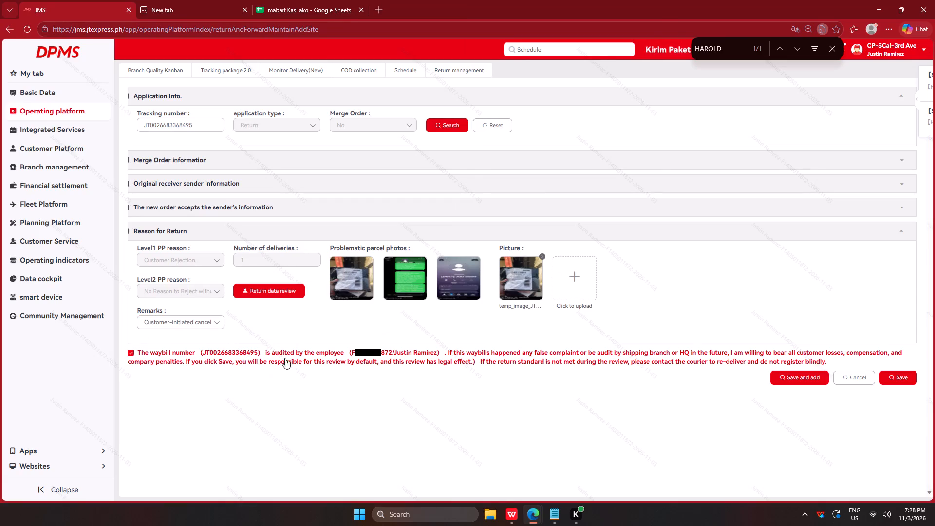
click(788, 376)
key(alt+Tab)
alt+click(418, 208)
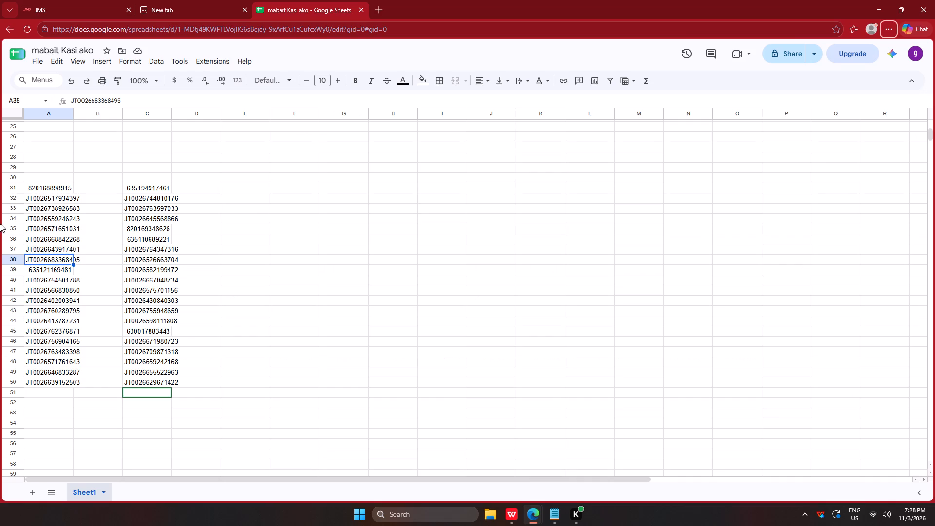
click(56, 268)
key(ctrl+c)
key(alt+Tab)
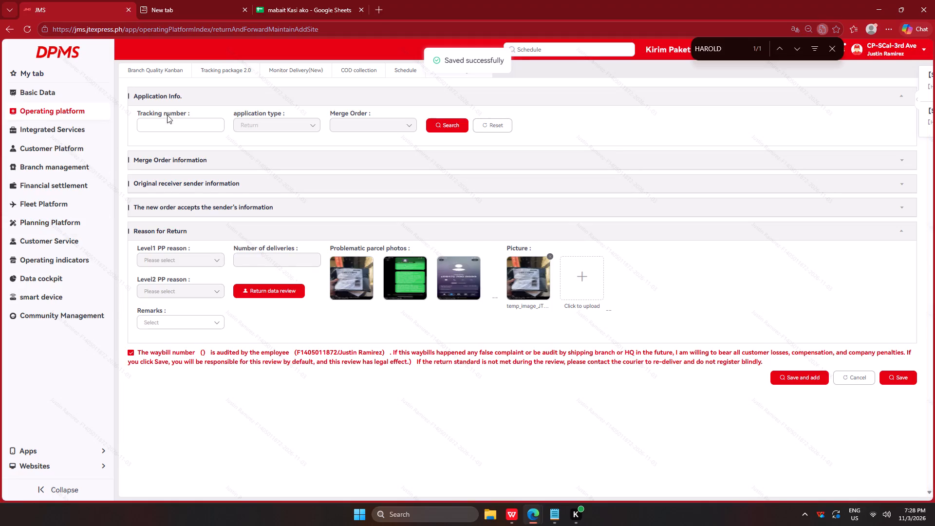
drag(169, 121, 172, 126)
key(ctrl+v)
click(452, 123)
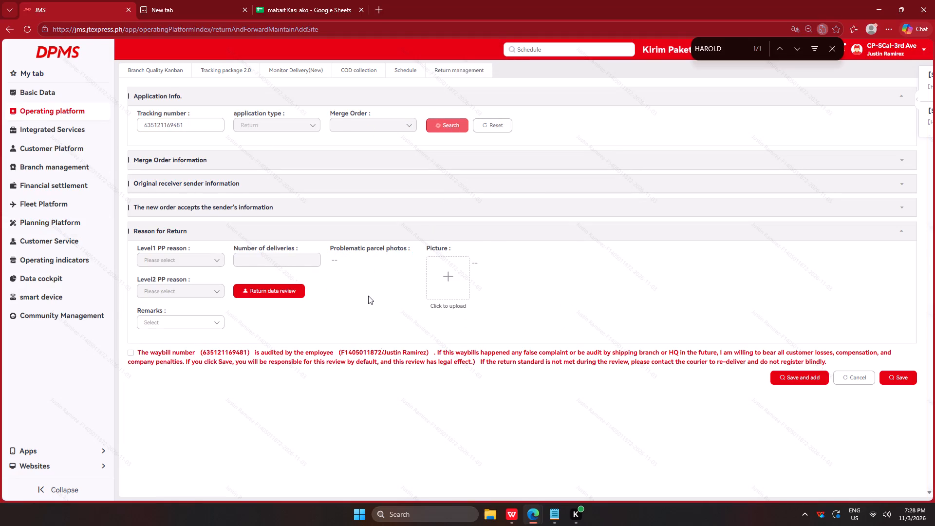
click(348, 290)
right_click(354, 271)
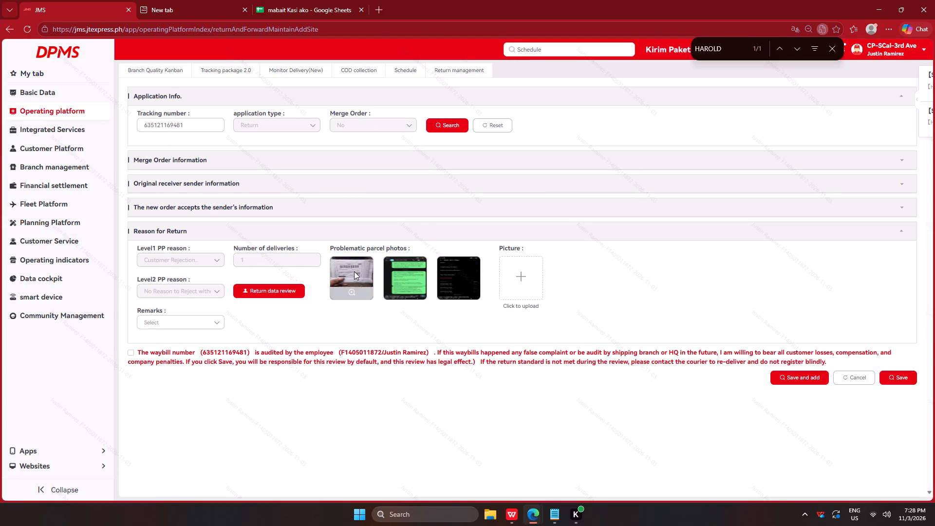
click(401, 297)
key(Return)
key(Return)
key(Return)
key(Return)
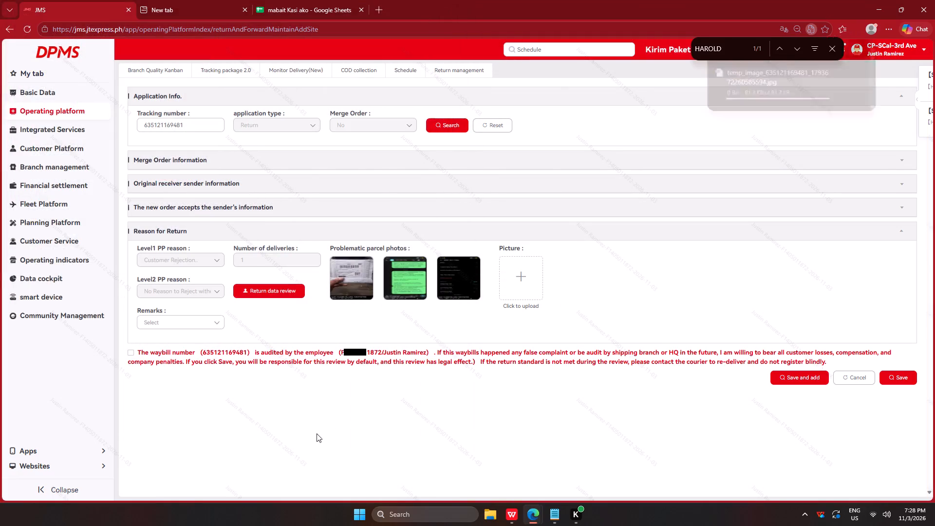
click(317, 433)
click(534, 270)
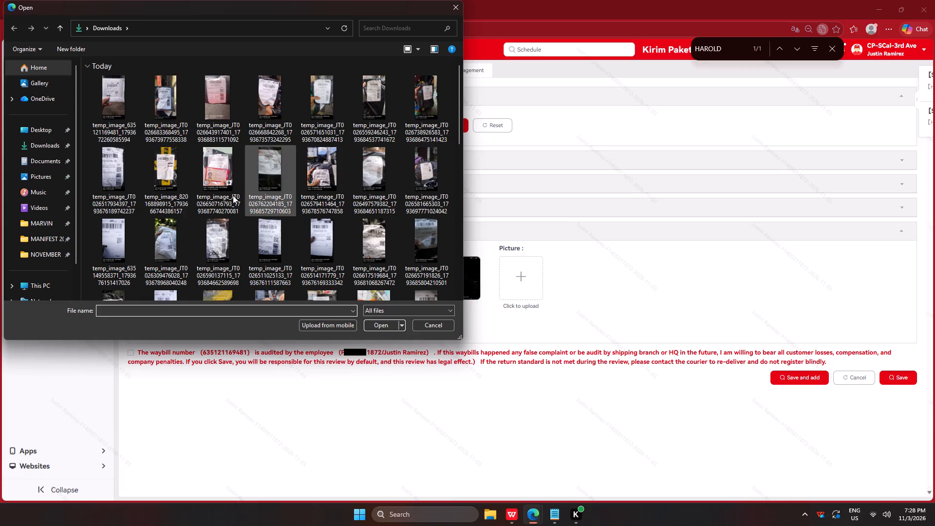
drag(138, 111, 133, 110)
click(124, 107)
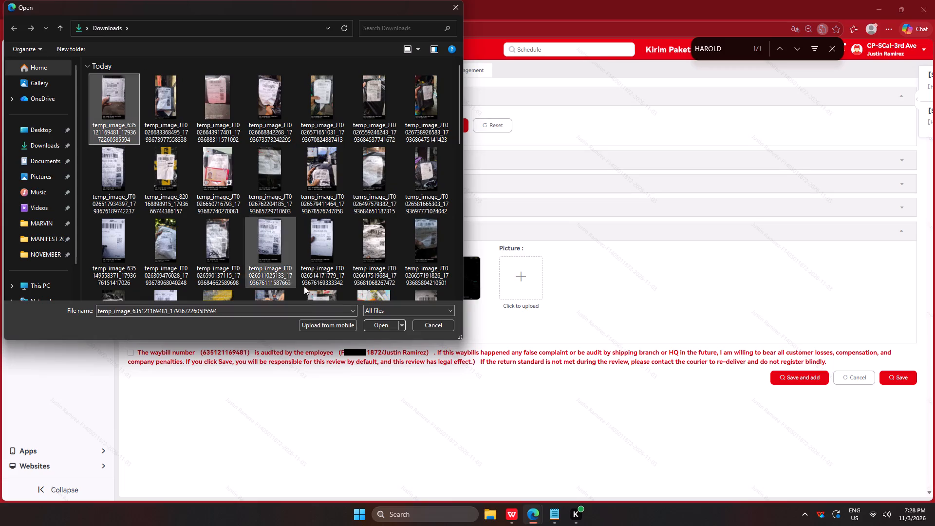
click(382, 324)
click(203, 322)
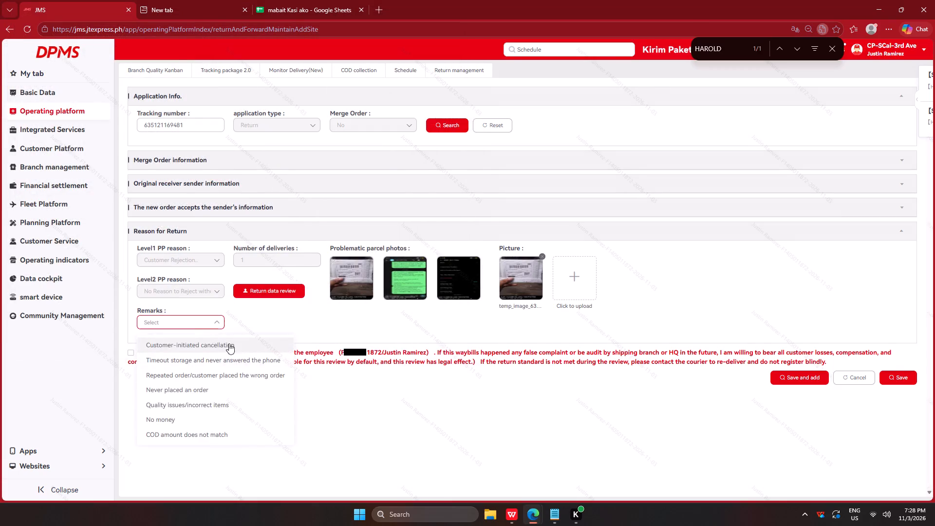
click(238, 351)
click(170, 315)
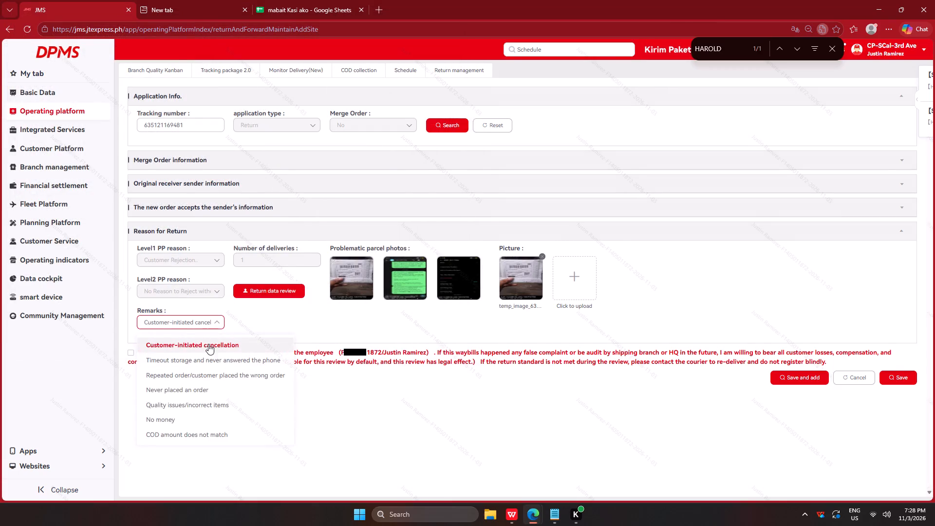
click(208, 344)
click(240, 351)
click(807, 377)
key(alt+Tab)
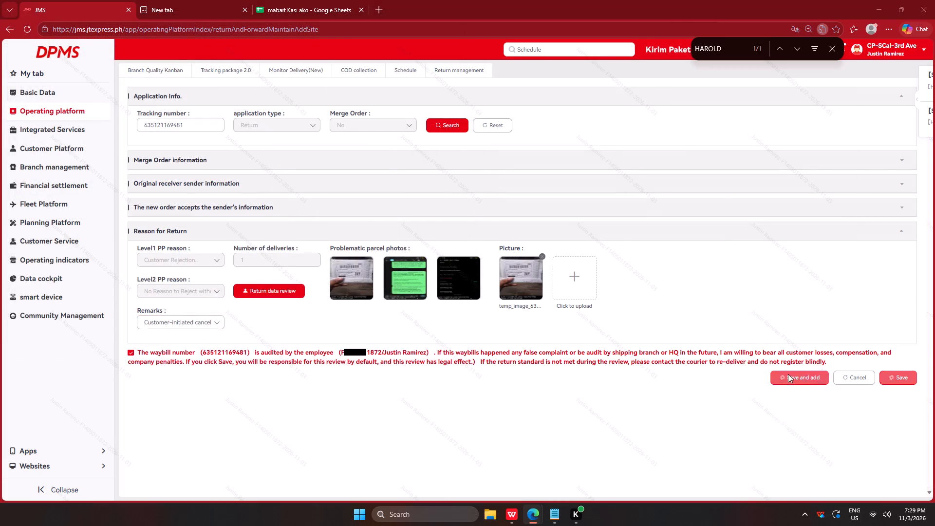
alt+click(389, 205)
click(56, 280)
key(ctrl+c)
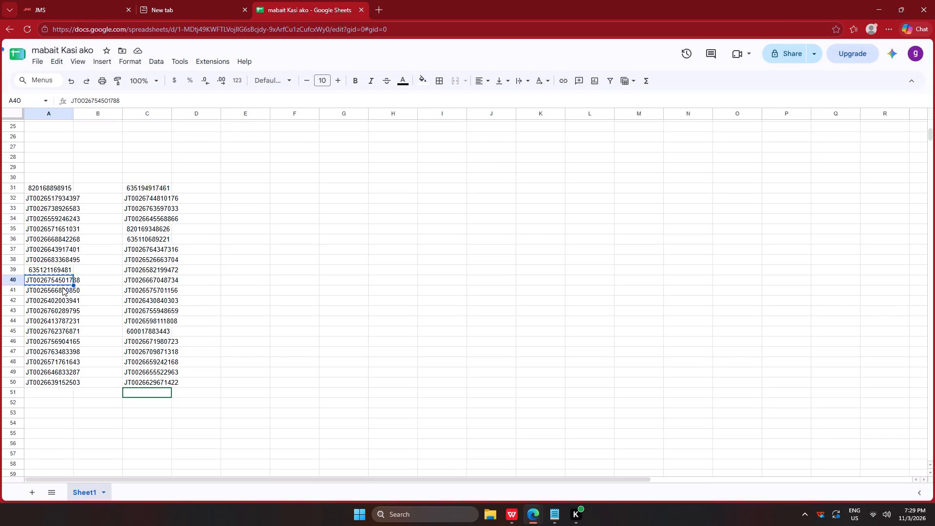
key(alt+Tab)
click(206, 115)
ctrl+click(203, 131)
key(ctrl+v)
click(437, 124)
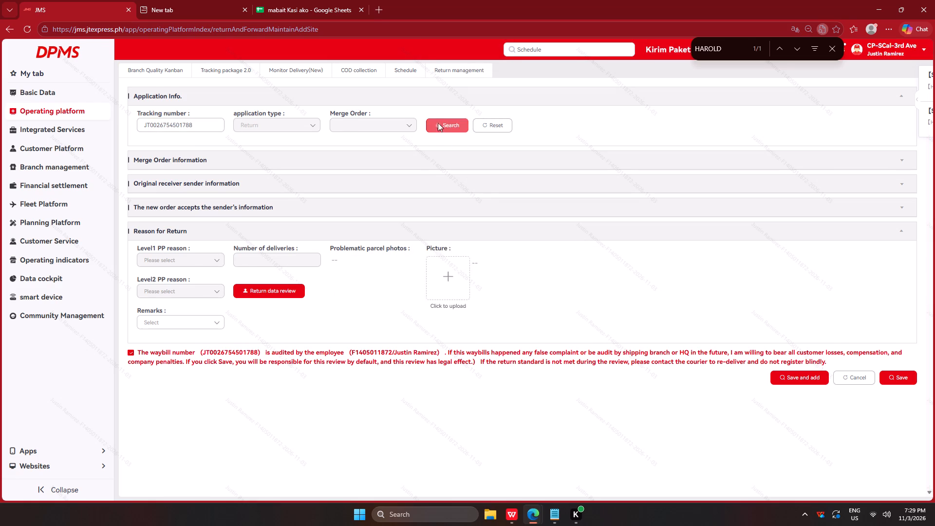
click(536, 290)
right_click(463, 219)
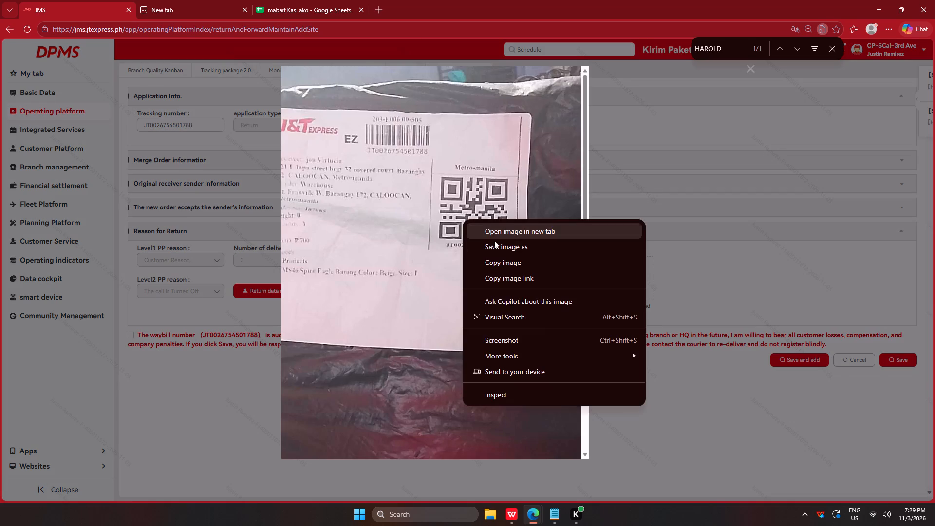
click(495, 242)
key(Return)
key(Return)
key(Return)
key(Return)
key(Return)
drag(239, 413, 244, 411)
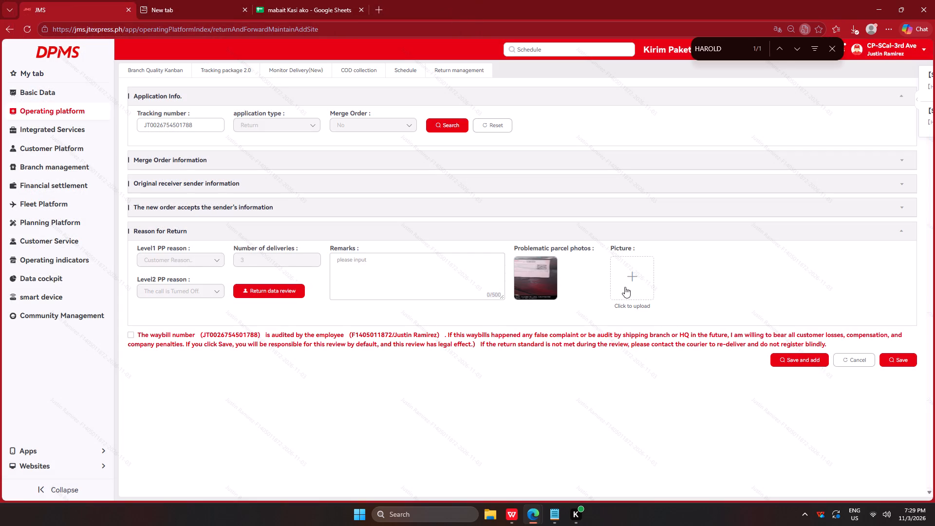
click(659, 286)
click(619, 282)
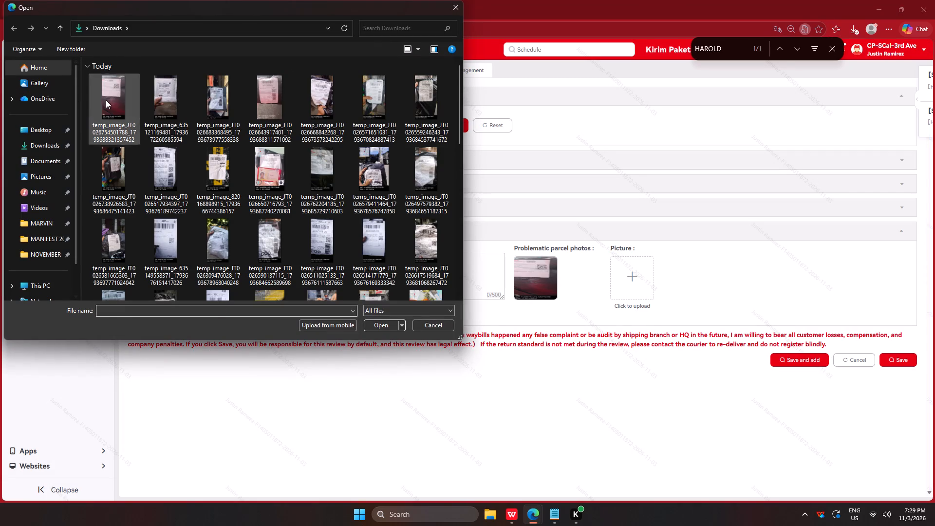
click(106, 100)
click(379, 325)
key(alt+Tab)
alt+click(681, 201)
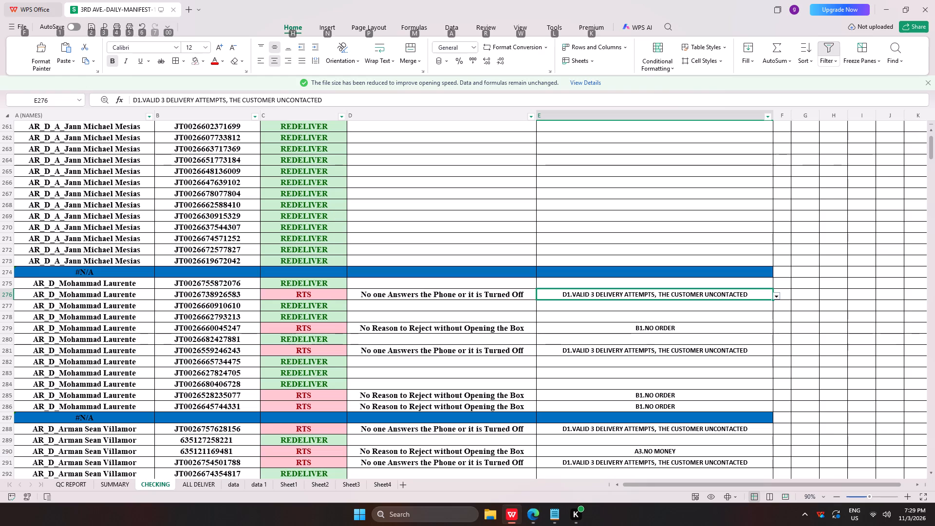
key(ctrl+c)
key(alt+Tab)
click(377, 289)
key(ctrl+v)
click(246, 332)
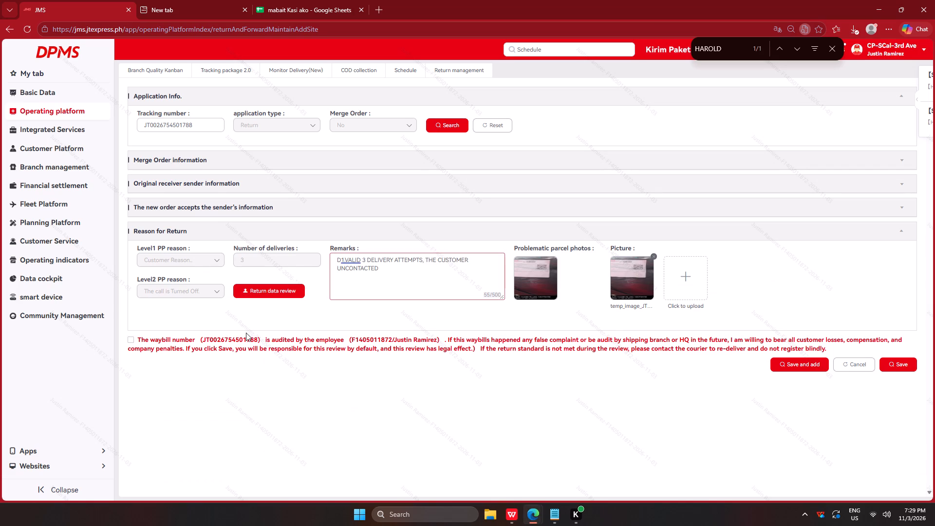
click(337, 356)
click(420, 342)
click(775, 366)
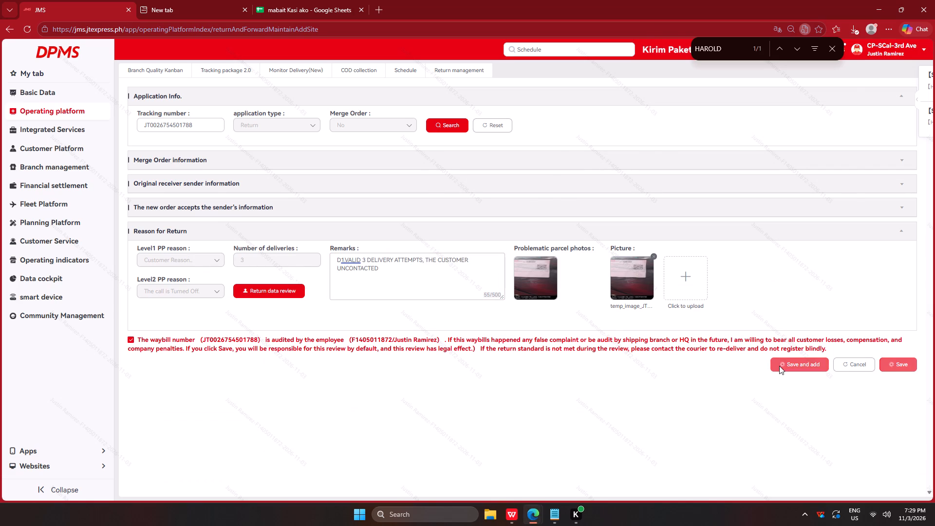
key(alt+Tab)
alt+click(693, 184)
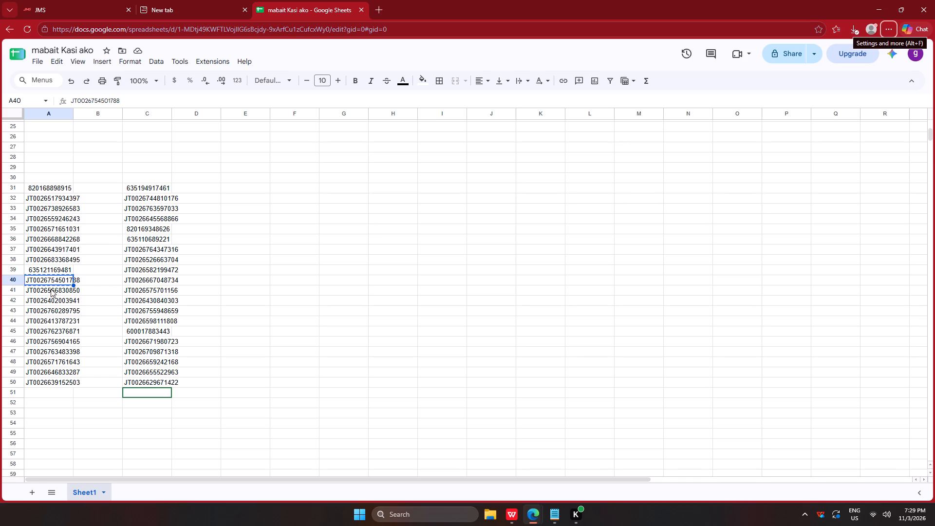
click(51, 289)
key(ctrl+c)
key(alt+Tab)
click(165, 128)
key(ctrl+v)
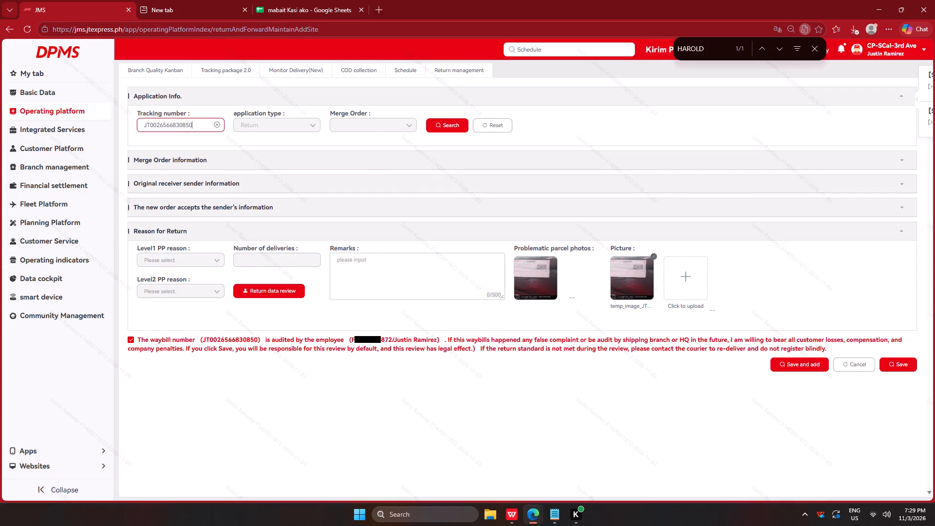
click(453, 123)
right_click(341, 269)
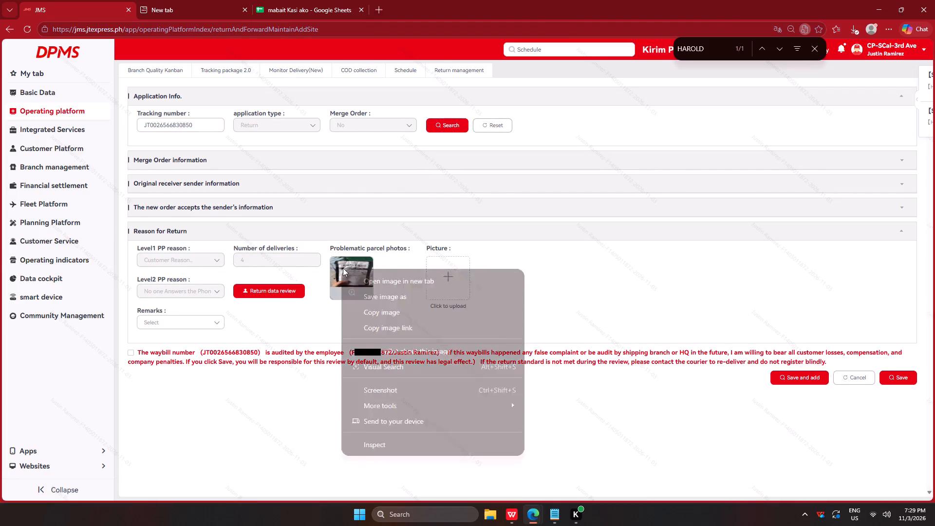
click(423, 295)
key(Return)
key(Return)
key(Return)
key(Return)
drag(303, 436, 311, 432)
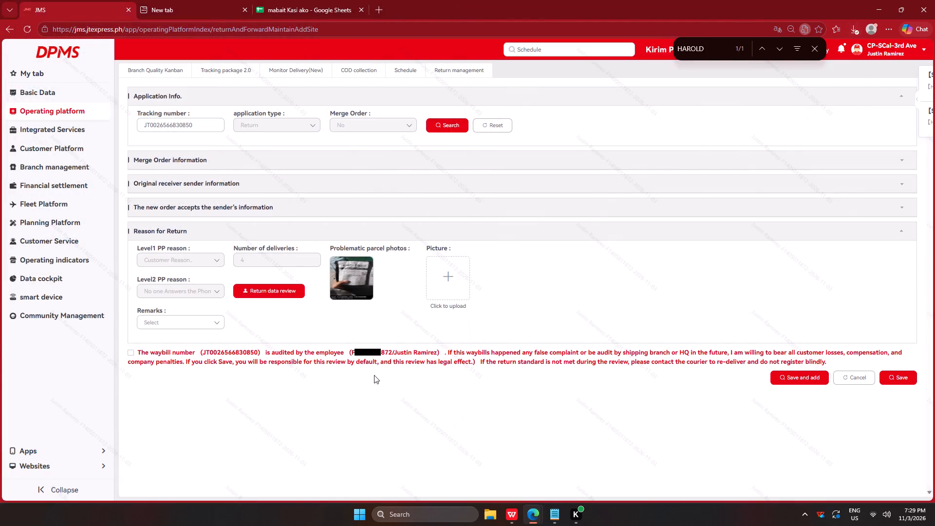
click(443, 276)
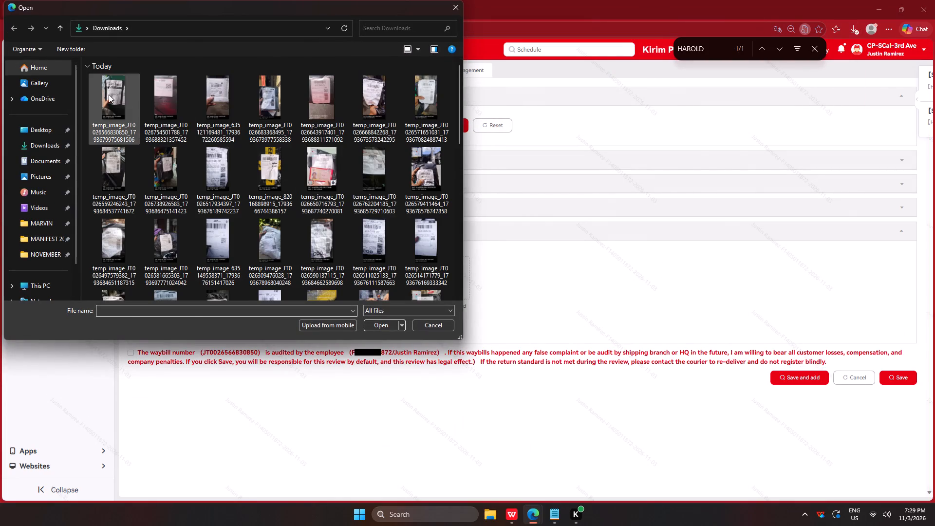
click(109, 94)
click(370, 326)
click(172, 318)
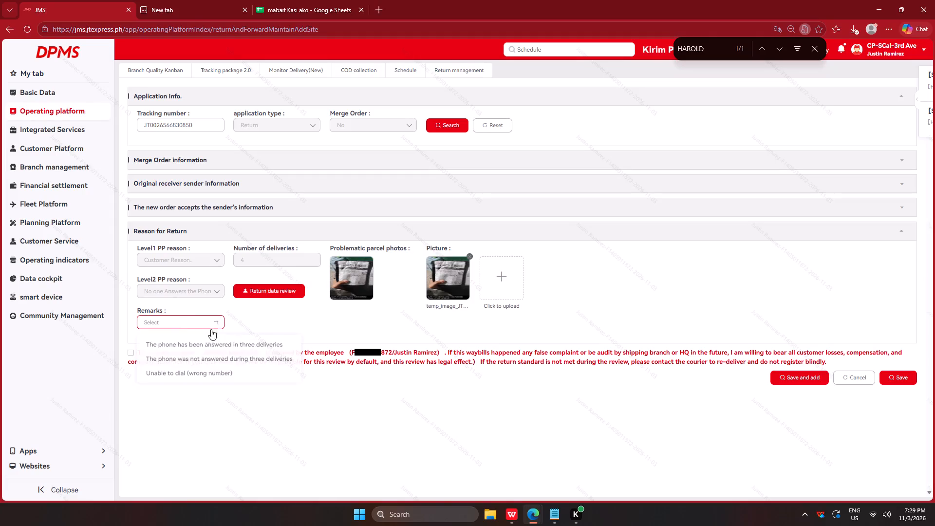
click(224, 358)
click(228, 357)
click(356, 375)
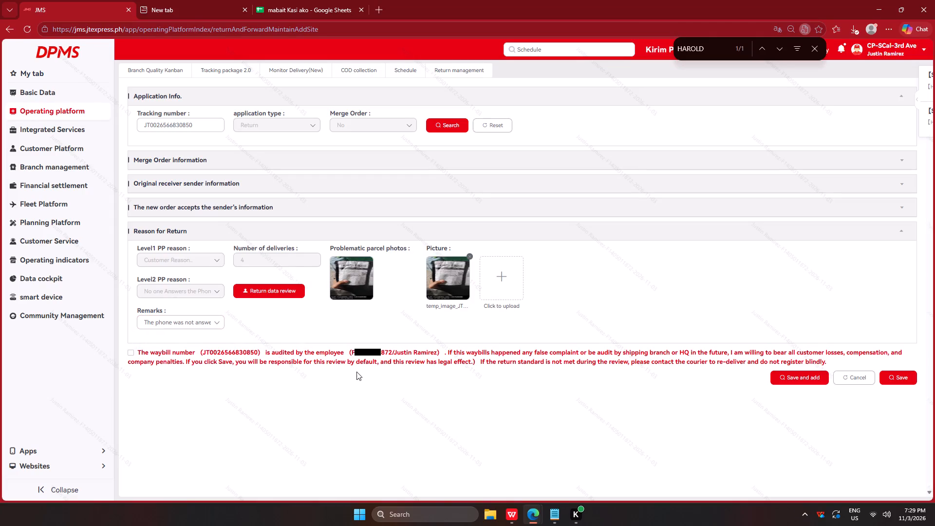
click(355, 362)
click(798, 379)
key(alt+Tab)
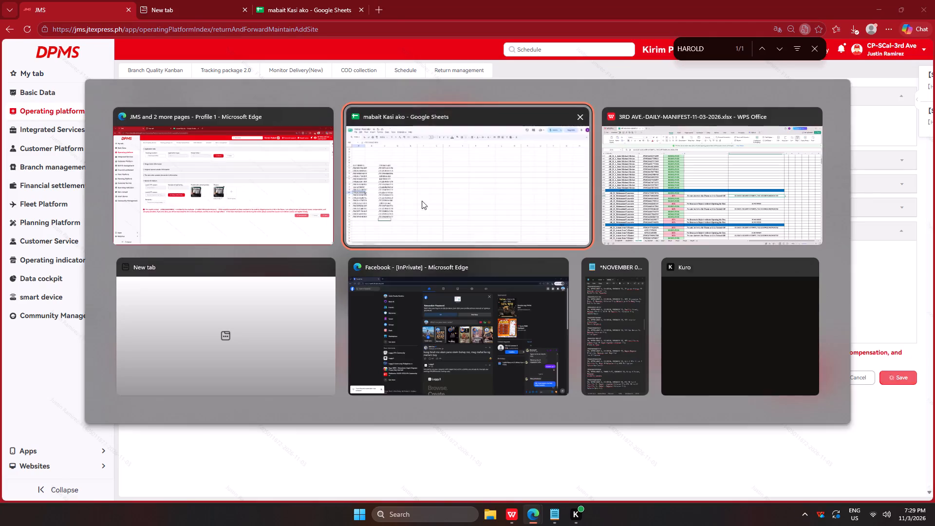
alt+click(419, 193)
click(33, 304)
key(ctrl+c)
key(alt+Tab)
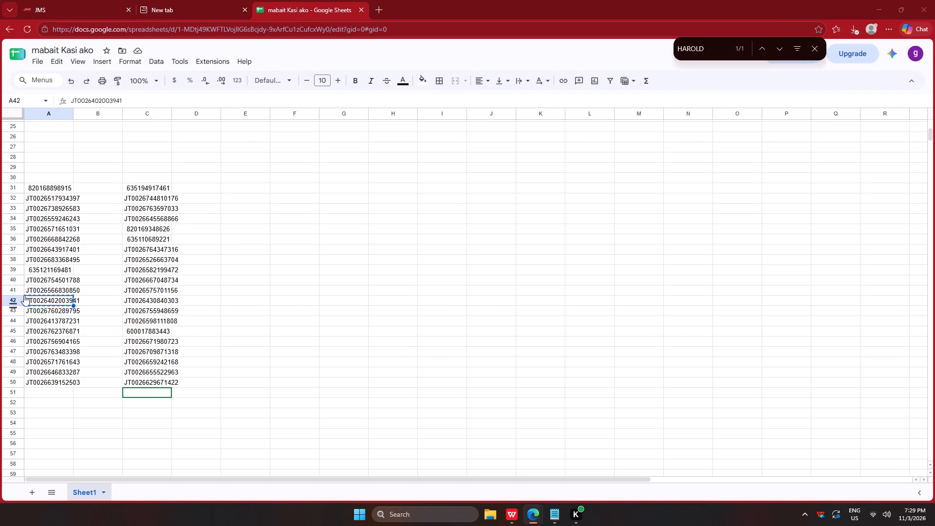
click(184, 133)
click(184, 129)
key(ctrl+v)
click(452, 124)
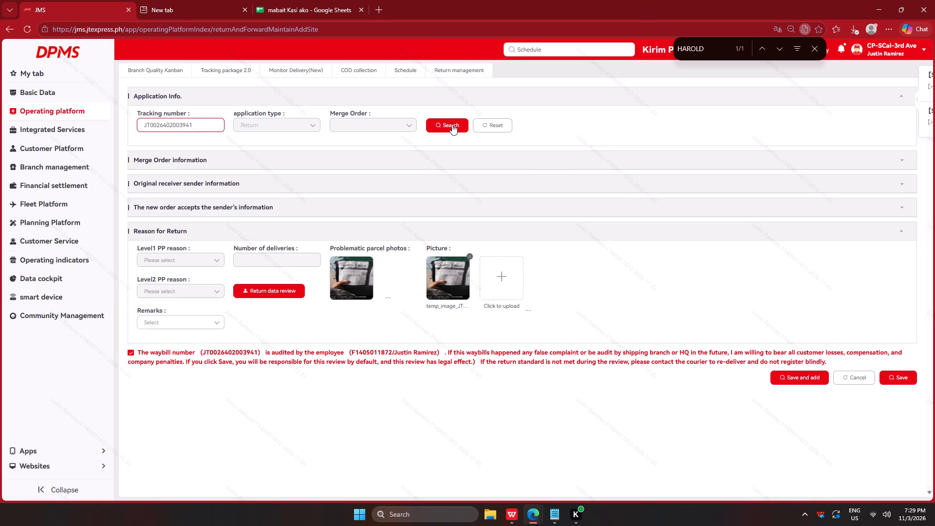
right_click(527, 268)
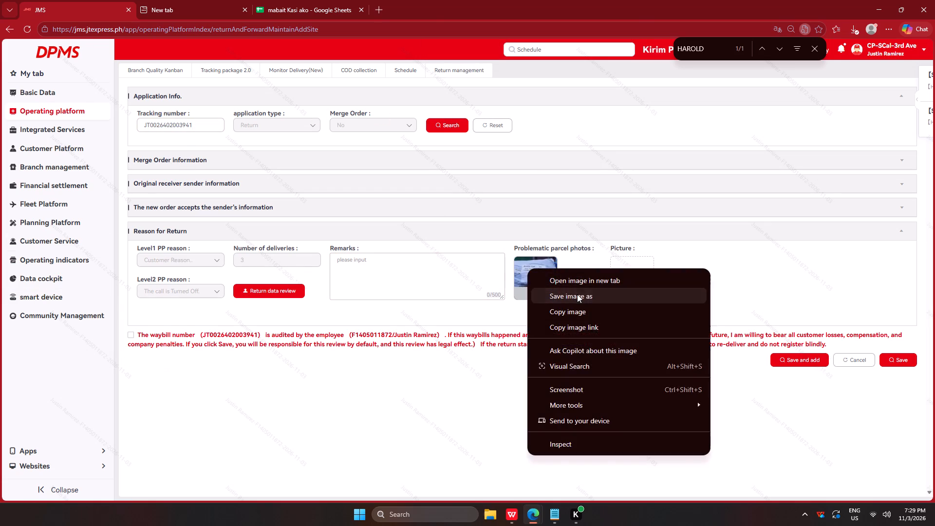
click(577, 294)
key(Return)
key(Return)
key(Return)
key(Return)
click(436, 442)
click(647, 269)
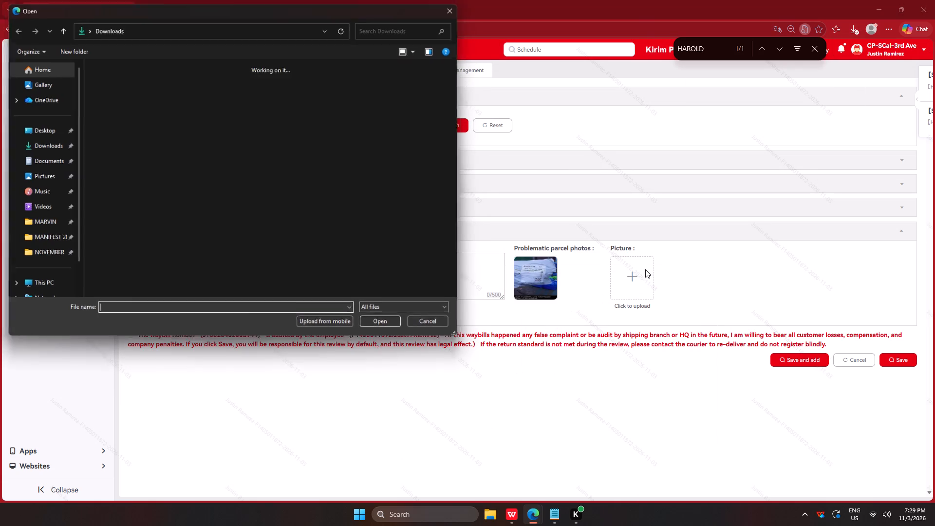
click(110, 105)
click(384, 323)
key(alt+Tab)
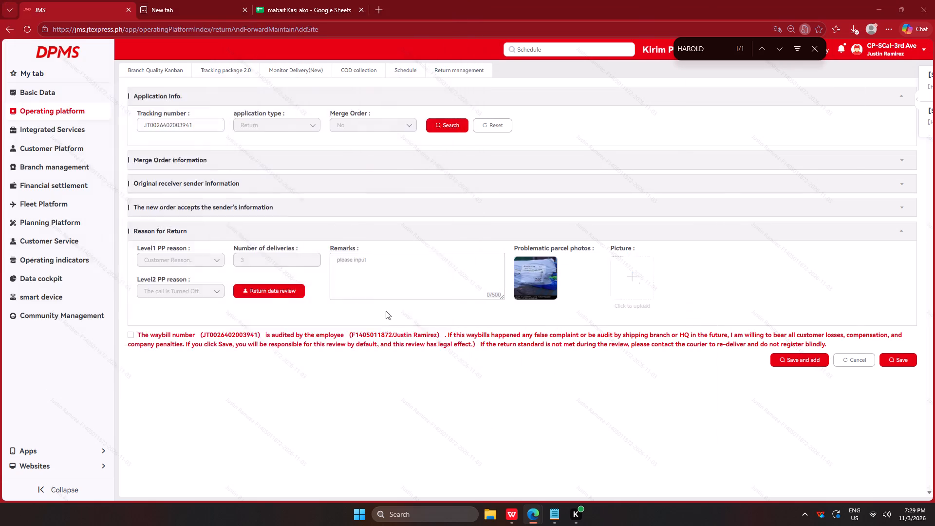
alt+click(696, 165)
key(ctrl+c)
key(alt+Tab)
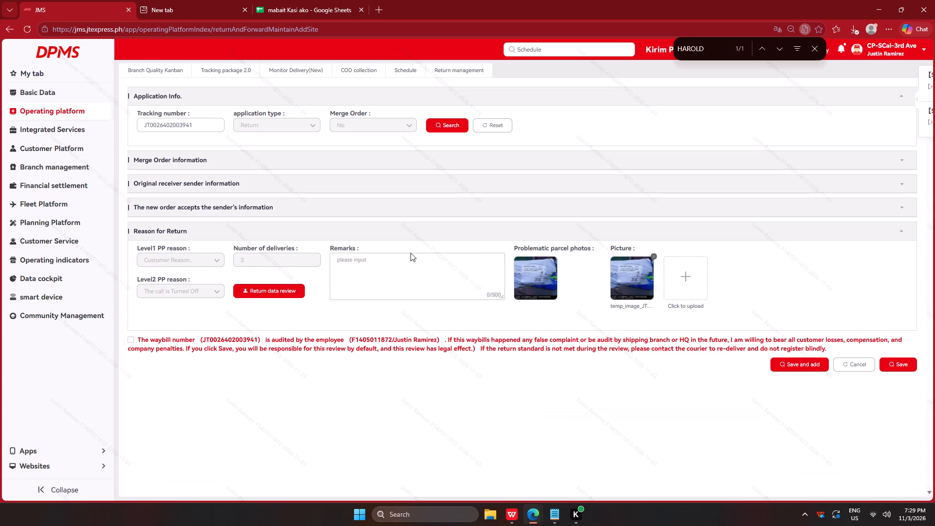
click(407, 268)
key(ctrl+v)
click(338, 347)
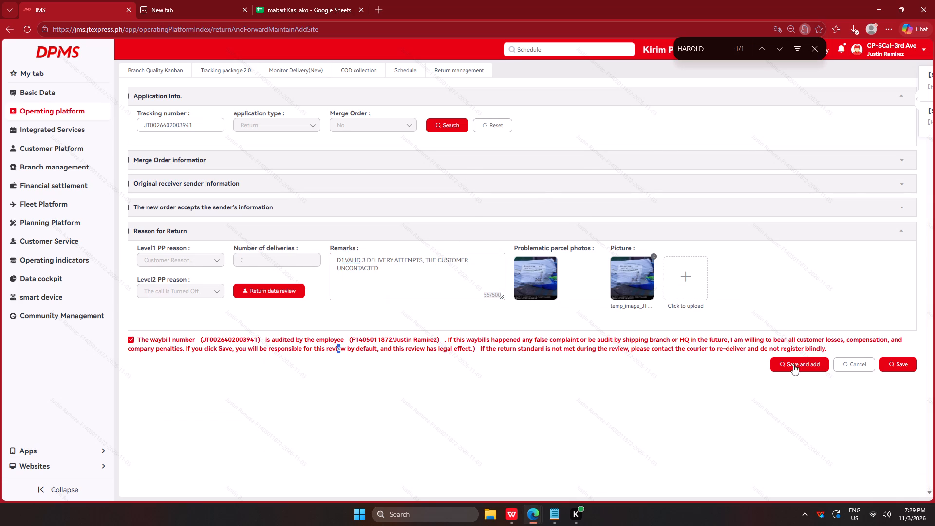
click(788, 363)
key(alt+Tab)
alt+click(764, 204)
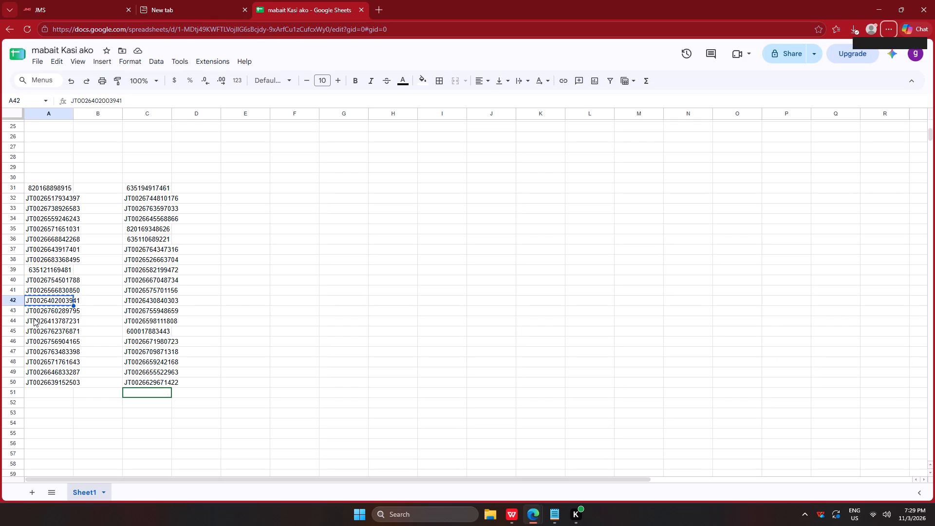
click(46, 309)
key(ctrl+c)
key(alt+Tab)
click(204, 127)
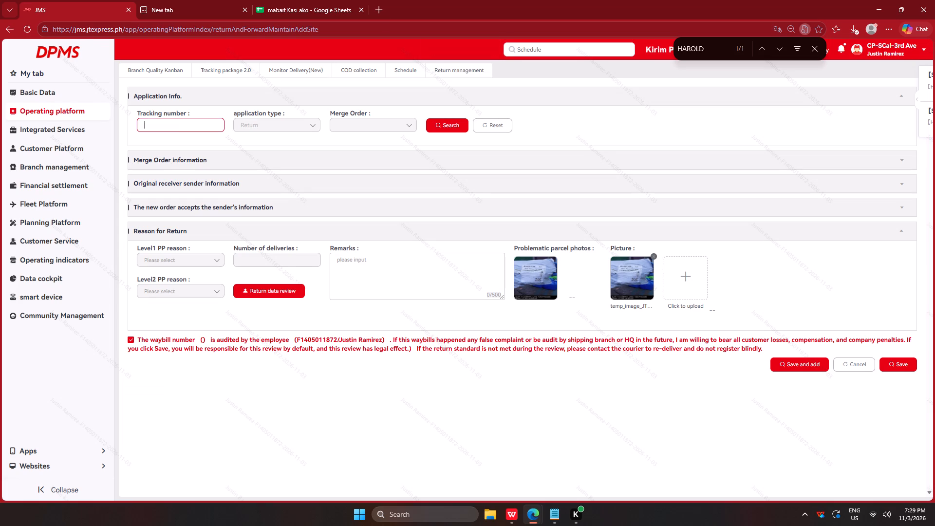
key(ctrl+v)
click(452, 123)
right_click(343, 276)
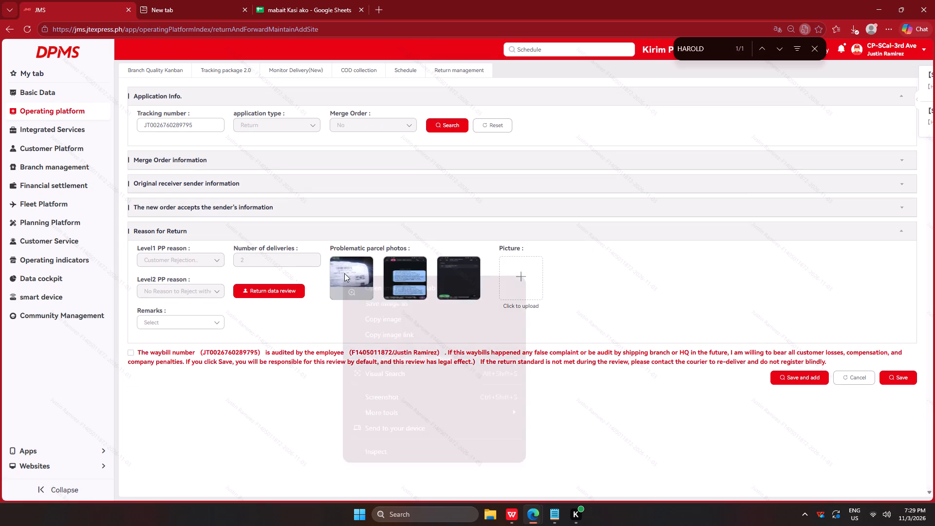
click(400, 301)
key(Return)
key(Return)
key(Return)
click(349, 392)
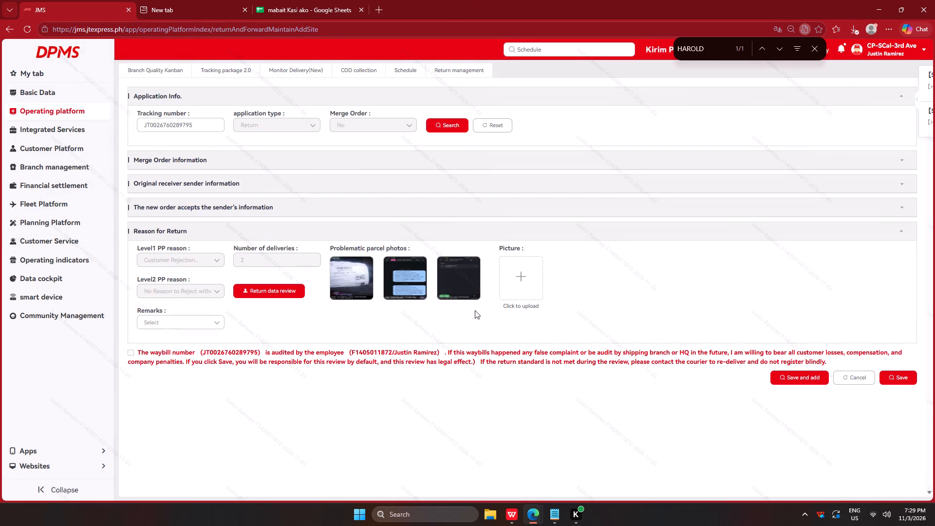
click(511, 281)
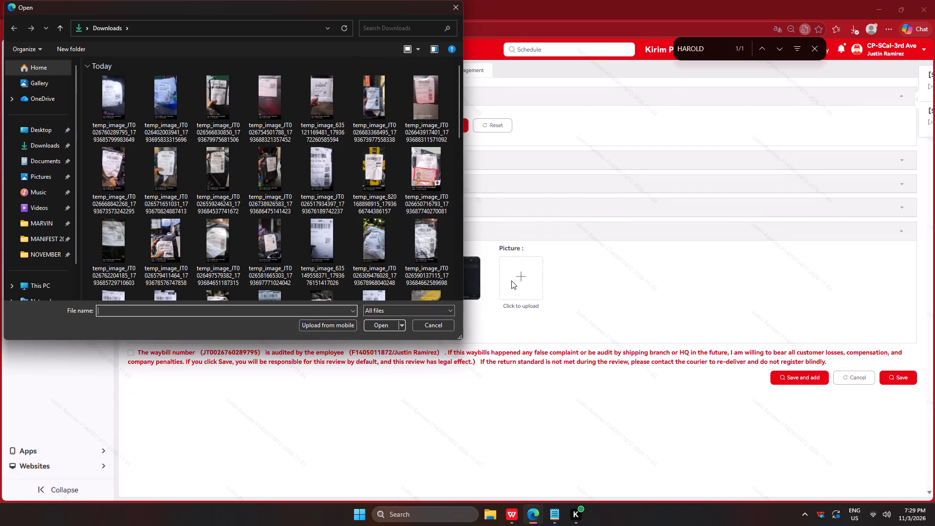
click(104, 109)
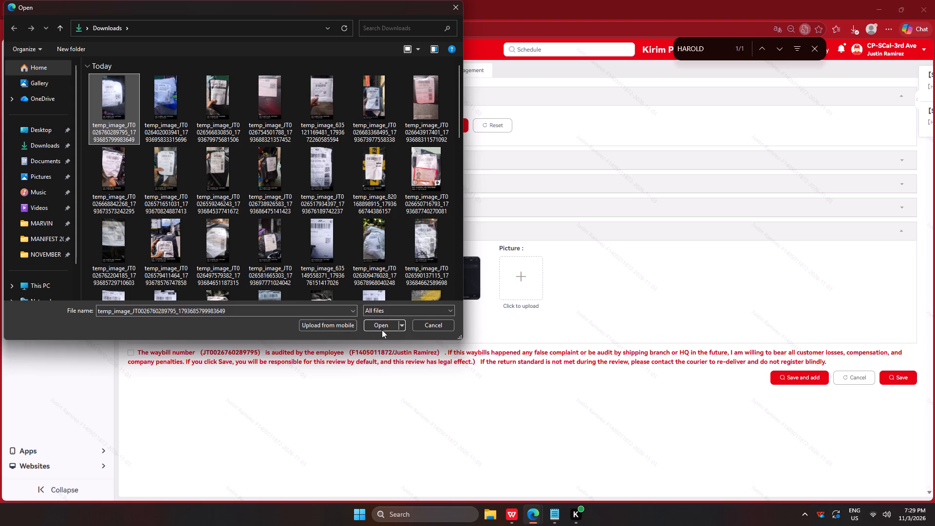
click(385, 328)
click(199, 328)
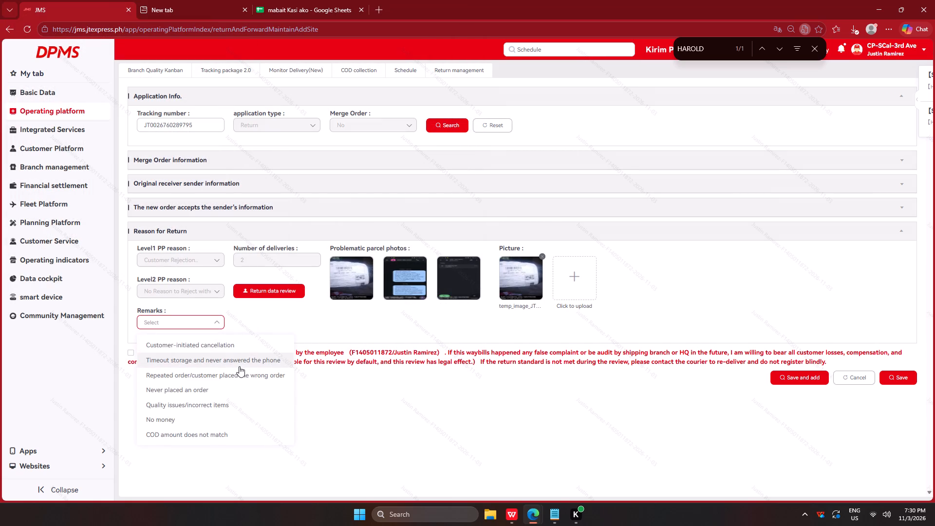
click(245, 345)
click(260, 362)
click(804, 378)
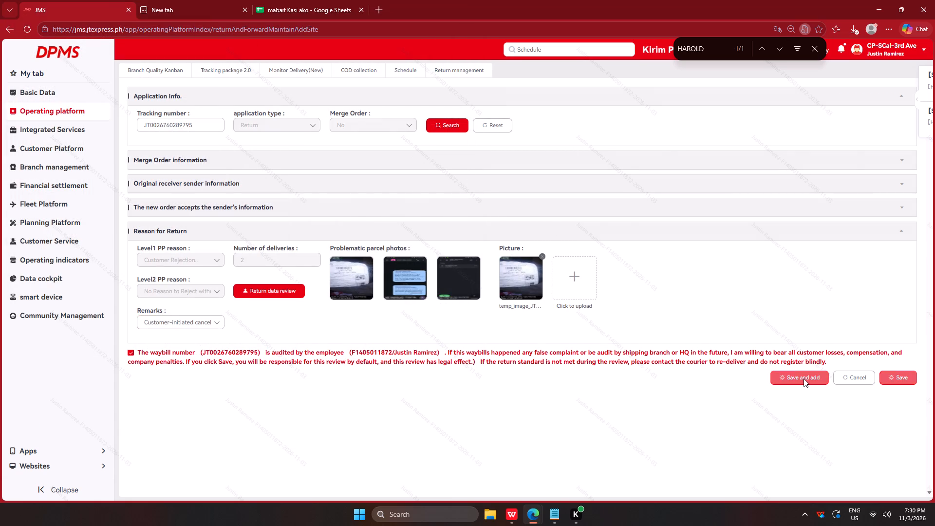
key(alt+Tab)
alt+click(453, 210)
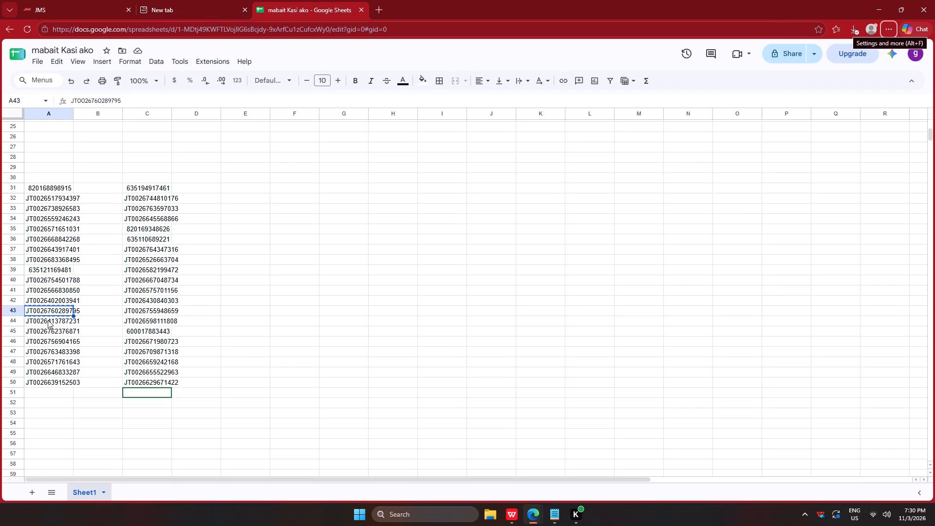
click(48, 320)
key(ctrl+c)
key(alt+Tab)
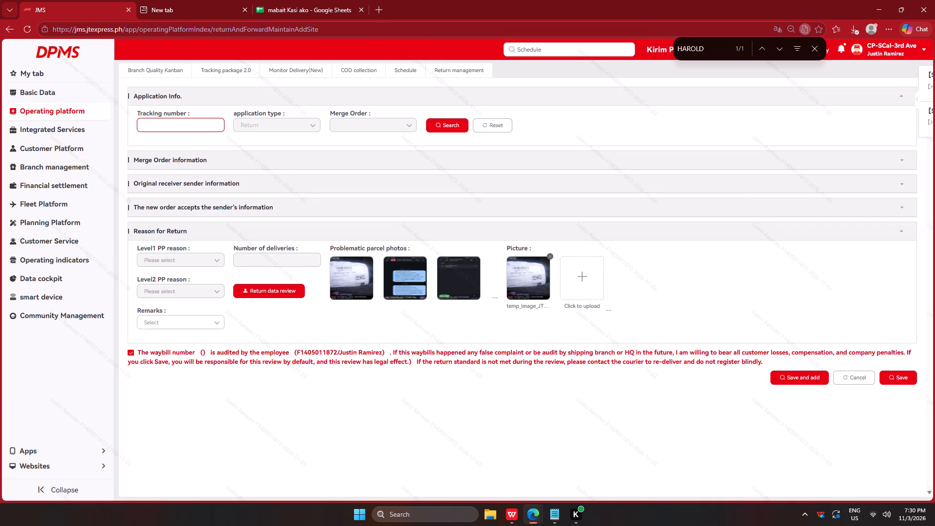
ctrl+click(195, 124)
key(ctrl+v)
click(447, 122)
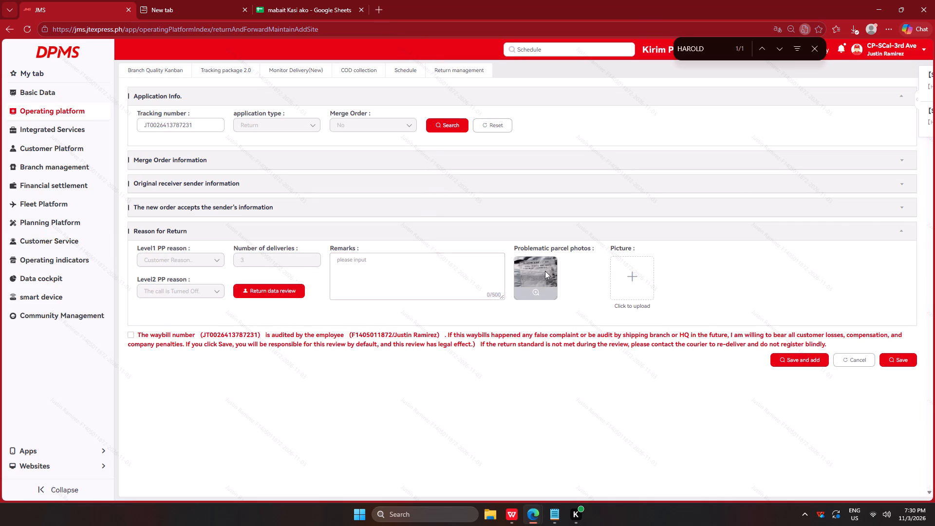
right_click(526, 267)
click(591, 296)
key(Return)
key(Return)
key(Return)
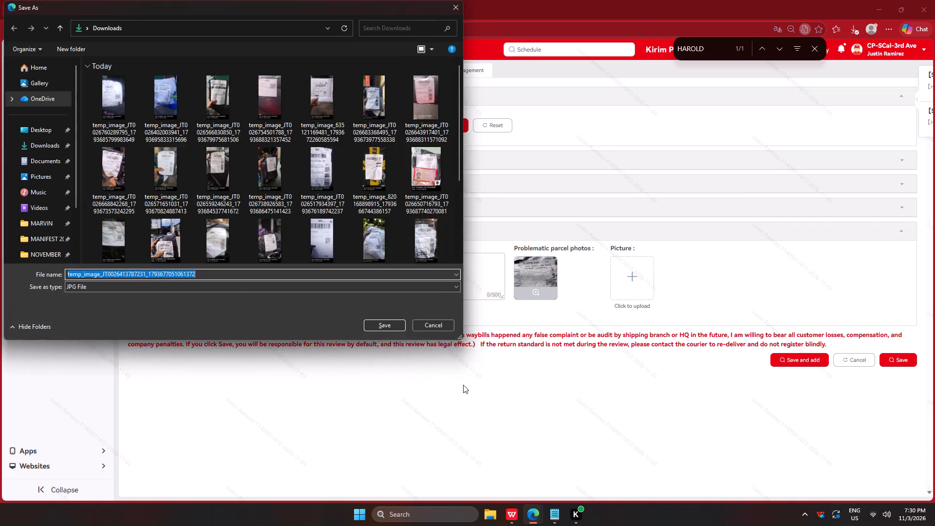
key(Return)
click(442, 396)
click(641, 280)
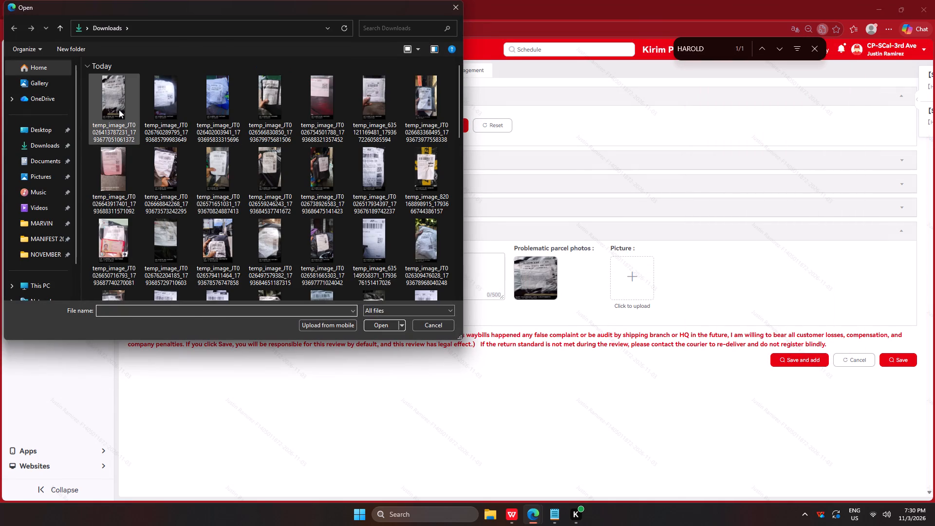
click(120, 108)
click(381, 328)
key(alt+Tab)
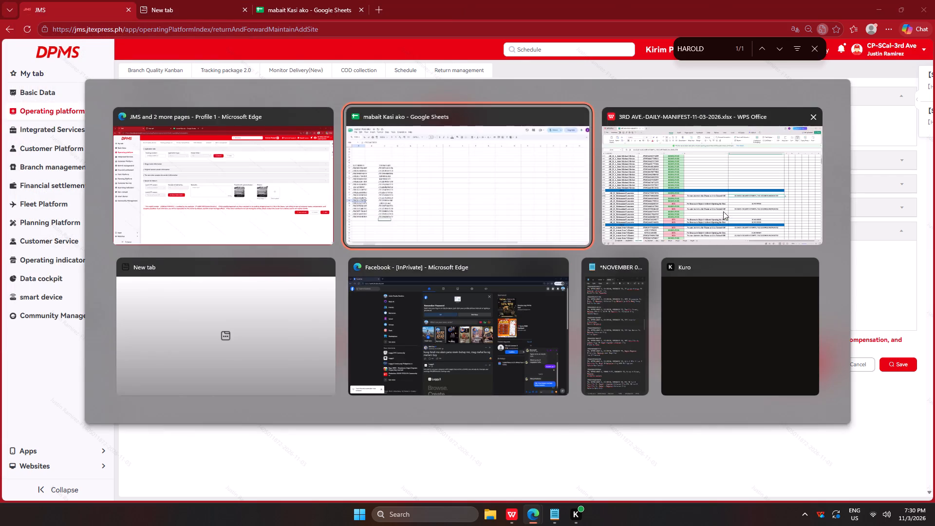
alt+click(723, 211)
key(ctrl+c)
key(alt+Tab)
click(407, 283)
key(ctrl+v)
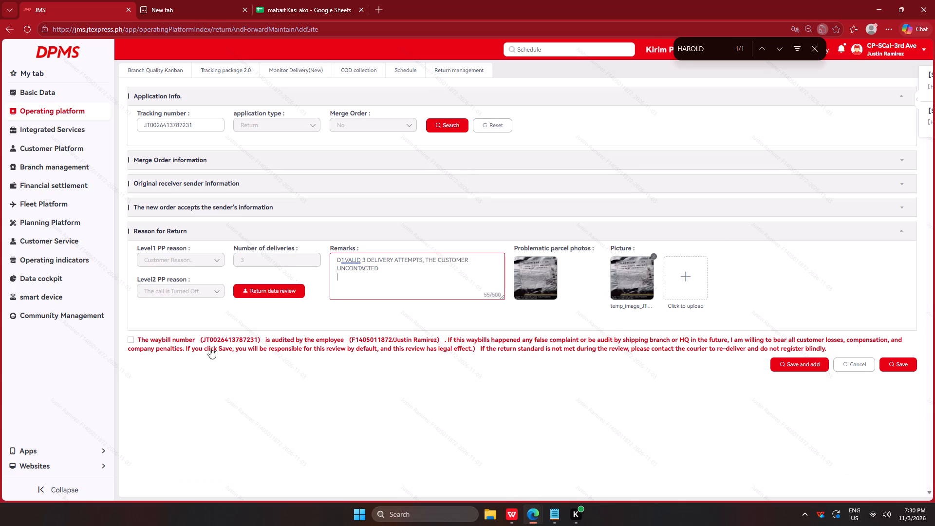
click(203, 347)
click(797, 369)
key(alt+Tab)
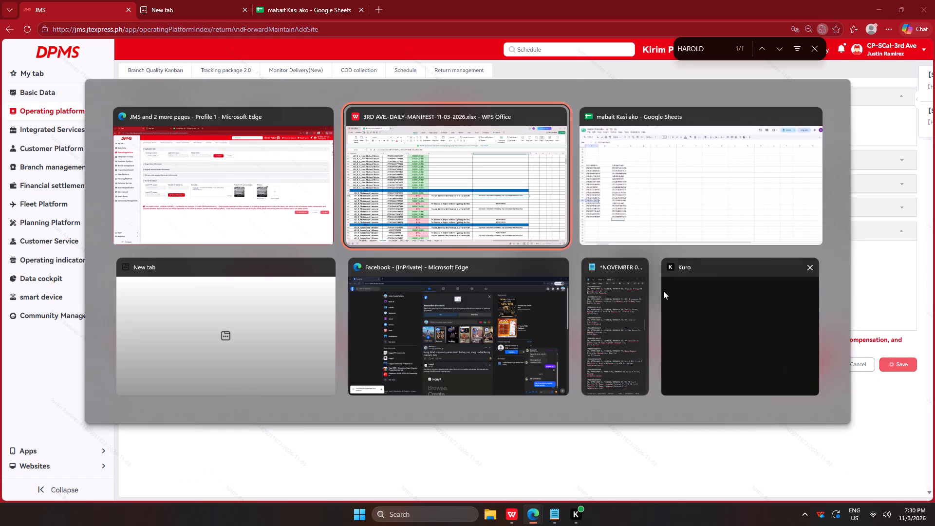
alt+click(609, 223)
click(32, 329)
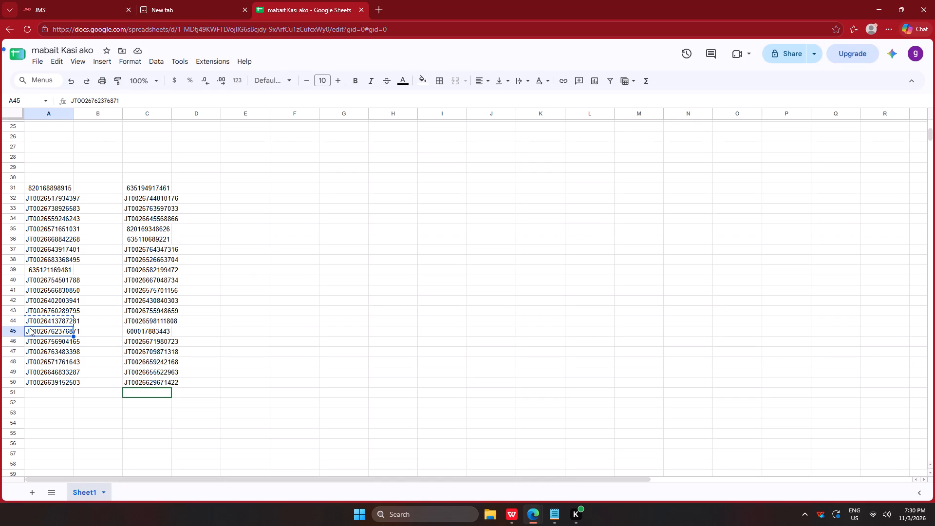
key(ctrl+c)
key(alt+Tab)
click(166, 135)
ctrl+click(167, 131)
key(ctrl+v)
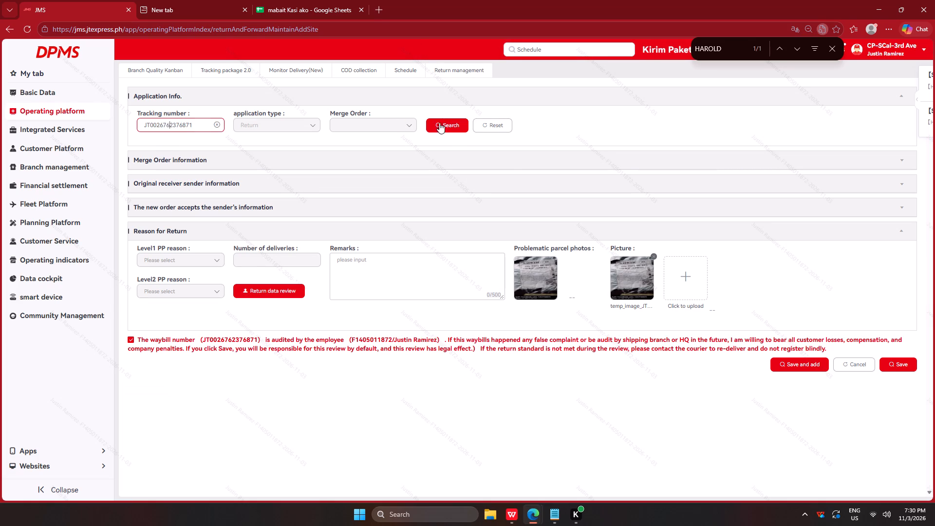
click(463, 127)
right_click(458, 273)
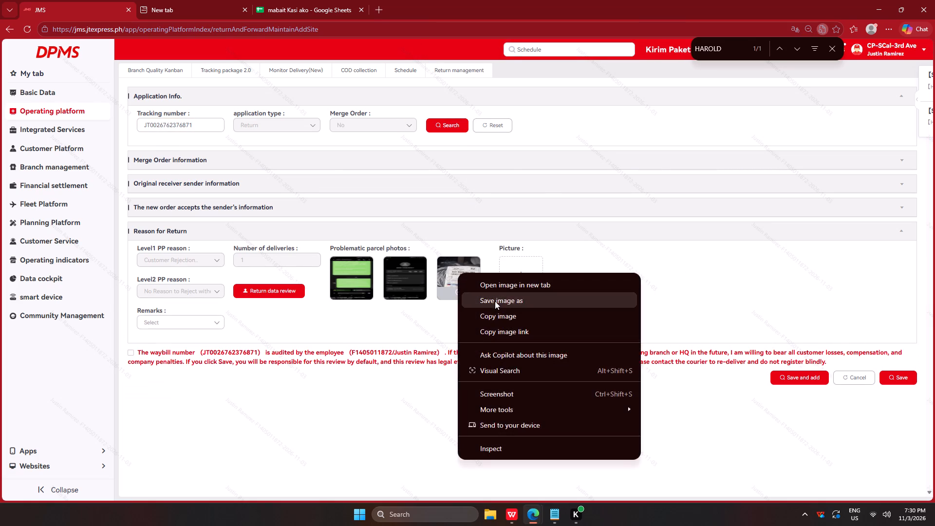
click(495, 301)
key(Return)
key(Return)
key(Return)
key(Return)
click(454, 431)
click(516, 285)
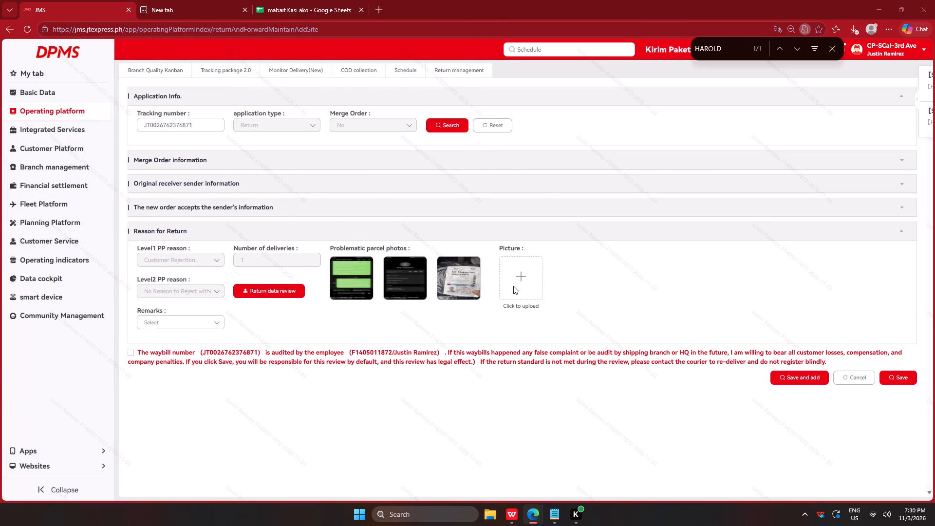
click(100, 96)
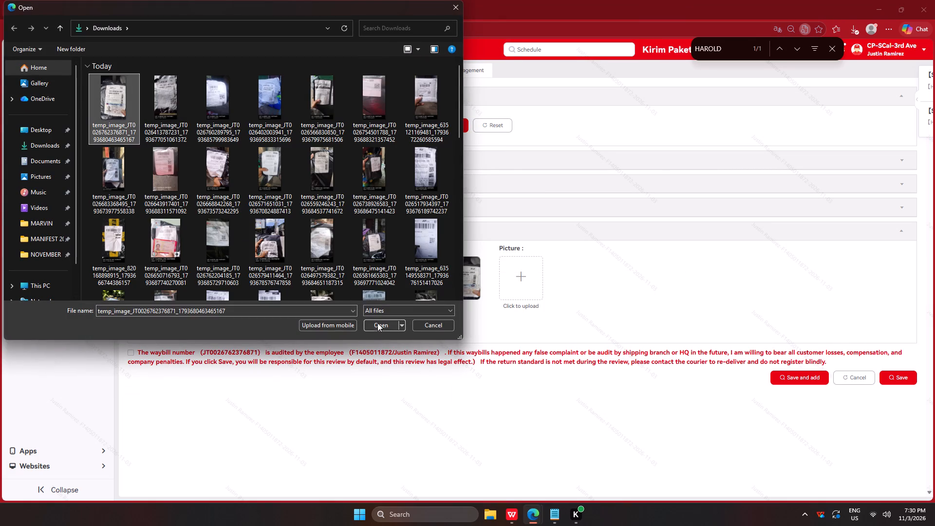
click(378, 323)
click(192, 323)
click(233, 342)
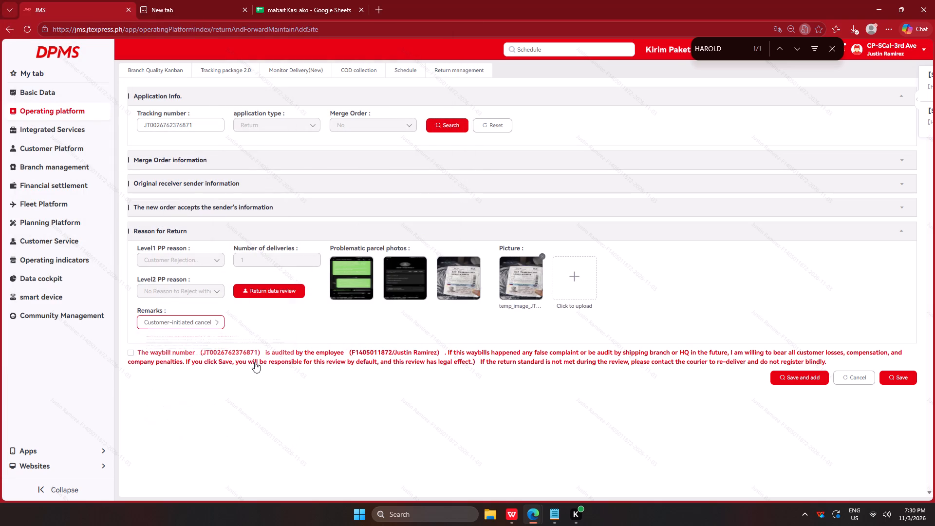
click(255, 362)
click(791, 377)
key(alt+Tab)
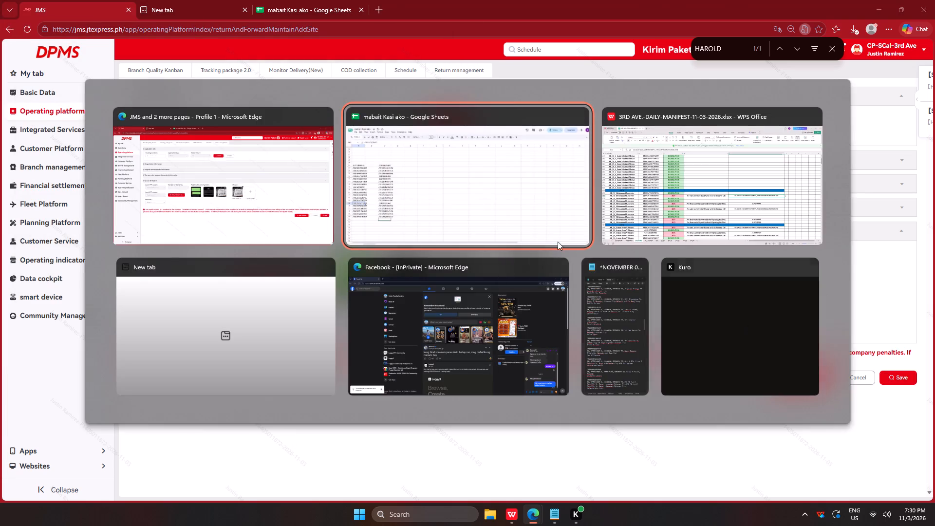
alt+click(461, 169)
click(42, 342)
key(ctrl+c)
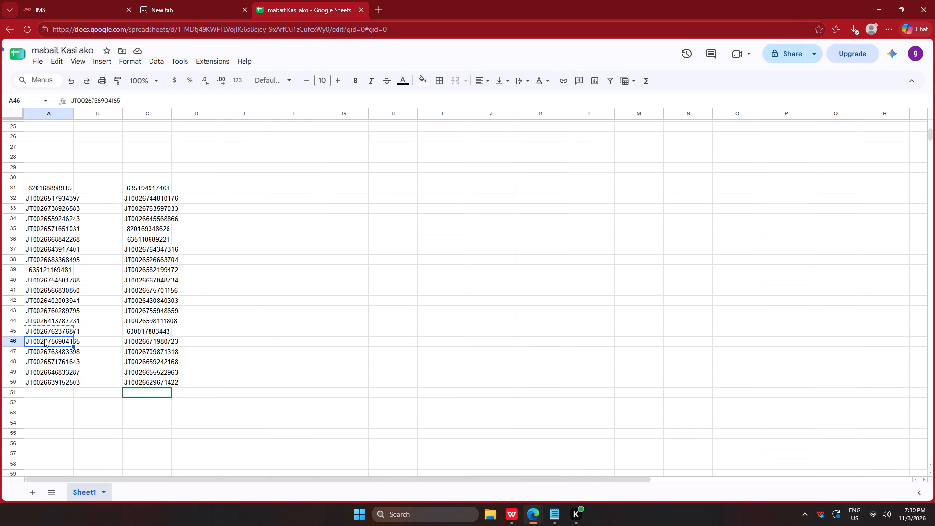
key(alt+Tab)
click(176, 126)
key(ctrl+v)
click(443, 118)
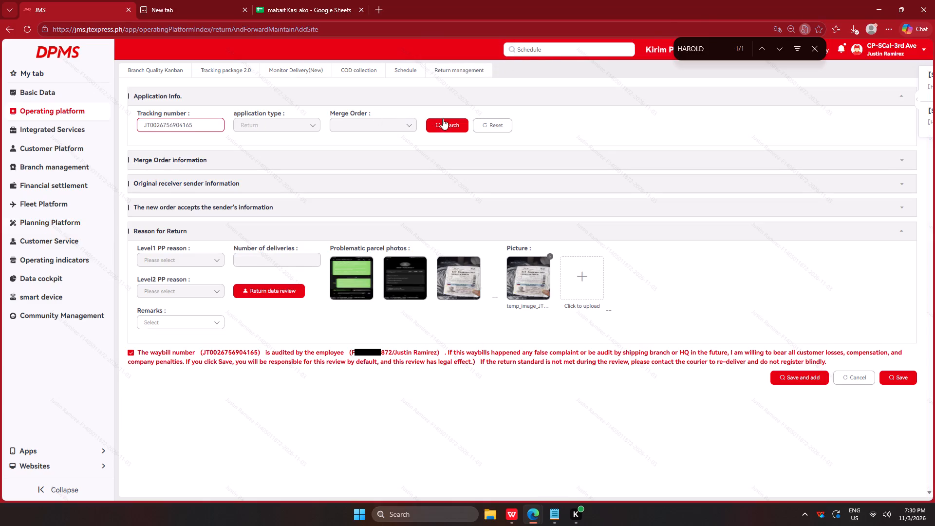
right_click(352, 268)
click(419, 298)
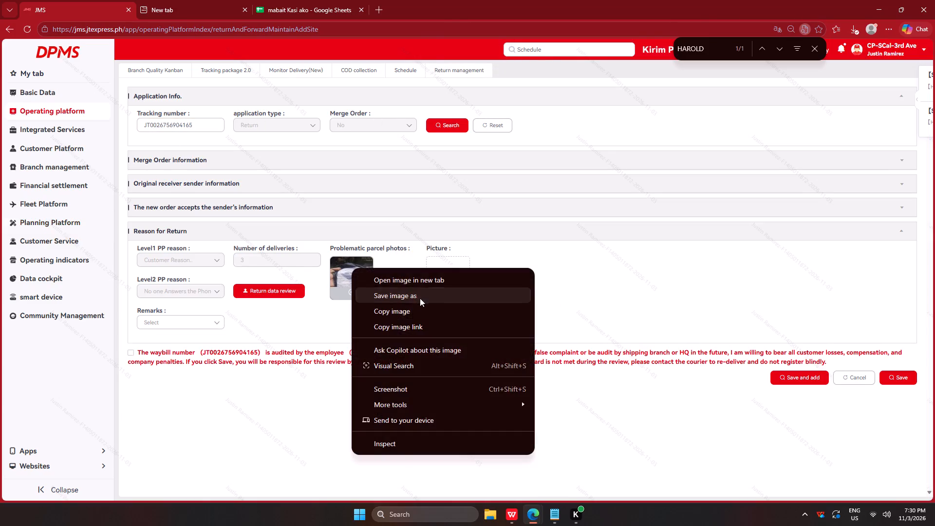
key(Return)
key(Return)
key(Return)
key(Return)
click(344, 405)
click(446, 277)
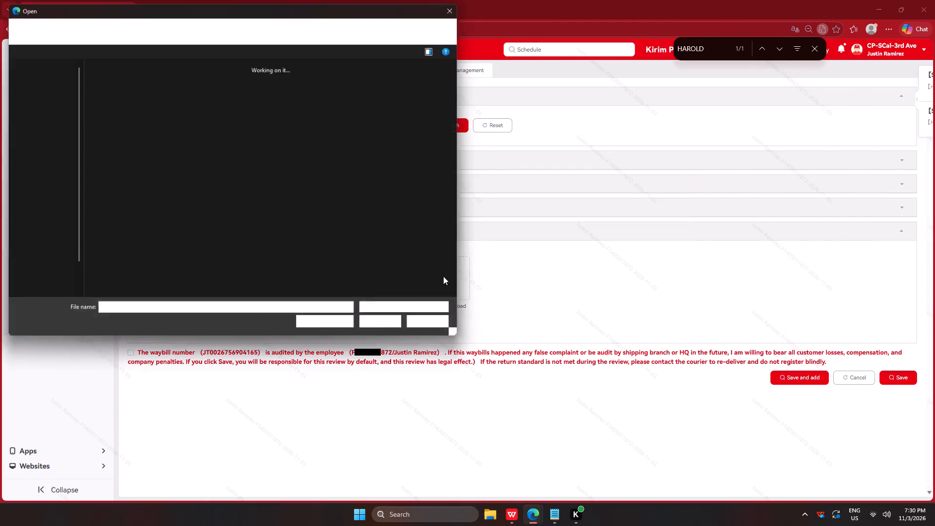
click(125, 122)
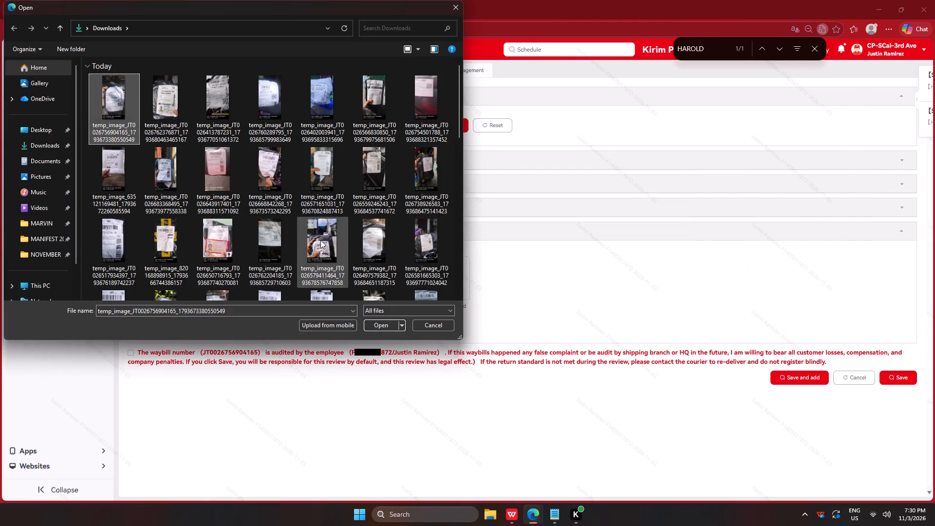
click(384, 326)
click(170, 325)
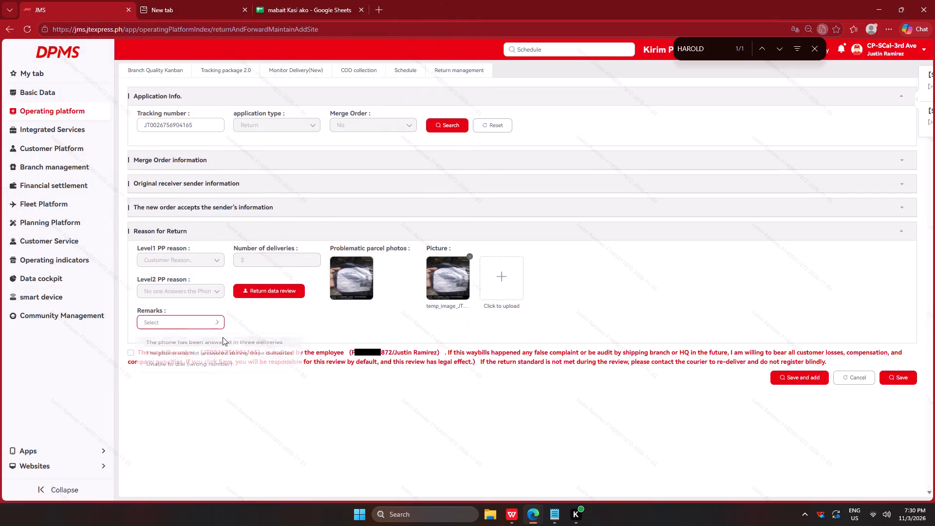
click(238, 359)
click(251, 356)
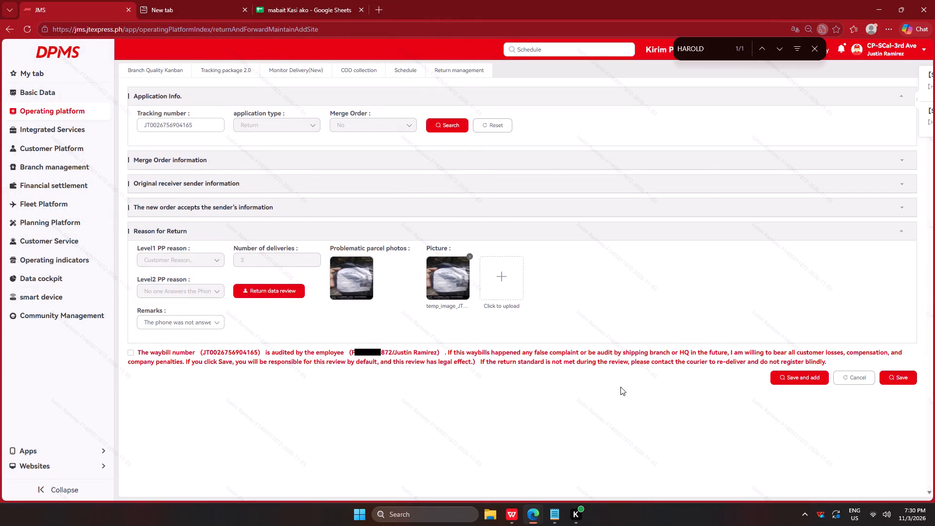
click(586, 358)
click(807, 375)
key(alt+Tab)
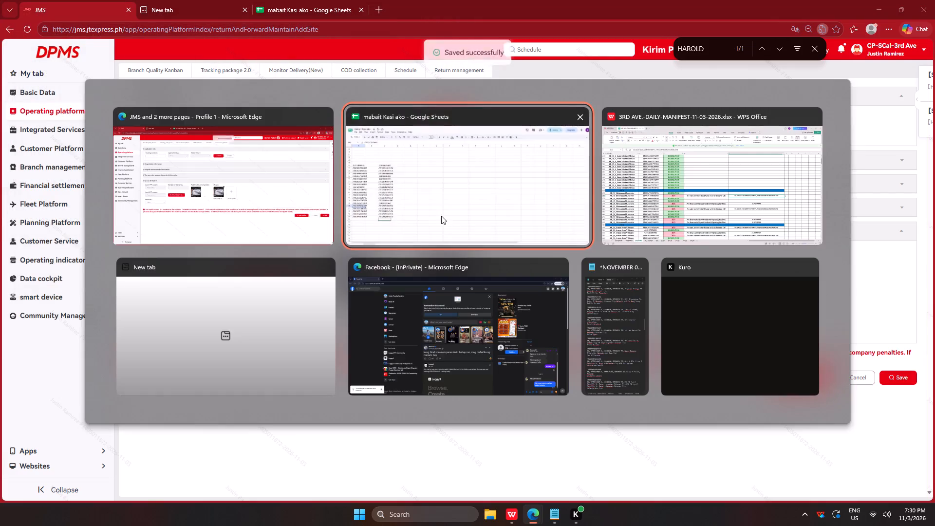
alt+click(441, 216)
click(57, 352)
key(ctrl+c)
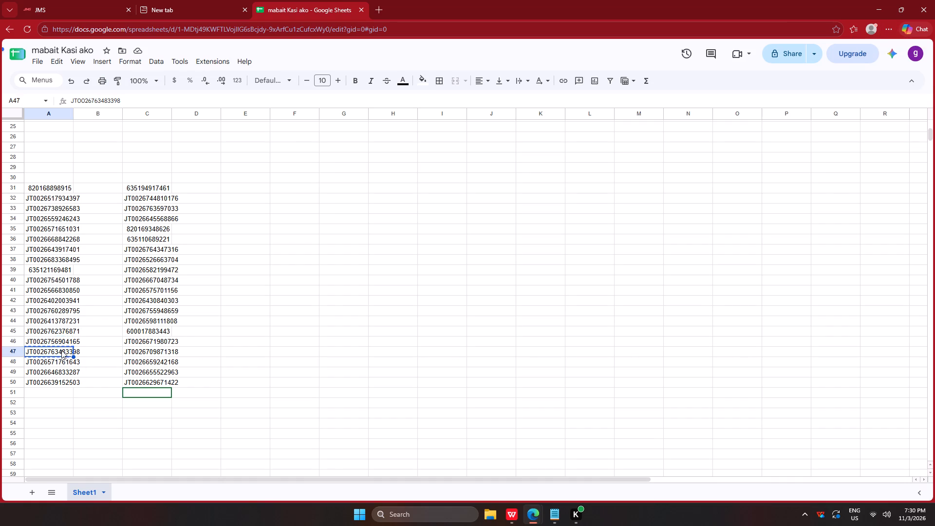
key(alt+Tab)
click(186, 127)
key(ctrl+v)
drag(448, 126, 445, 131)
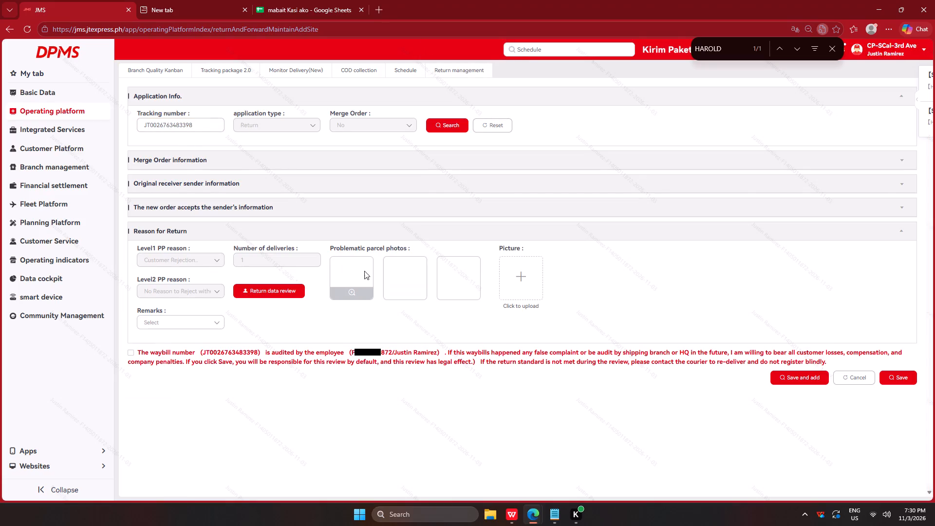
right_click(347, 274)
click(381, 307)
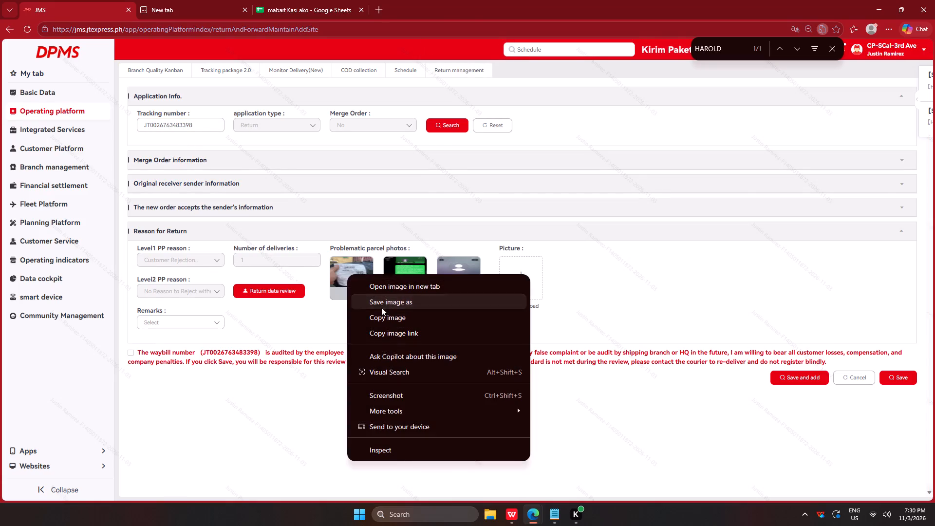
key(Return)
key(Return)
key(Return)
key(Return)
key(Return)
drag(286, 405, 295, 403)
click(517, 268)
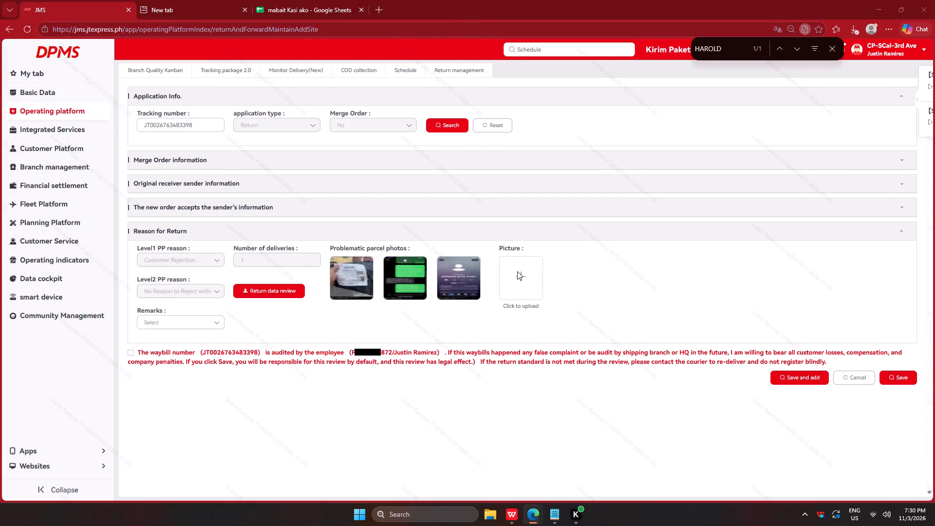
click(101, 95)
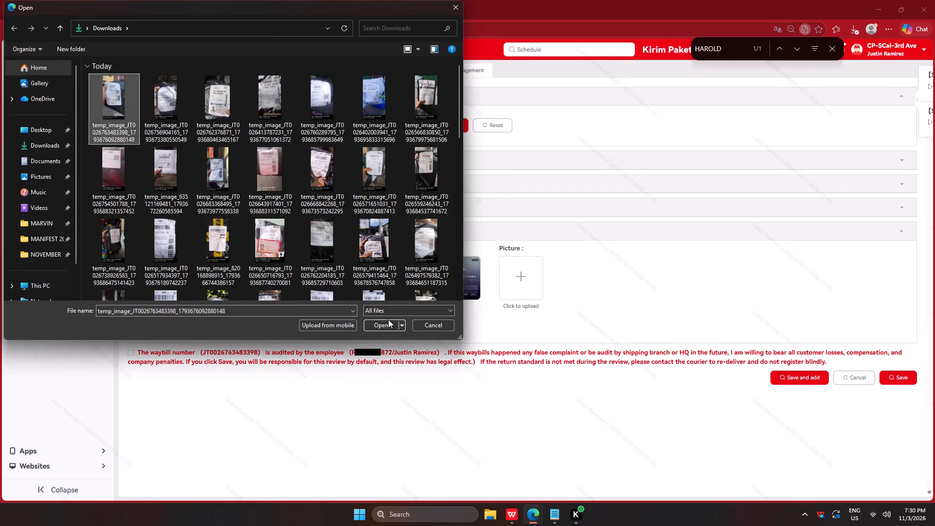
click(389, 325)
click(182, 317)
click(245, 348)
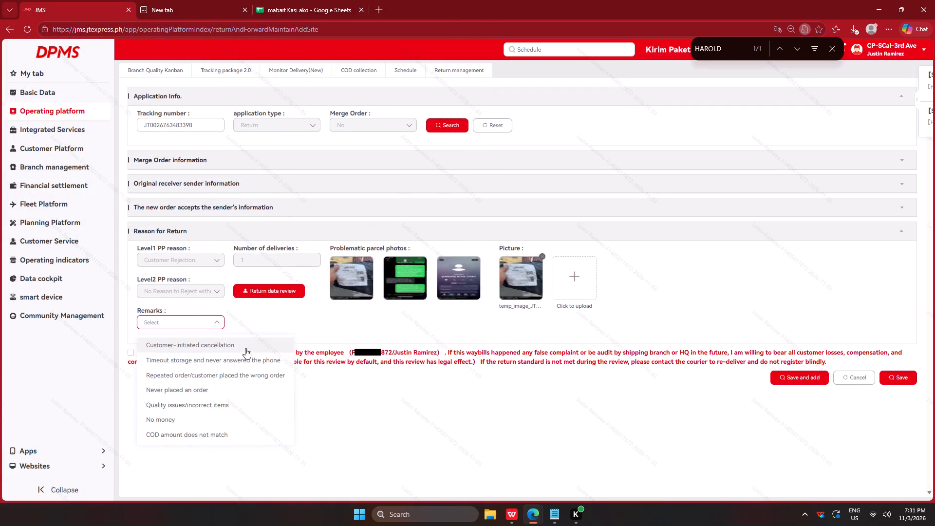
click(265, 360)
click(810, 374)
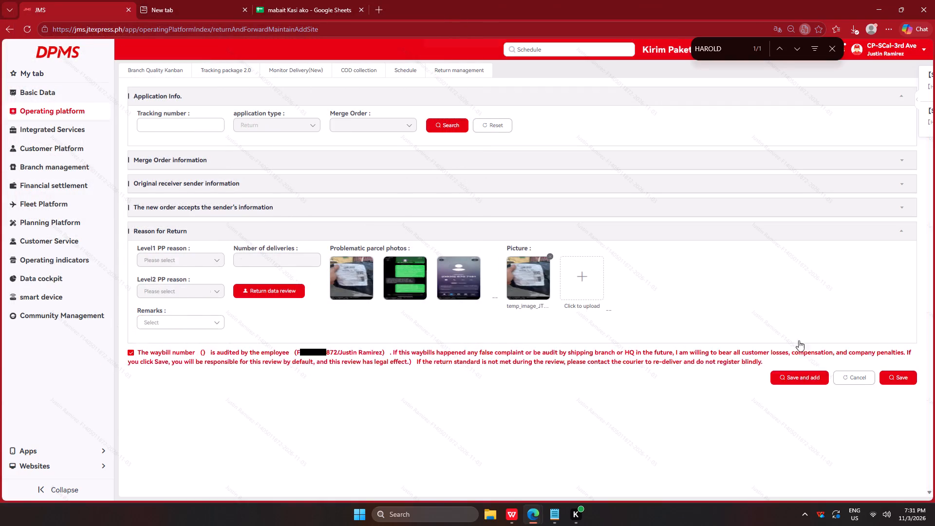
key(alt+Tab)
alt+click(393, 202)
click(53, 362)
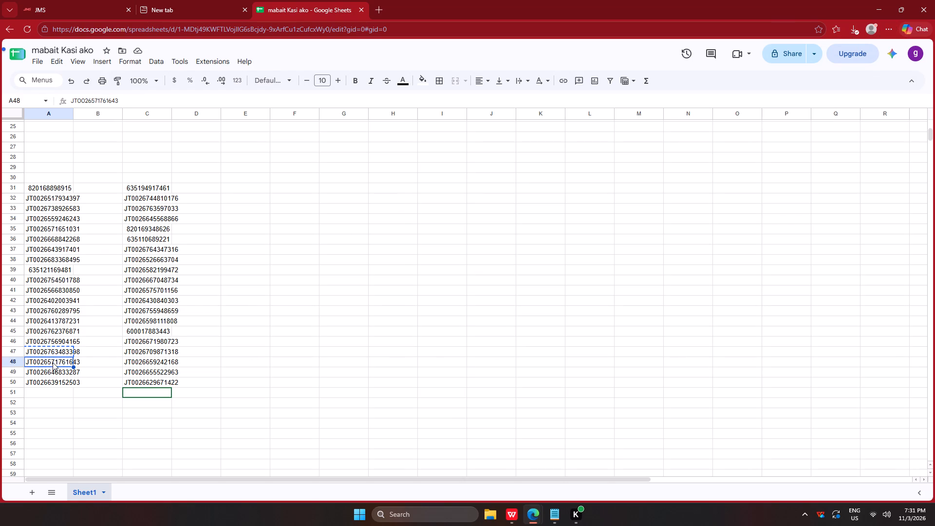
key(ctrl+c)
key(alt+Tab)
click(179, 125)
key(ctrl+v)
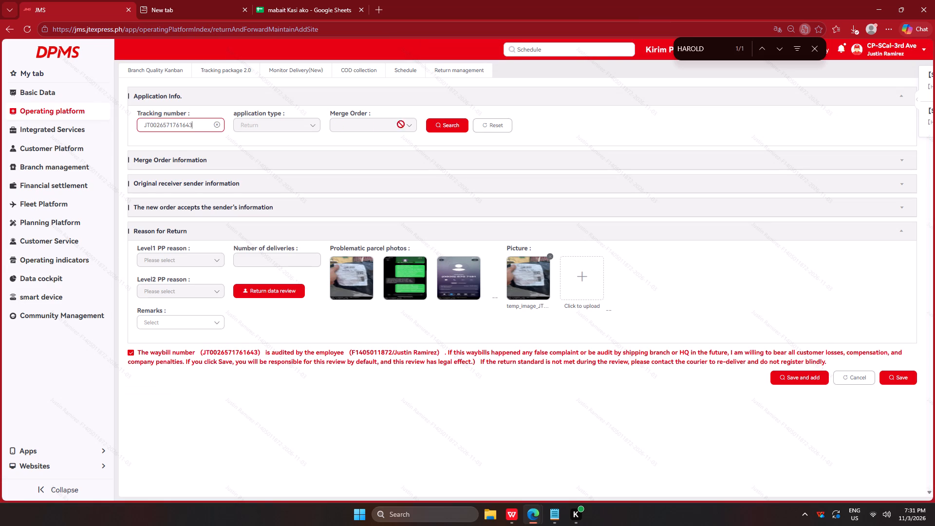
click(451, 129)
right_click(526, 271)
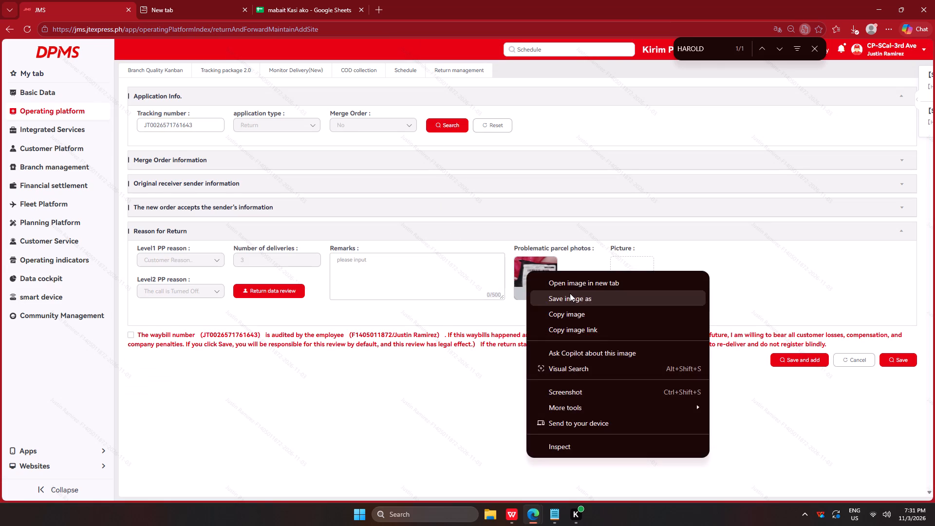
drag(570, 295, 565, 299)
key(Return)
key(Return)
key(Return)
key(Return)
drag(433, 436, 438, 436)
click(660, 261)
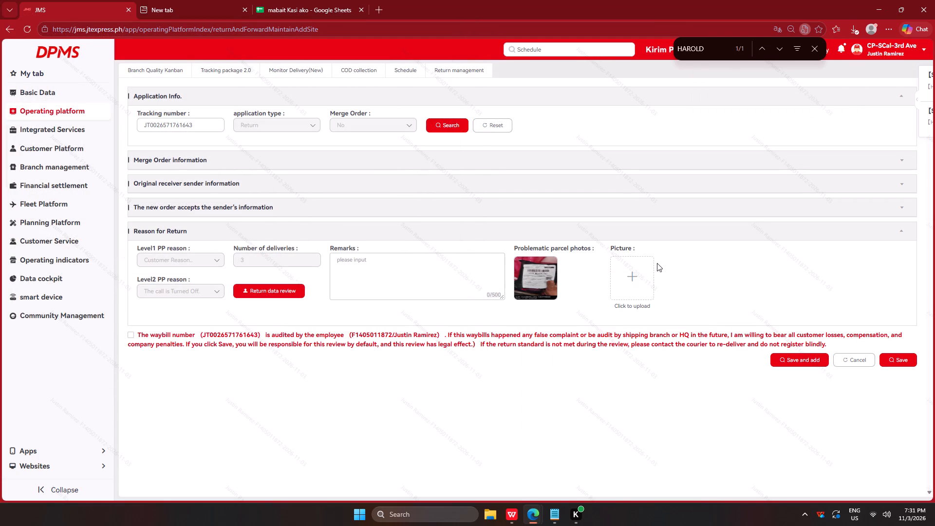
click(629, 271)
click(103, 89)
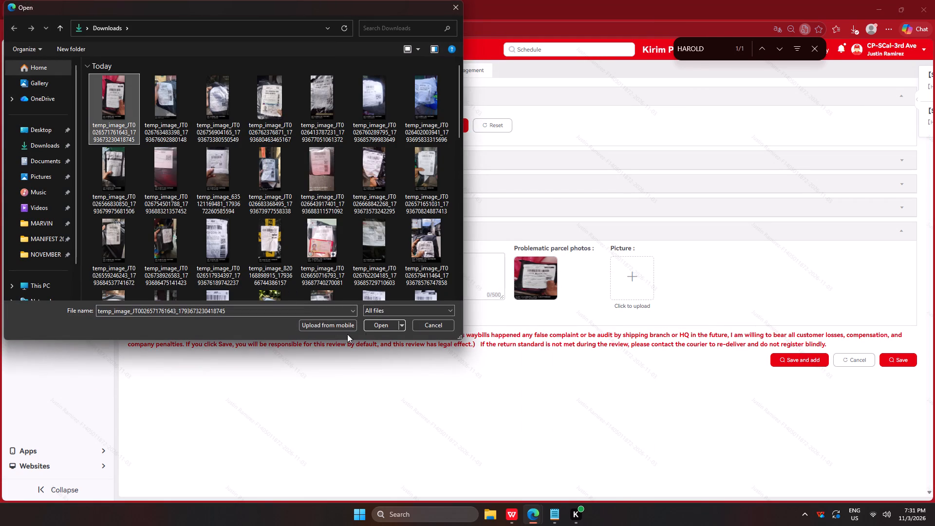
click(376, 329)
key(alt+Tab)
alt+click(774, 160)
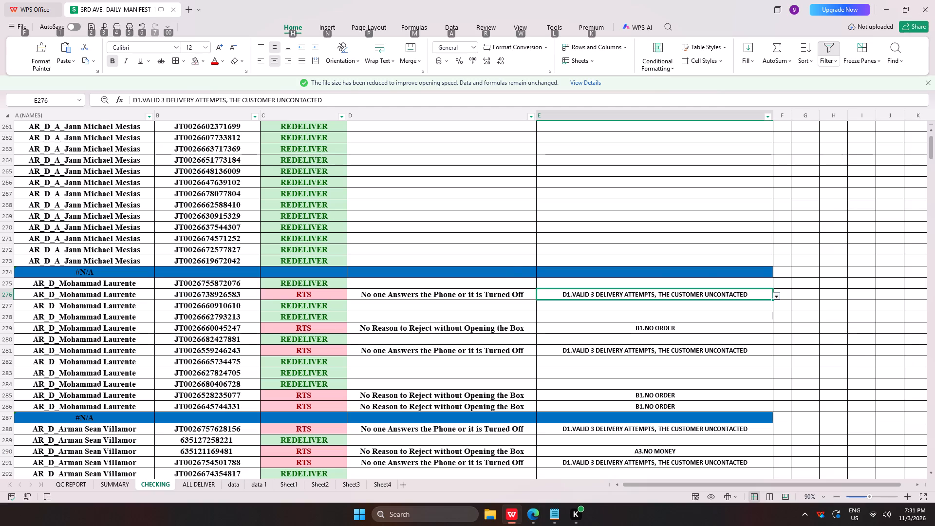
key(ctrl+c)
key(alt+Tab)
click(442, 281)
key(ctrl+v)
click(299, 338)
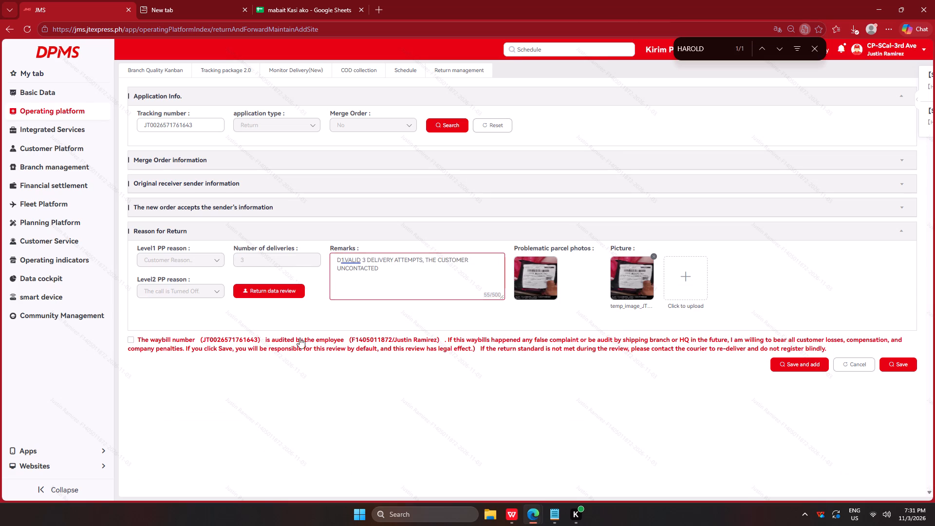
click(800, 368)
key(alt+Tab)
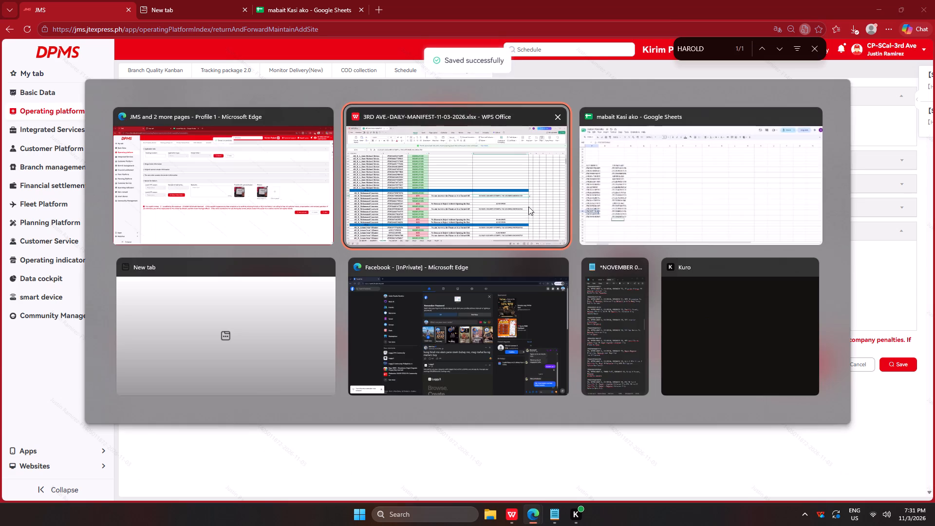
alt+click(674, 193)
click(58, 370)
key(ctrl+c)
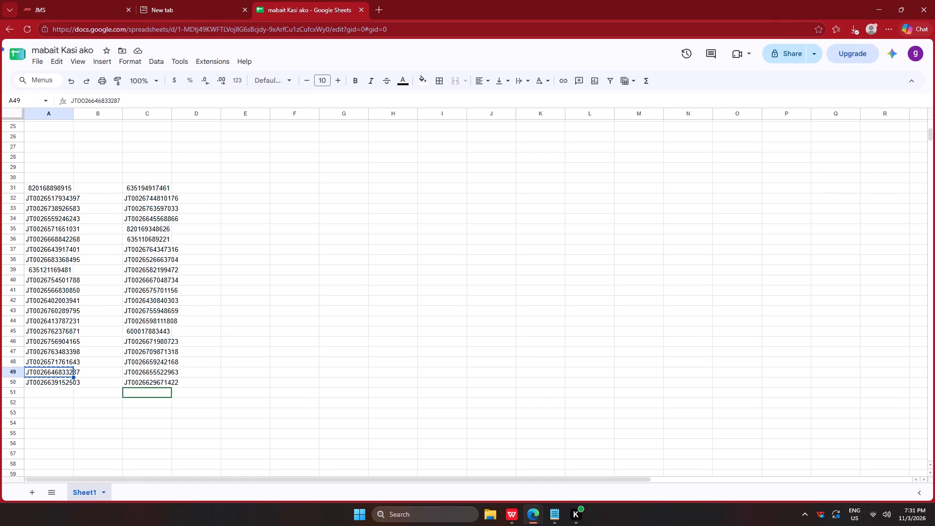
key(alt+Tab)
click(179, 115)
key(ctrl+v)
click(200, 122)
key(ctrl+v)
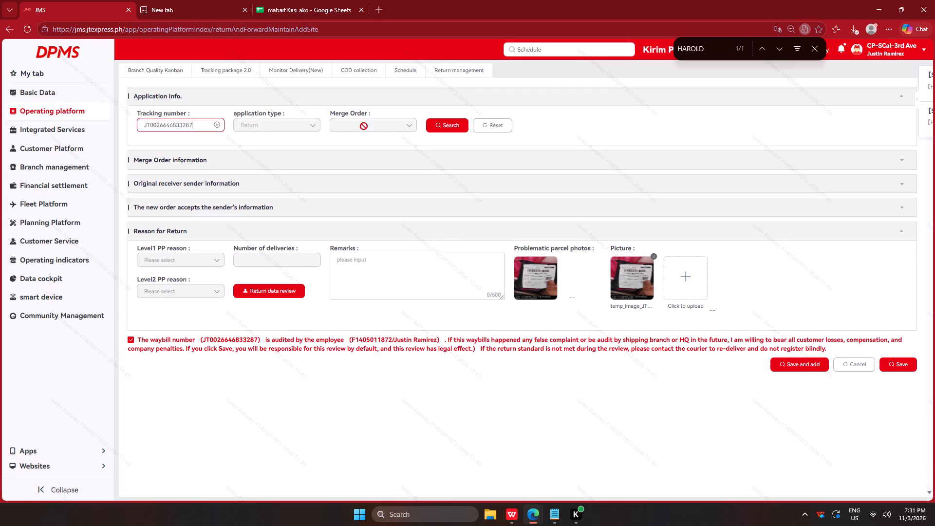
click(447, 130)
right_click(452, 273)
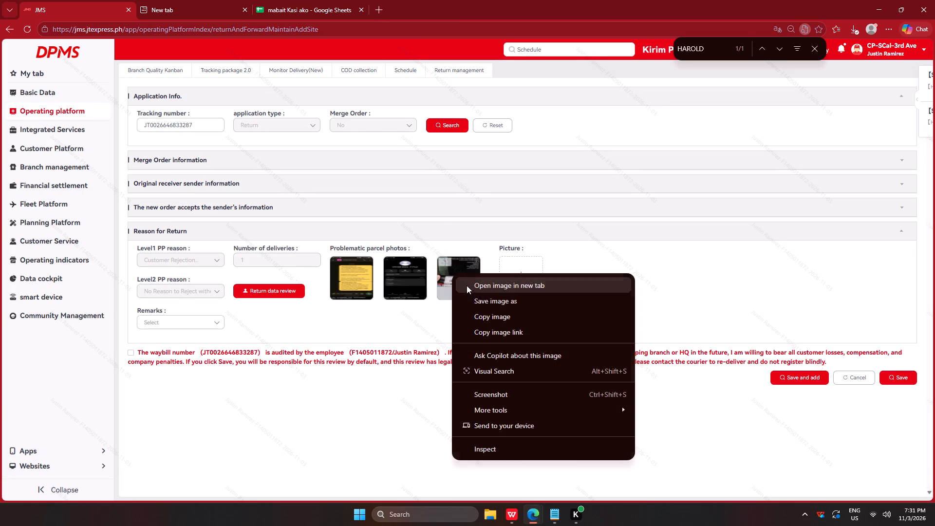
click(471, 296)
key(Return)
key(Return)
key(Return)
key(Return)
click(407, 408)
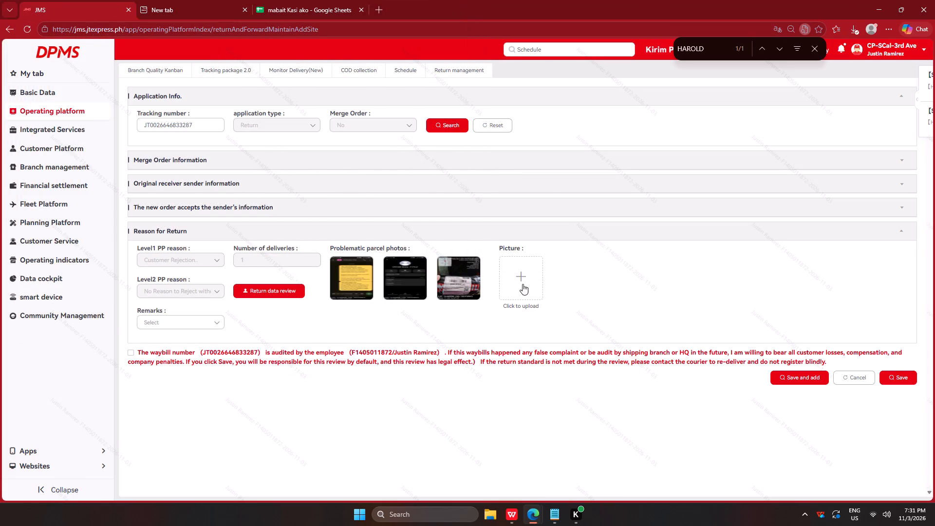
click(523, 284)
click(117, 86)
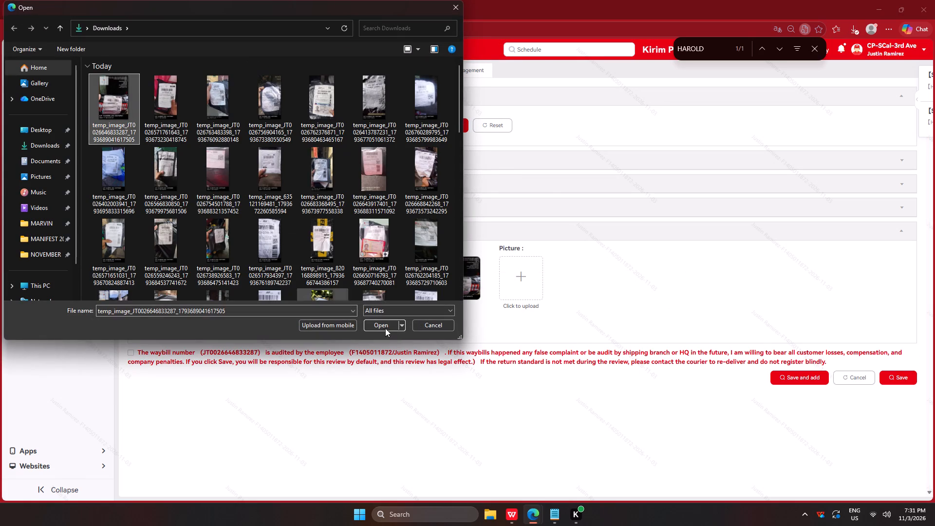
click(381, 328)
click(209, 319)
click(256, 344)
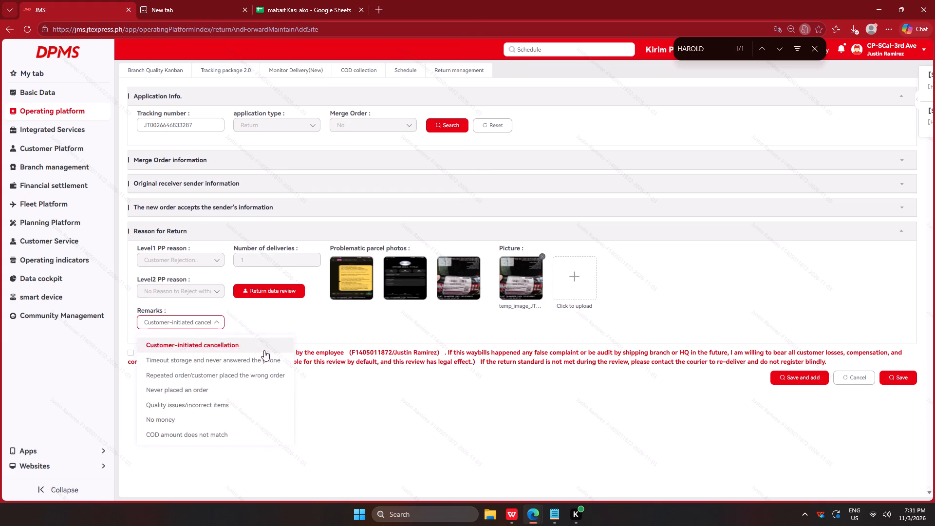
click(268, 354)
click(773, 373)
key(alt+Tab)
alt+click(430, 203)
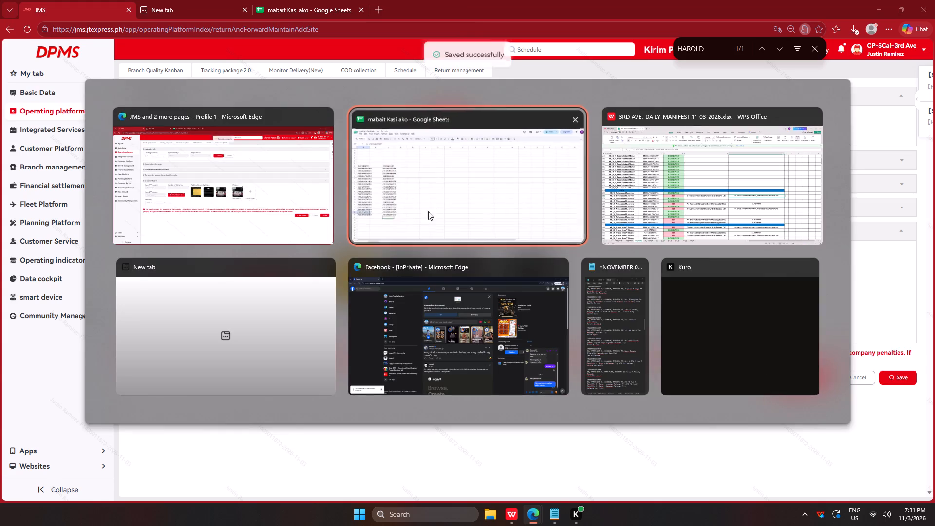
click(56, 381)
key(ctrl+c)
key(alt+Tab)
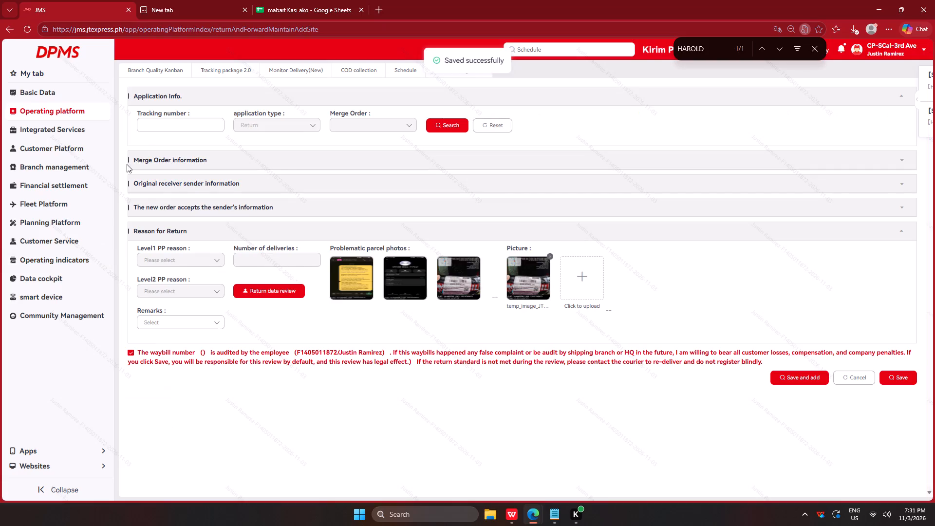
click(187, 131)
key(ctrl+v)
drag(442, 126, 440, 133)
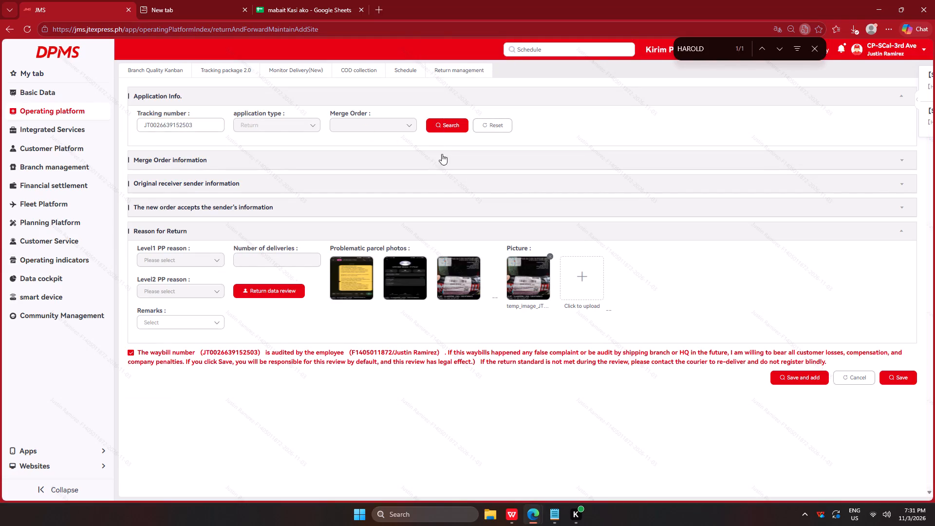
click(442, 124)
click(352, 295)
right_click(381, 194)
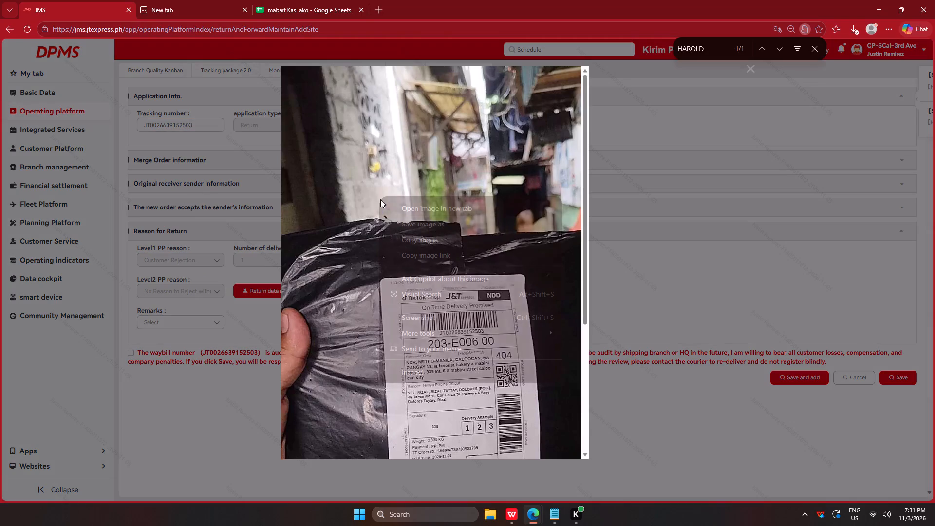
click(450, 223)
key(Return)
key(Return)
key(Return)
key(Return)
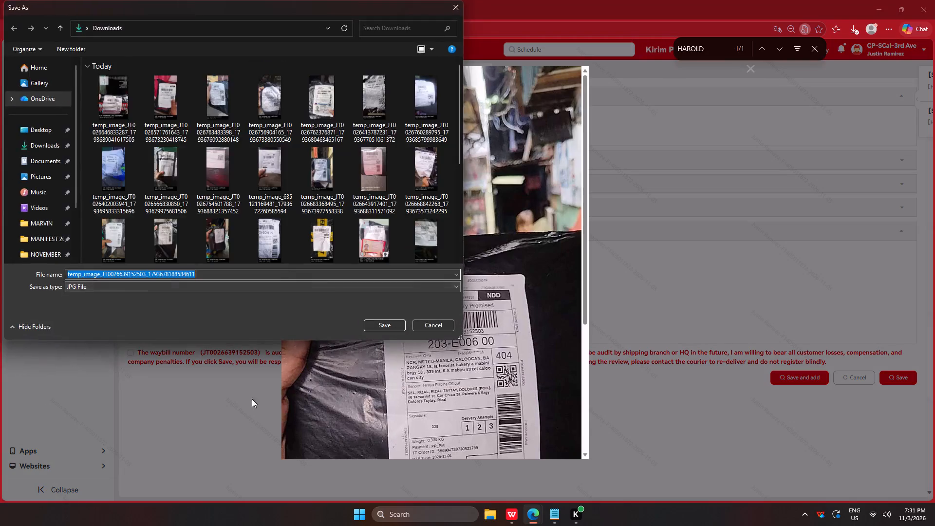
click(248, 405)
click(522, 289)
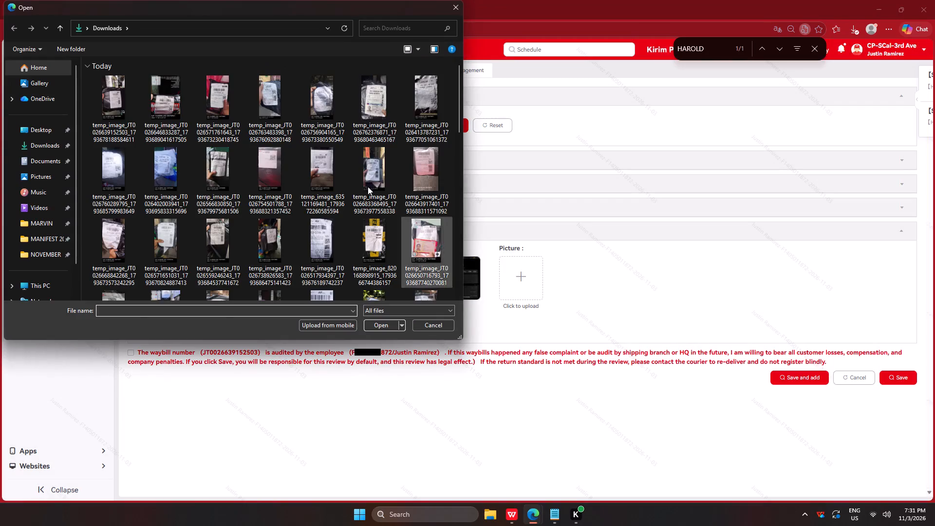
click(124, 99)
click(368, 327)
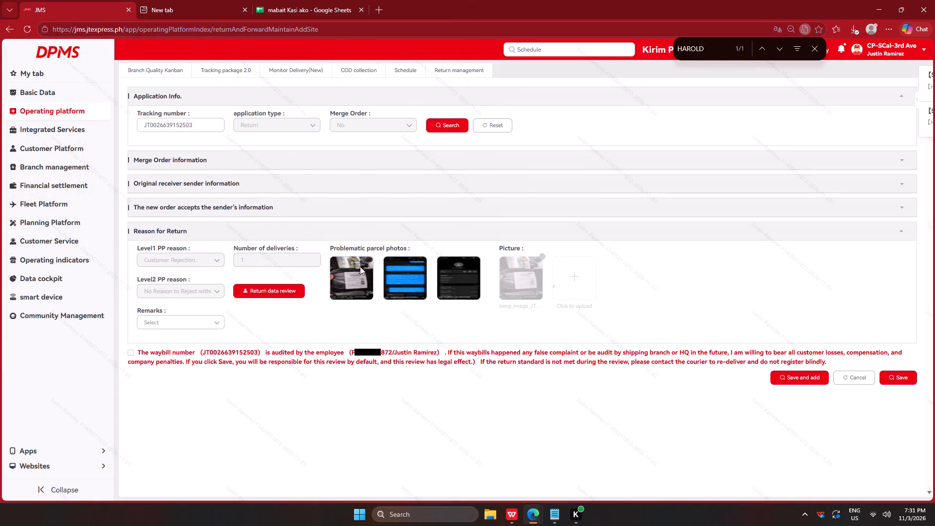
click(164, 325)
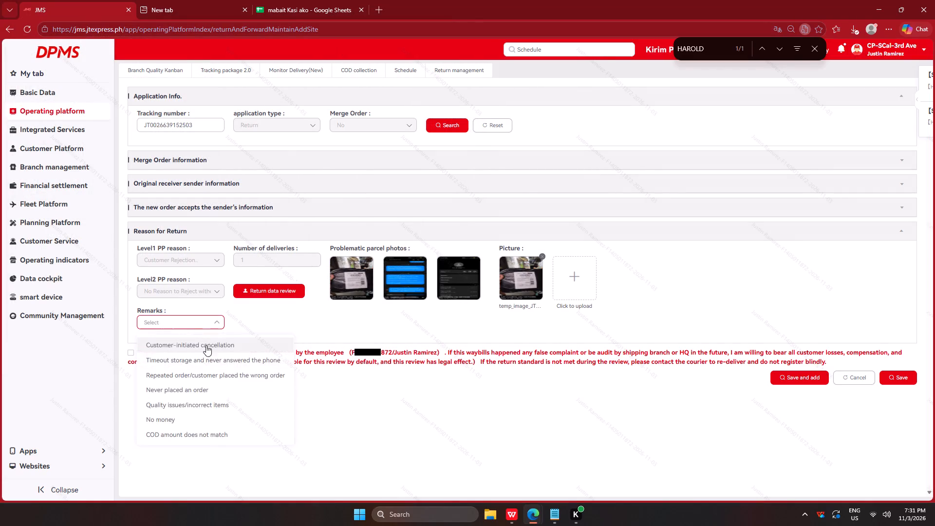
click(207, 345)
click(243, 363)
click(804, 378)
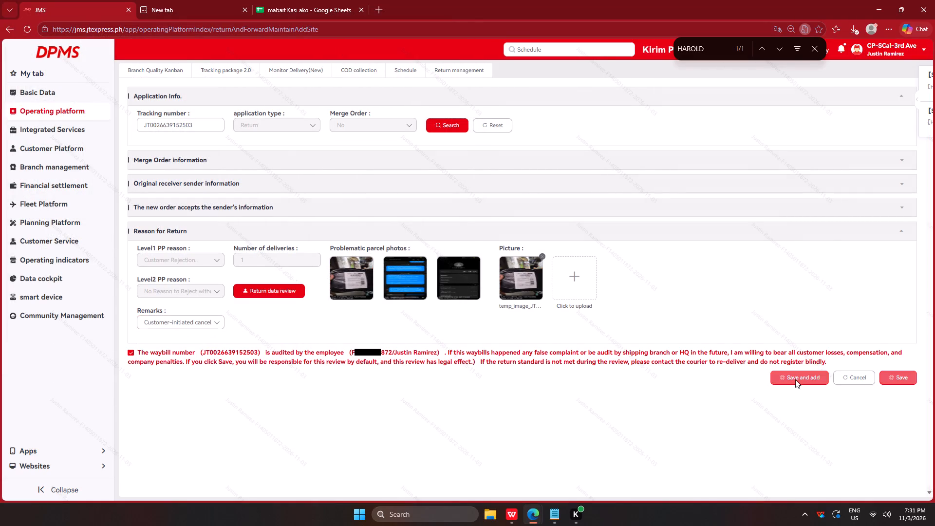
key(alt+Tab)
alt+click(444, 213)
scroll(151, 178, up, 2)
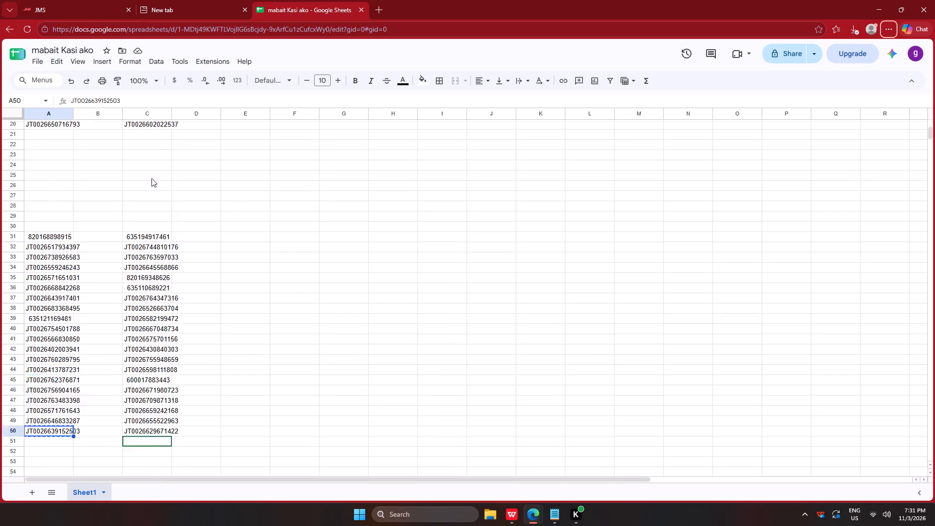
scroll(151, 178, up, 5)
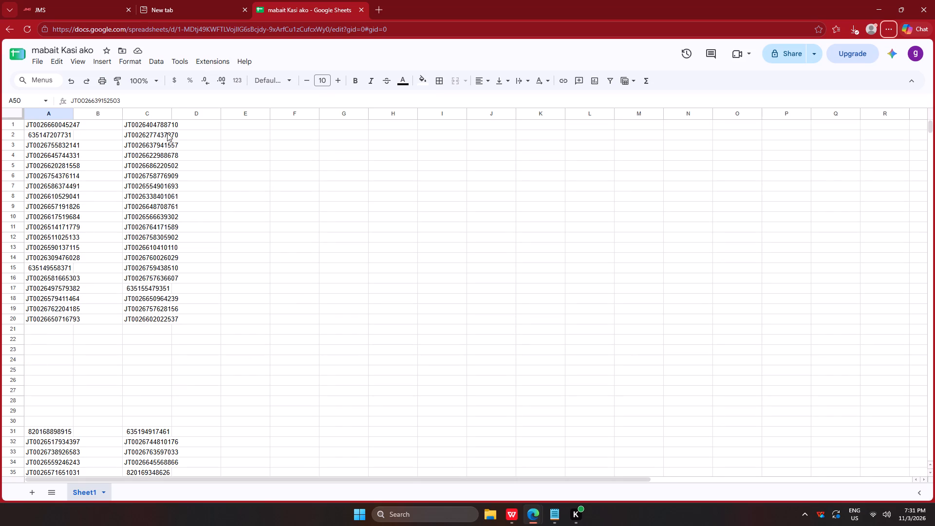
click(164, 125)
key(ctrl+c)
key(alt+Tab)
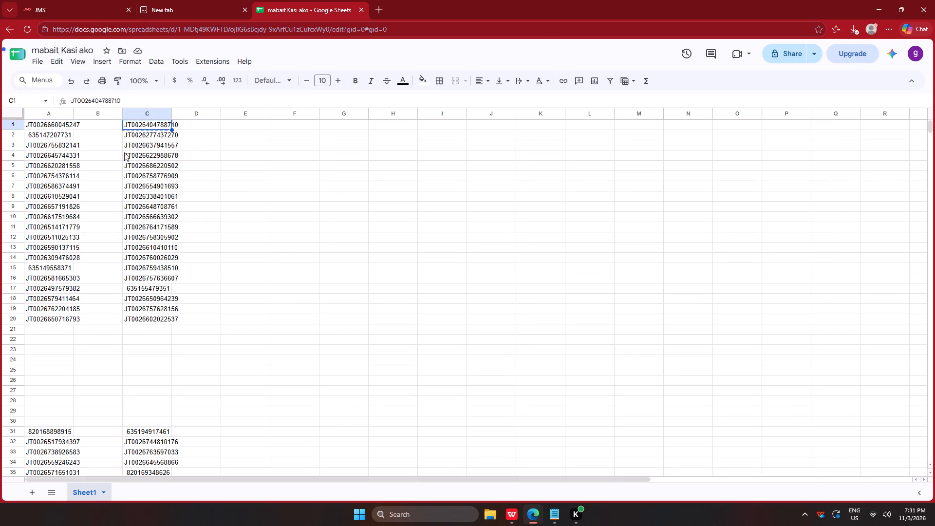
click(183, 127)
key(ctrl+v)
click(453, 126)
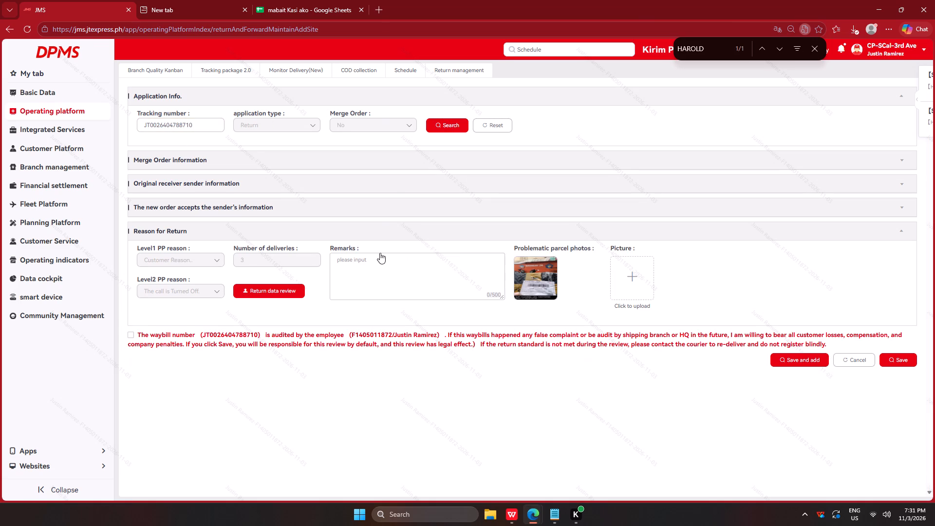
right_click(525, 270)
click(551, 301)
key(Return)
key(Return)
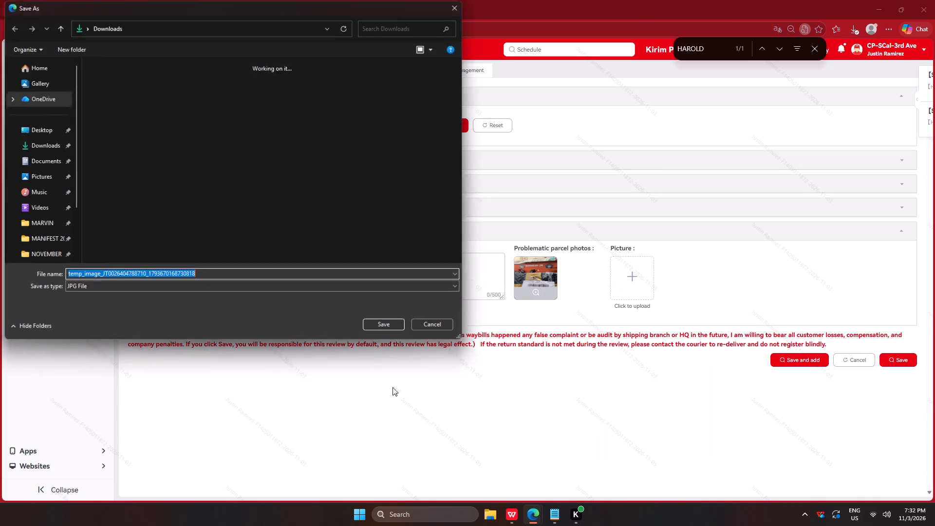
key(Return)
key(Return)
click(367, 416)
click(650, 276)
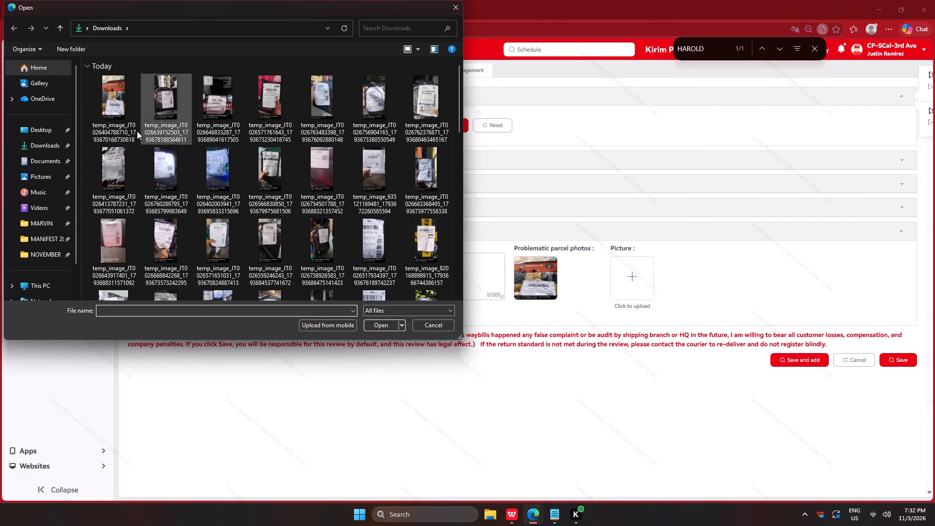
click(124, 123)
click(392, 325)
key(alt+Tab)
alt+click(688, 204)
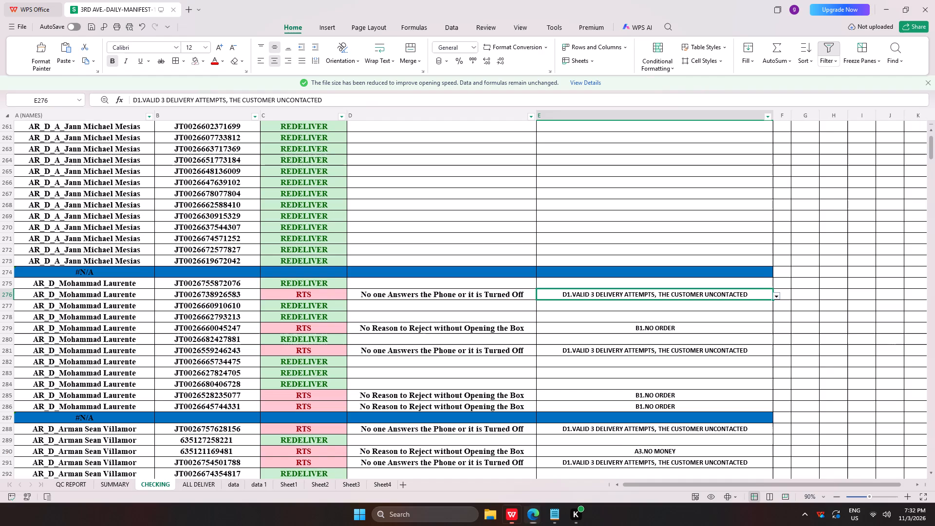
key(ctrl+c)
key(alt+Tab)
click(427, 258)
key(ctrl+v)
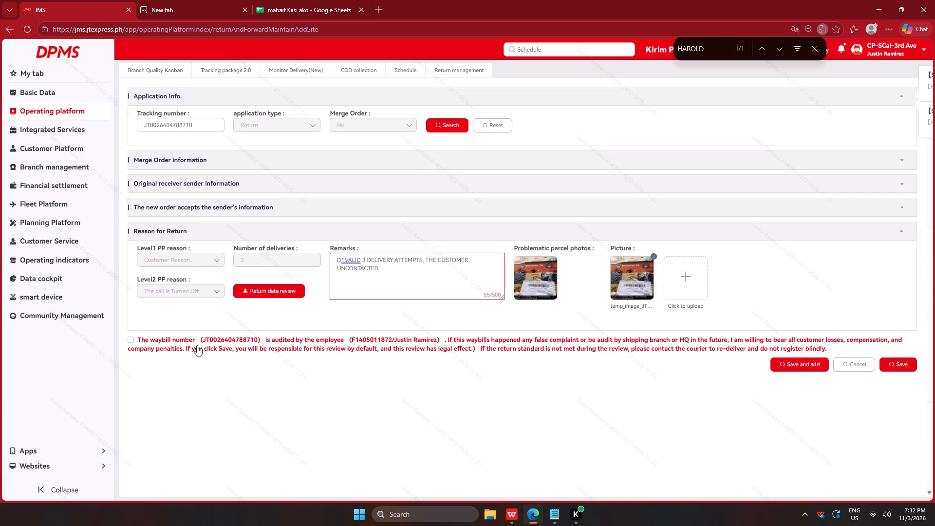
click(194, 347)
click(787, 359)
key(alt+Tab)
alt+click(670, 196)
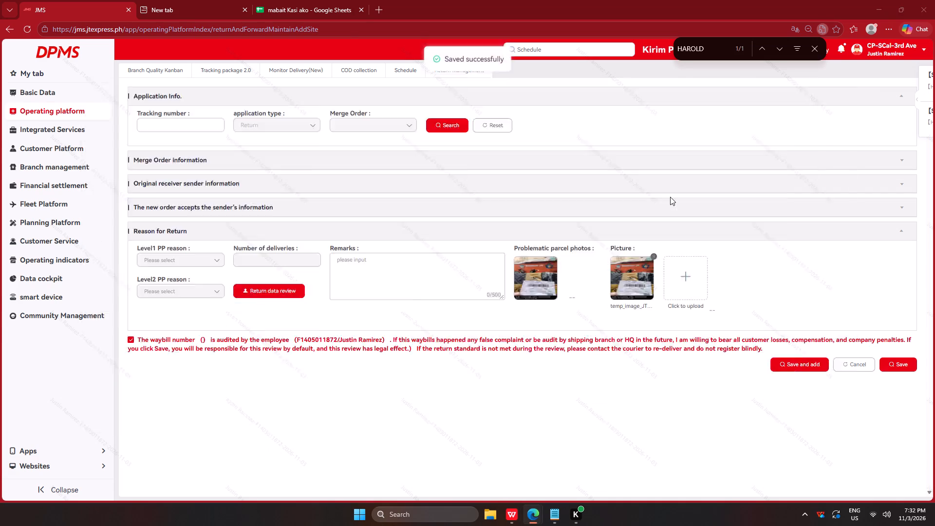
click(168, 134)
key(ctrl+c)
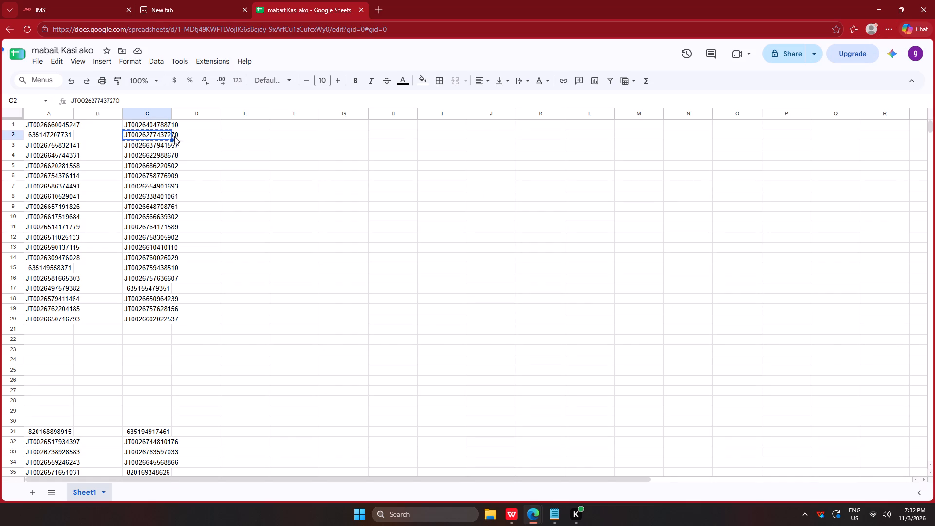
key(alt+Tab)
click(186, 124)
key(ctrl+v)
click(458, 127)
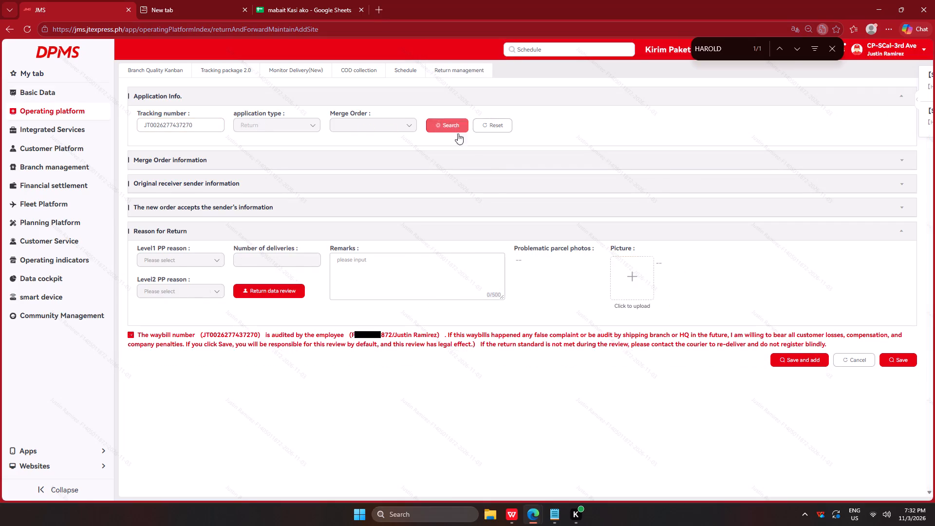
right_click(344, 274)
click(389, 301)
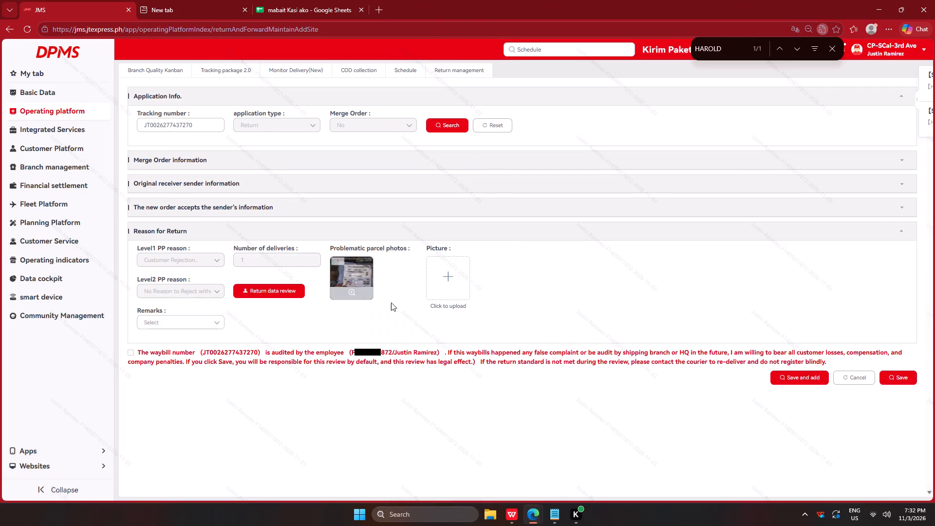
key(Return)
key(Return)
key(Return)
key(Return)
drag(406, 418, 410, 413)
click(450, 285)
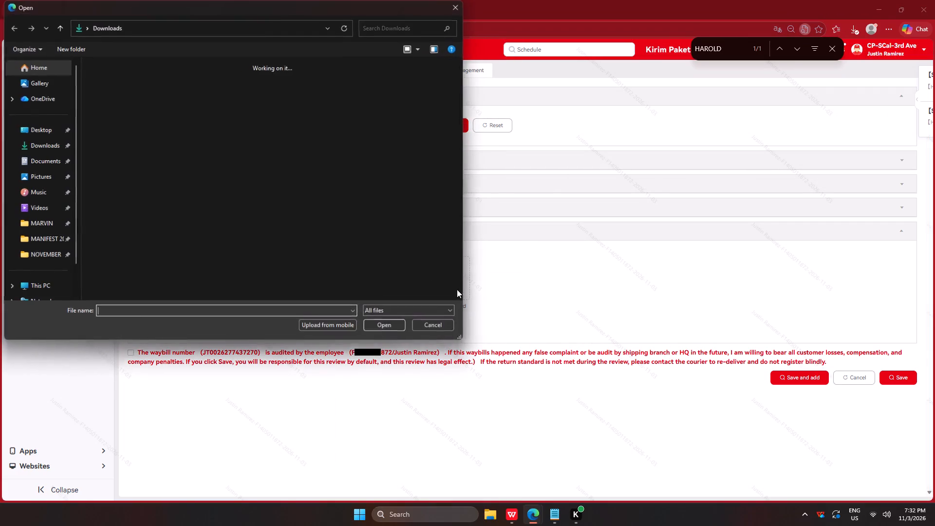
click(116, 105)
click(383, 327)
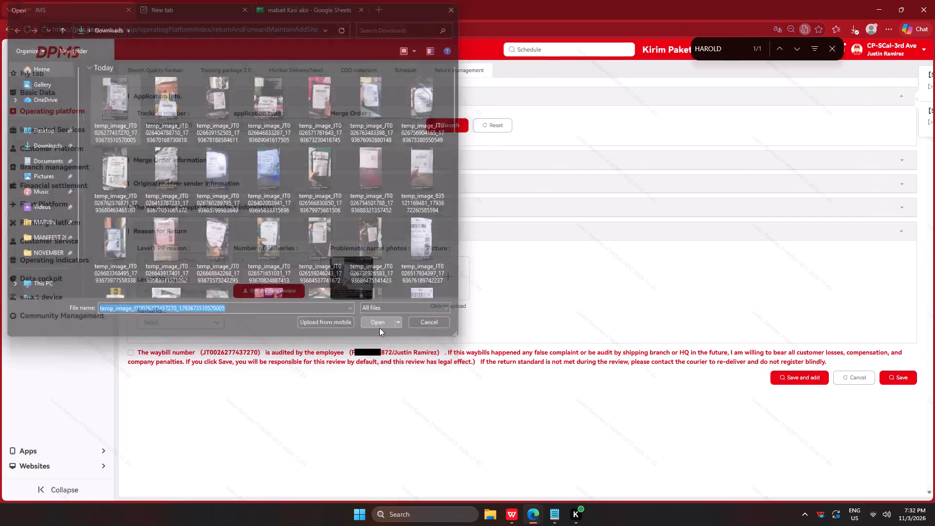
click(211, 320)
click(218, 341)
click(236, 350)
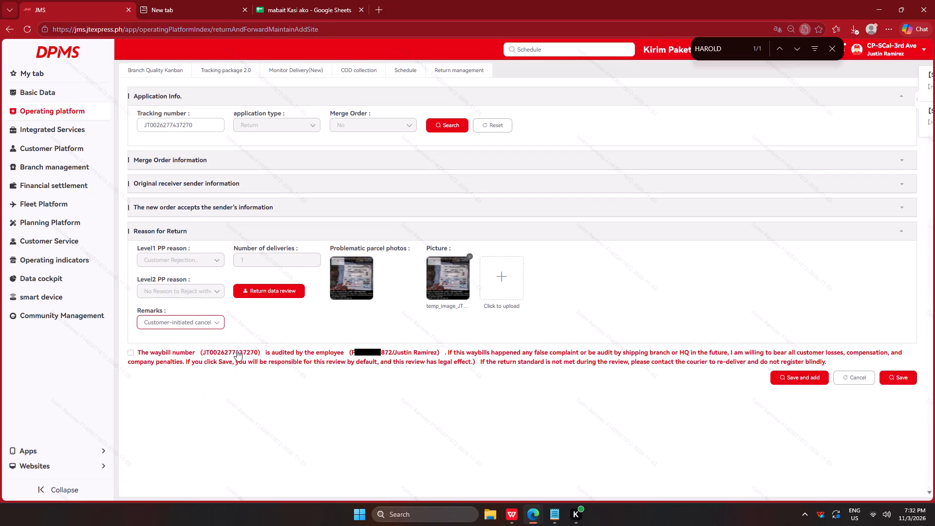
click(802, 376)
key(alt+Tab)
alt+click(486, 198)
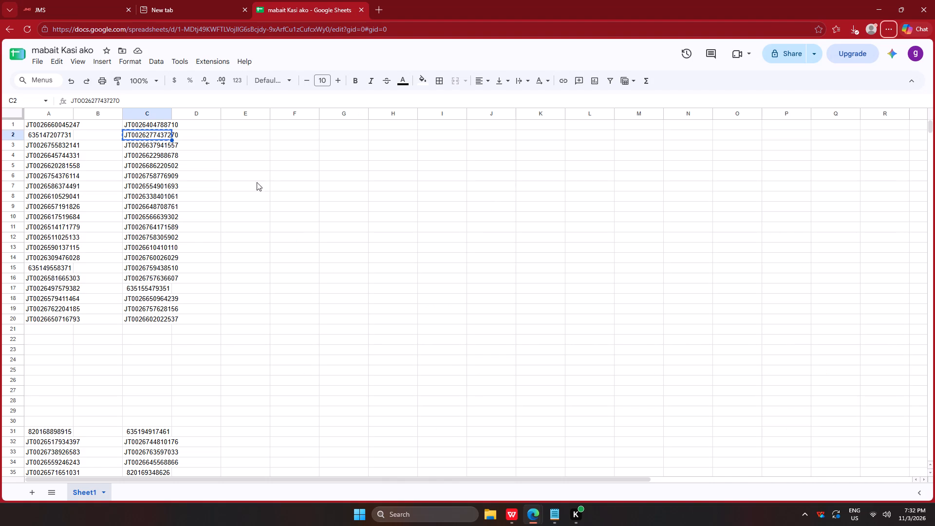
click(142, 149)
key(ctrl+c)
key(alt+Tab)
click(196, 117)
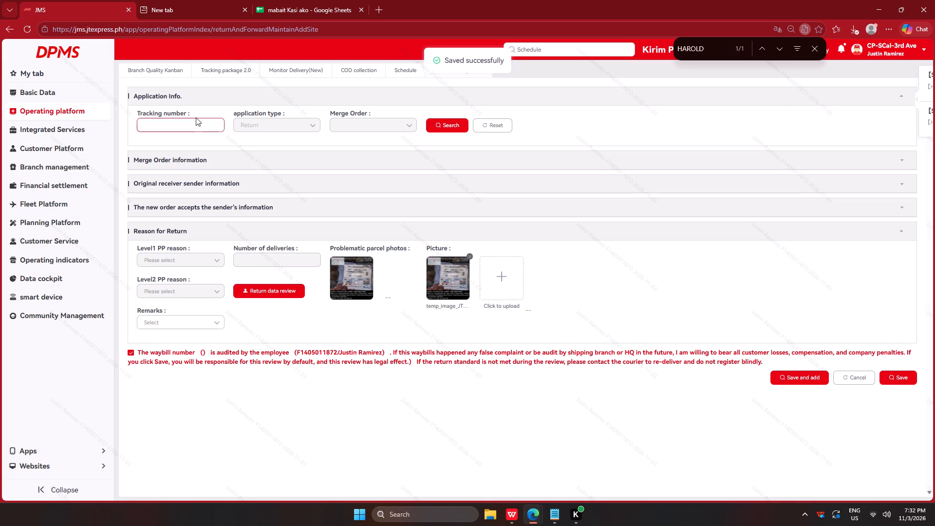
key(ctrl+v)
ctrl+click(174, 128)
key(ctrl+v)
click(442, 126)
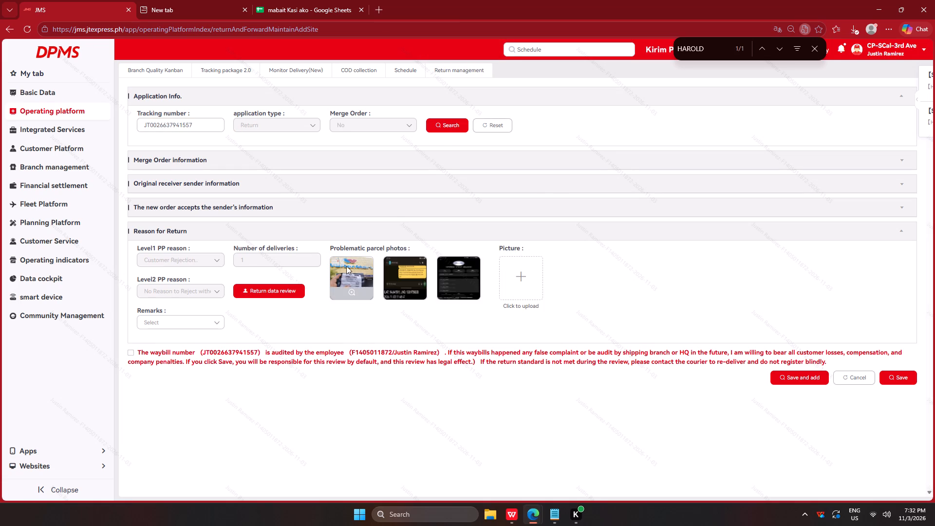
right_click(346, 277)
click(380, 302)
key(Return)
key(Return)
key(Return)
key(Return)
click(339, 403)
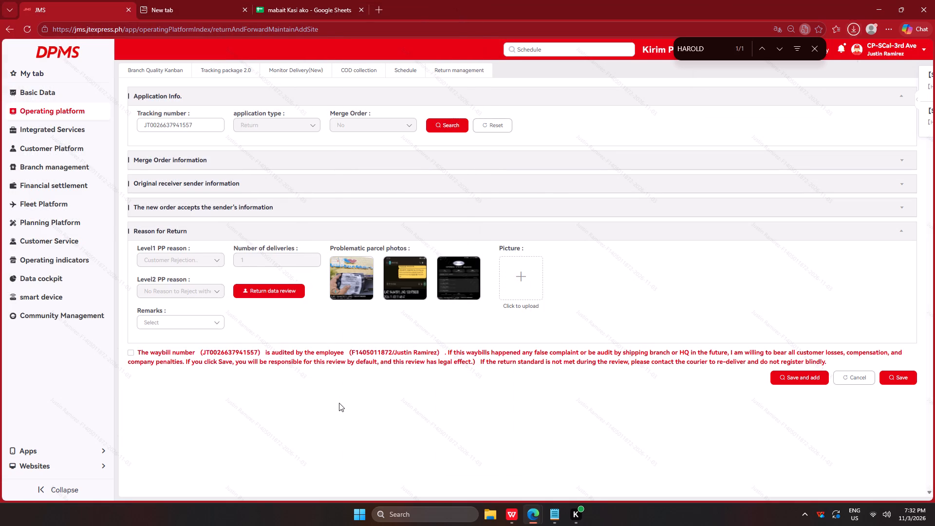
click(518, 283)
click(132, 108)
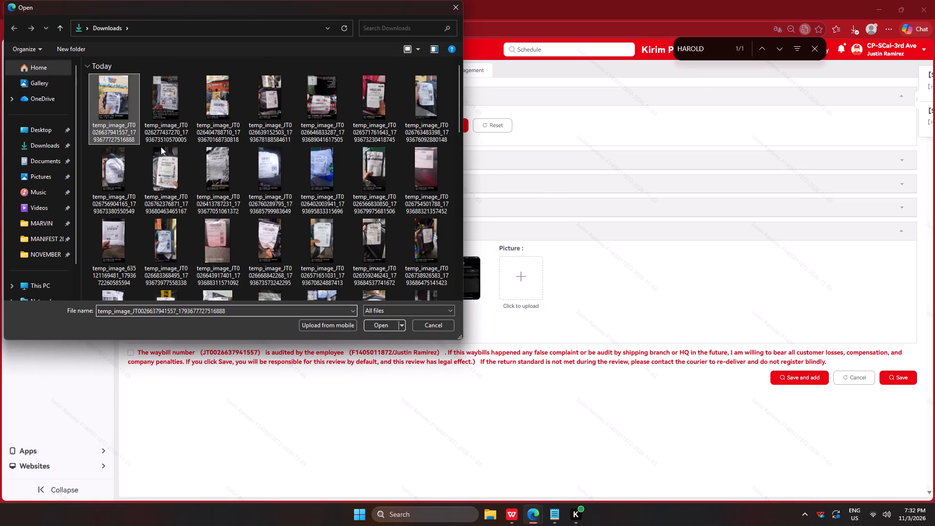
click(377, 326)
click(180, 320)
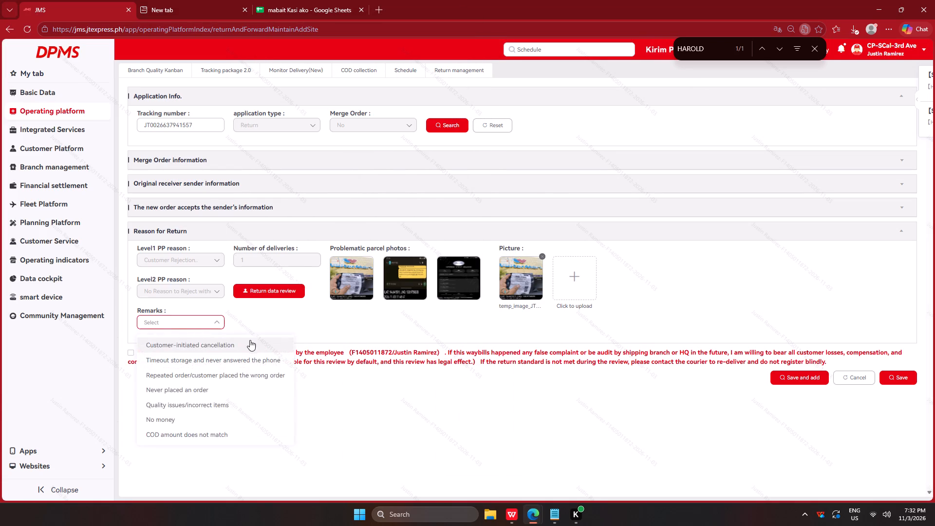
click(250, 341)
click(263, 351)
click(796, 370)
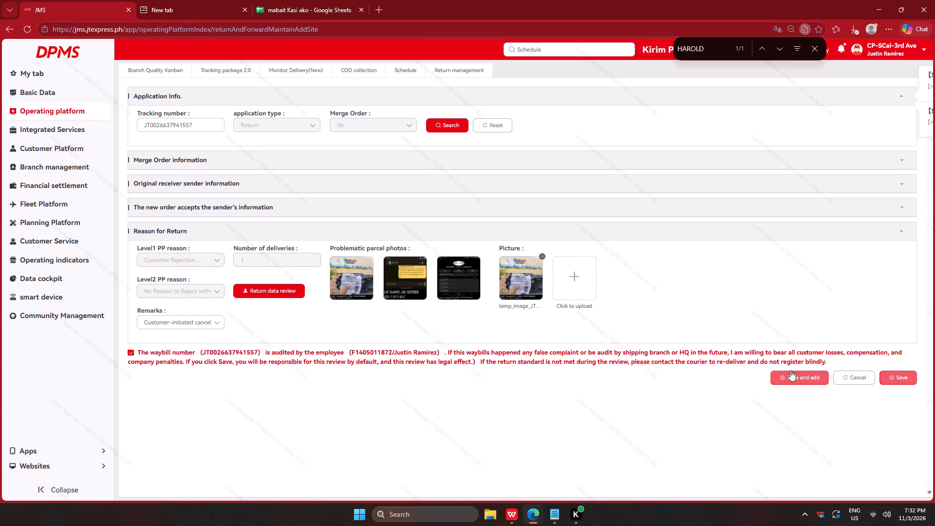
key(alt+Tab)
alt+click(422, 176)
click(165, 155)
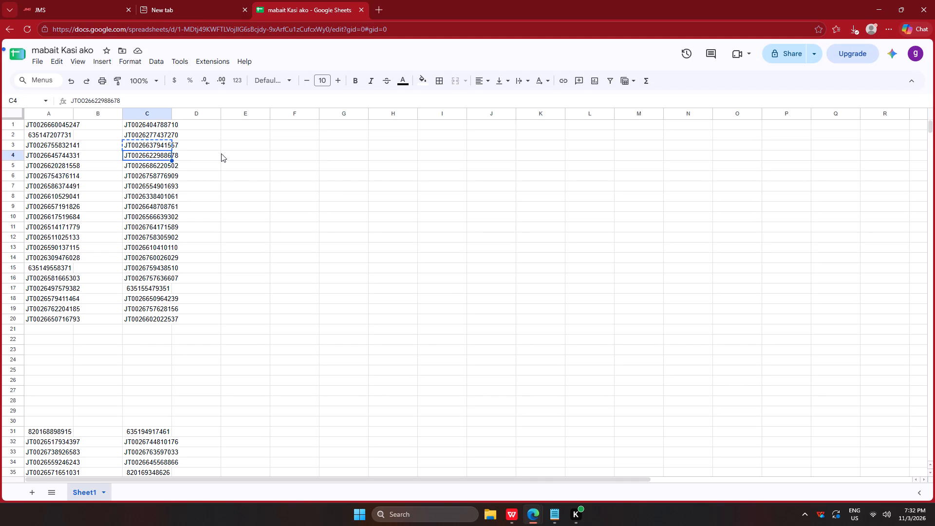
key(ctrl+c)
key(alt+Tab)
click(164, 121)
key(ctrl+v)
click(457, 121)
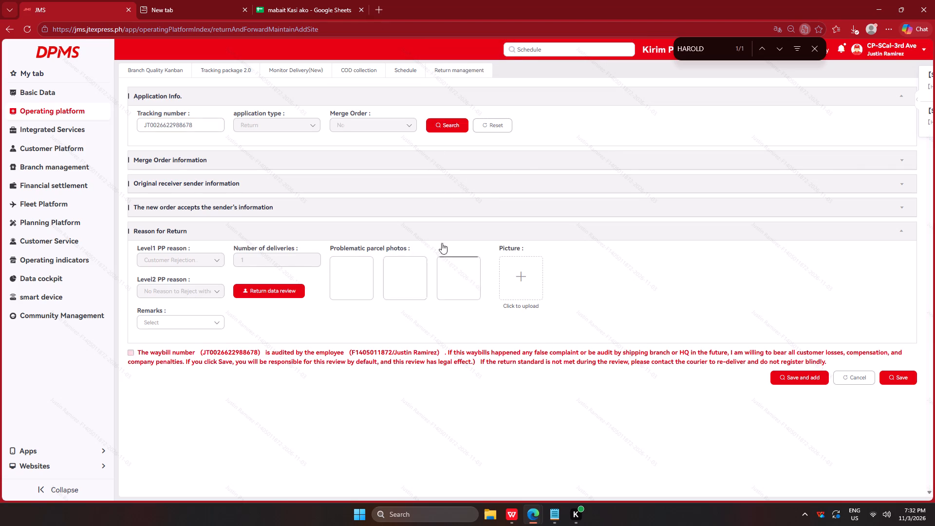
right_click(341, 269)
click(377, 296)
key(Return)
key(Return)
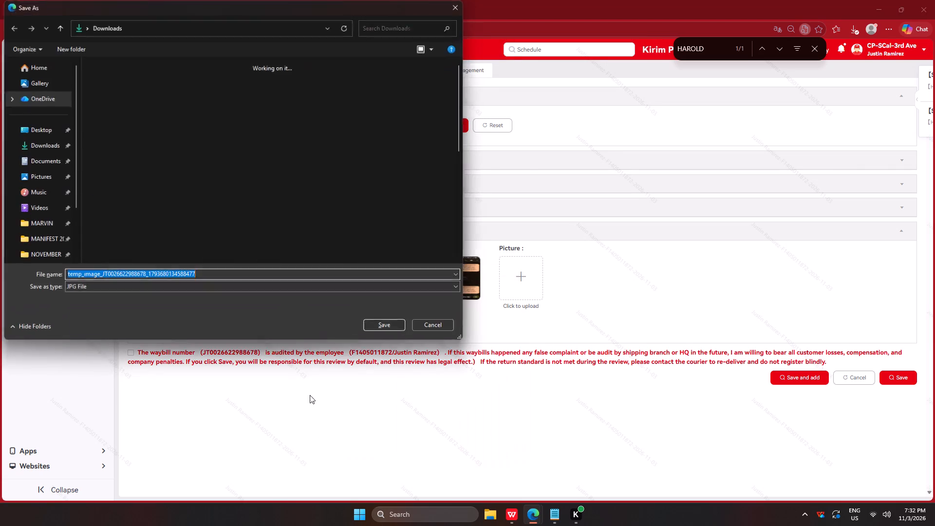
key(Return)
key(Return)
click(307, 405)
click(523, 287)
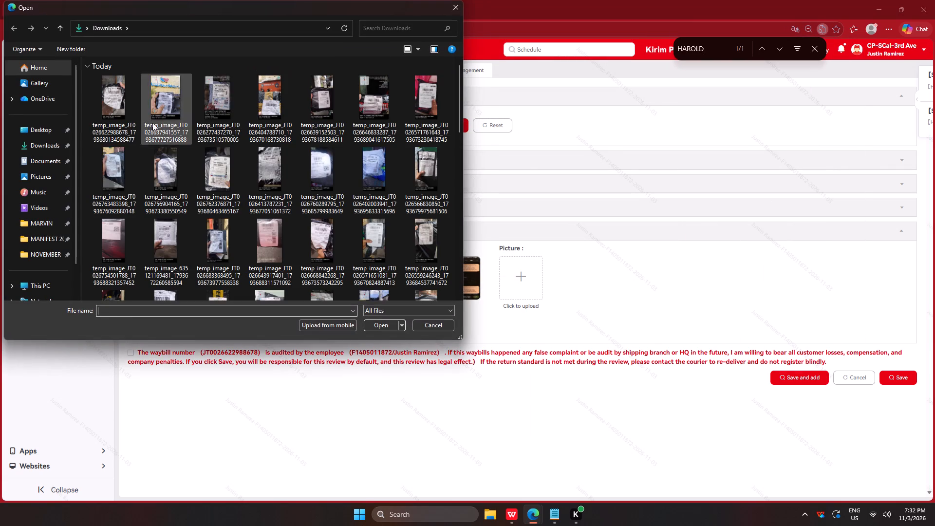
click(117, 113)
click(380, 331)
click(166, 325)
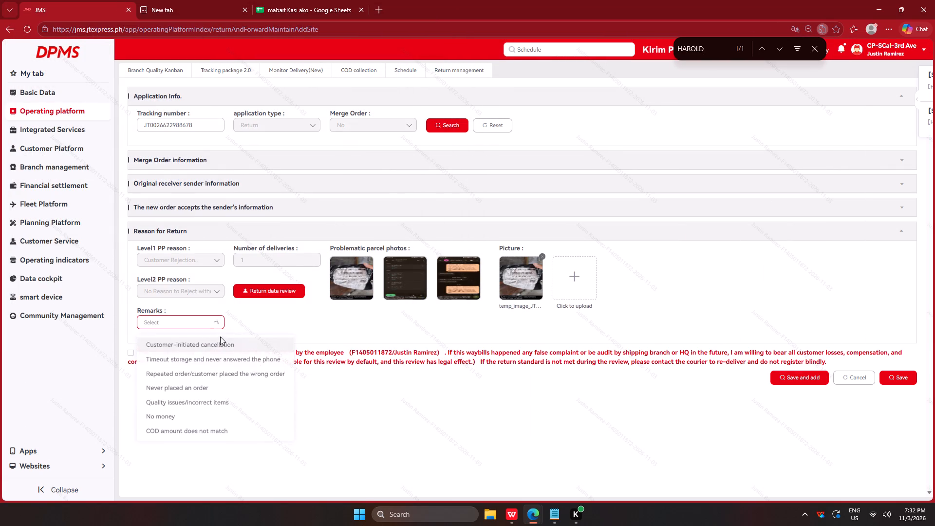
click(226, 342)
click(240, 349)
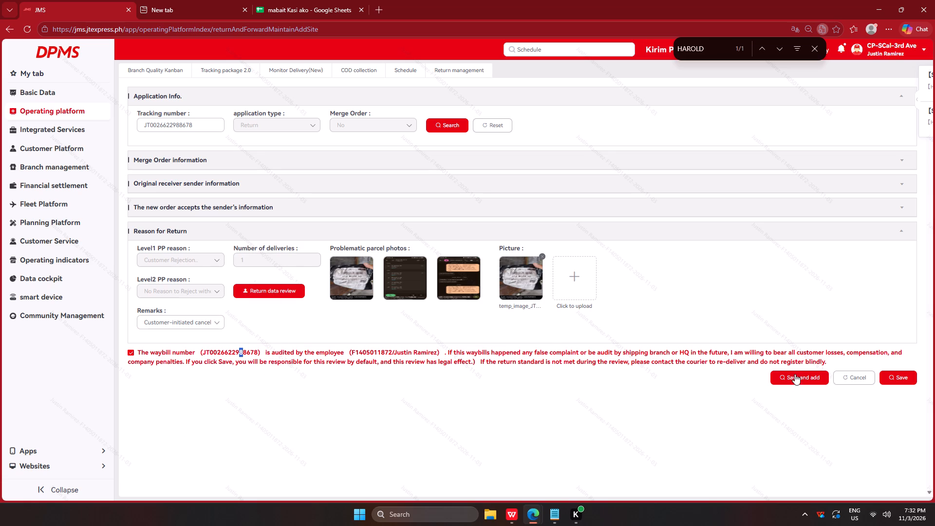
click(795, 375)
key(alt+Tab)
alt+click(453, 199)
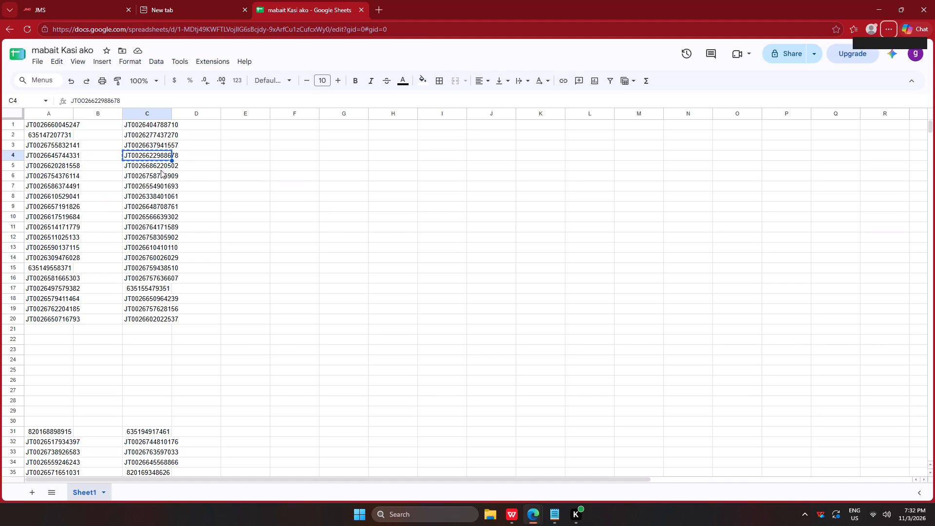
click(162, 165)
key(ctrl+c)
key(alt+Tab)
click(161, 132)
key(ctrl+v)
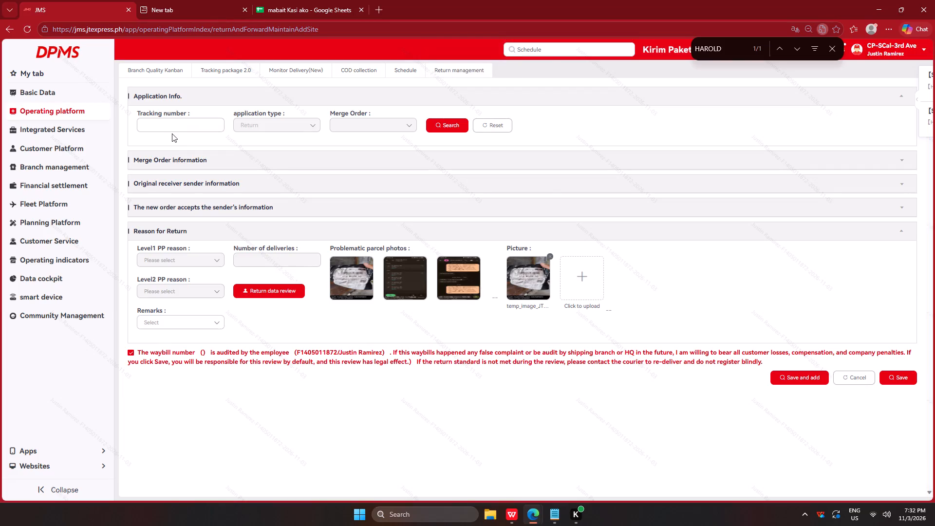
ctrl+click(172, 128)
key(ctrl+v)
click(460, 125)
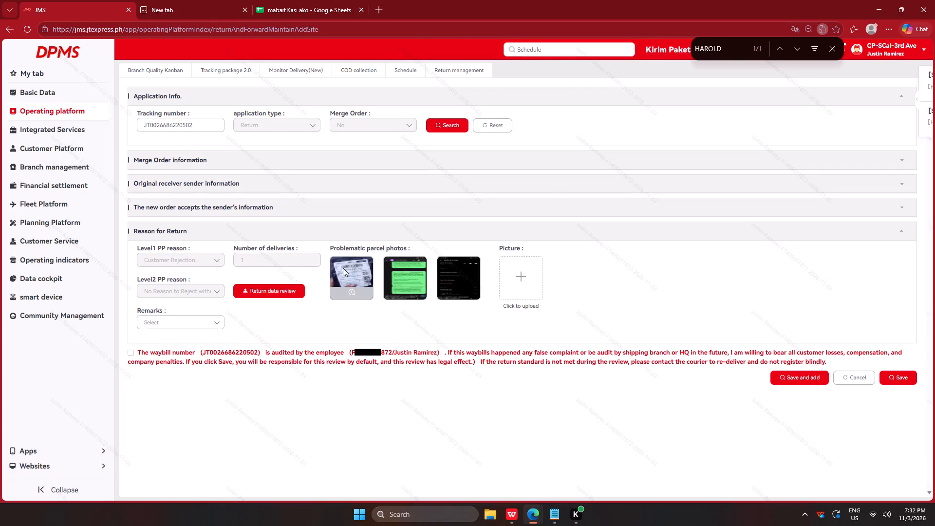
right_click(343, 268)
click(385, 295)
key(Return)
key(Return)
key(Return)
key(Return)
drag(392, 411, 400, 408)
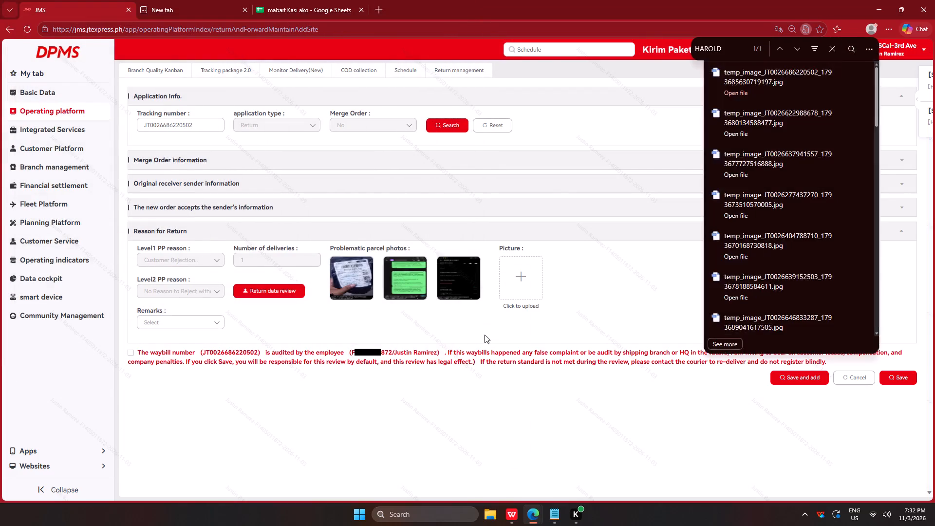
click(517, 280)
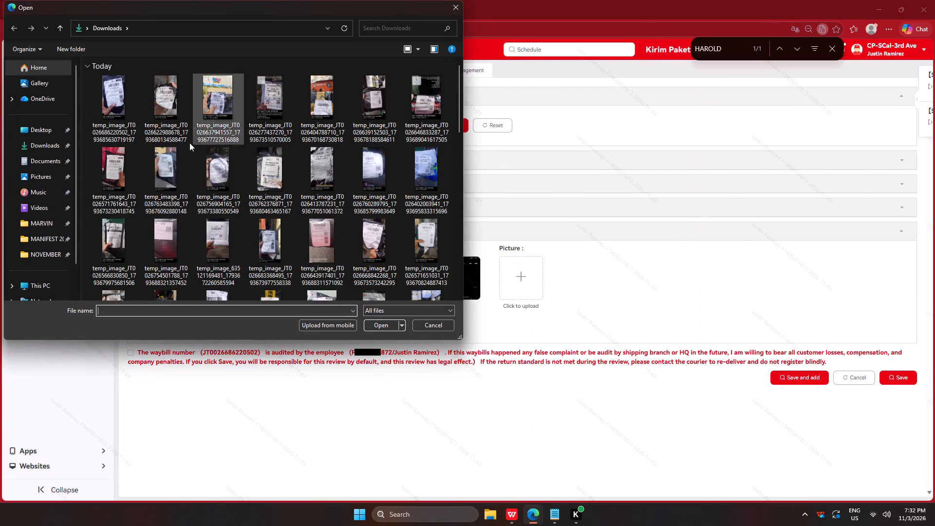
click(107, 84)
click(379, 323)
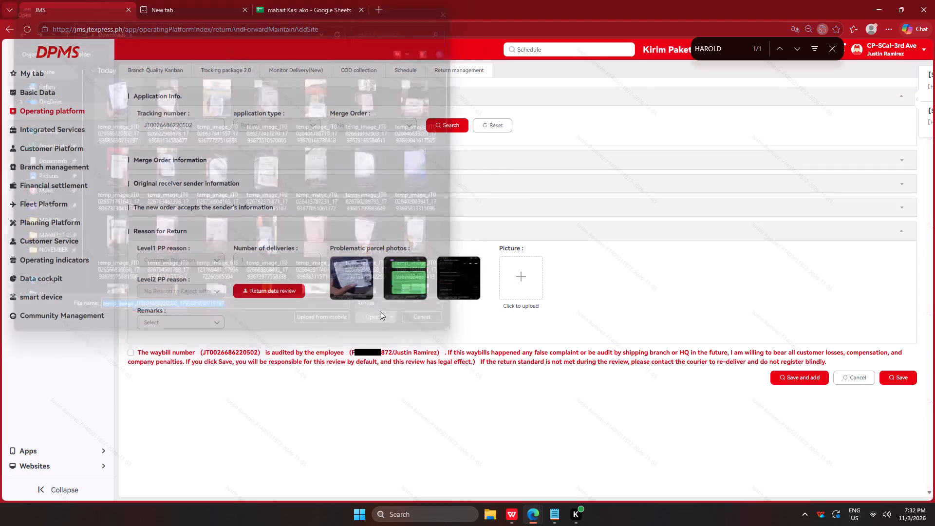
click(180, 319)
click(228, 346)
click(243, 353)
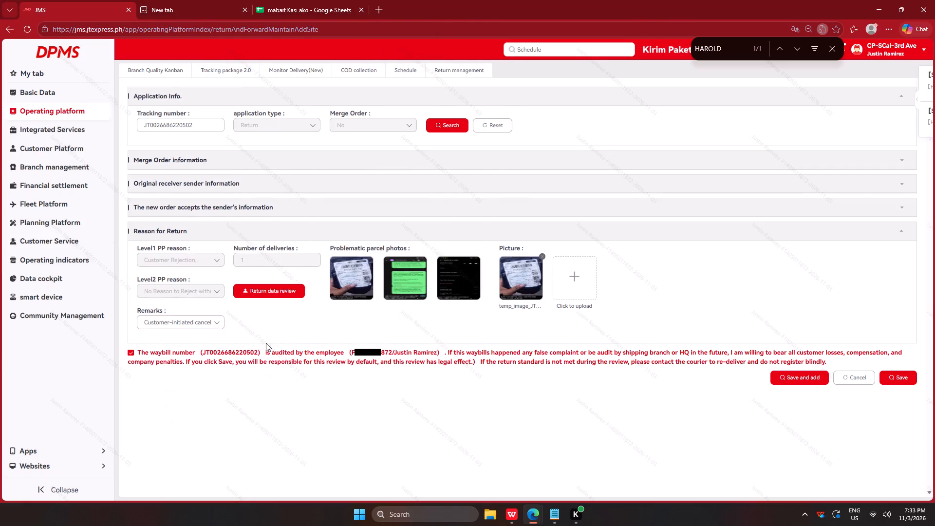
click(789, 378)
key(alt+Tab)
alt+click(428, 190)
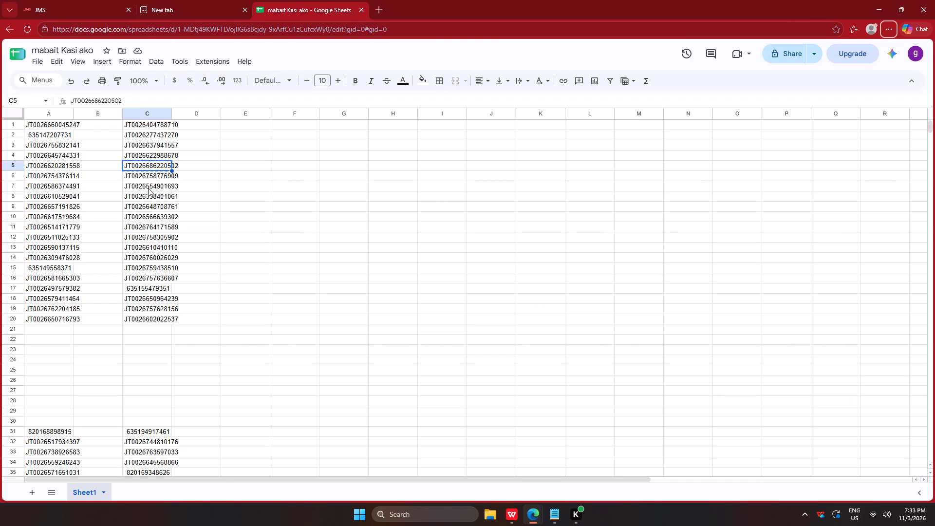
click(159, 176)
key(ctrl+c)
key(alt+Tab)
click(182, 125)
key(ctrl+v)
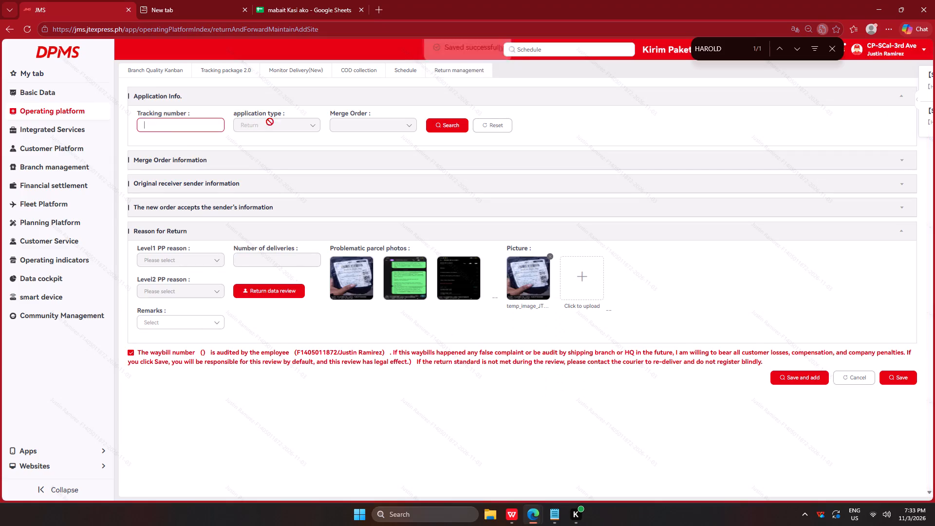
click(439, 130)
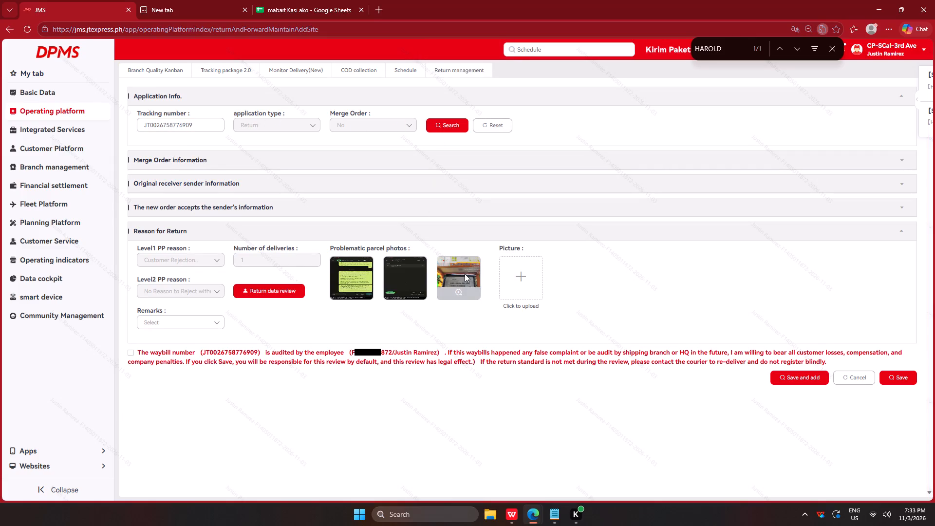
right_click(465, 274)
click(491, 297)
key(Return)
key(Return)
key(Return)
key(Return)
click(434, 400)
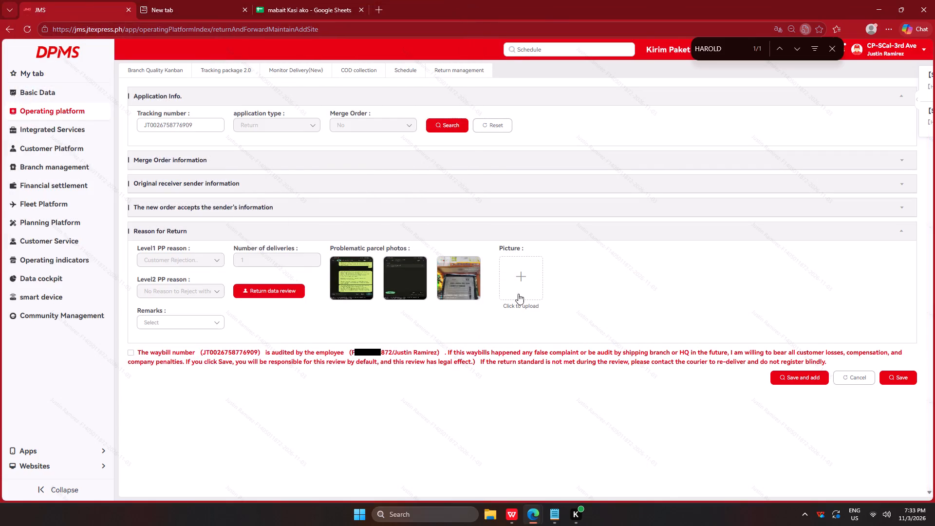
click(526, 278)
click(109, 103)
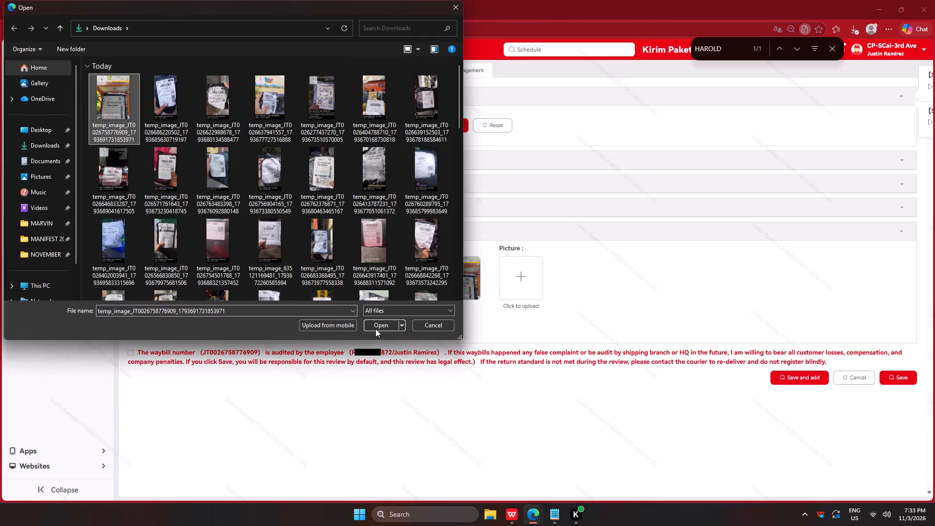
click(378, 322)
click(193, 319)
click(233, 343)
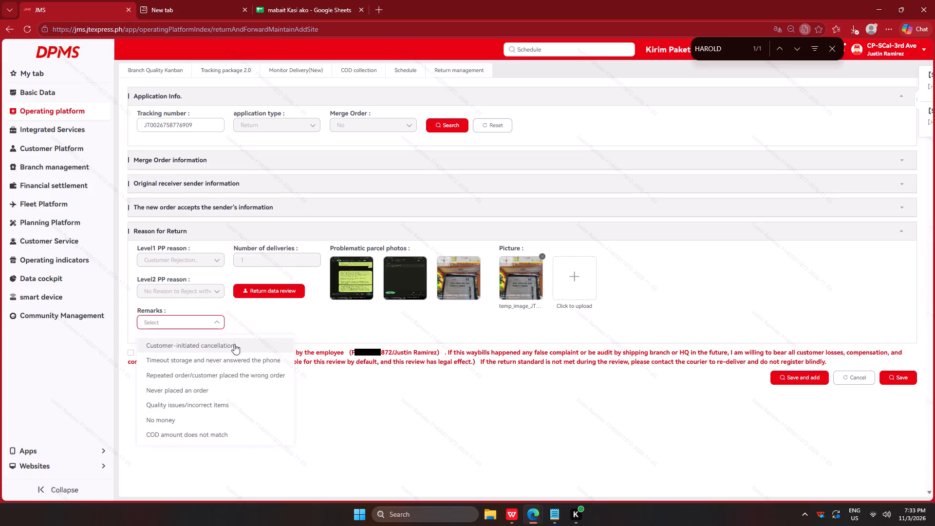
click(246, 349)
click(790, 375)
key(alt+Tab)
alt+click(484, 195)
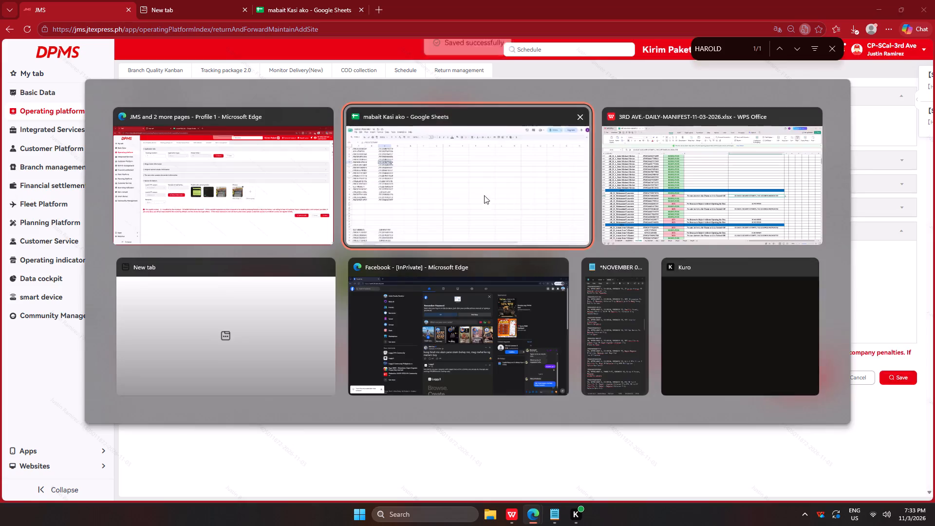
click(165, 188)
key(ctrl+c)
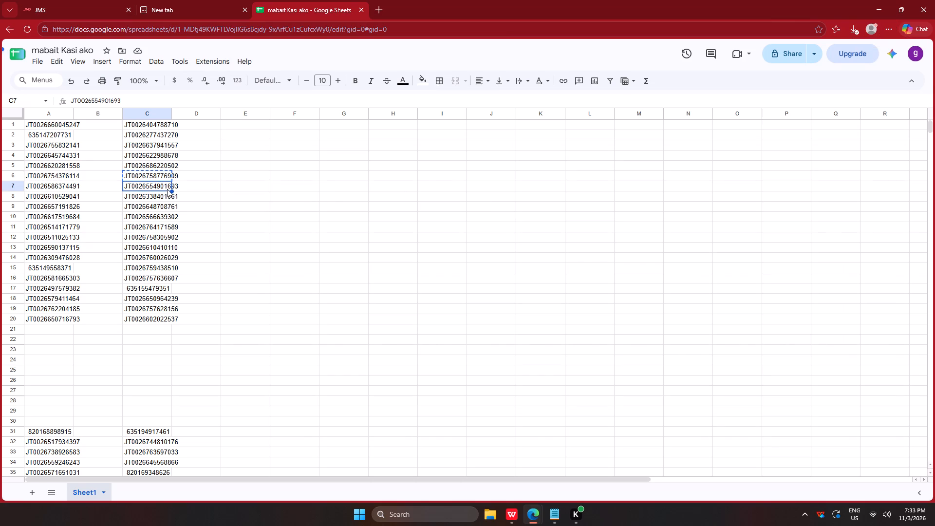
key(alt+Tab)
click(195, 124)
key(ctrl+v)
click(458, 127)
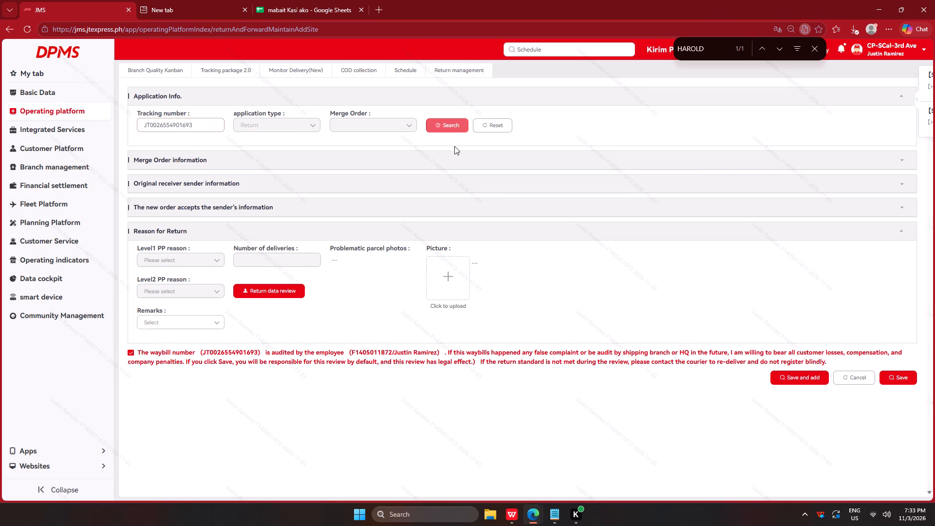
right_click(347, 270)
click(383, 298)
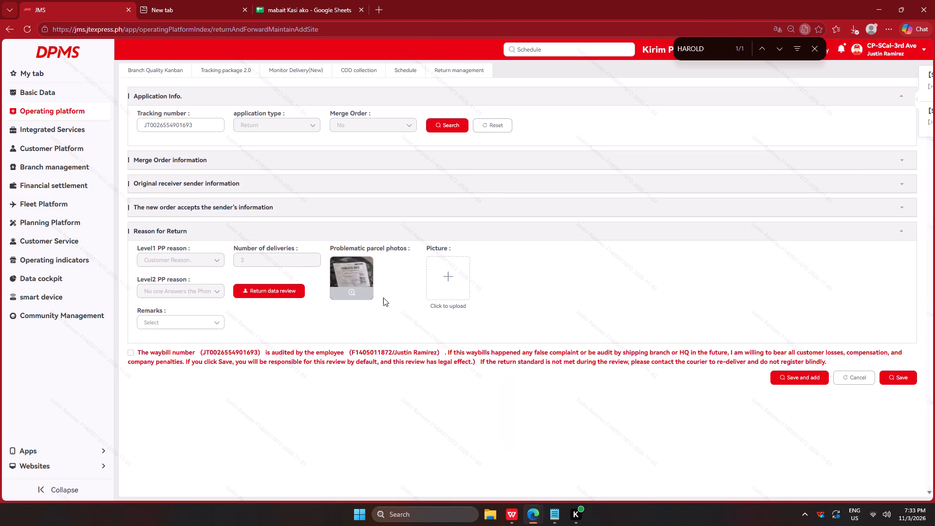
key(Return)
key(Return)
key(Return)
key(Return)
click(366, 419)
click(431, 283)
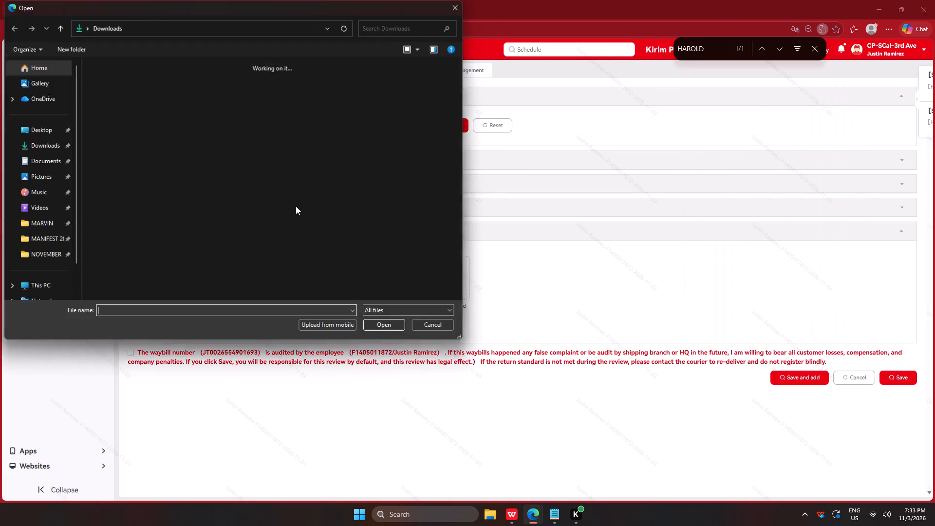
click(125, 109)
click(370, 328)
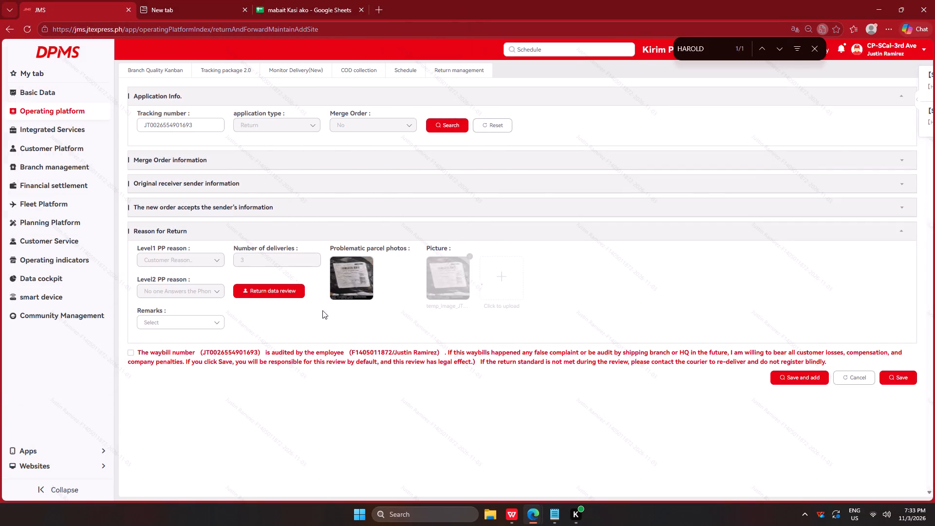
click(179, 315)
click(197, 325)
double_click(222, 359)
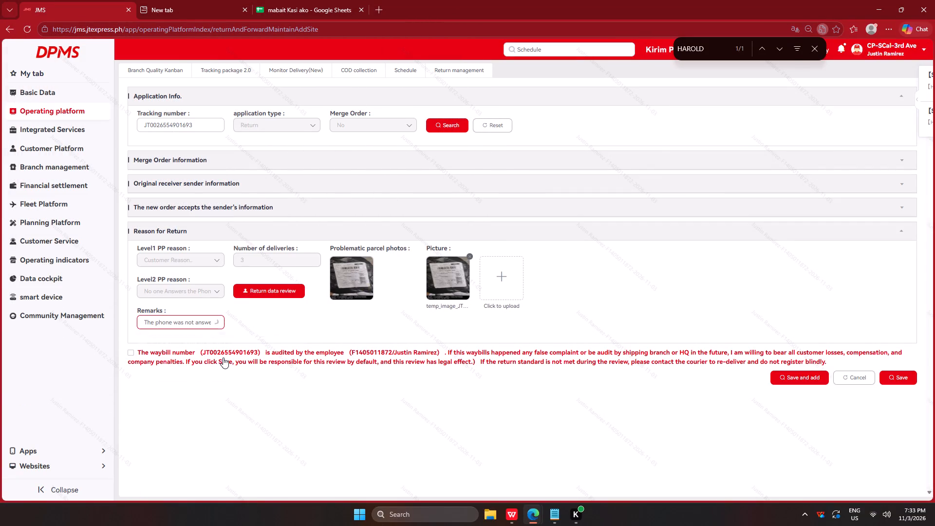
click(790, 380)
key(alt+Tab)
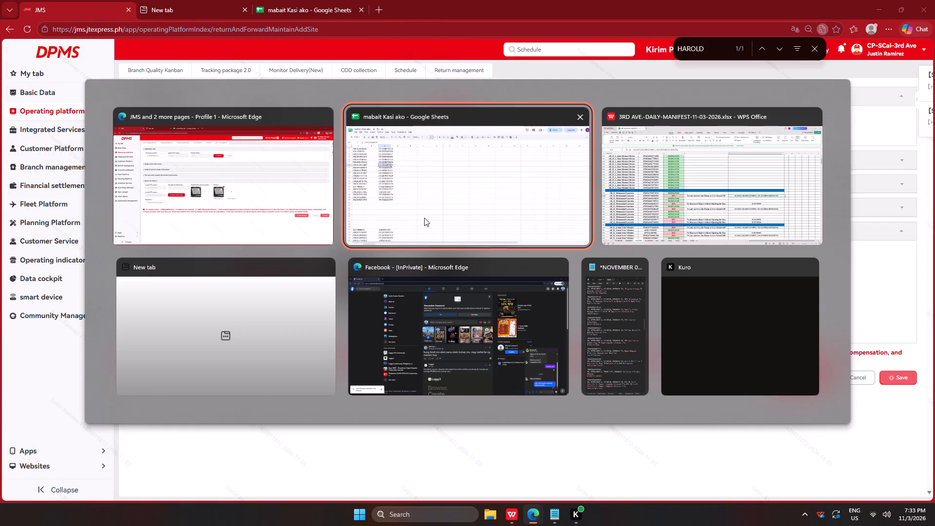
alt+click(424, 218)
click(166, 194)
key(ctrl+c)
key(alt+Tab)
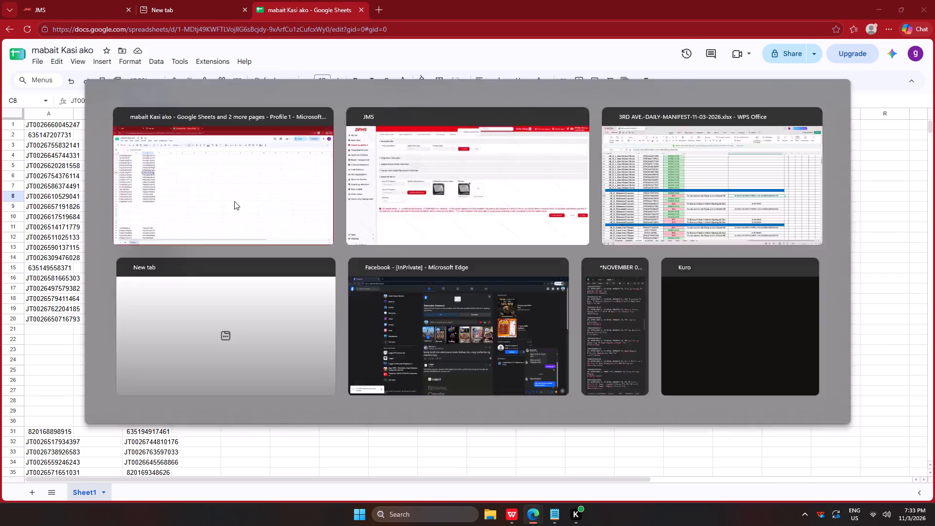
click(188, 125)
key(ctrl+v)
click(446, 125)
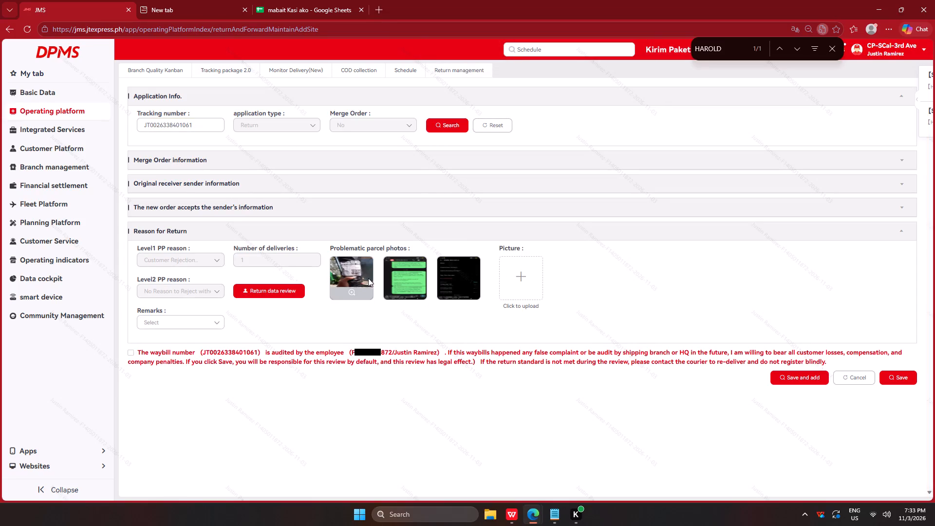
right_click(349, 274)
click(390, 299)
key(Return)
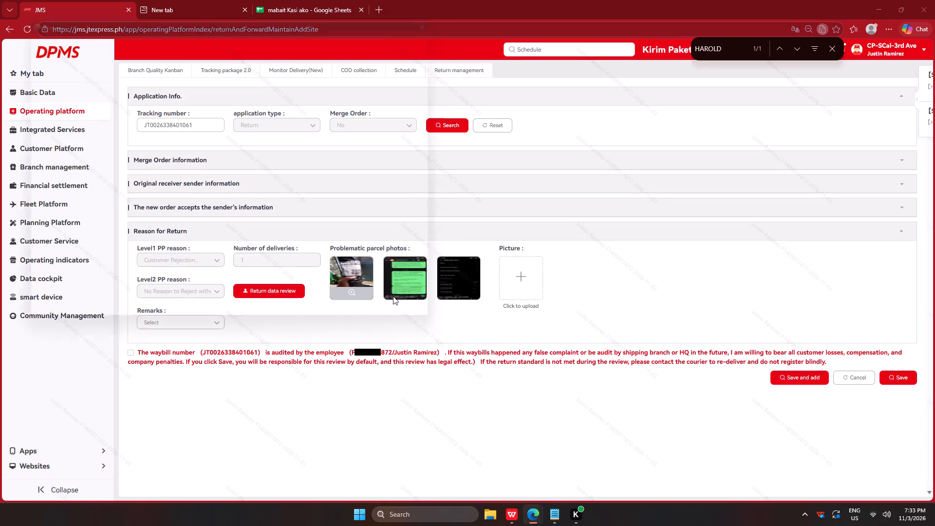
key(Return)
key(Return)
key(Return)
click(355, 417)
click(526, 296)
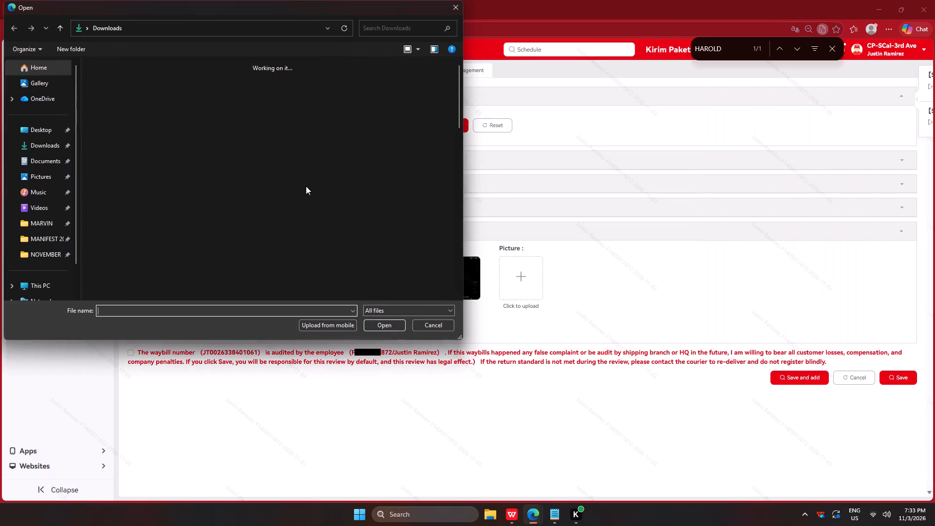
click(119, 103)
click(378, 327)
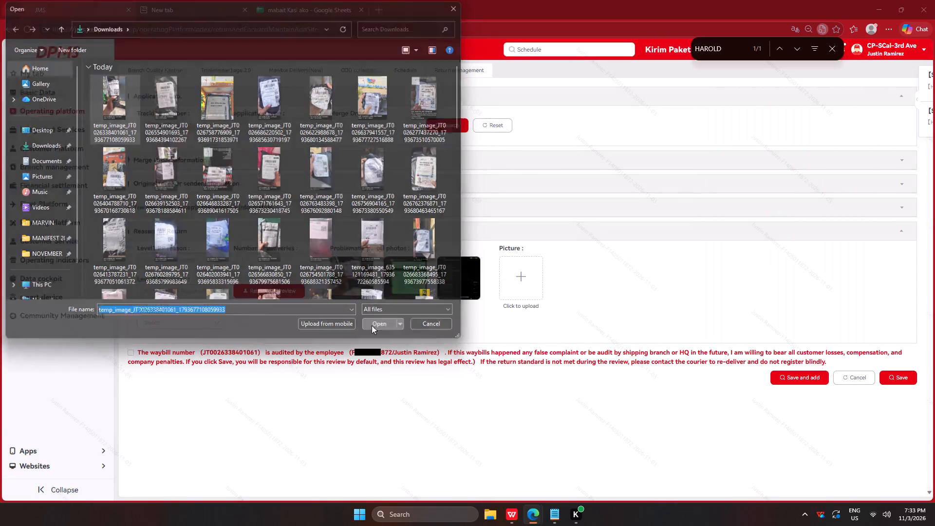
click(175, 324)
click(230, 348)
click(239, 351)
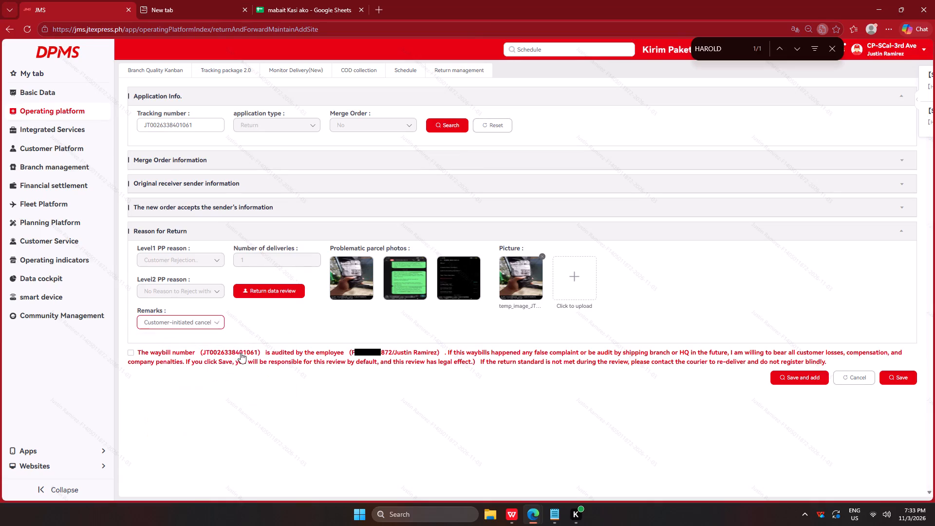
click(802, 377)
key(alt+Tab)
alt+click(455, 186)
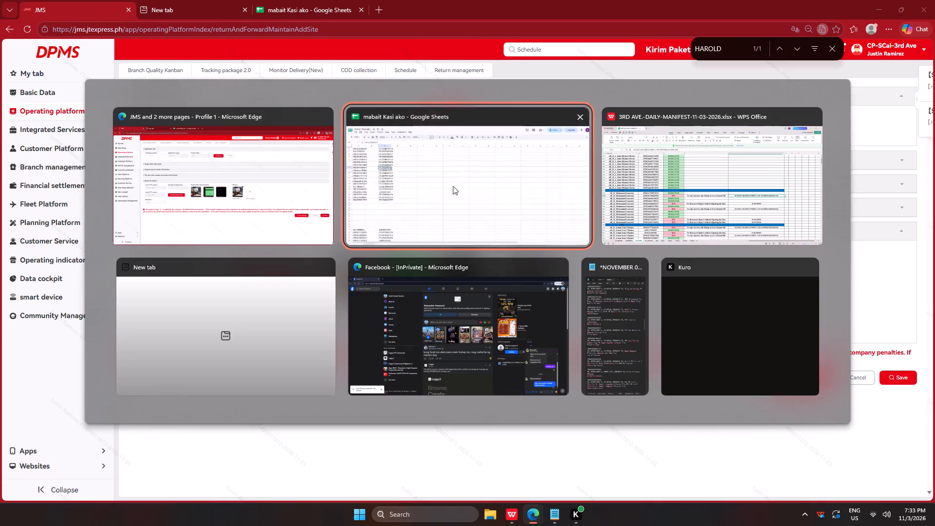
click(165, 205)
key(ctrl+c)
key(alt+Tab)
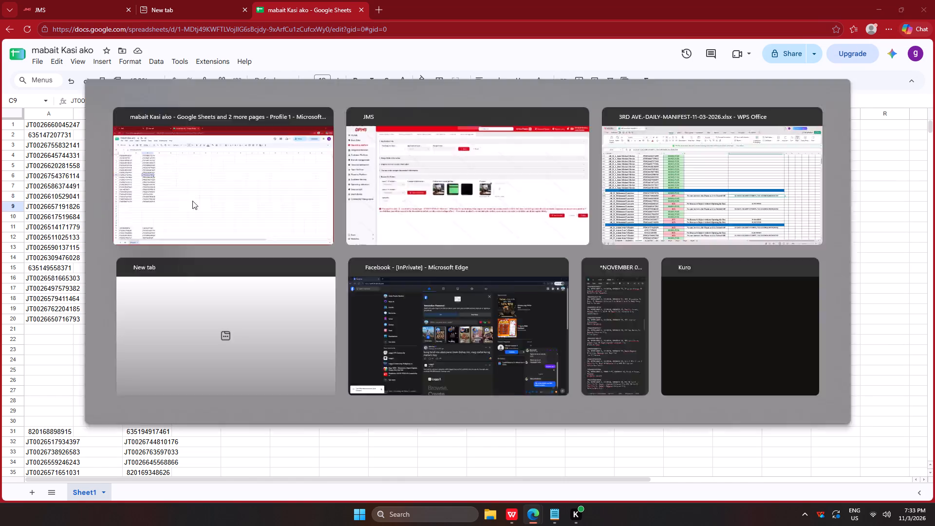
click(181, 131)
key(ctrl+v)
click(449, 125)
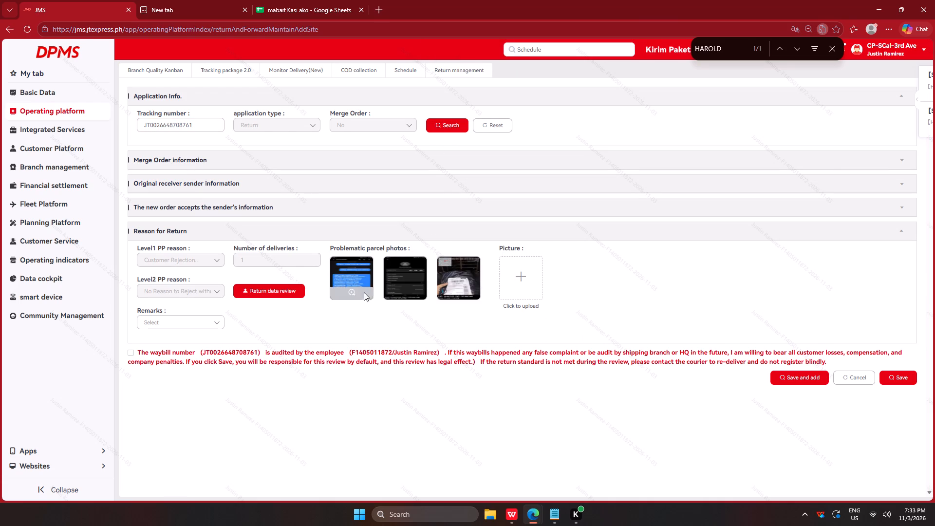
right_click(453, 274)
click(501, 304)
key(Return)
key(Return)
key(Return)
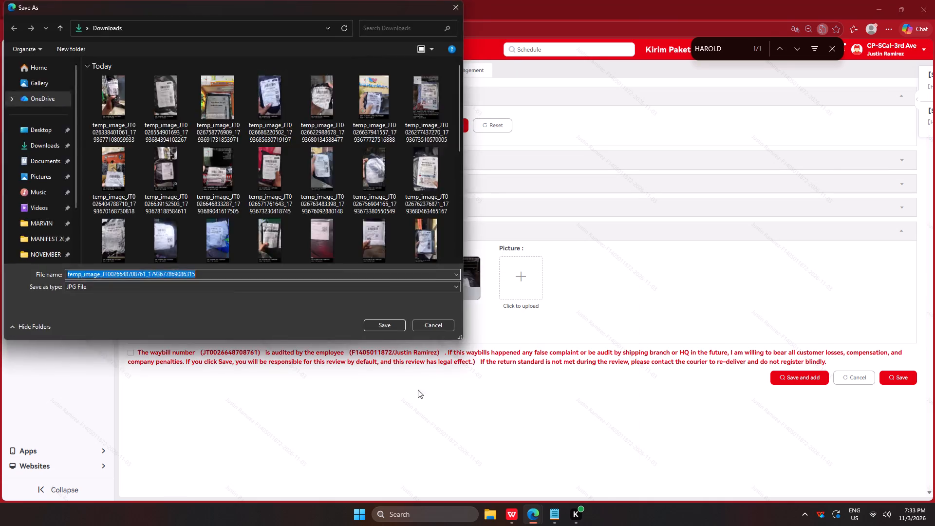
key(Return)
key(Return)
click(412, 401)
click(523, 259)
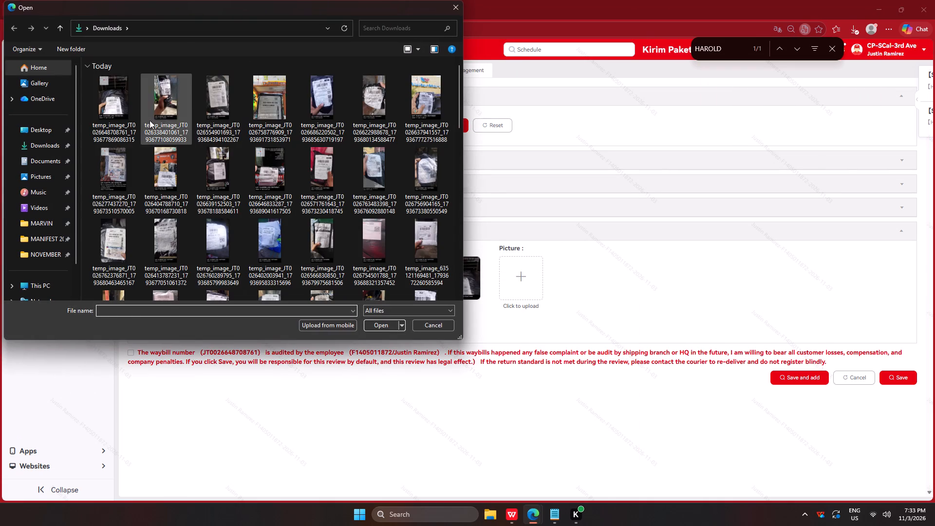
click(103, 96)
click(375, 327)
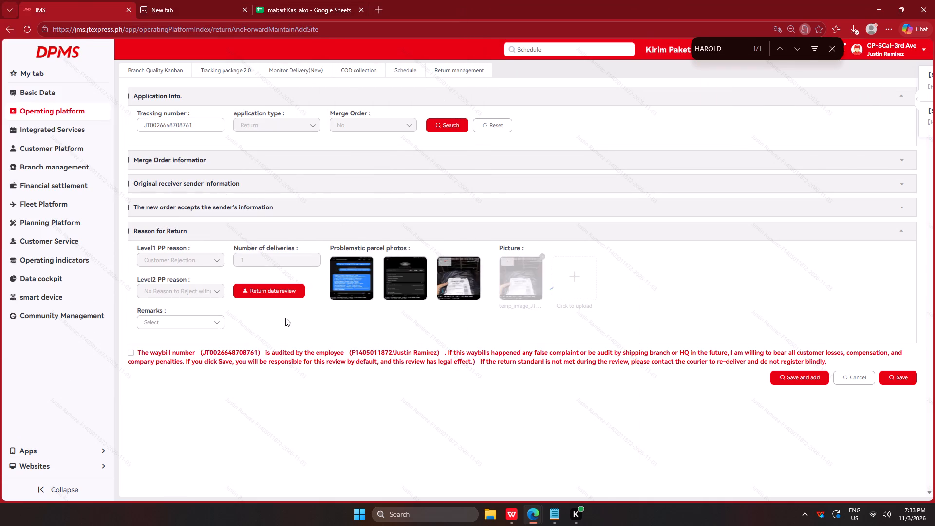
click(175, 320)
click(233, 346)
click(253, 350)
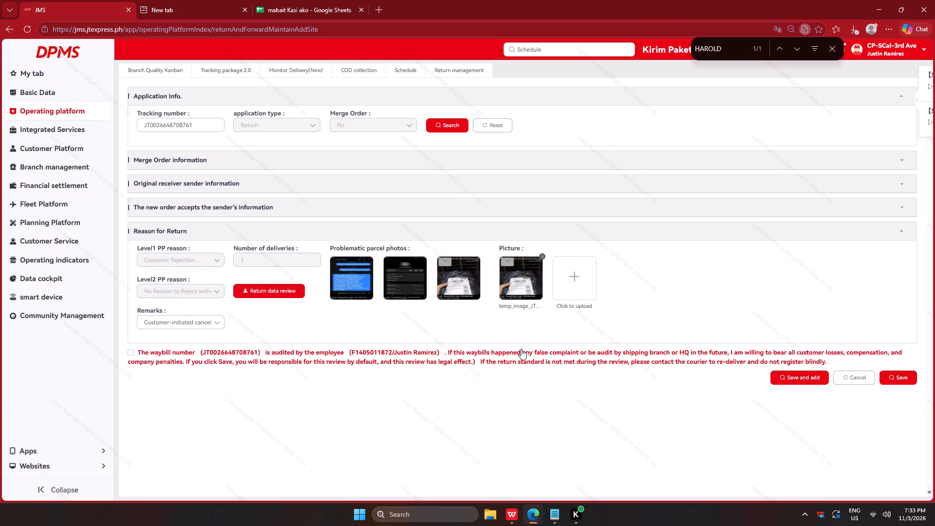
click(513, 346)
click(521, 358)
click(803, 377)
key(alt+Tab)
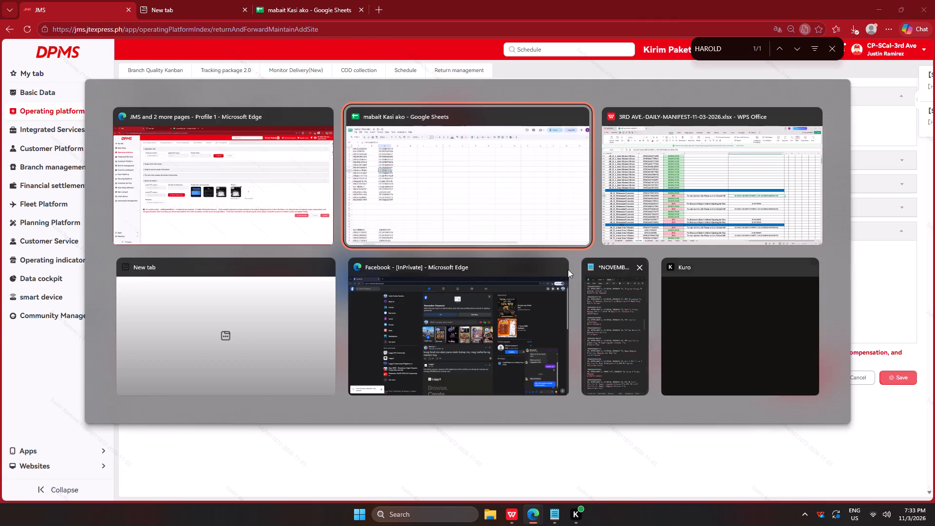
alt+click(442, 216)
click(161, 216)
key(ctrl+c)
key(alt+Tab)
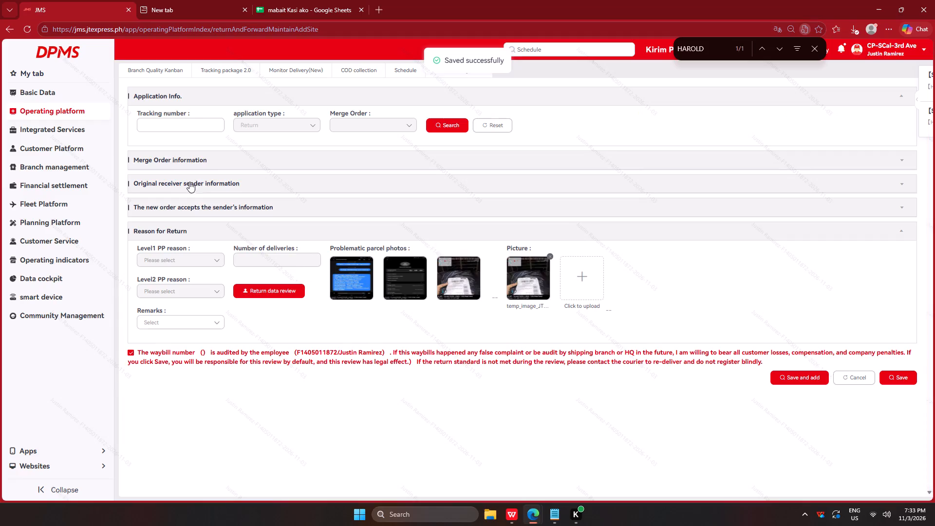
click(196, 118)
key(ctrl+v)
click(449, 125)
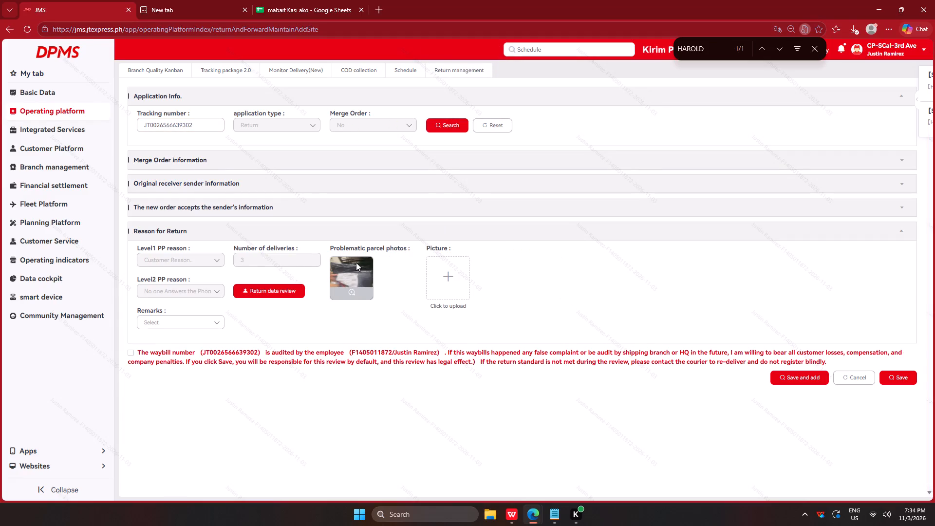
right_click(356, 263)
click(349, 282)
click(354, 296)
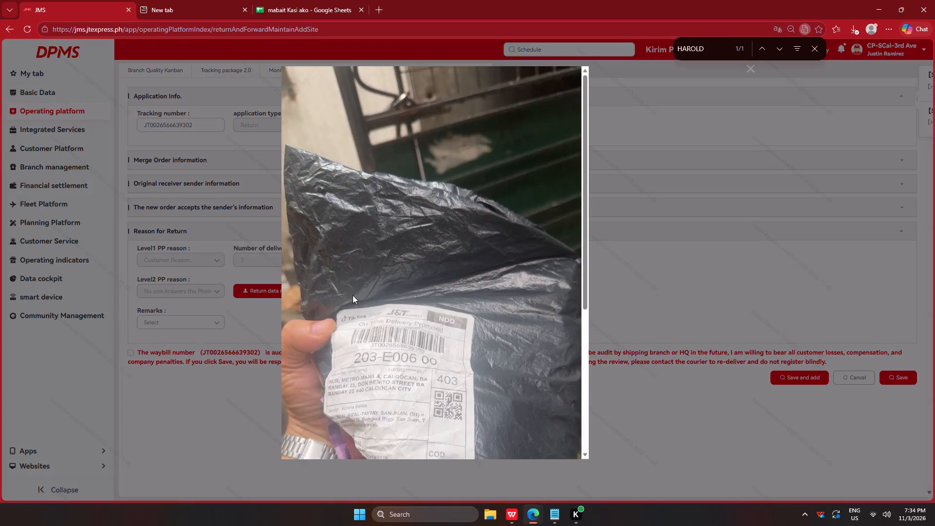
scroll(372, 226, down, 4)
right_click(385, 239)
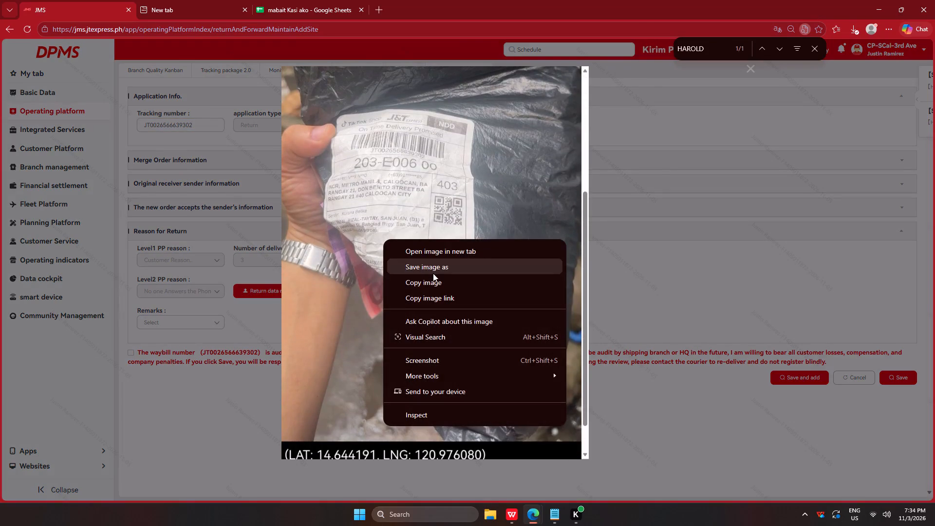
click(433, 273)
key(Return)
key(Return)
key(Return)
key(Return)
click(198, 415)
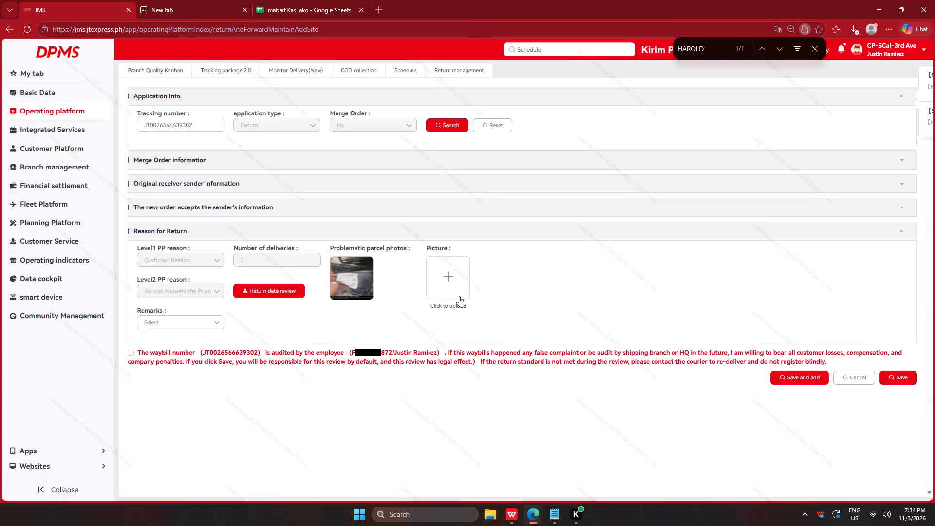
click(454, 284)
click(113, 109)
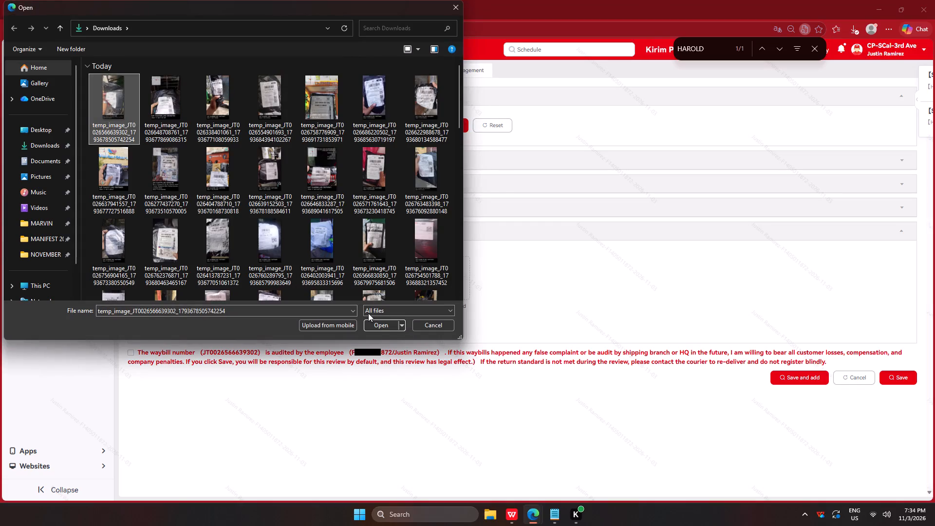
click(378, 330)
click(166, 321)
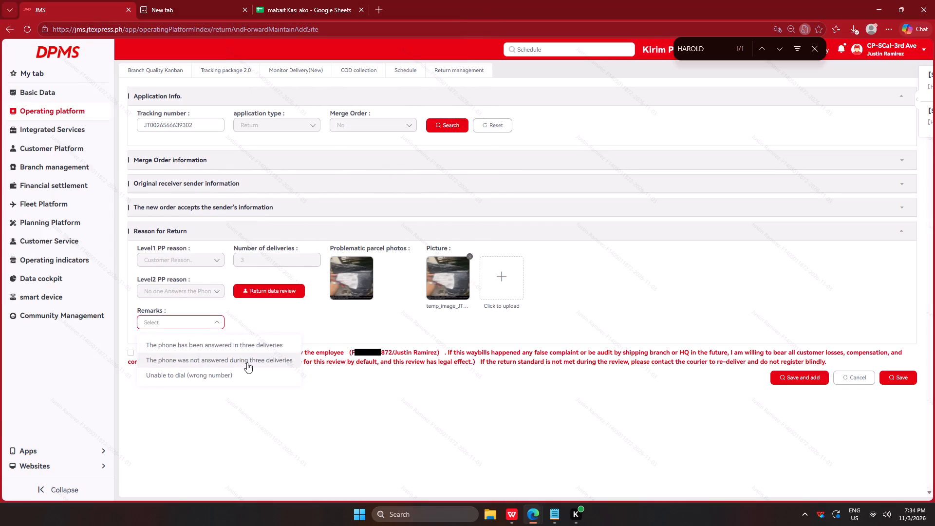
click(247, 362)
click(262, 357)
click(300, 354)
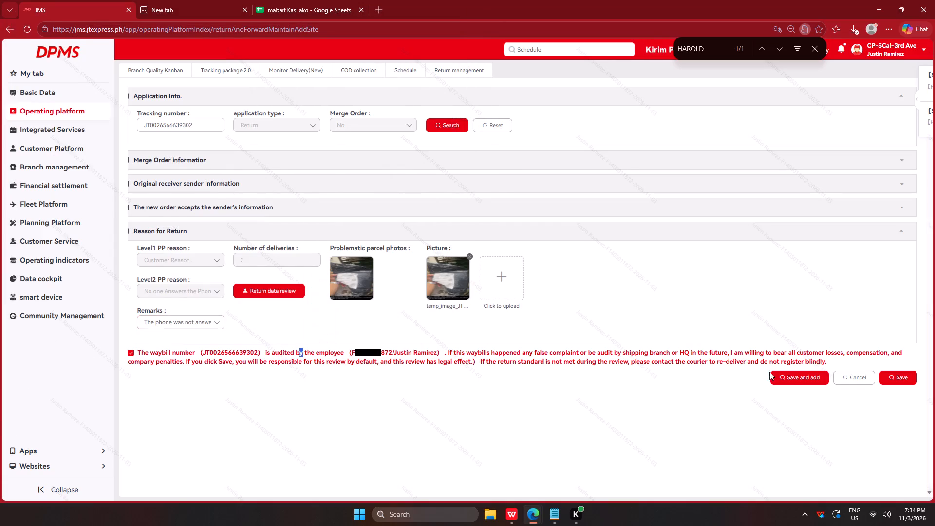
click(786, 375)
key(alt+Tab)
alt+click(413, 189)
click(174, 230)
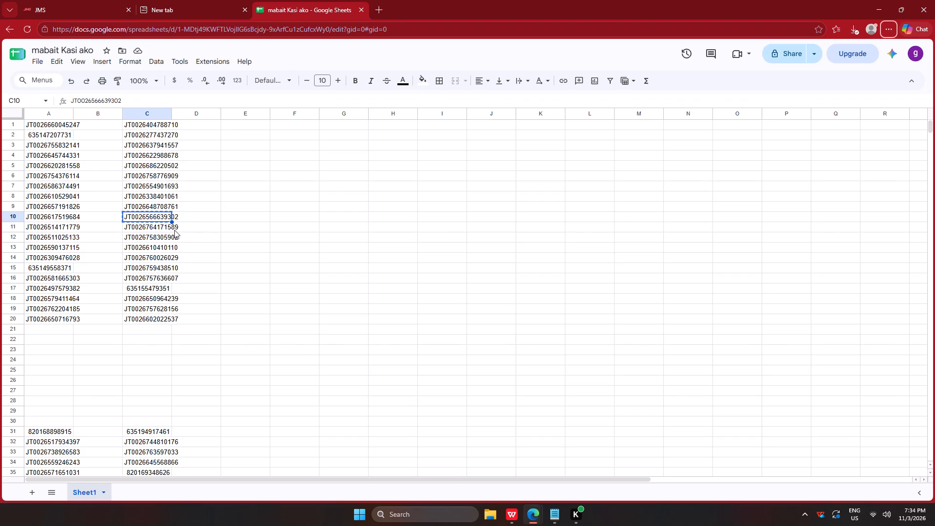
click(156, 224)
key(ctrl+c)
key(alt+Tab)
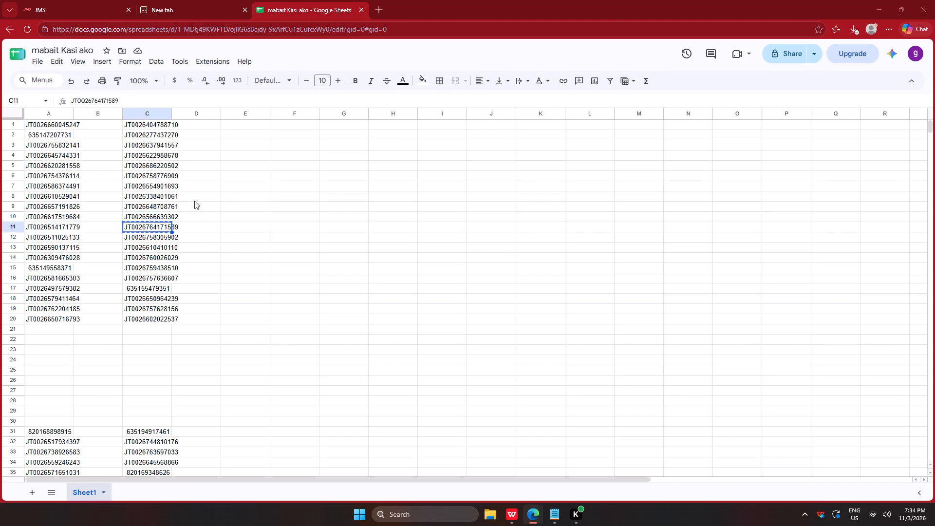
click(189, 117)
key(ctrl+v)
click(196, 124)
key(ctrl+v)
click(430, 128)
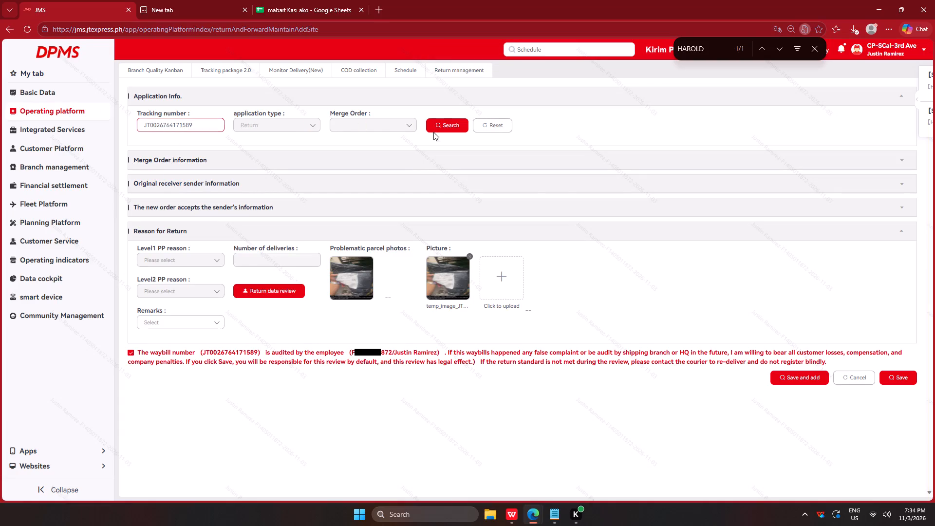
right_click(350, 265)
click(413, 293)
key(Return)
key(Return)
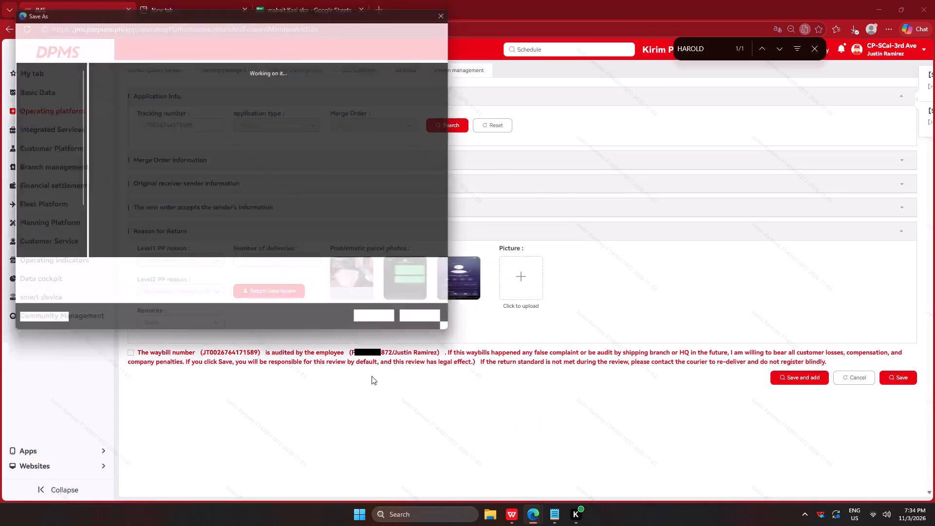
key(Return)
key(Return)
click(323, 402)
click(510, 271)
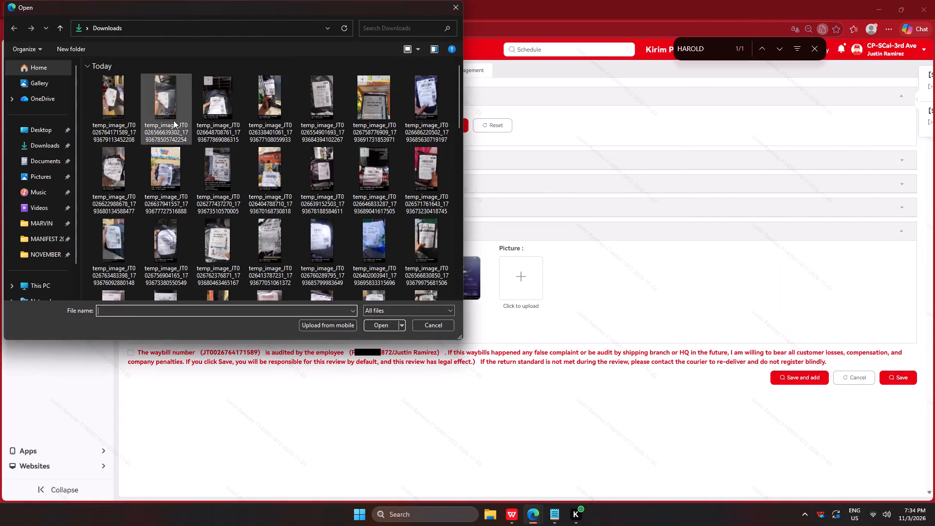
click(131, 108)
click(396, 328)
click(160, 324)
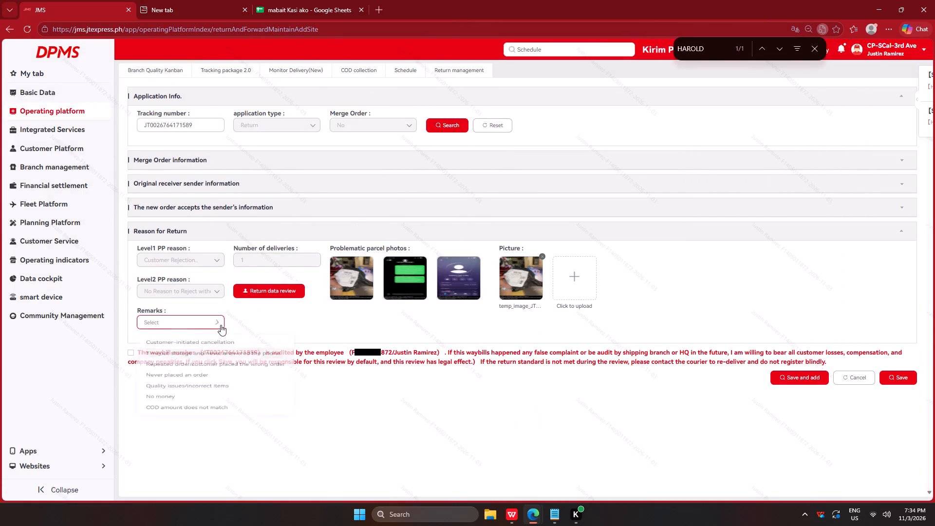
click(255, 342)
click(272, 357)
click(467, 364)
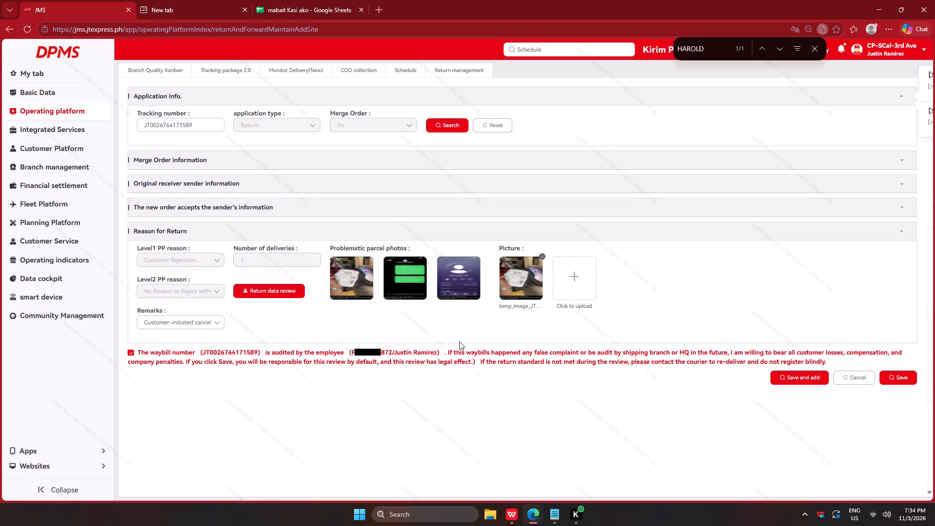
click(790, 380)
key(alt+Tab)
alt+click(428, 187)
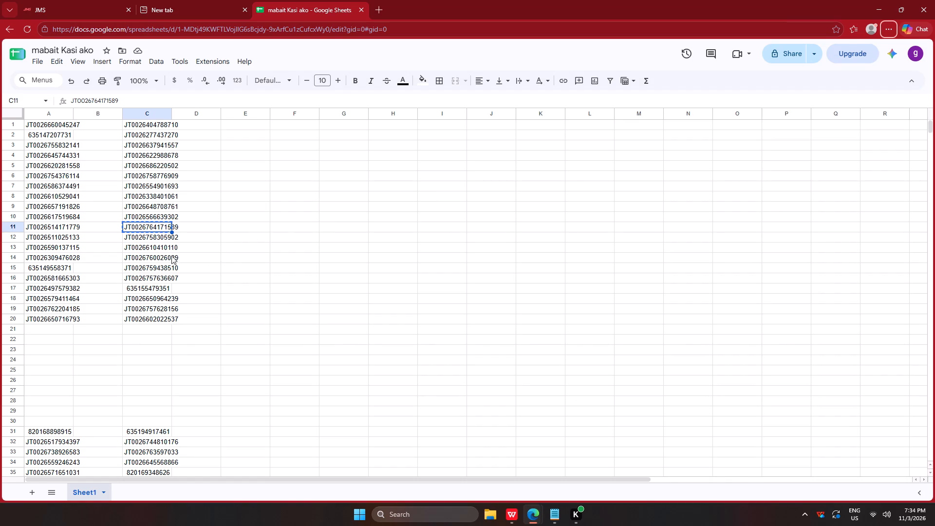
click(160, 237)
key(ctrl+c)
key(alt+Tab)
drag(151, 128, 168, 129)
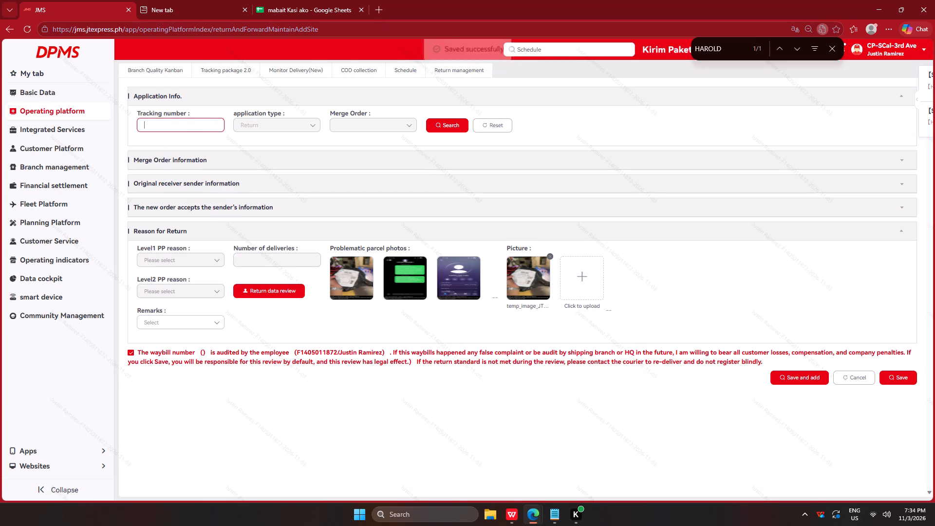
drag(168, 129, 159, 129)
key(ctrl+v)
click(434, 125)
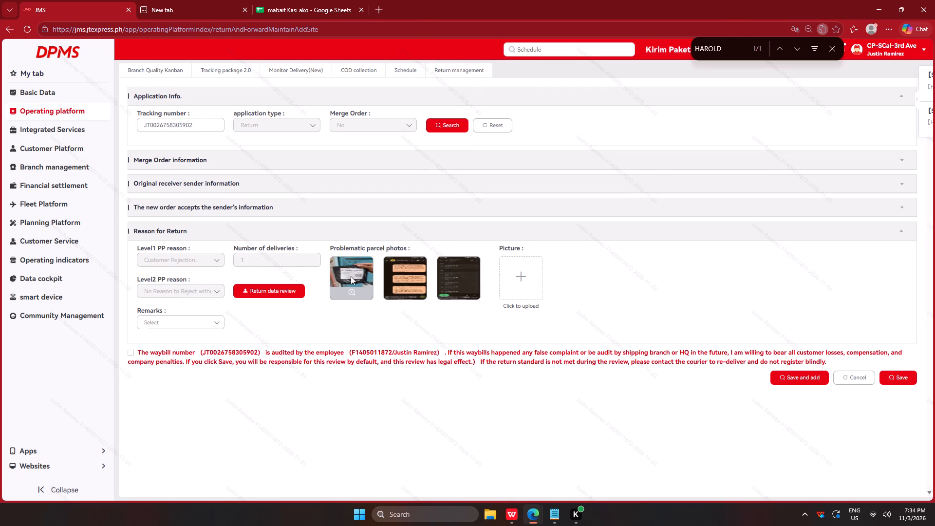
right_click(350, 264)
click(405, 293)
key(Return)
key(Return)
key(Return)
key(Return)
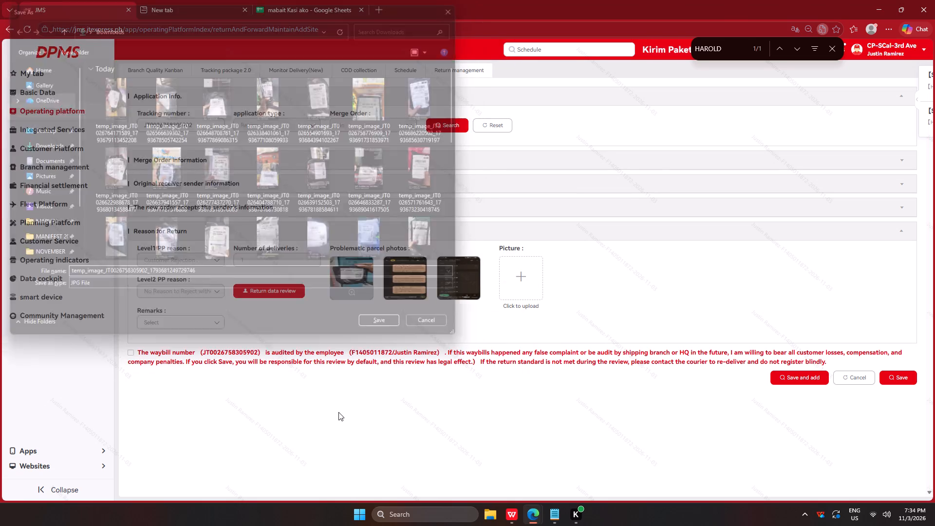
key(Return)
click(339, 413)
click(507, 284)
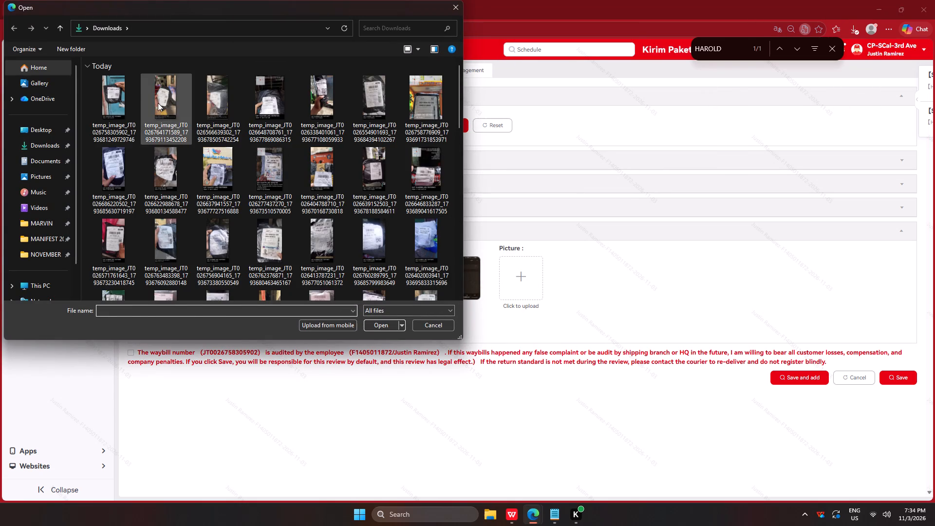
click(115, 104)
click(362, 327)
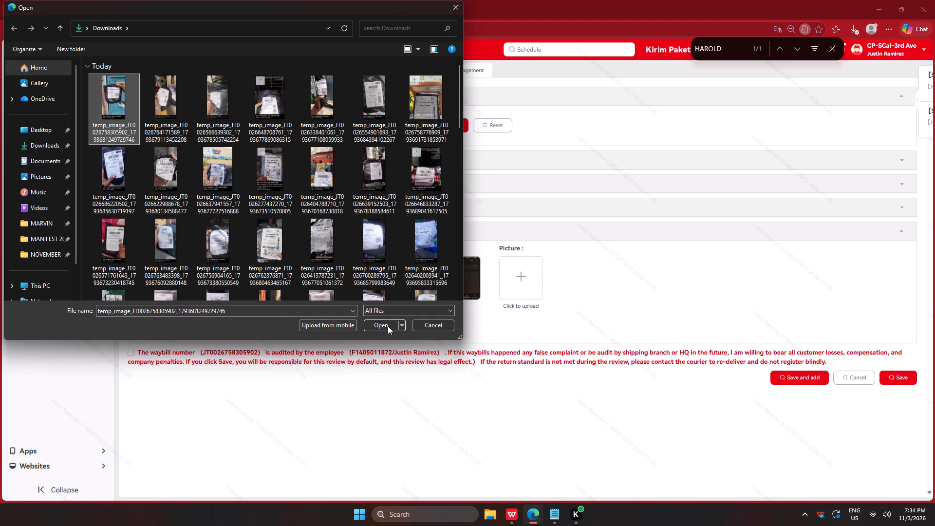
click(388, 326)
click(145, 320)
click(209, 348)
click(237, 354)
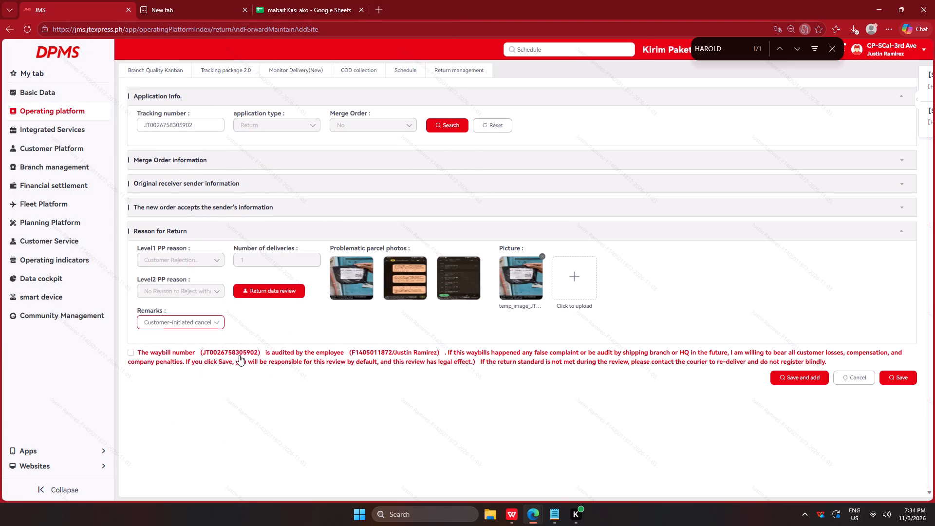
click(805, 380)
key(alt+Tab)
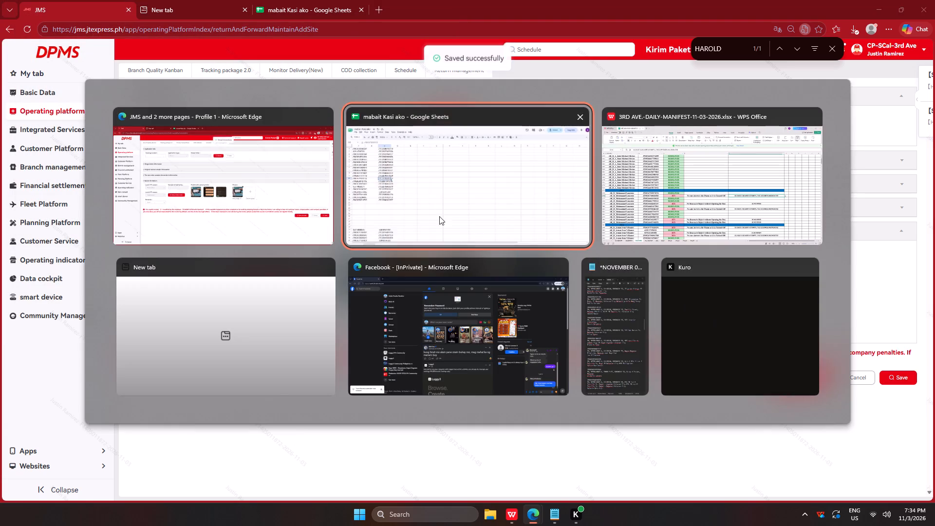
alt+click(415, 208)
click(172, 249)
key(ctrl+c)
key(alt+Tab)
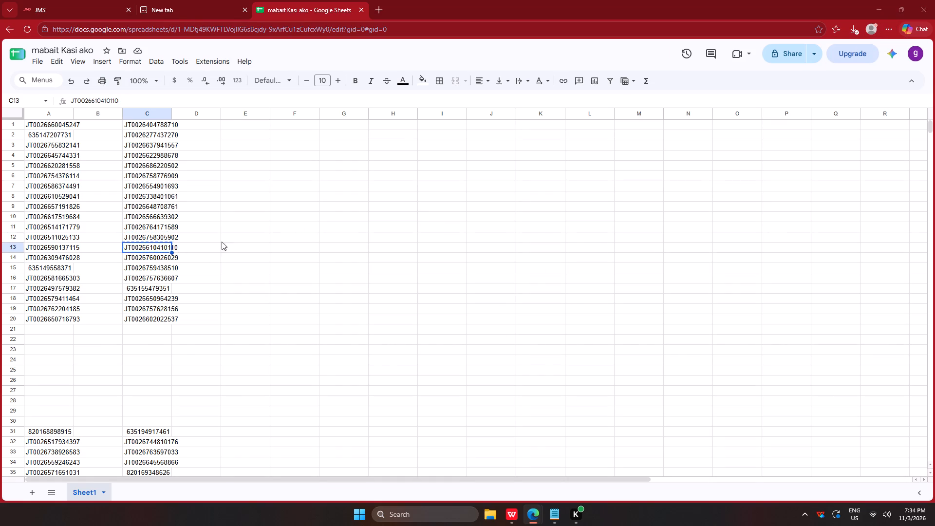
click(194, 125)
key(ctrl+v)
click(442, 127)
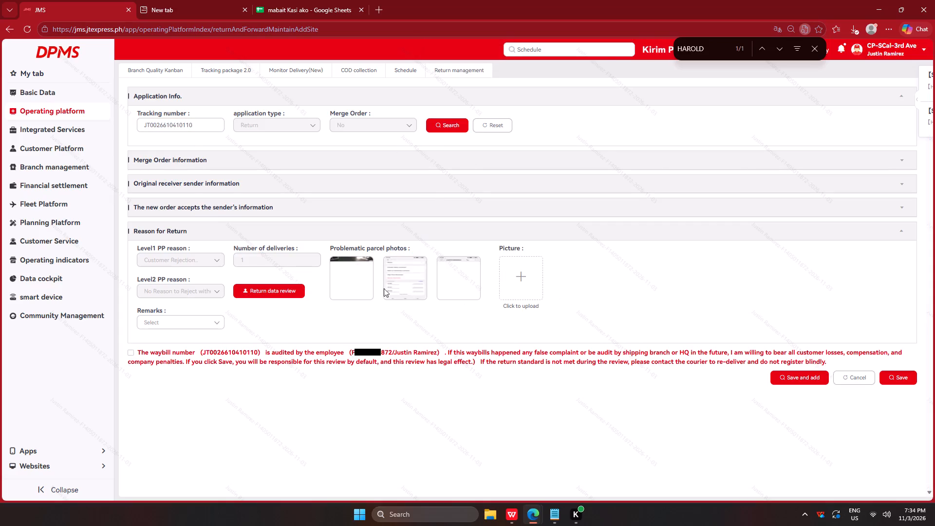
right_click(348, 272)
click(377, 292)
key(Return)
key(Return)
key(Return)
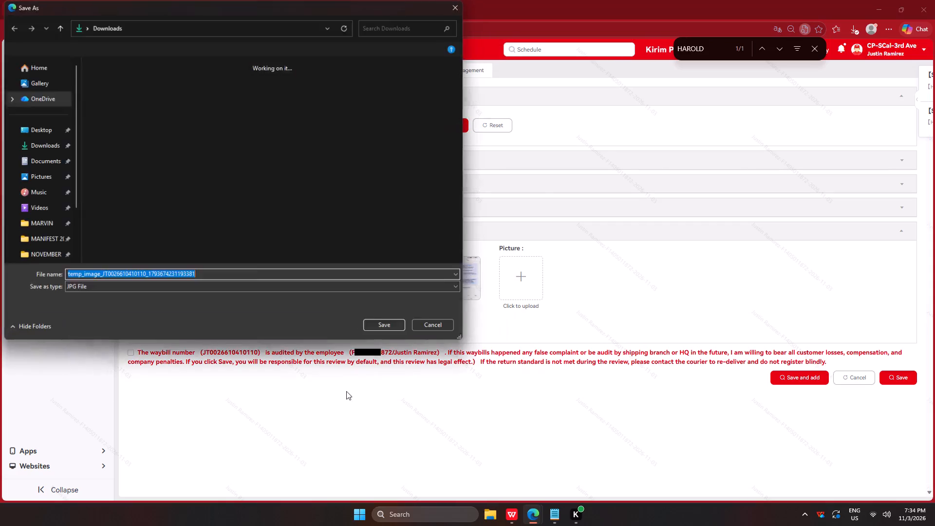
key(Return)
click(333, 431)
click(516, 282)
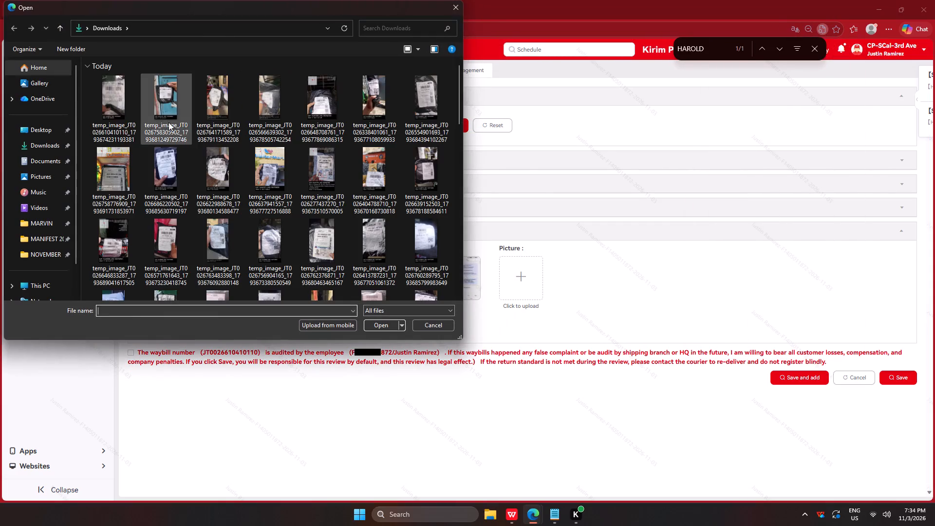
click(134, 114)
click(384, 323)
click(170, 319)
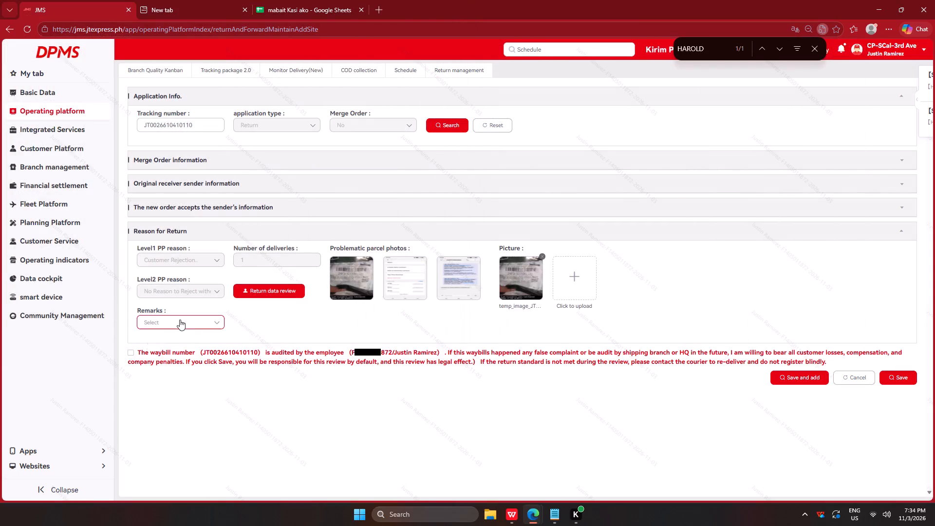
click(239, 347)
click(270, 351)
click(785, 374)
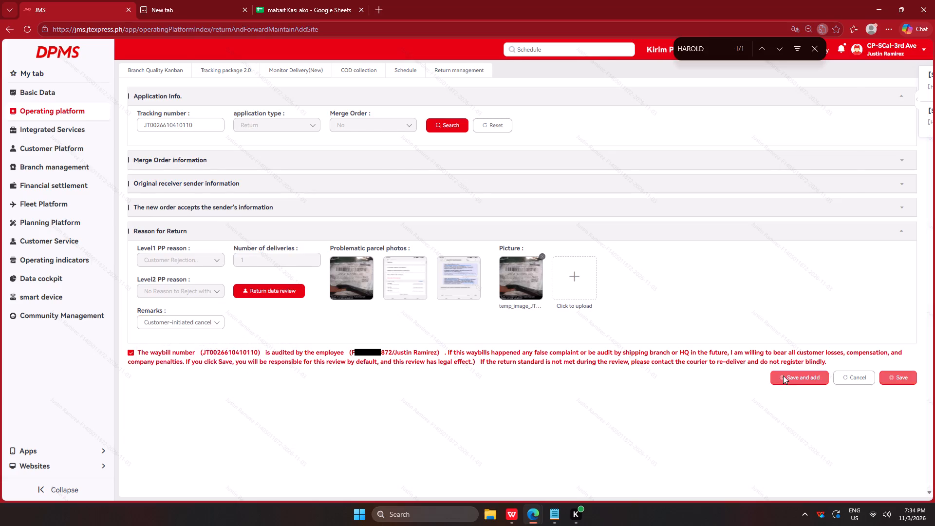
key(alt+Tab)
alt+click(385, 192)
click(154, 256)
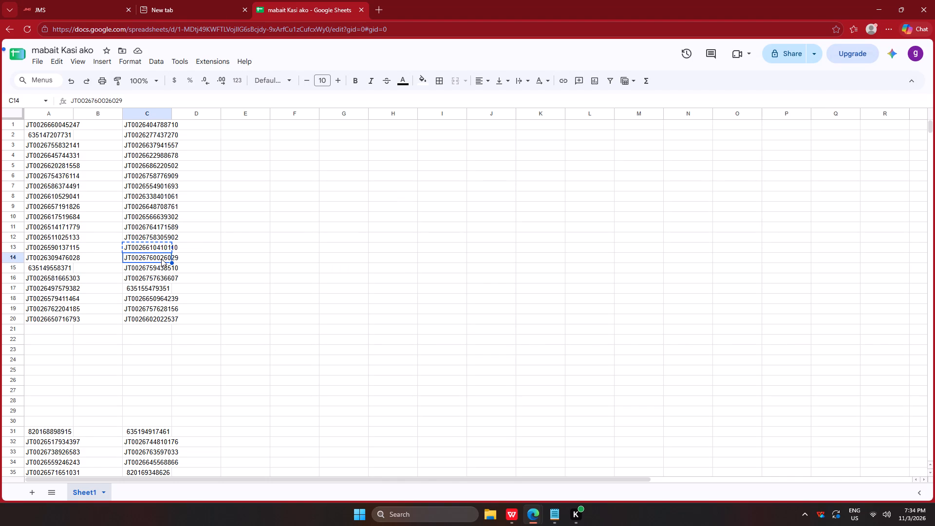
key(ctrl+c)
key(alt+Tab)
click(210, 124)
key(ctrl+v)
click(462, 124)
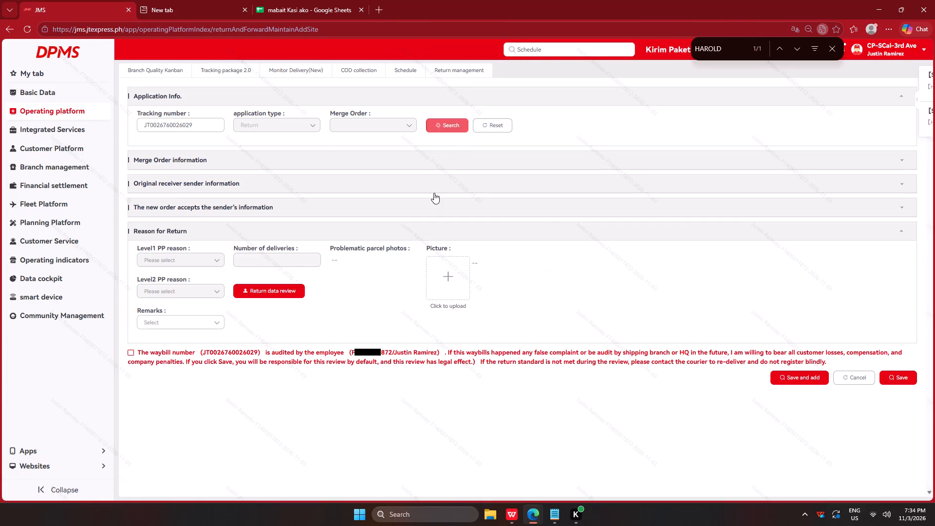
right_click(337, 273)
click(392, 299)
key(Return)
key(Return)
key(Return)
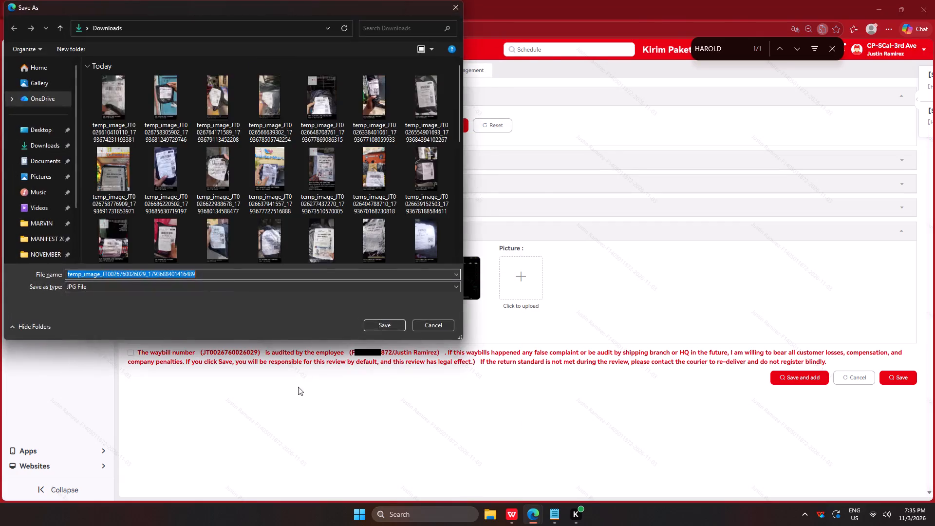
key(Return)
key(Return)
click(297, 392)
click(516, 268)
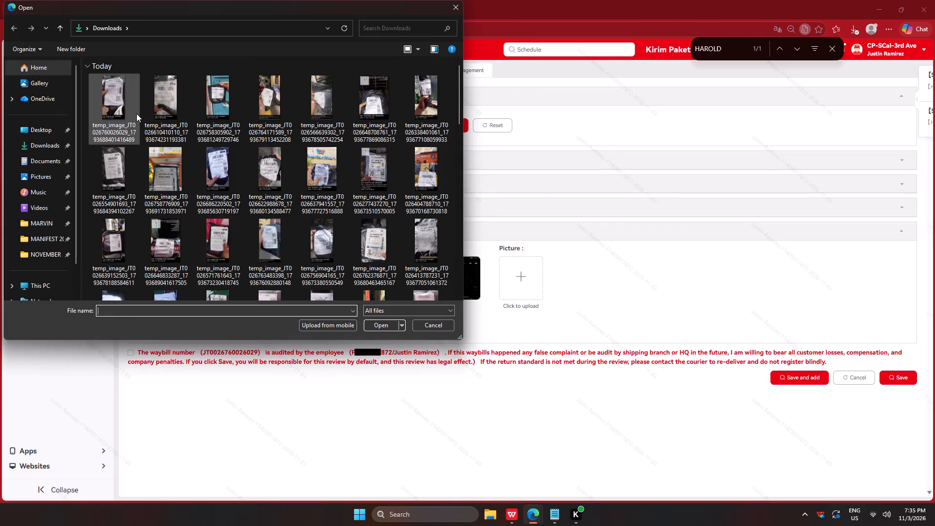
click(104, 110)
click(387, 324)
click(170, 318)
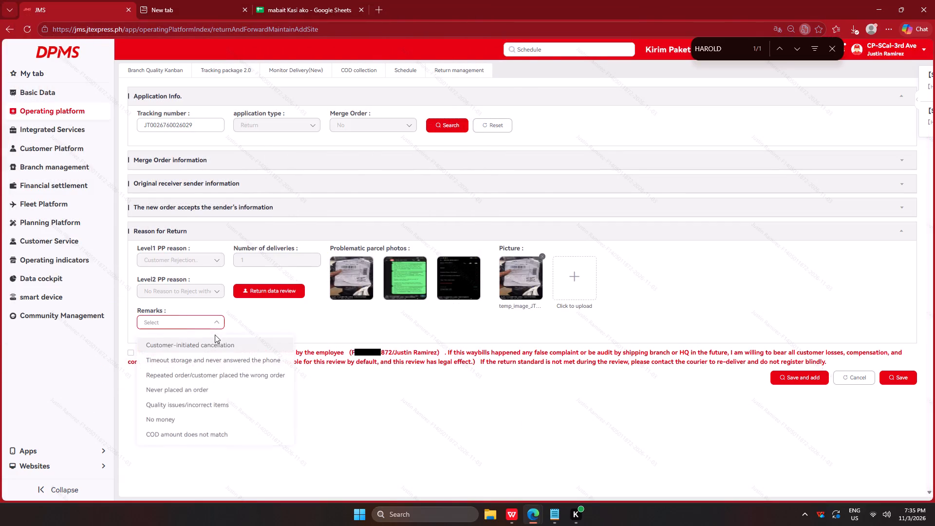
click(223, 344)
click(237, 350)
click(812, 378)
key(alt+Tab)
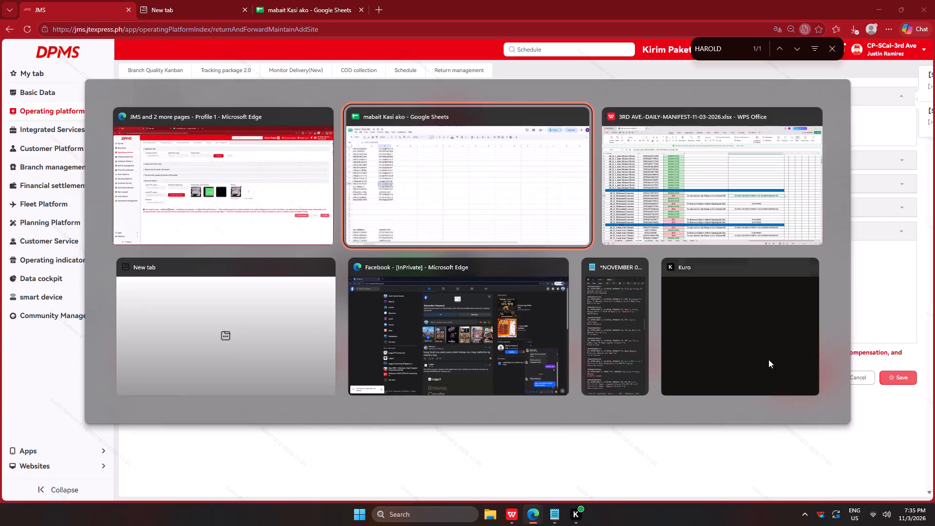
alt+click(416, 225)
click(163, 270)
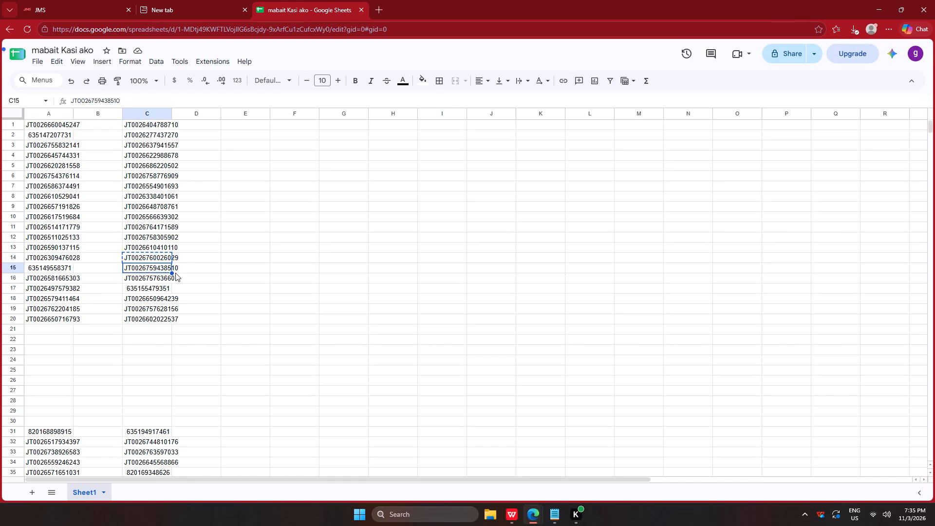
key(ctrl+c)
key(alt+Tab)
click(185, 126)
key(ctrl+v)
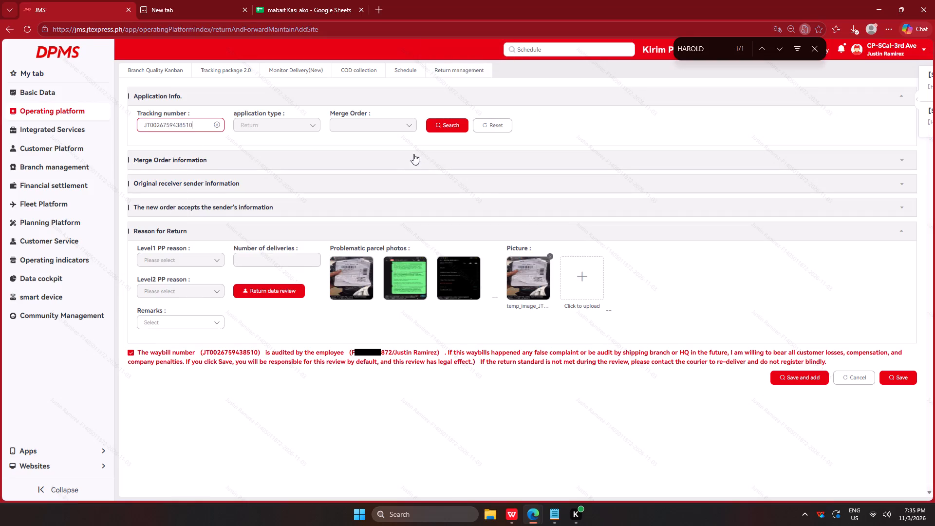
click(457, 110)
click(452, 119)
right_click(354, 263)
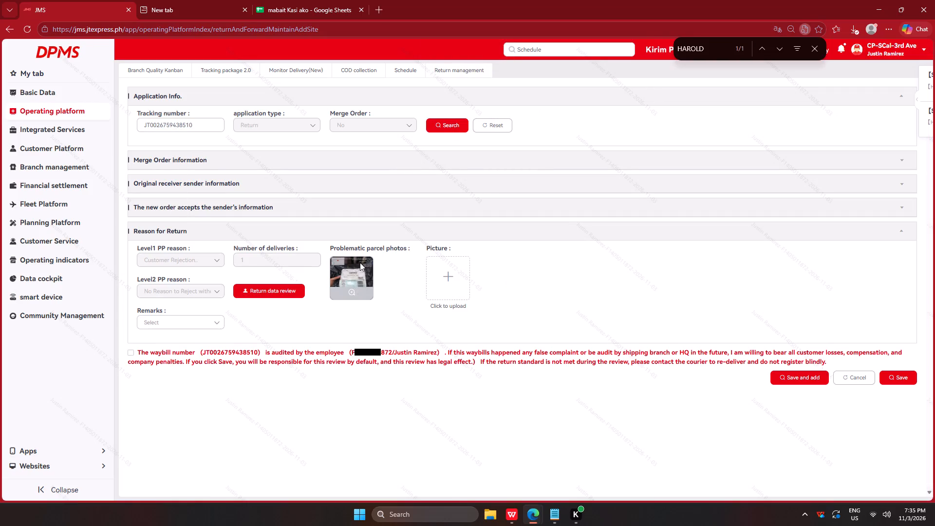
click(410, 290)
key(Return)
key(Return)
key(Return)
key(Return)
key(Return)
click(341, 415)
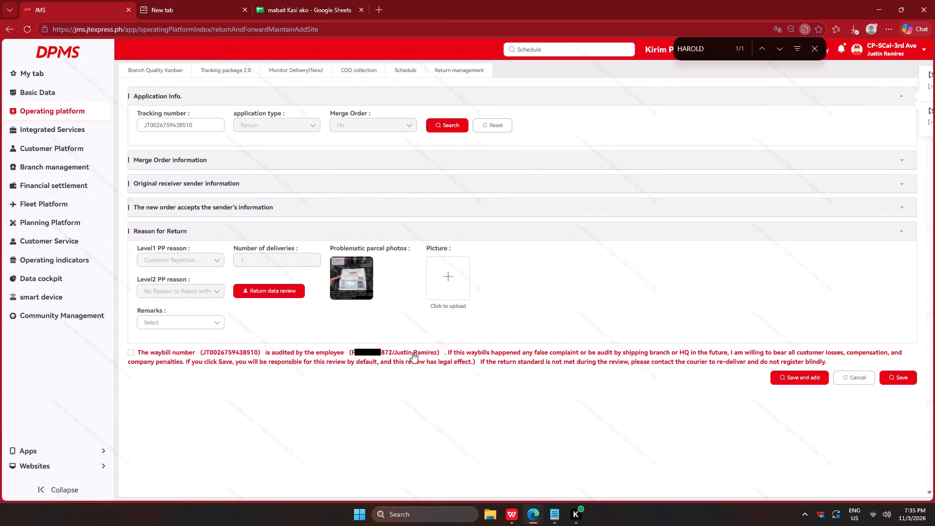
click(451, 272)
click(110, 105)
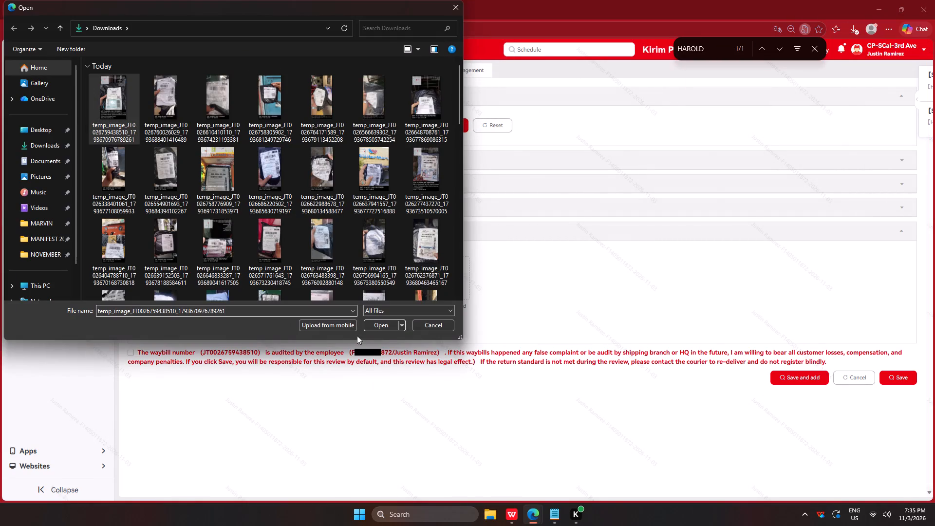
click(386, 332)
click(389, 326)
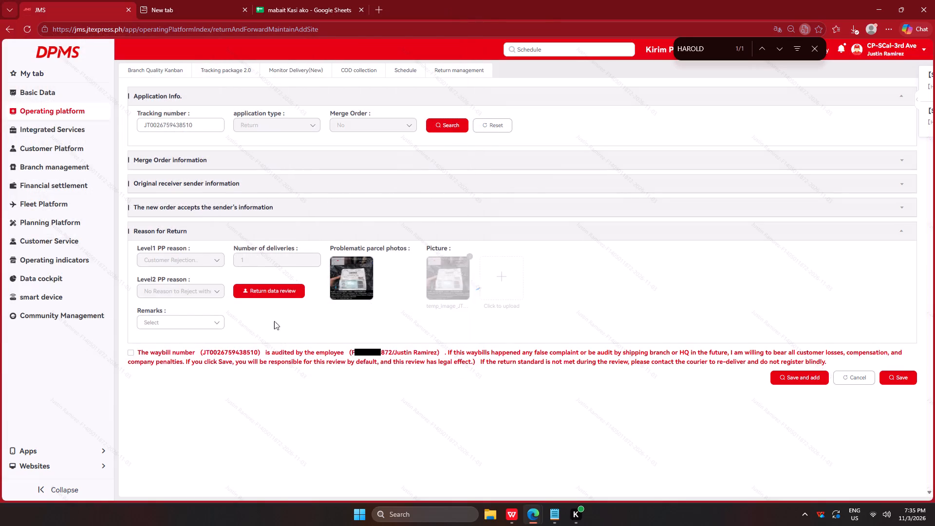
click(176, 319)
click(241, 346)
click(266, 351)
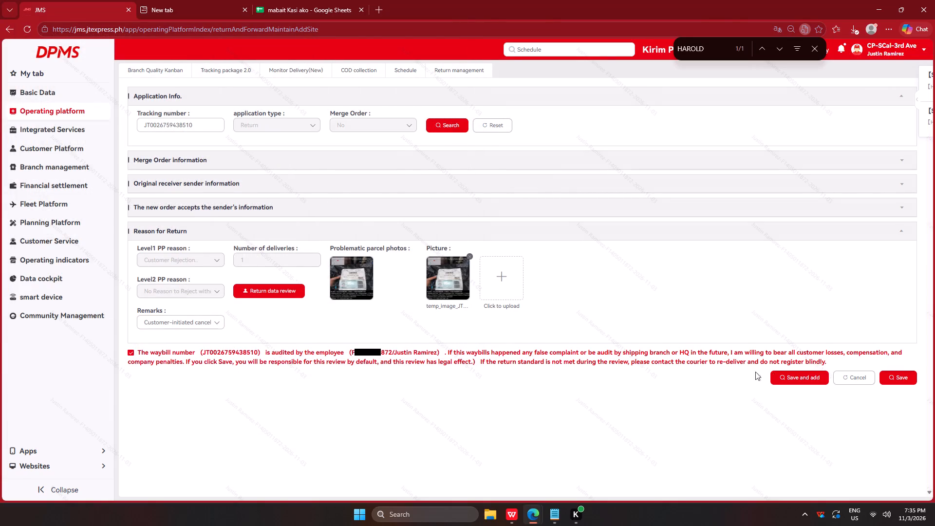
click(804, 374)
key(alt+Tab)
alt+click(461, 175)
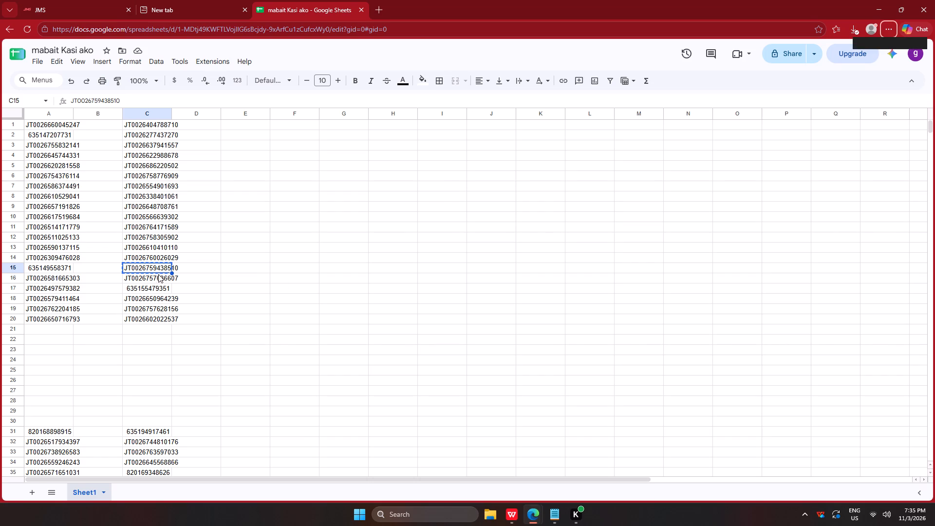
click(164, 280)
key(ctrl+c)
key(alt+Tab)
click(178, 126)
key(ctrl+v)
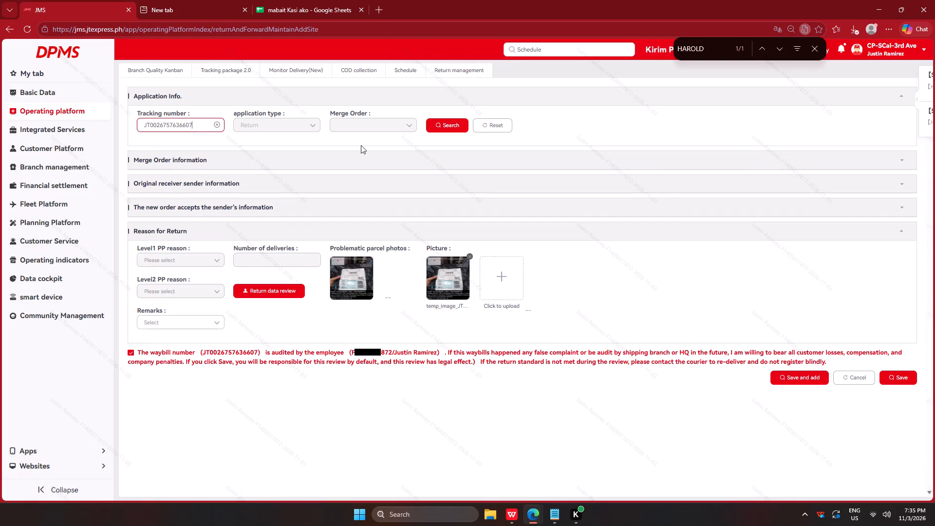
click(447, 129)
right_click(349, 267)
click(399, 294)
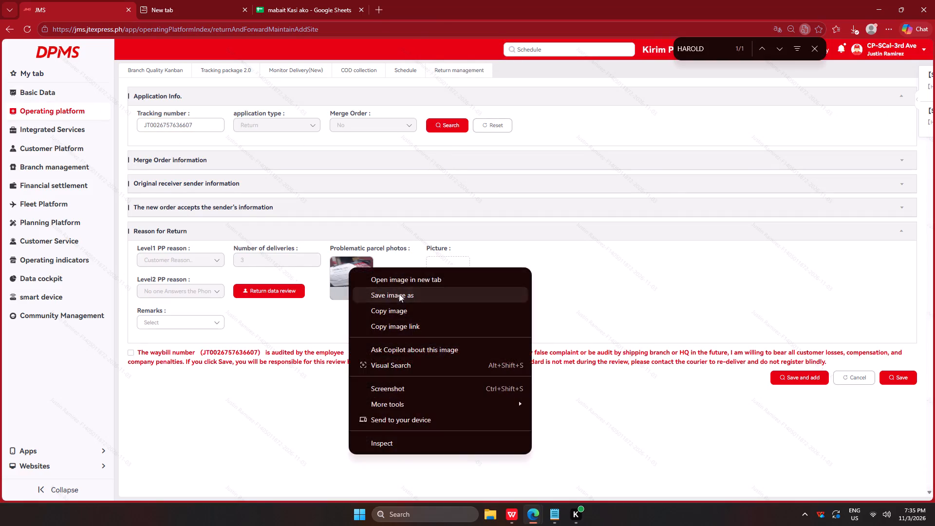
key(Return)
key(Return)
key(Return)
key(Return)
drag(315, 406, 320, 405)
click(435, 277)
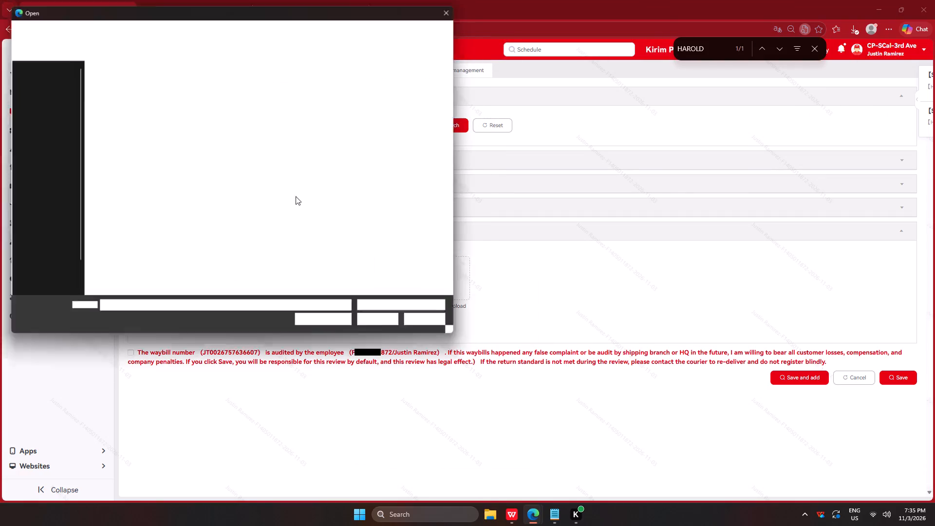
click(121, 107)
click(386, 331)
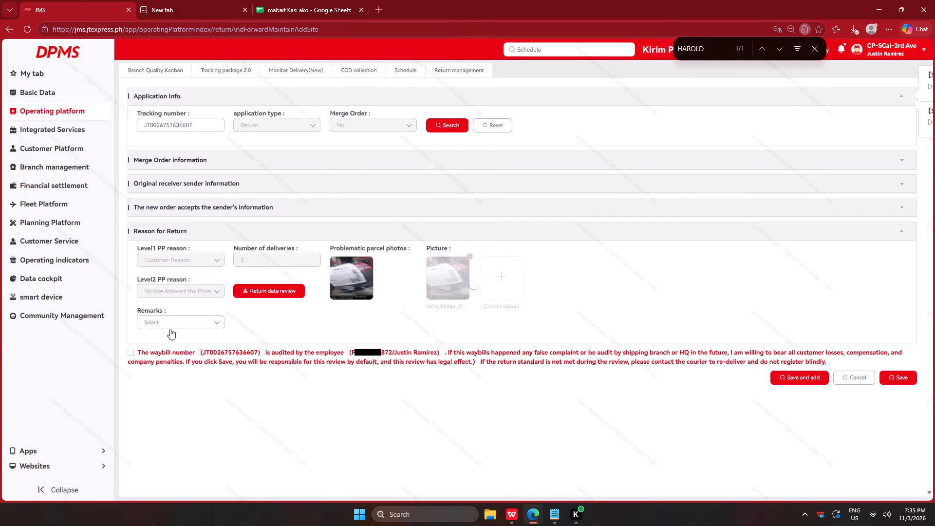
click(152, 328)
click(237, 361)
click(243, 358)
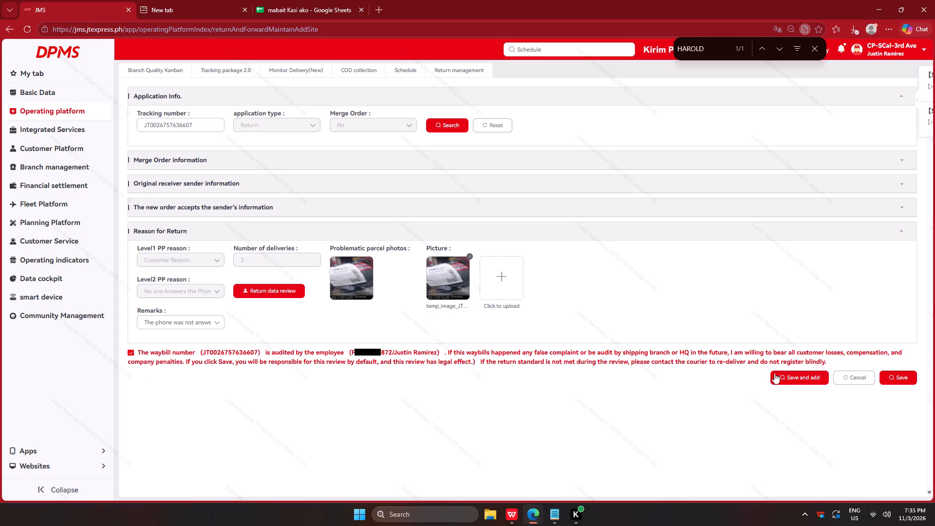
click(804, 372)
key(alt+Tab)
alt+click(484, 219)
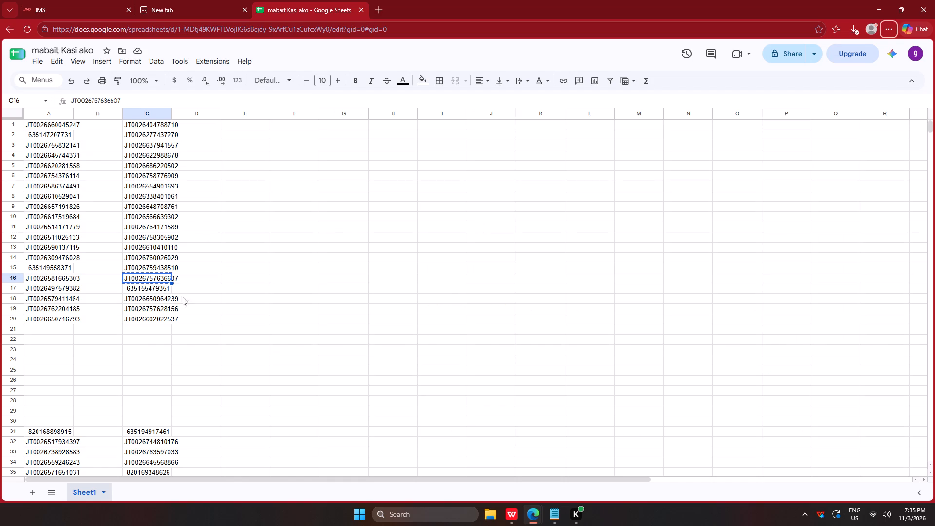
click(154, 289)
key(ctrl+c)
key(alt+Tab)
click(176, 137)
ctrl+click(184, 131)
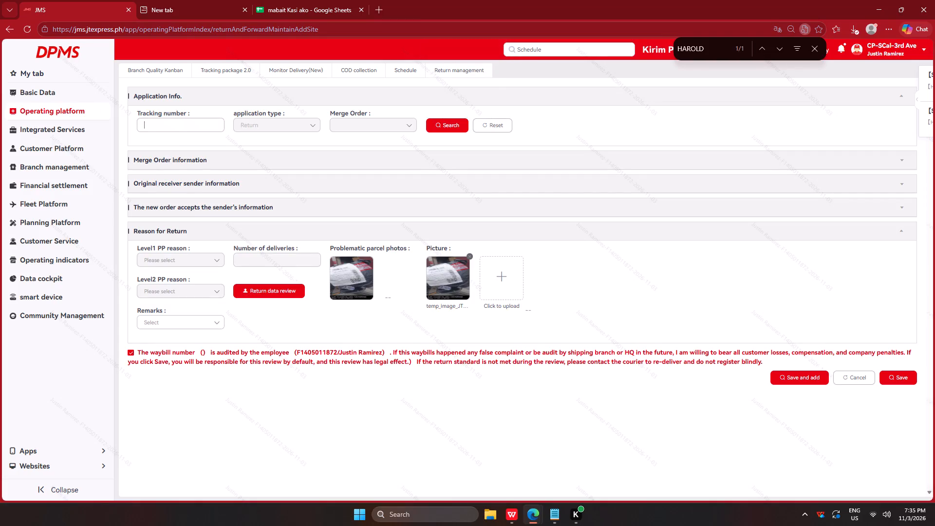
key(ctrl+v)
click(443, 127)
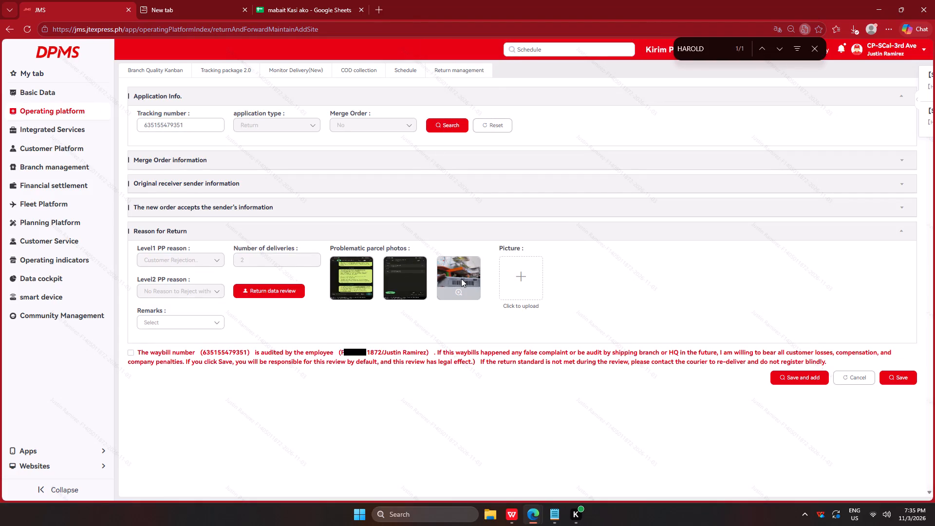
right_click(460, 277)
click(510, 308)
key(Return)
key(Return)
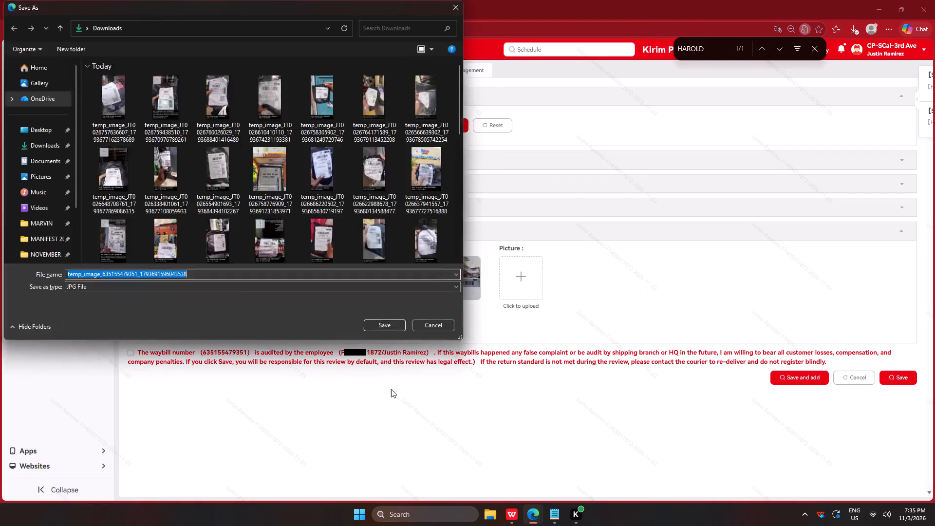
key(Return)
key(Return)
click(387, 401)
click(530, 285)
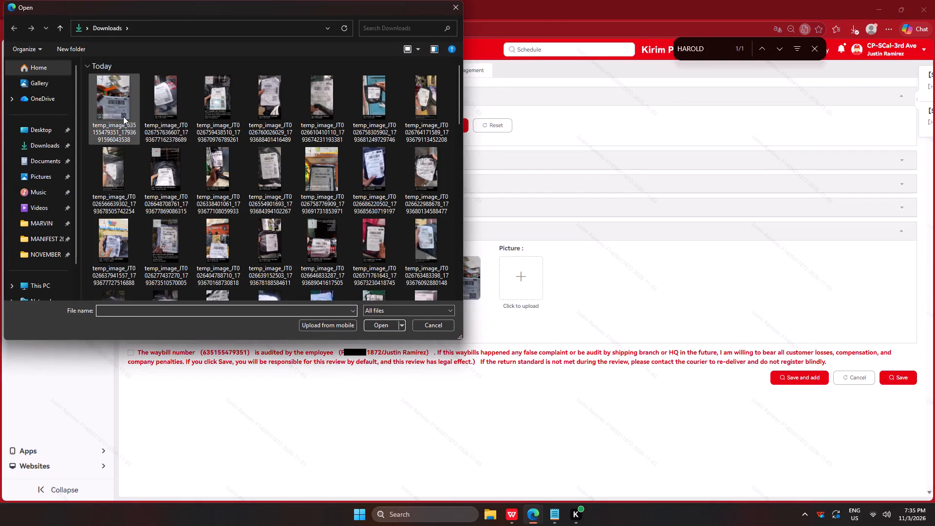
click(123, 116)
click(388, 322)
click(177, 325)
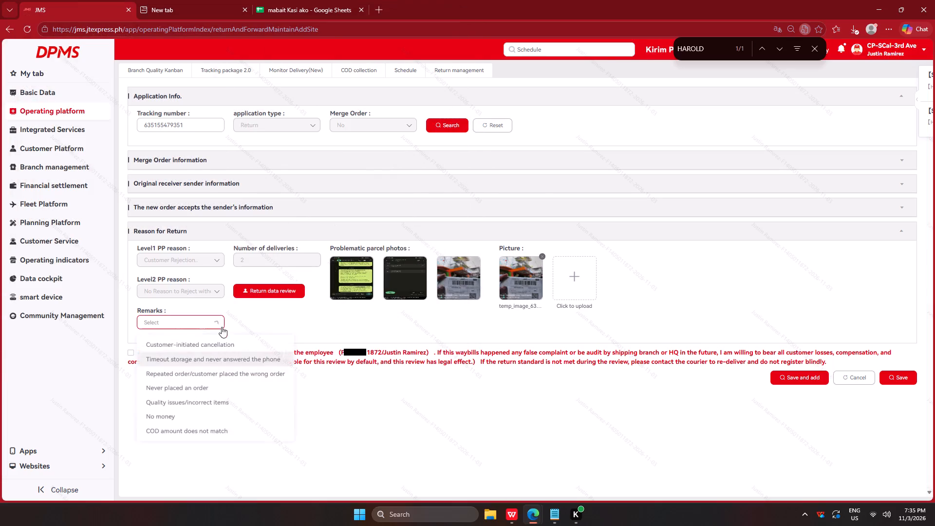
click(232, 344)
click(244, 345)
click(270, 362)
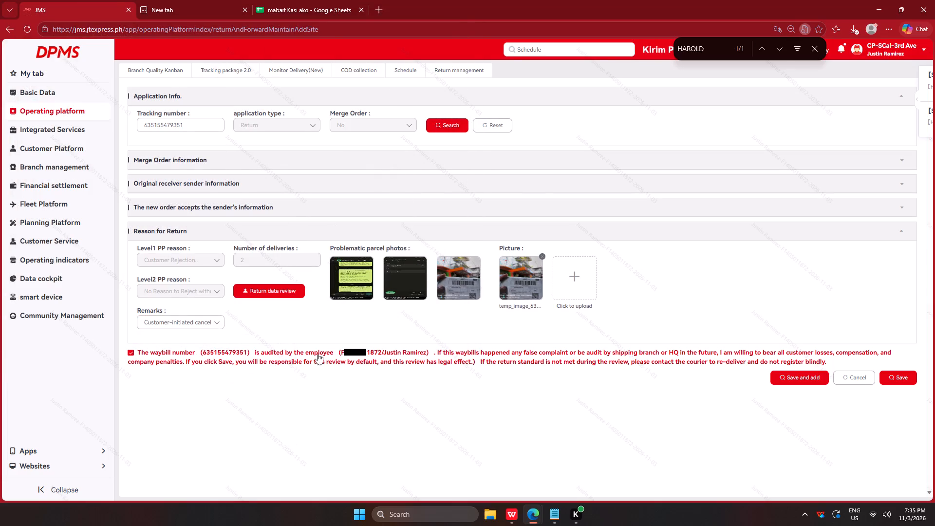
click(809, 374)
key(alt+Tab)
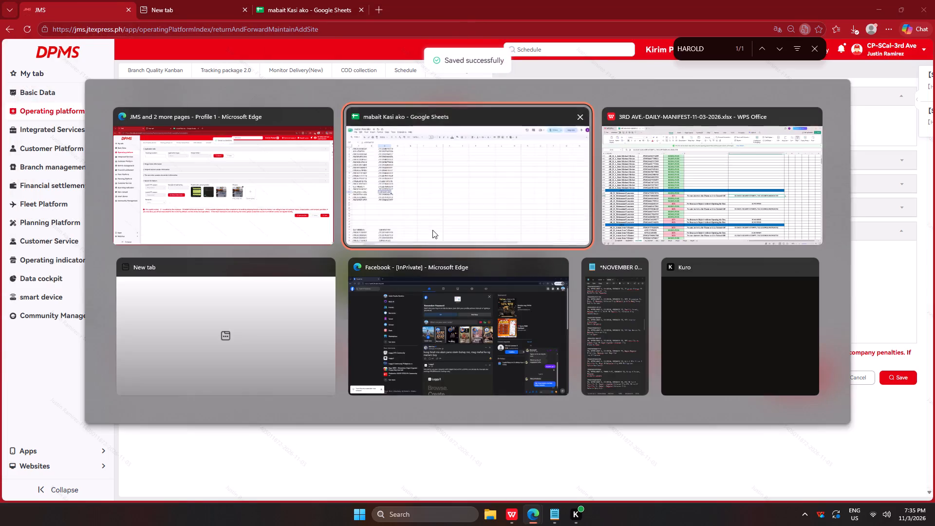
alt+click(432, 230)
click(165, 301)
key(ctrl+c)
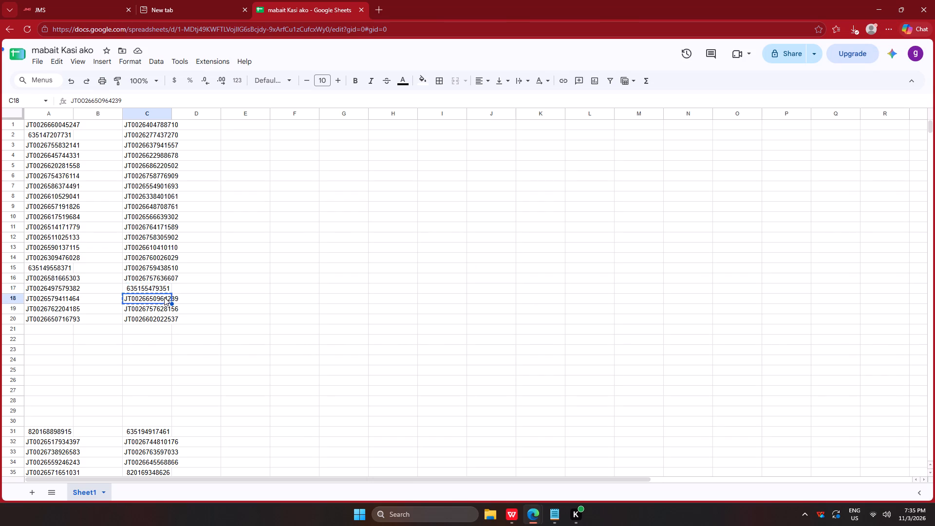
key(alt+Tab)
click(188, 130)
key(ctrl+v)
click(434, 128)
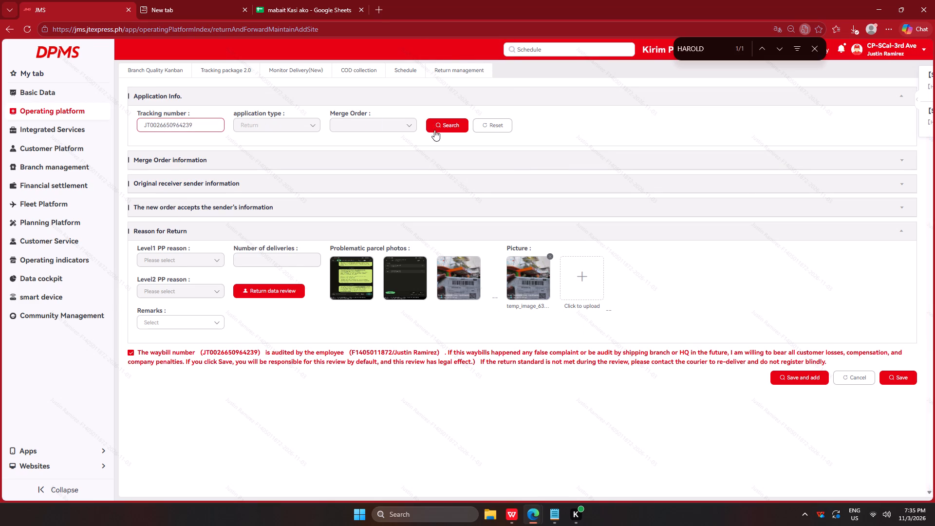
right_click(349, 274)
click(386, 304)
key(Return)
key(Return)
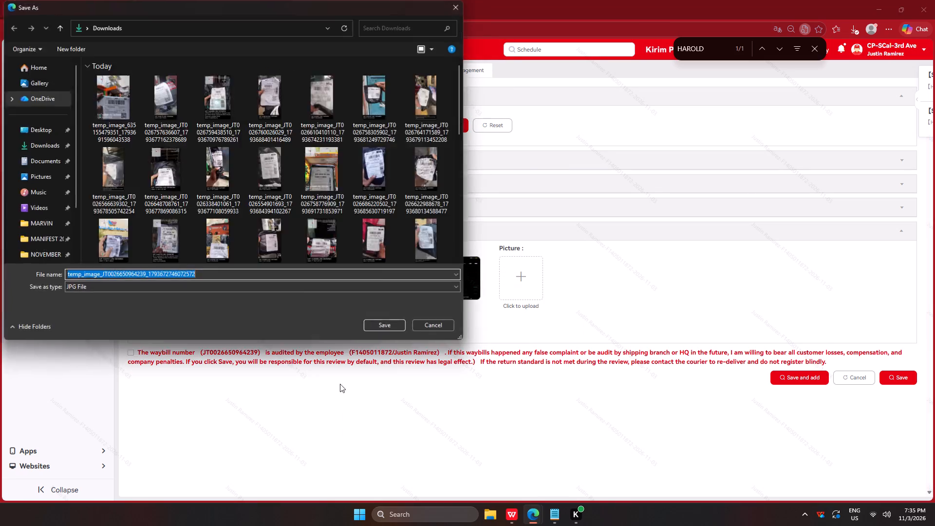
key(Return)
key(Return)
drag(296, 411, 326, 393)
click(530, 285)
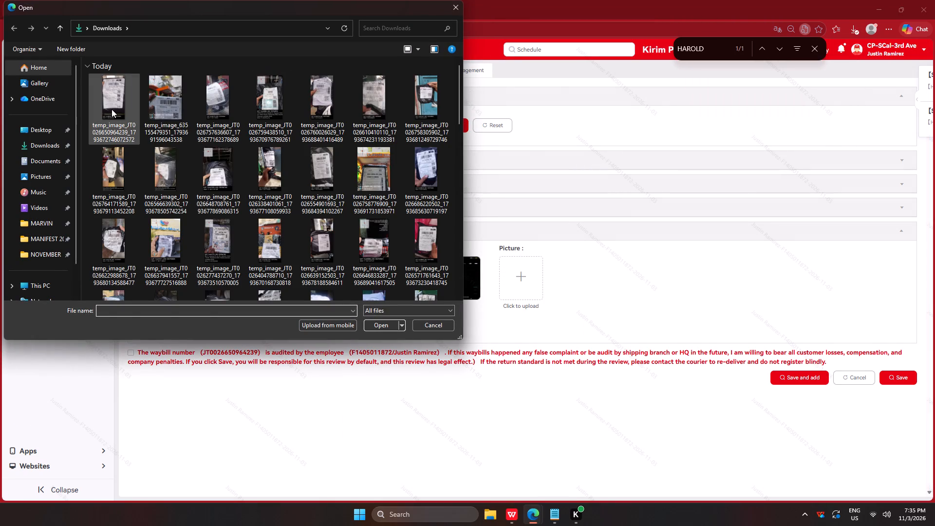
click(110, 108)
click(382, 323)
click(168, 319)
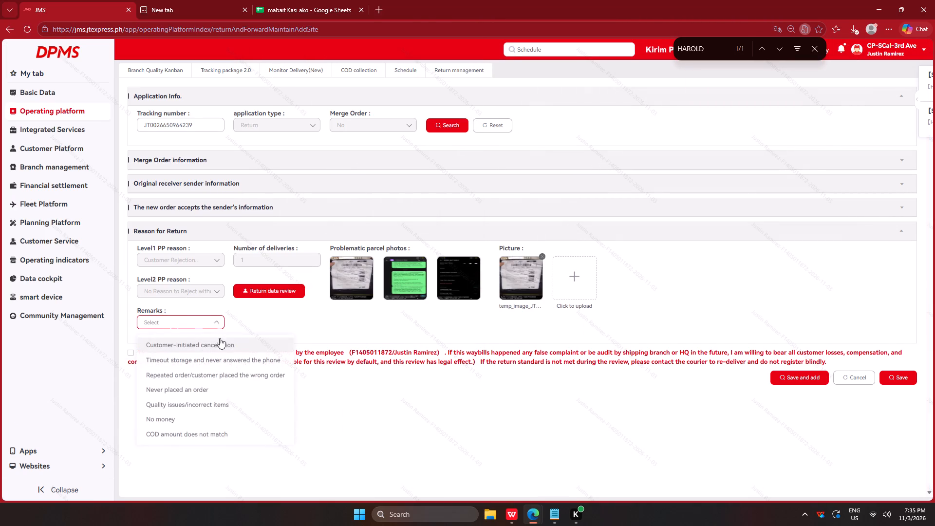
click(226, 347)
click(263, 353)
click(793, 377)
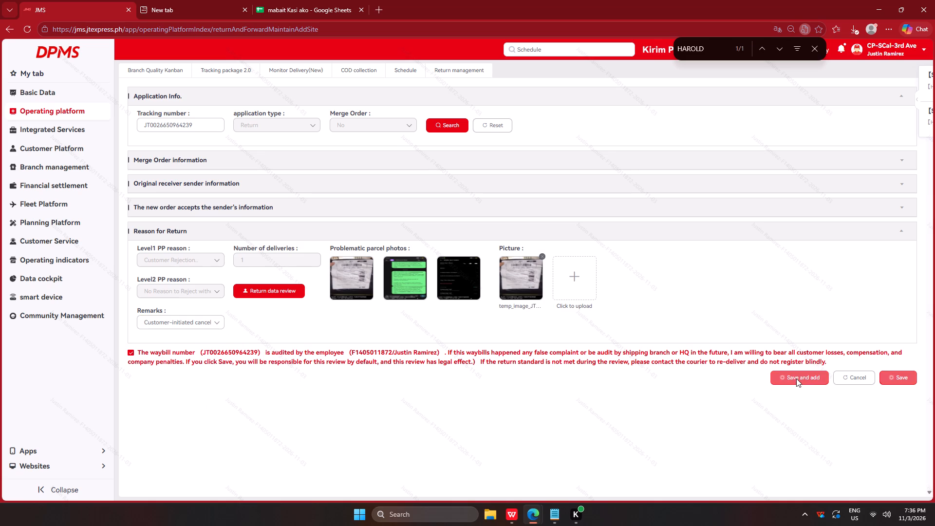
key(alt+Tab)
alt+click(431, 185)
click(156, 310)
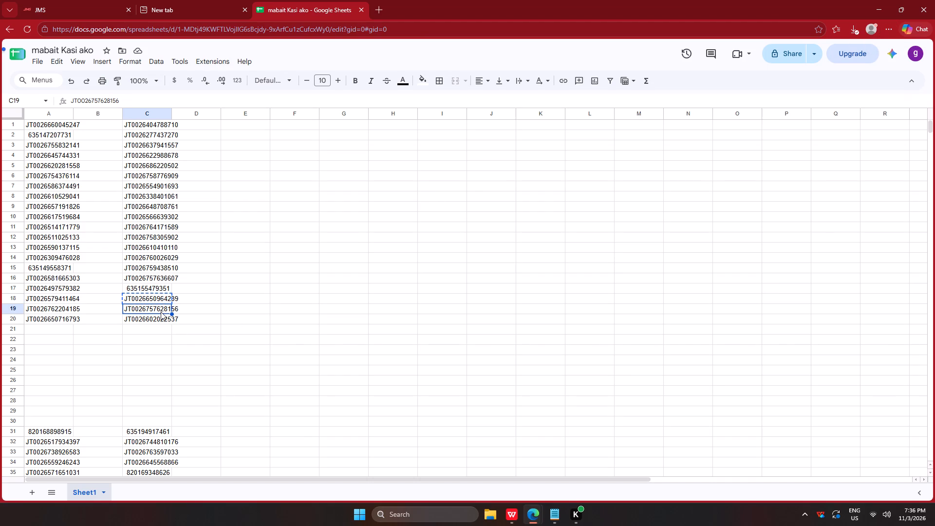
key(ctrl+c)
key(alt+Tab)
click(190, 131)
key(ctrl+v)
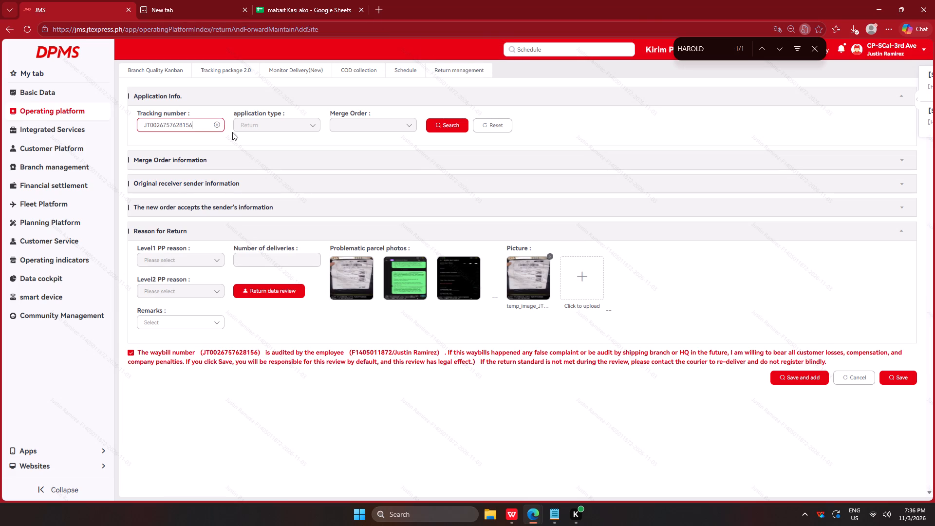
click(467, 118)
click(447, 120)
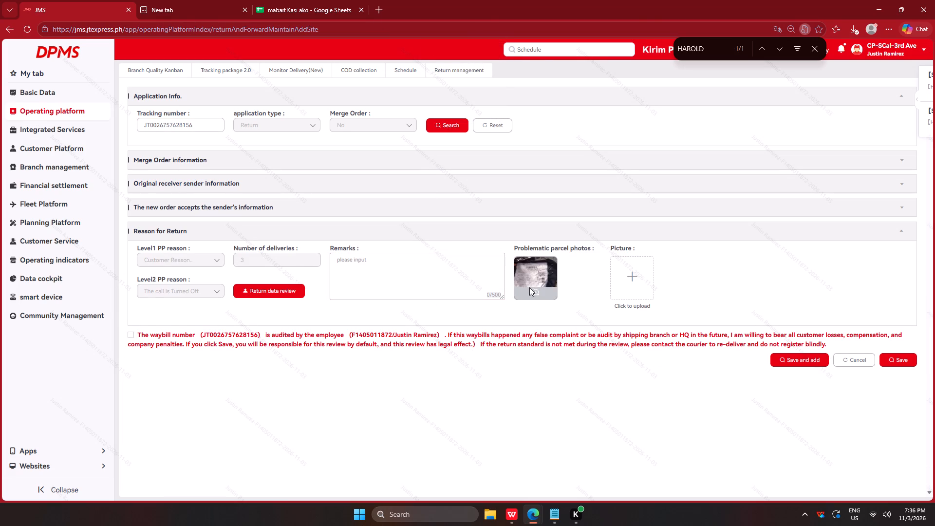
right_click(529, 269)
click(544, 292)
key(Return)
key(Return)
key(Return)
key(Return)
drag(430, 416, 435, 413)
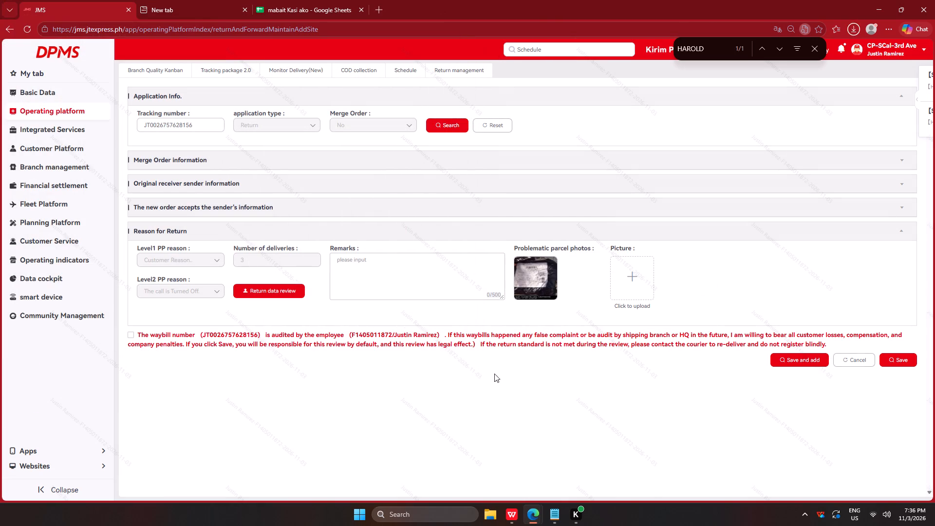
click(643, 282)
click(121, 109)
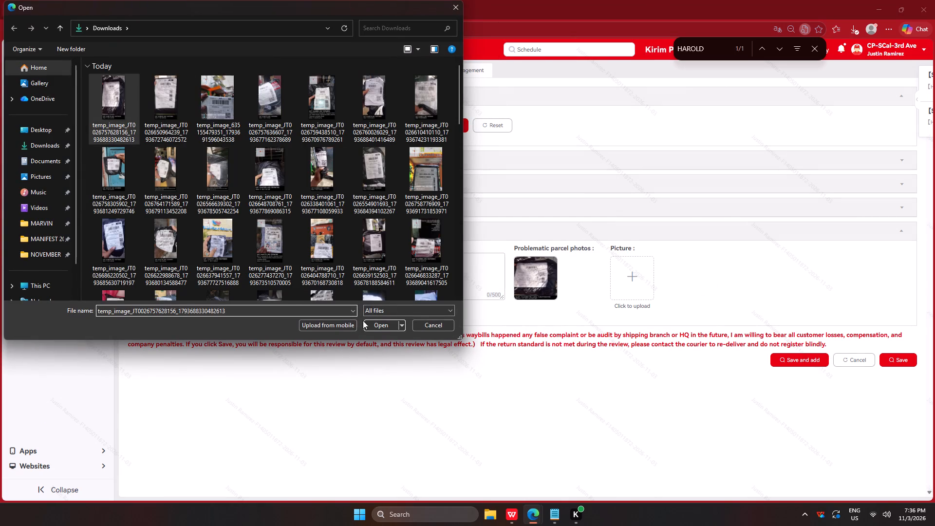
click(394, 325)
key(alt+Tab)
alt+click(698, 219)
key(ctrl+c)
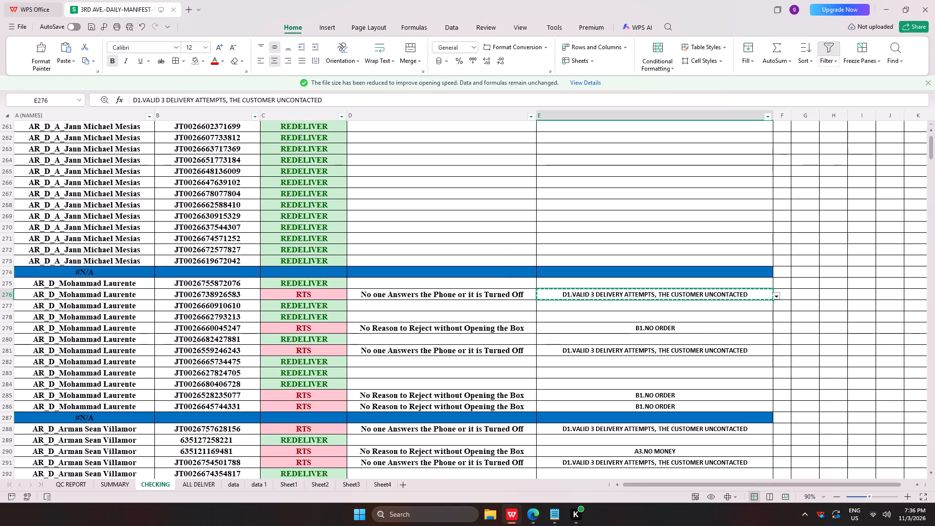
key(alt+Tab)
click(398, 285)
key(ctrl+v)
click(279, 373)
click(329, 337)
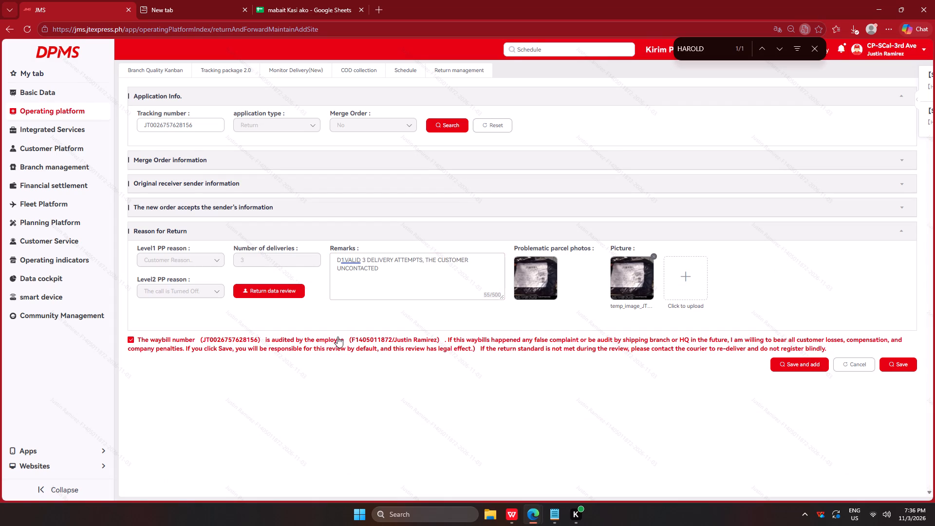
click(803, 360)
key(alt+Tab)
alt+click(481, 179)
key(alt+Tab)
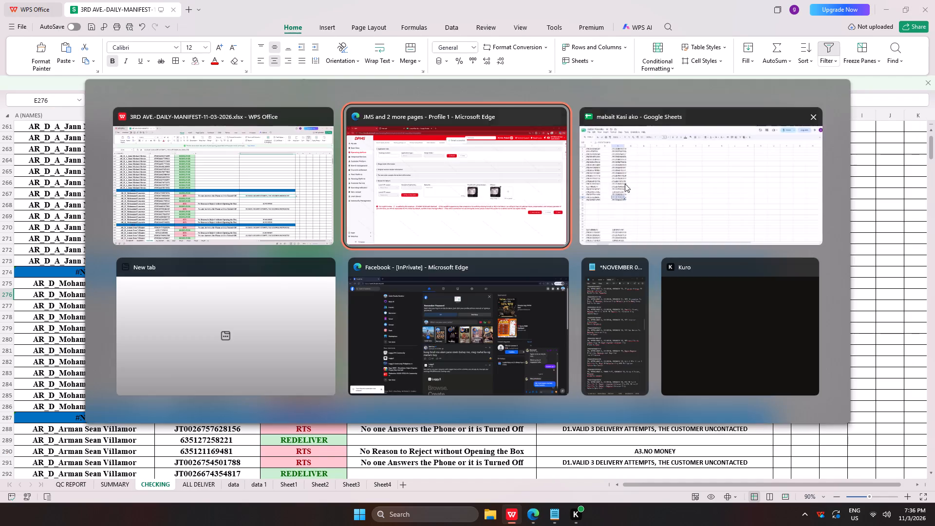
alt+click(686, 190)
click(153, 319)
key(ctrl+c)
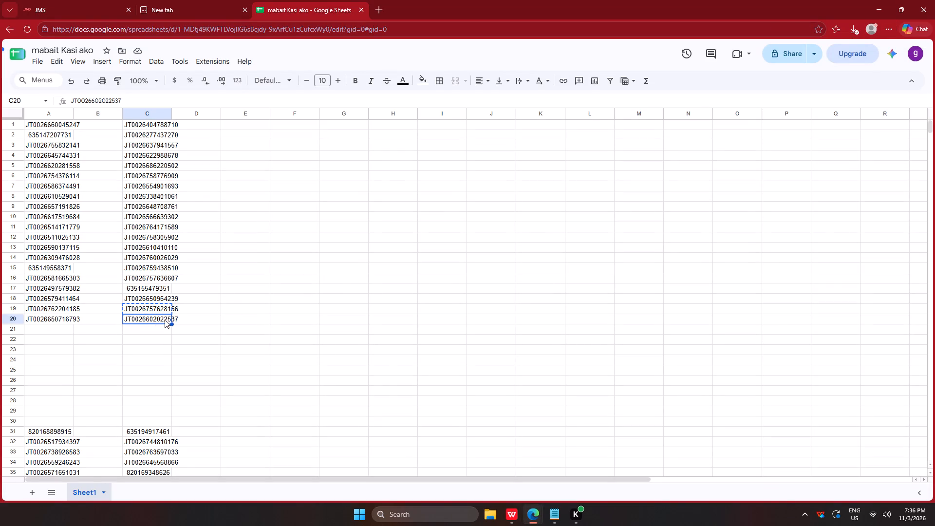
key(alt+Tab)
key(alt+Tab)
key(alt+Tab)
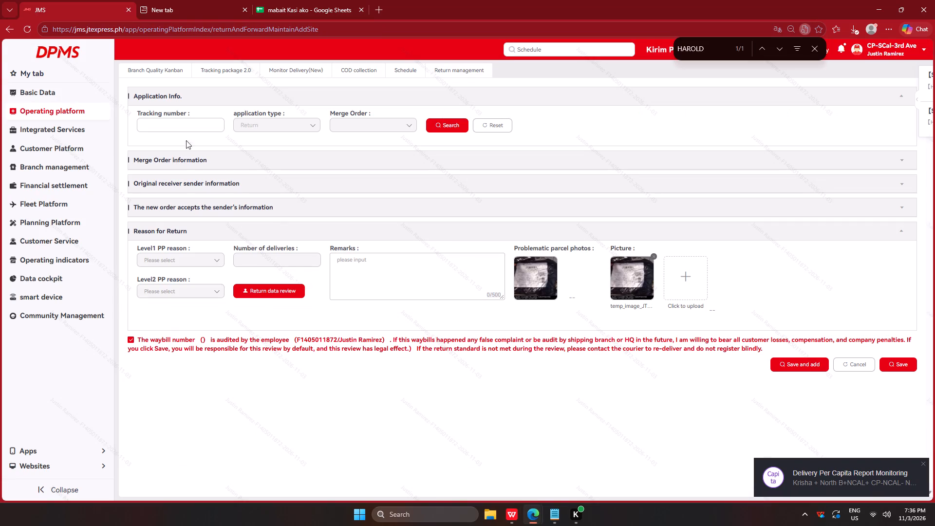
click(182, 115)
ctrl+click(186, 118)
key(ctrl+v)
click(437, 121)
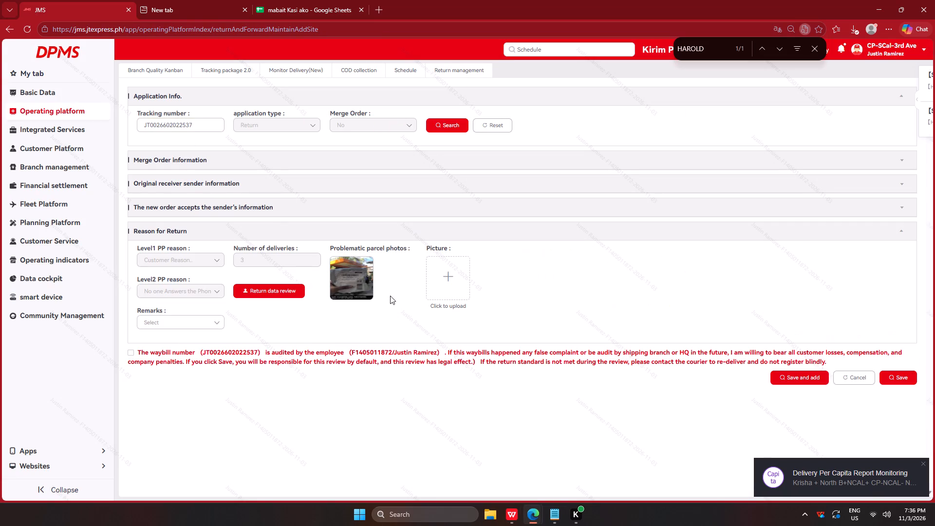
right_click(350, 256)
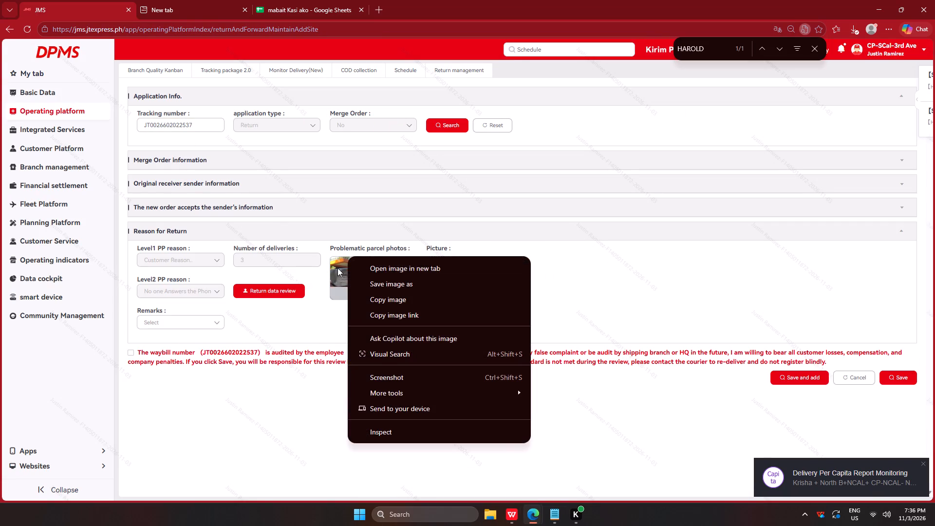
right_click(337, 268)
click(371, 295)
key(Return)
key(Return)
key(Return)
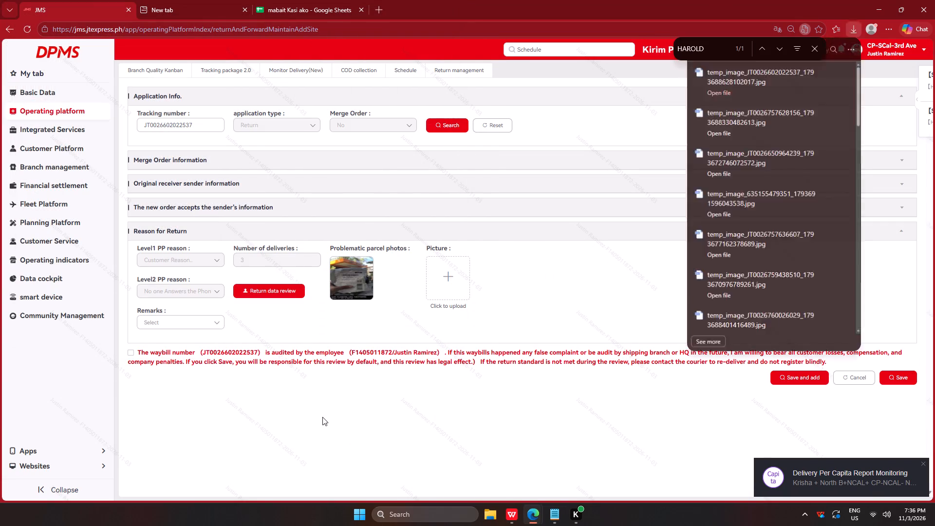
drag(322, 417, 337, 410)
click(435, 277)
click(109, 101)
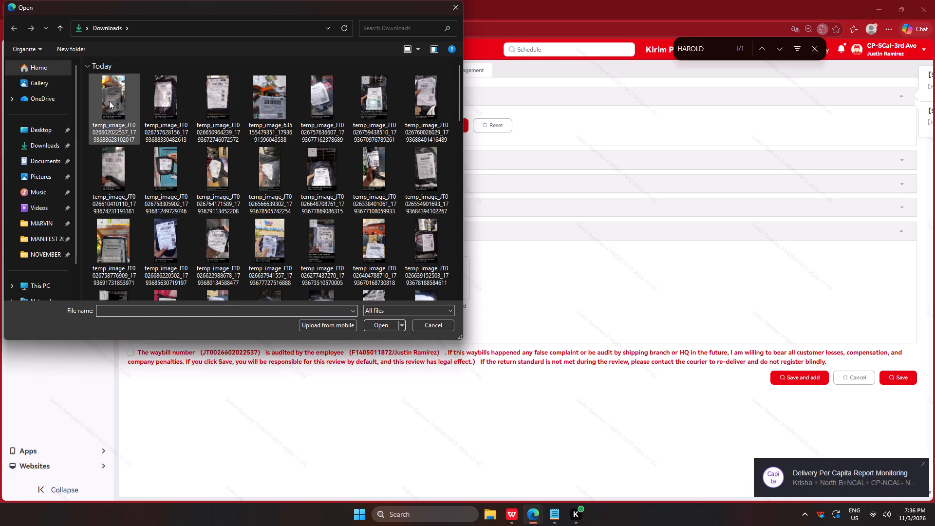
click(392, 326)
click(167, 326)
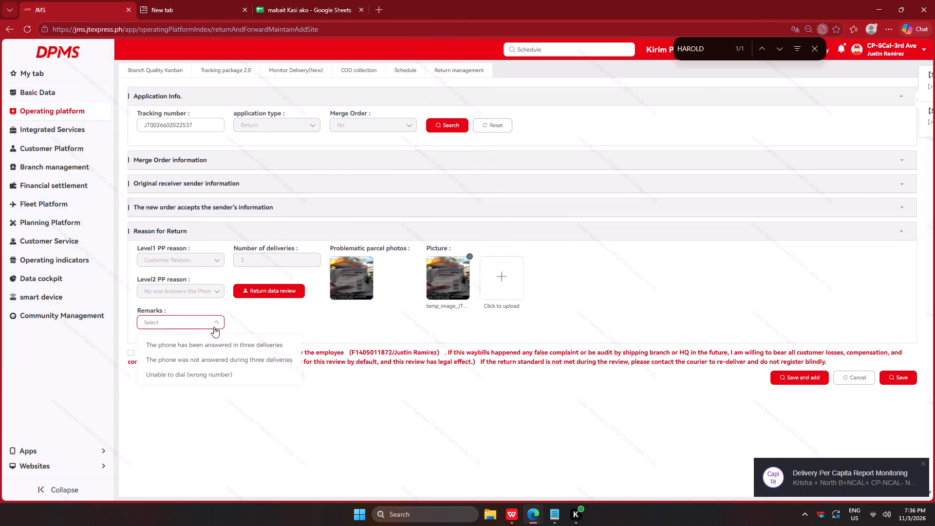
click(233, 358)
click(262, 356)
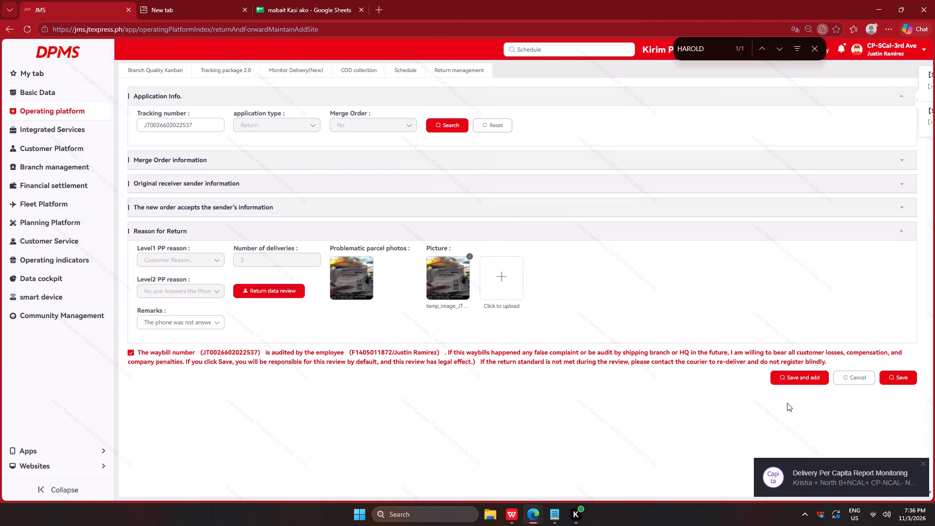
click(795, 375)
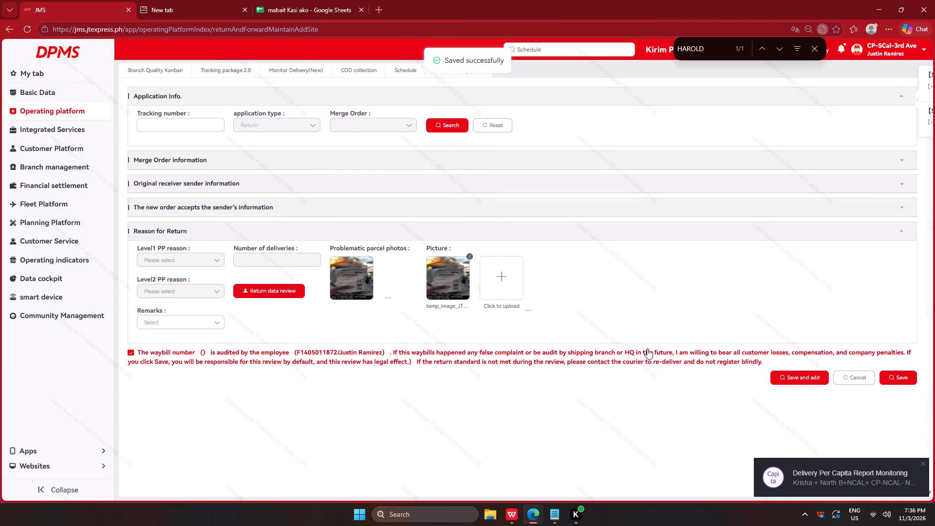
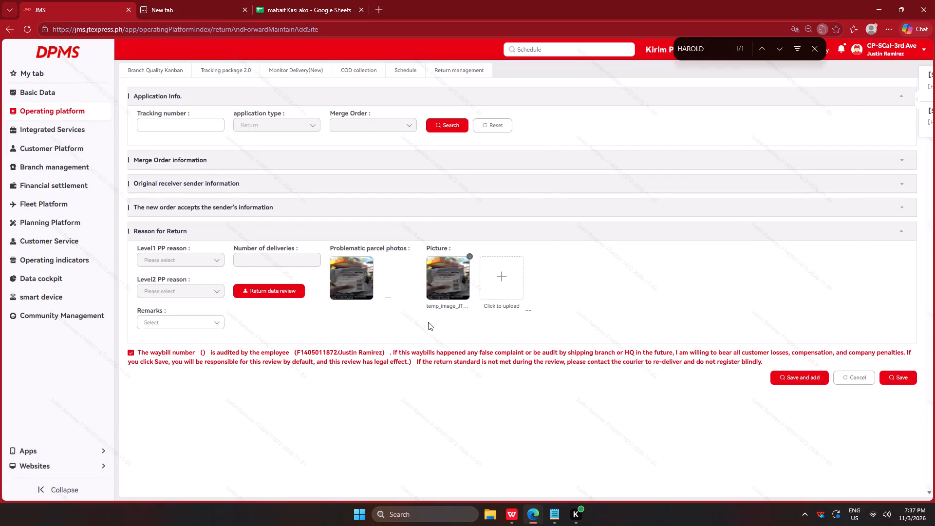
key(alt+Tab)
alt+click(744, 212)
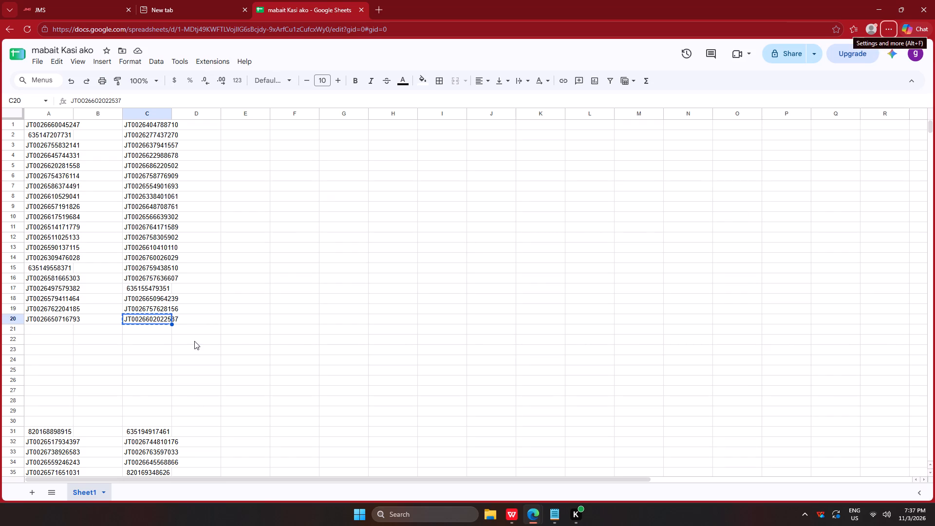
scroll(193, 341, down, 4)
click(154, 233)
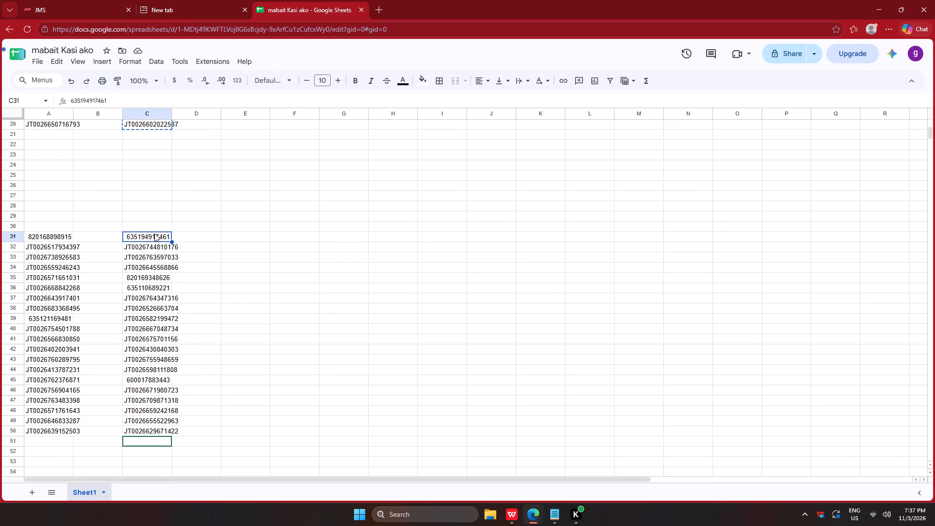
key(ctrl+c)
key(alt+Tab)
click(175, 116)
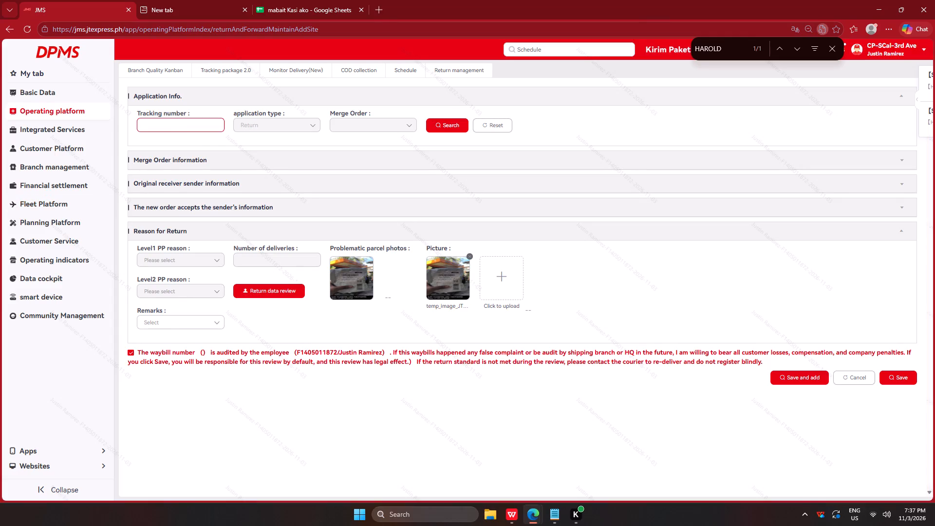
click(186, 129)
key(ctrl+v)
click(446, 124)
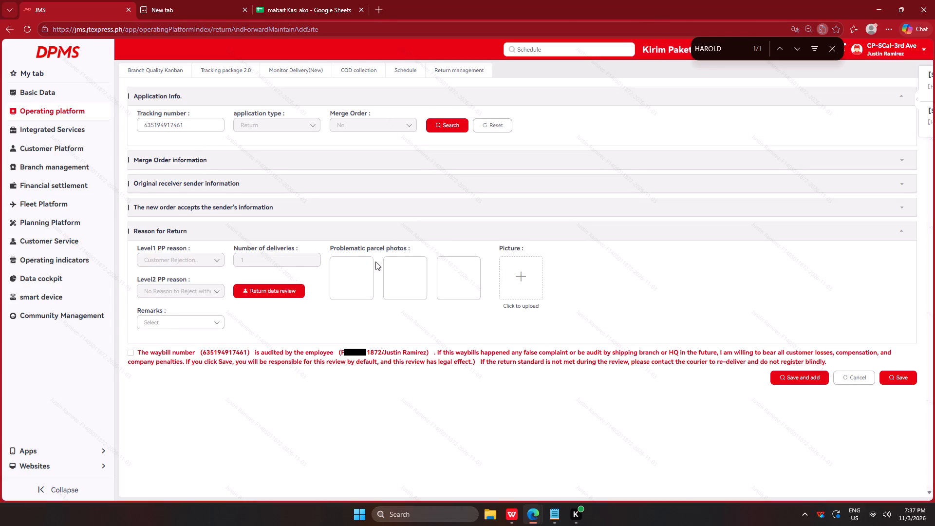
right_click(351, 275)
click(403, 298)
key(Return)
key(Return)
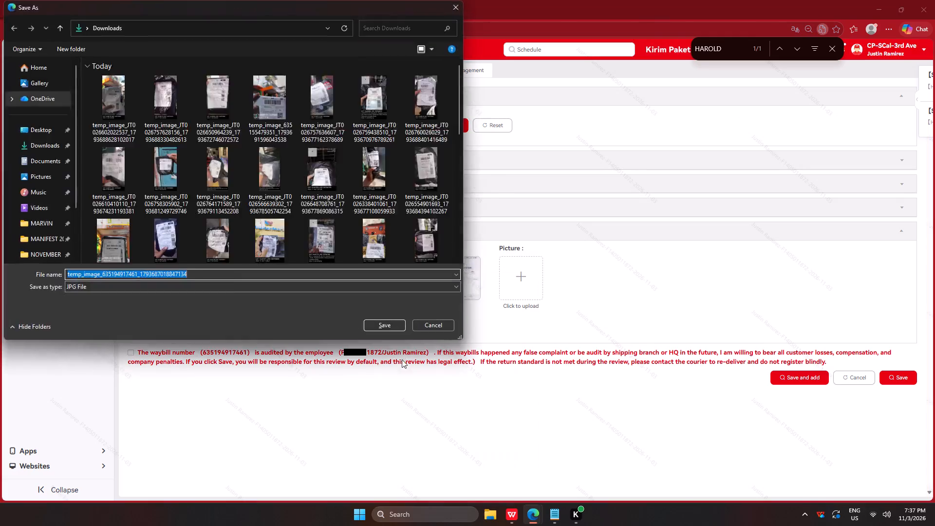
key(Return)
key(Return)
drag(398, 408, 404, 400)
click(511, 283)
click(127, 110)
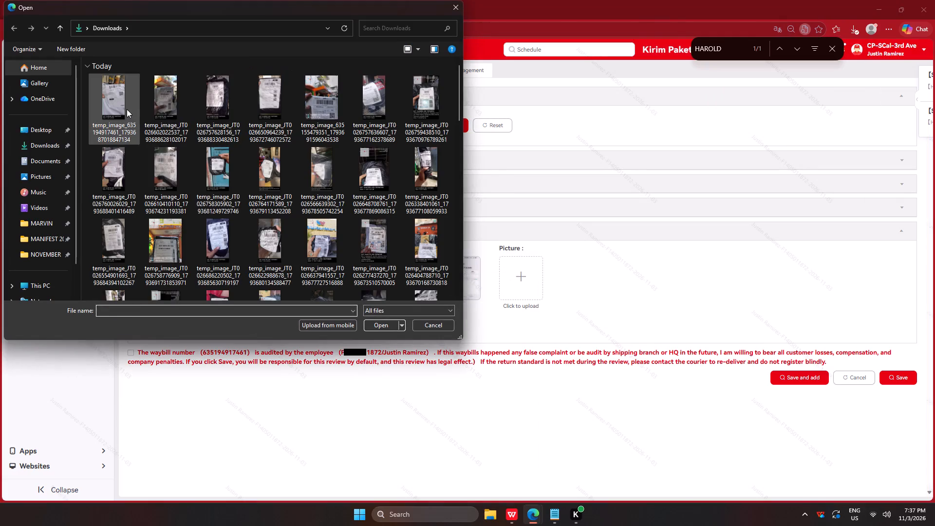
click(389, 327)
click(180, 319)
click(242, 343)
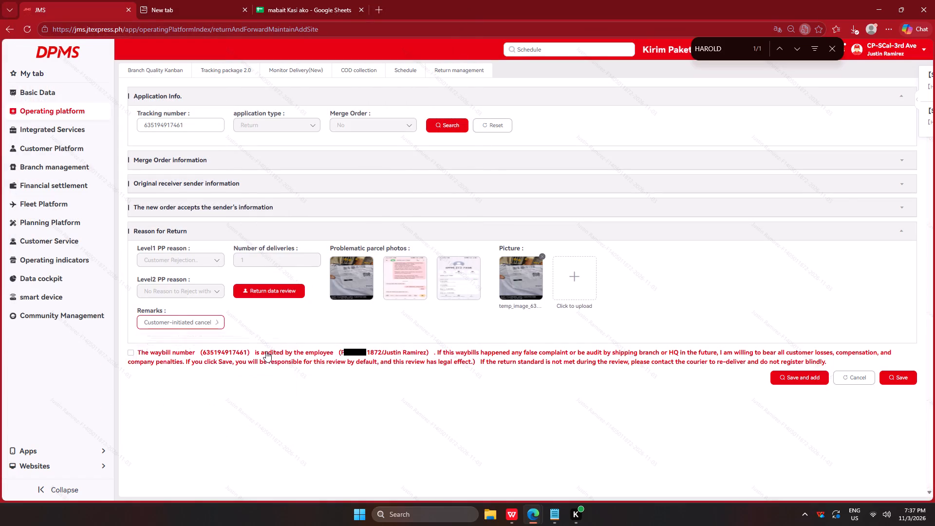
click(266, 351)
click(794, 365)
click(796, 374)
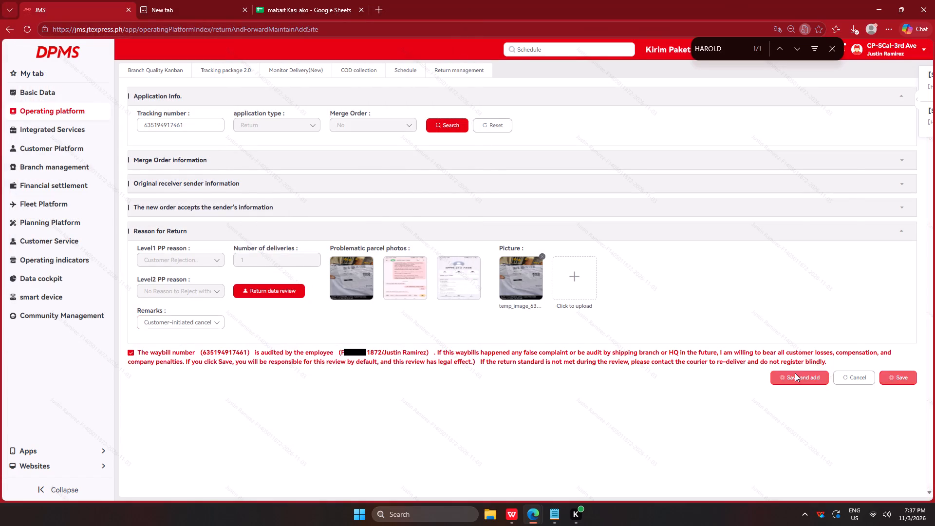
key(alt+Tab)
alt+click(441, 202)
click(157, 247)
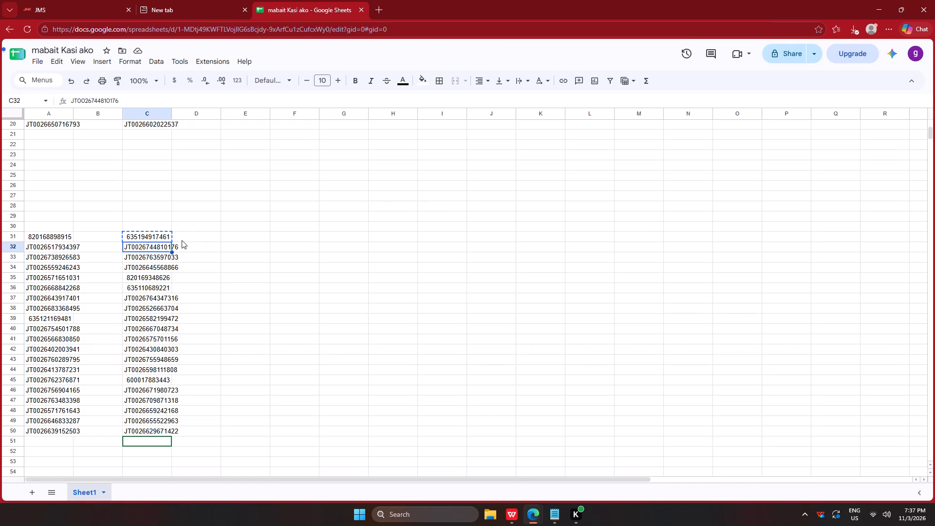
key(ctrl+c)
key(alt+Tab)
click(185, 132)
key(ctrl+v)
ctrl+click(184, 125)
key(ctrl+v)
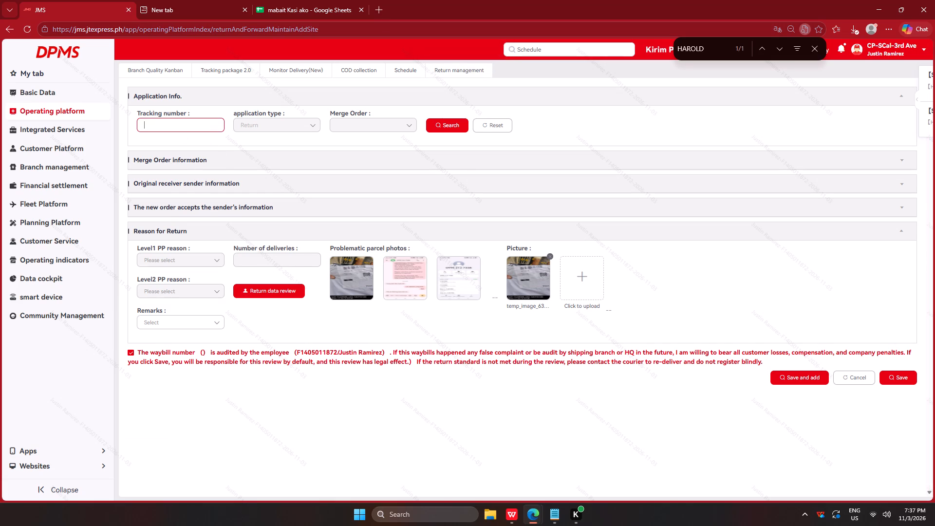
click(452, 123)
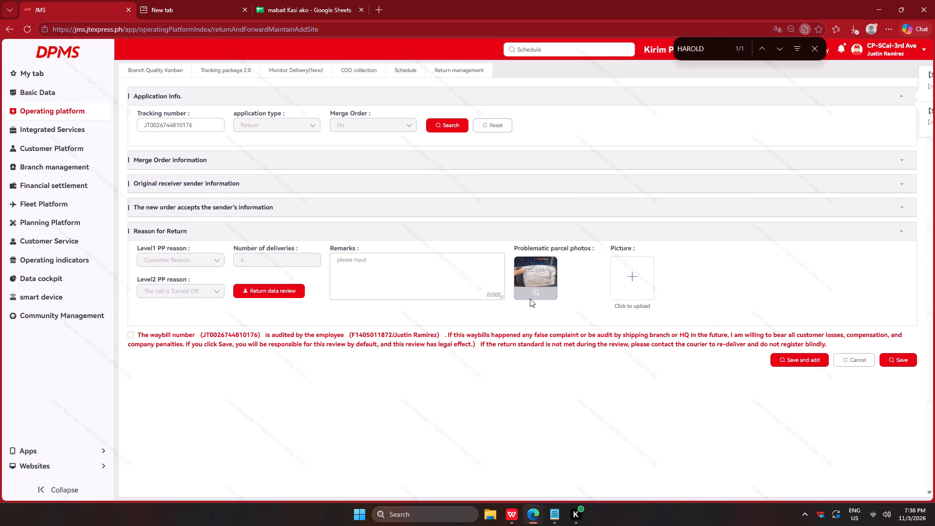
right_click(534, 292)
click(541, 359)
click(540, 296)
click(537, 292)
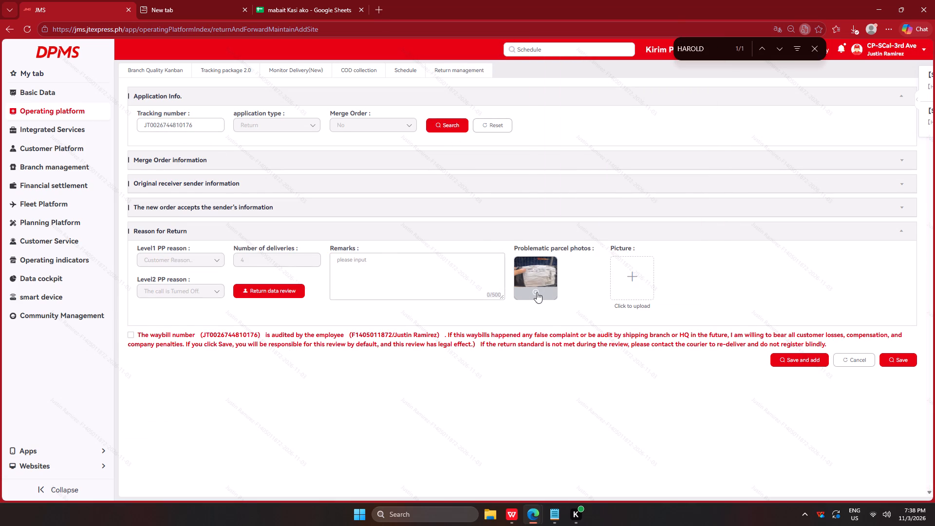
right_click(473, 236)
click(525, 263)
key(Return)
key(Return)
key(Return)
key(Return)
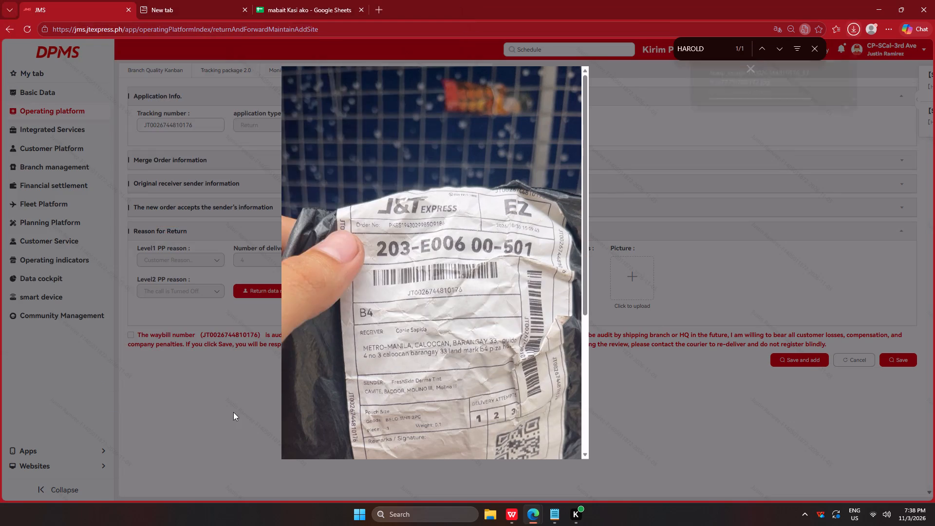
drag(237, 409, 247, 405)
click(658, 270)
click(643, 260)
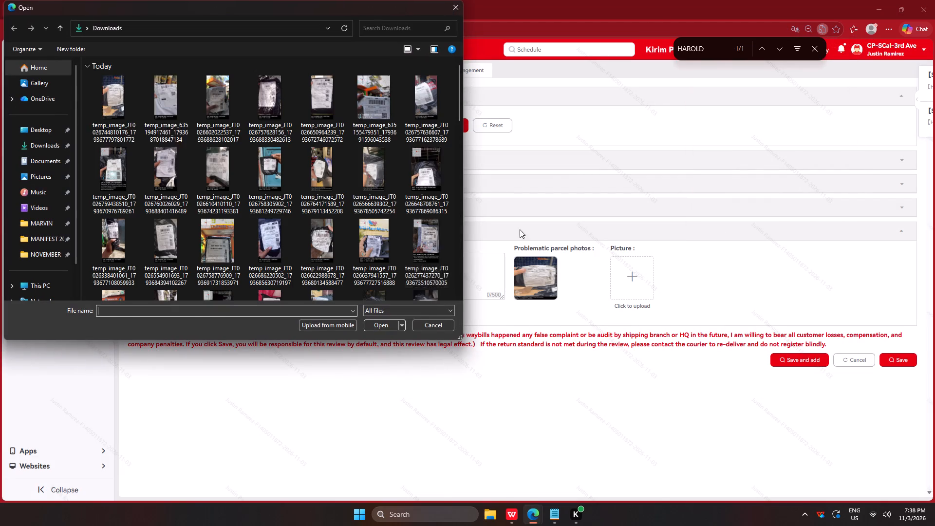
click(110, 103)
click(380, 326)
key(alt+Tab)
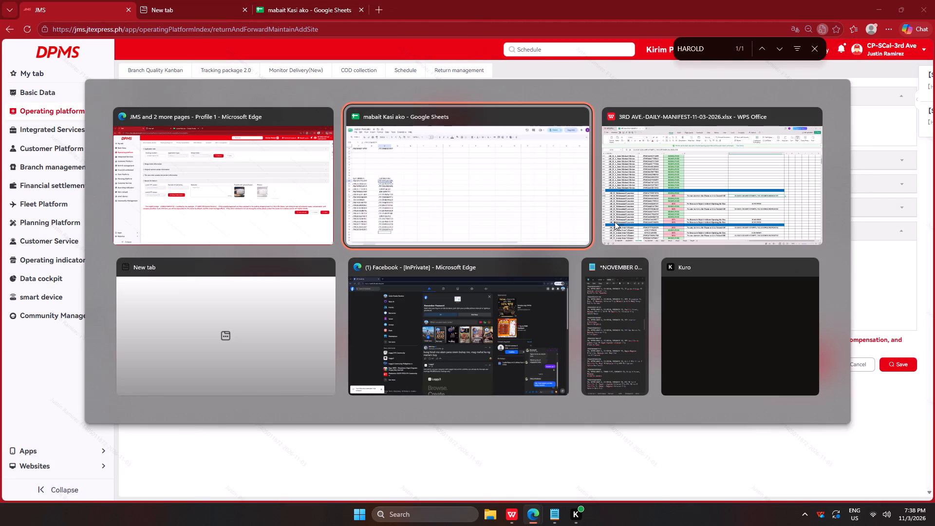
alt+click(651, 207)
key(ctrl+c)
key(alt+Tab)
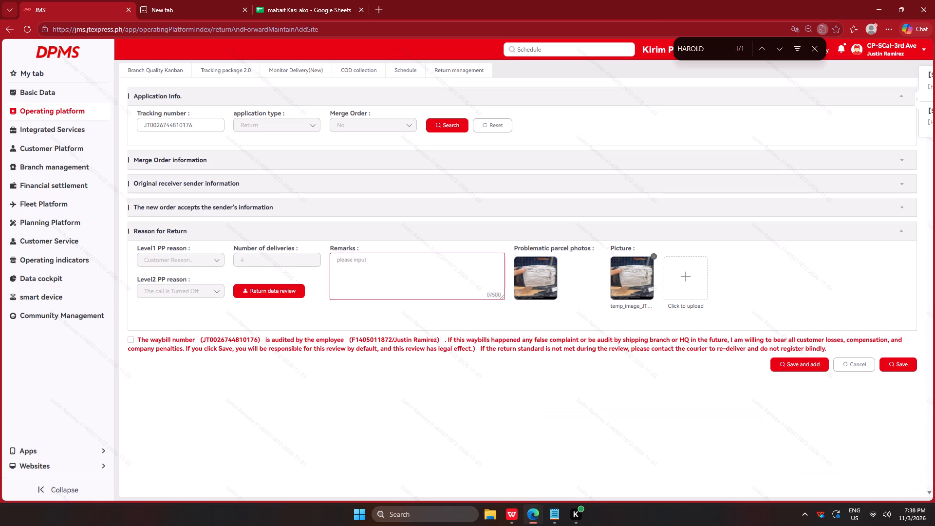
click(418, 296)
key(ctrl+v)
click(266, 345)
click(798, 365)
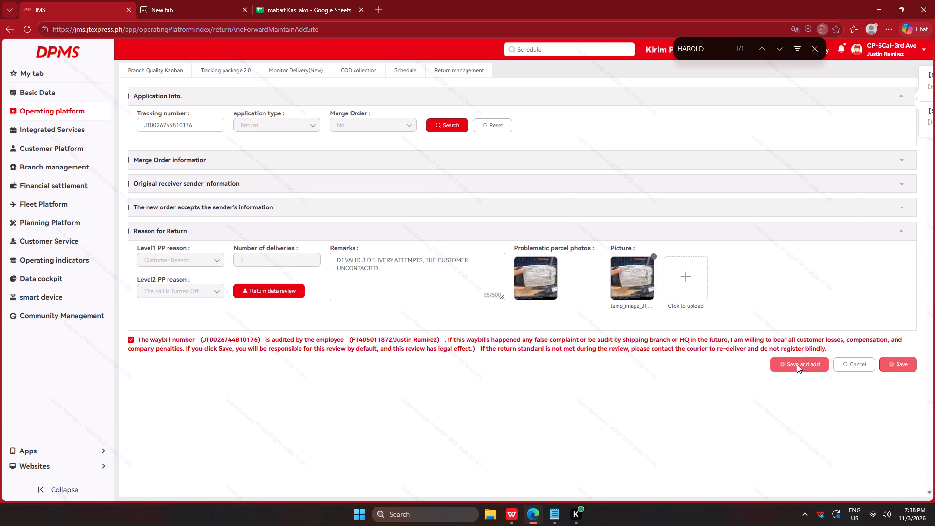
key(alt+Tab)
alt+click(611, 197)
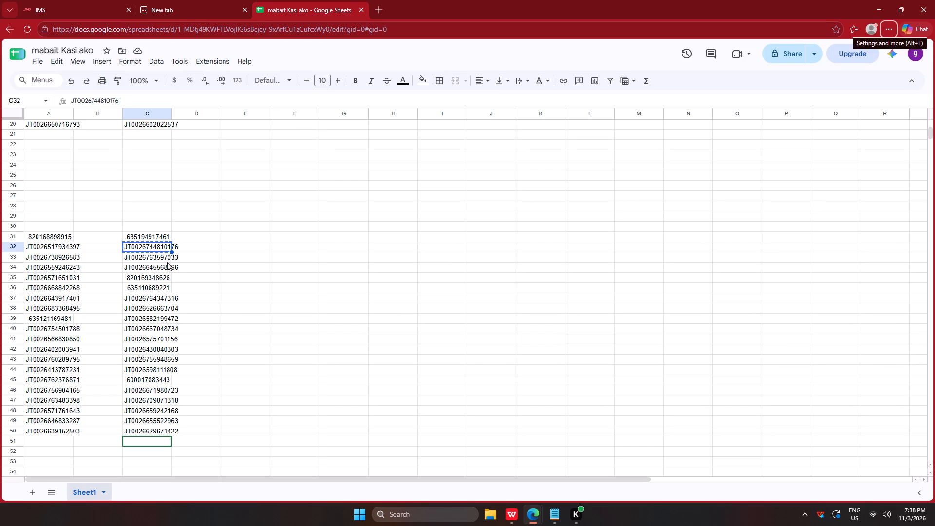
click(162, 258)
key(ctrl+c)
key(alt+Tab)
click(182, 128)
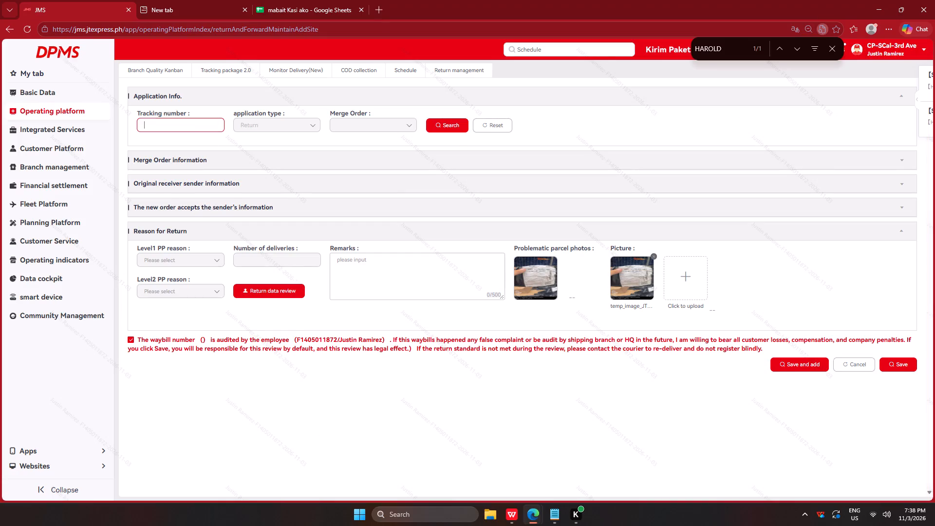
key(ctrl+v)
click(453, 131)
click(350, 292)
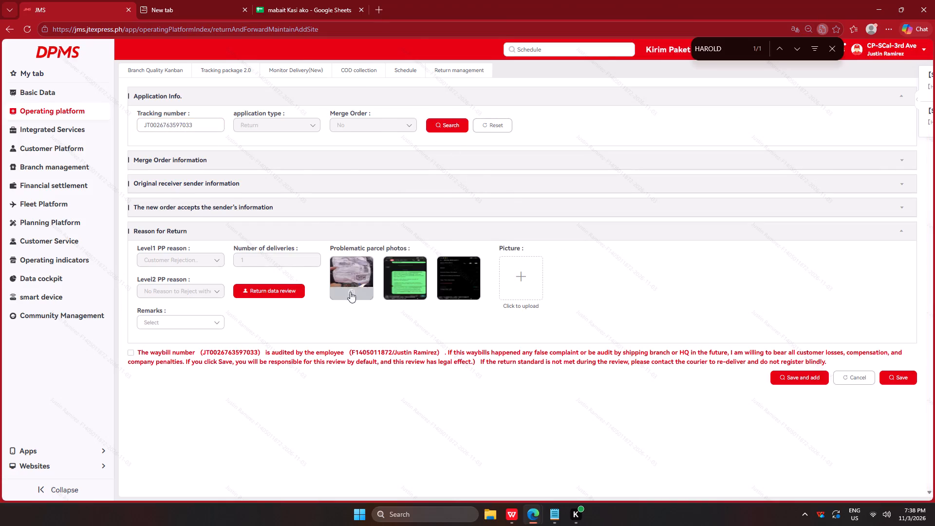
right_click(376, 203)
click(424, 232)
key(Return)
key(Return)
key(Return)
key(Return)
drag(207, 399, 220, 396)
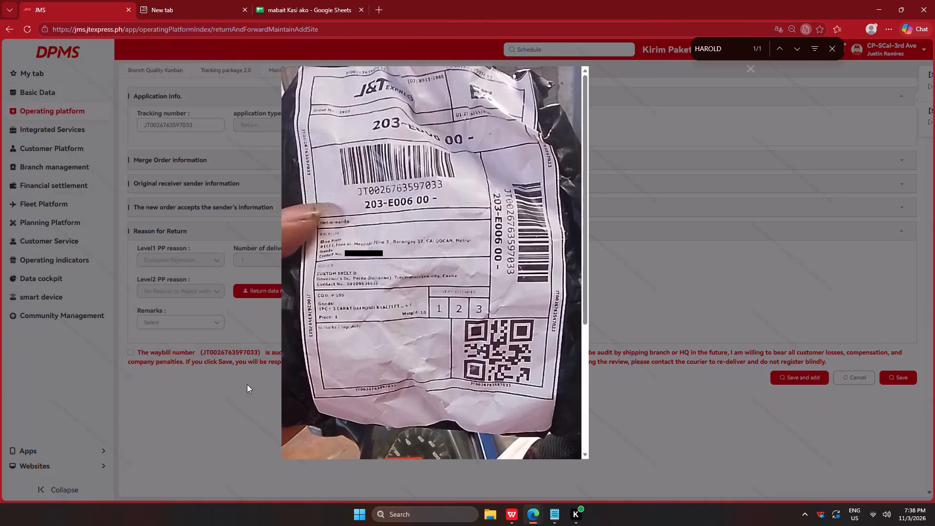
click(525, 287)
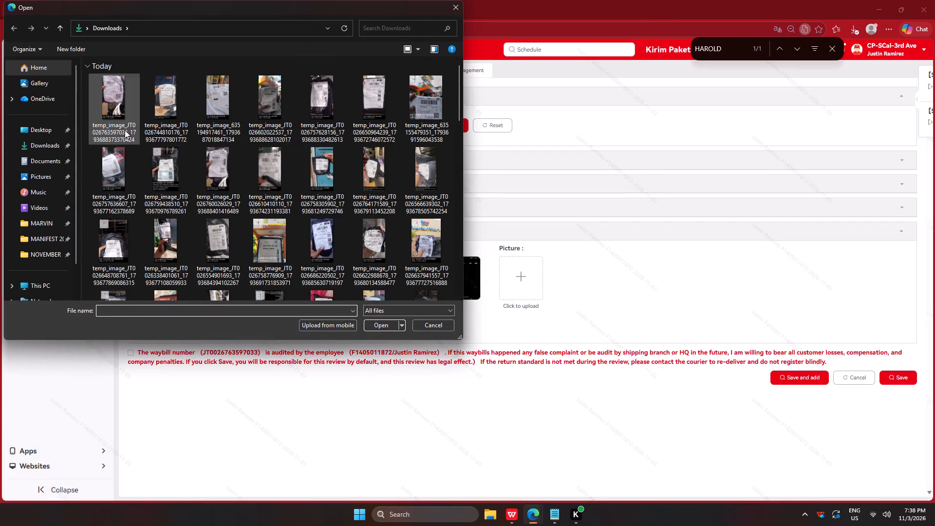
click(121, 123)
click(385, 330)
click(193, 330)
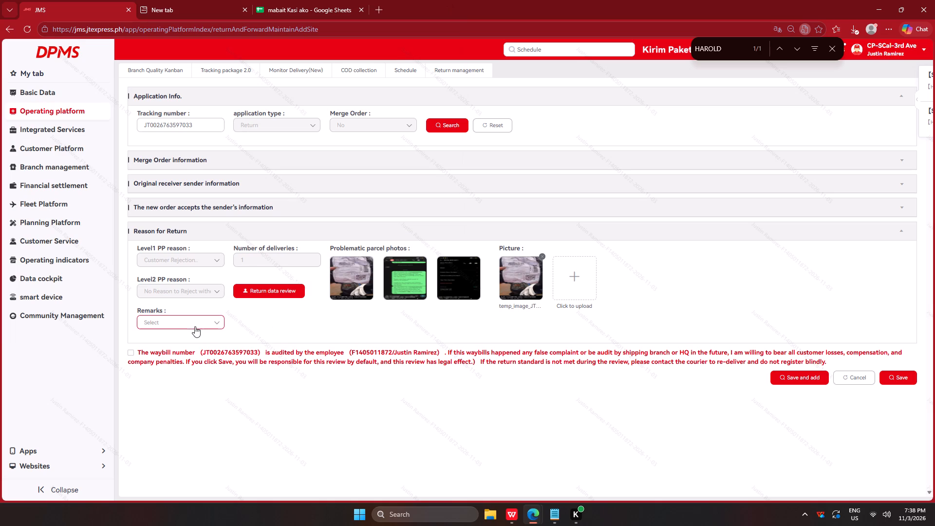
click(195, 323)
click(213, 348)
click(259, 354)
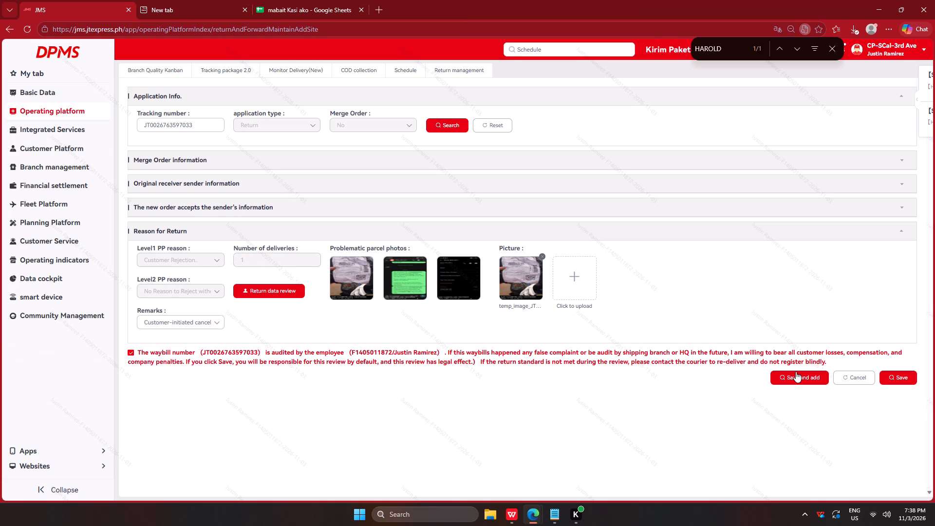
click(797, 373)
key(alt+Tab)
alt+click(431, 207)
click(164, 267)
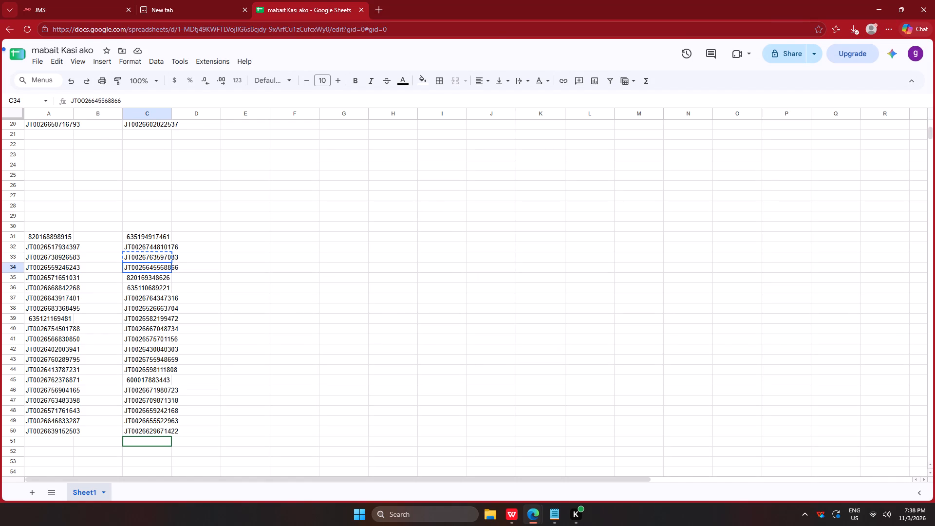
key(ctrl+c)
key(alt+Tab)
click(187, 123)
key(ctrl+v)
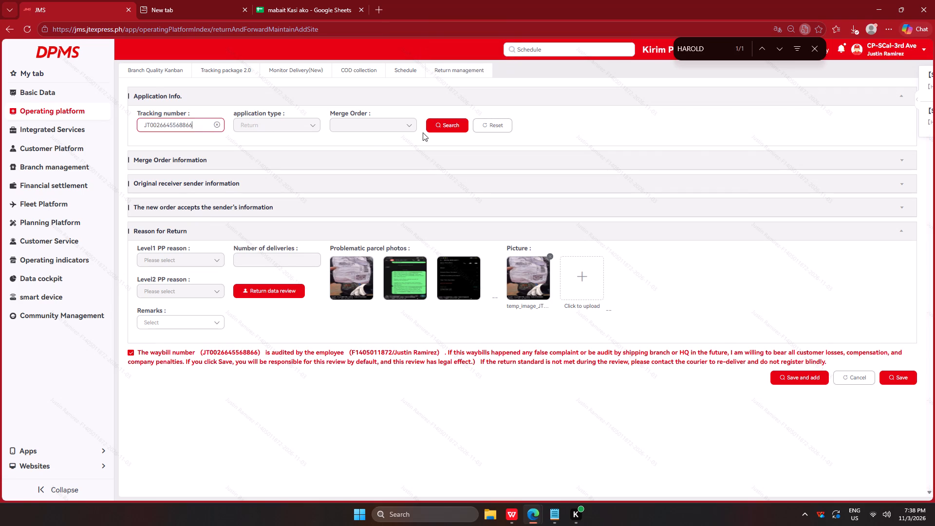
click(442, 127)
click(458, 293)
right_drag(467, 249, 463, 254)
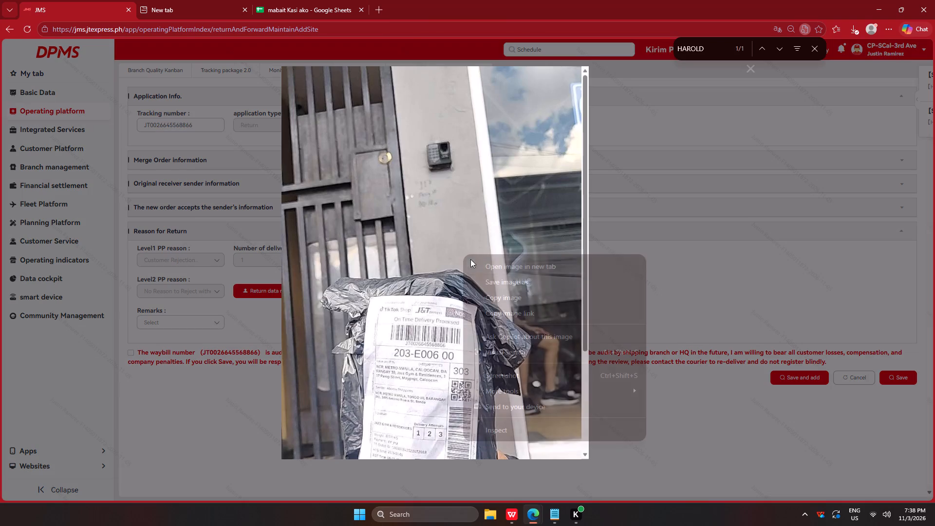
click(493, 286)
key(Return)
key(Return)
key(Return)
key(Return)
key(Return)
key(Return)
click(219, 413)
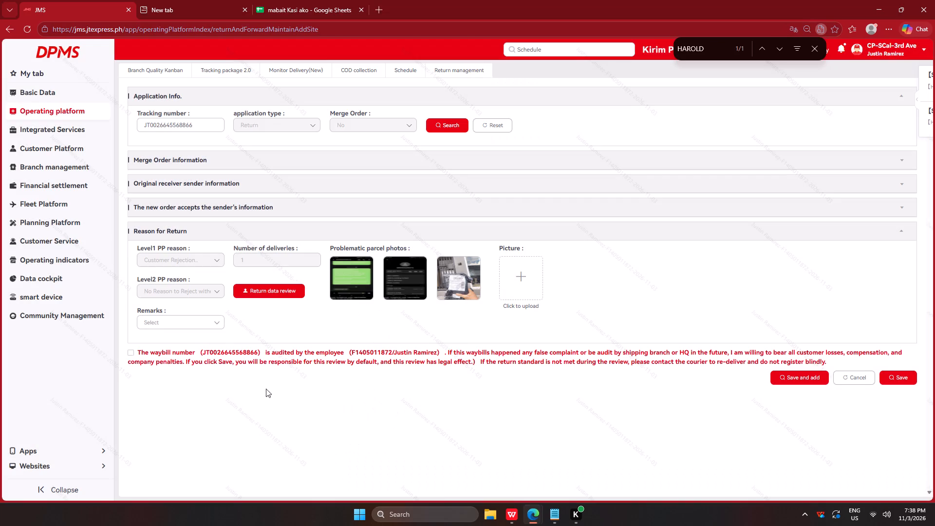
click(521, 279)
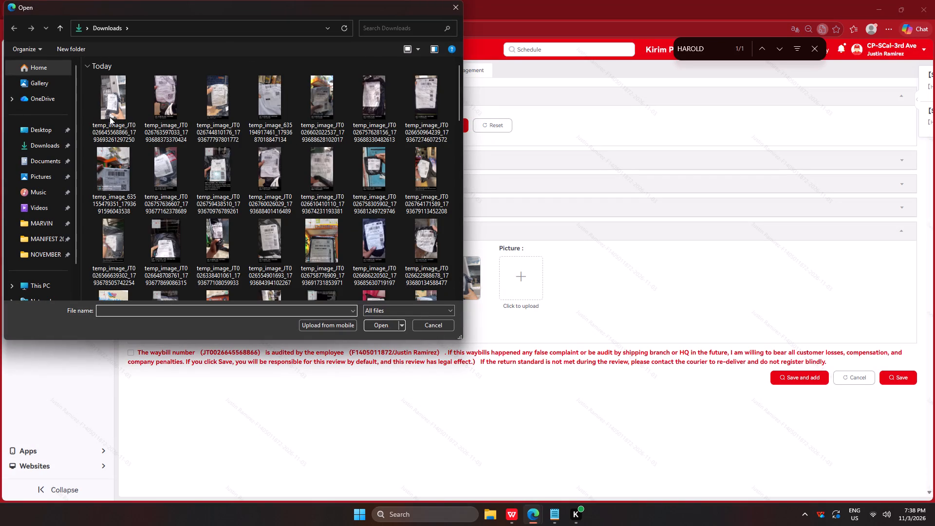
click(109, 100)
click(384, 329)
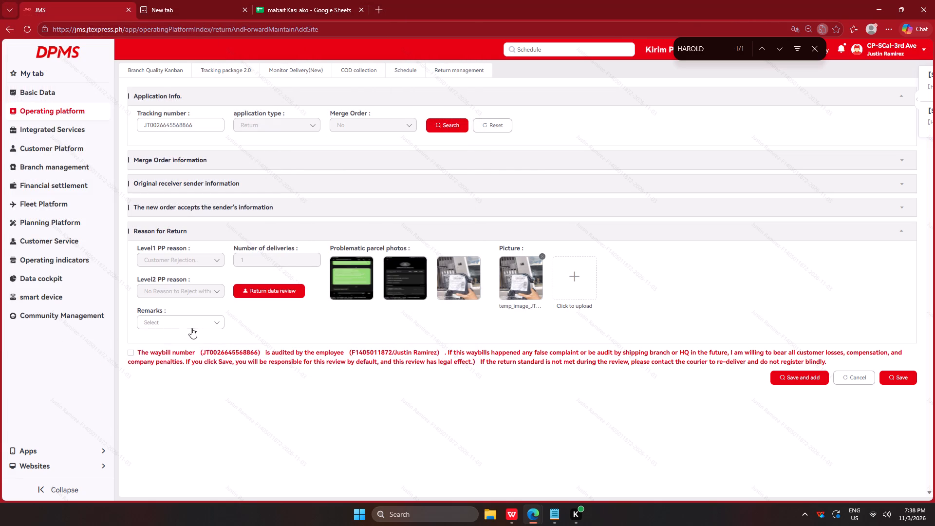
click(190, 324)
click(227, 344)
click(254, 353)
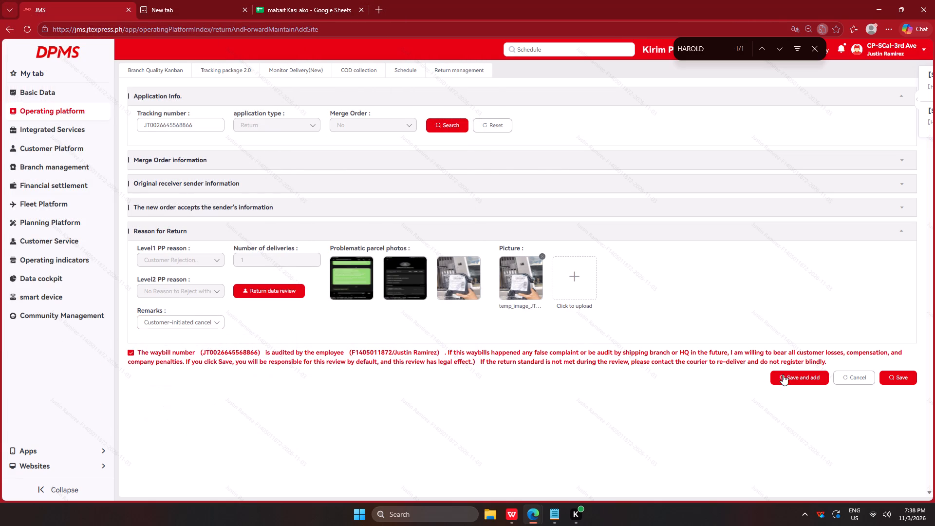
click(795, 375)
key(alt+Tab)
alt+click(427, 180)
click(158, 277)
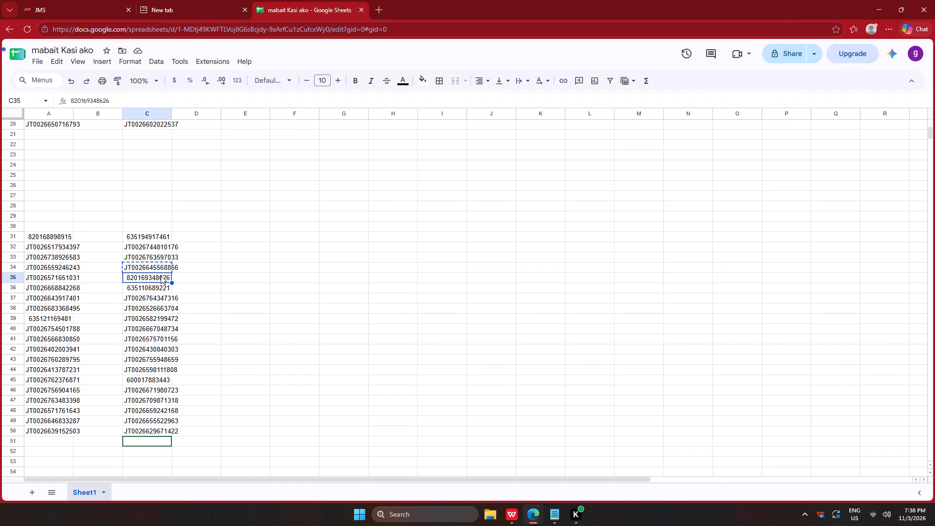
key(ctrl+c)
key(alt+Tab)
click(203, 129)
key(ctrl+v)
click(427, 128)
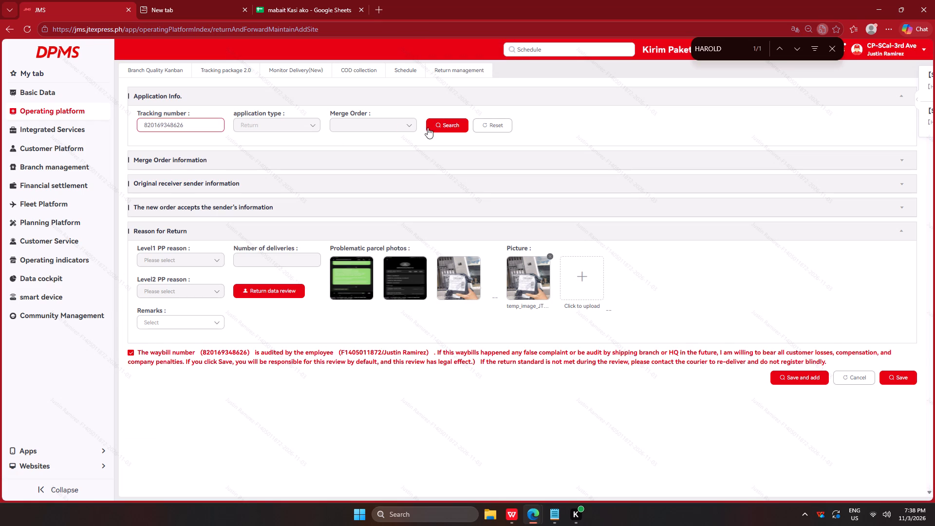
click(534, 289)
right_click(482, 203)
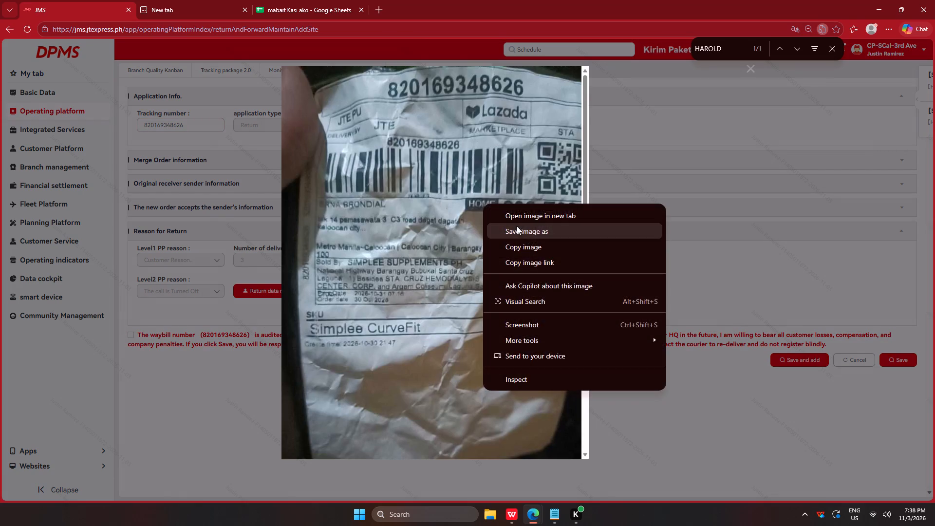
click(521, 231)
key(Return)
key(Return)
key(Return)
key(Return)
drag(203, 426, 260, 413)
click(655, 280)
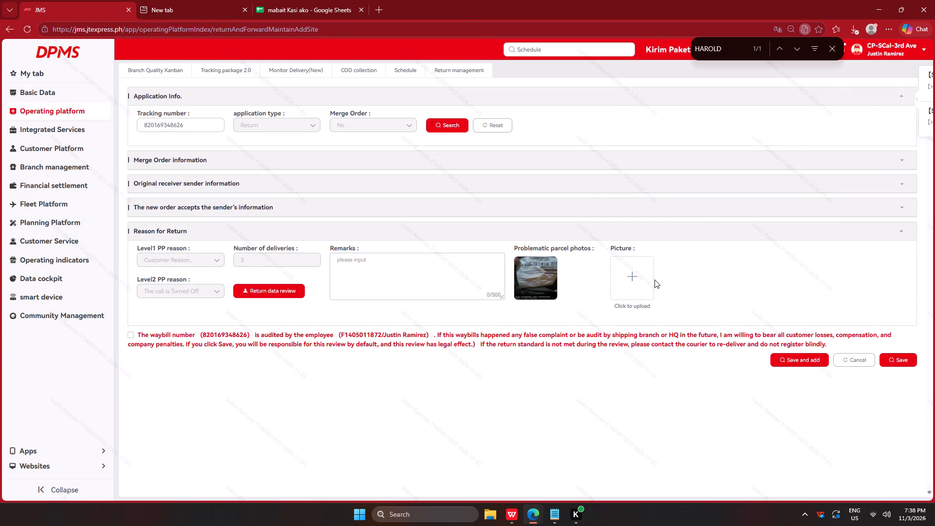
click(640, 280)
drag(106, 104, 117, 105)
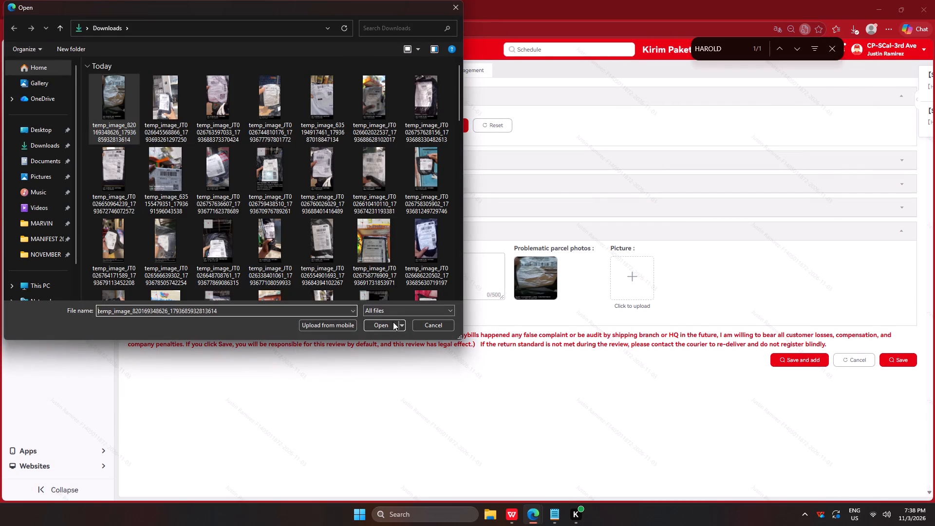
click(390, 327)
key(alt+Tab)
alt+click(712, 222)
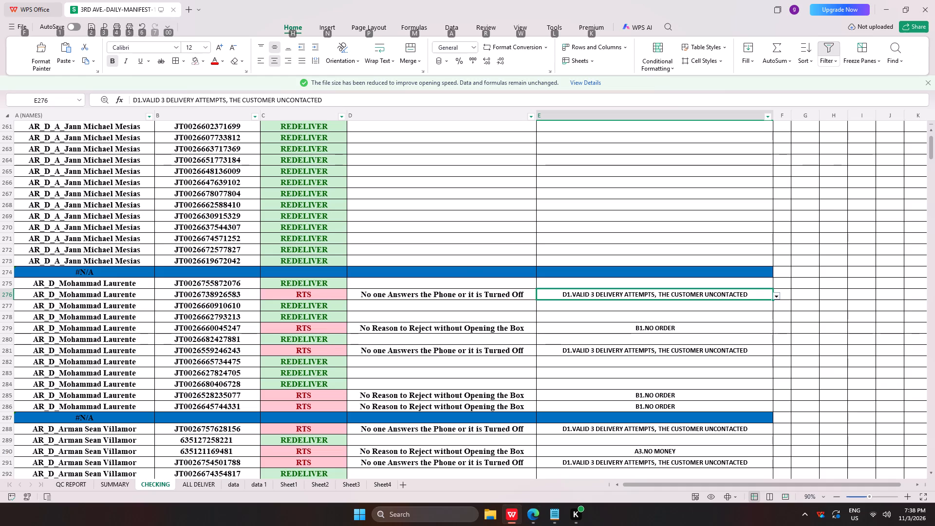
key(ctrl+c)
key(alt+Tab)
click(393, 244)
click(401, 272)
key(ctrl+v)
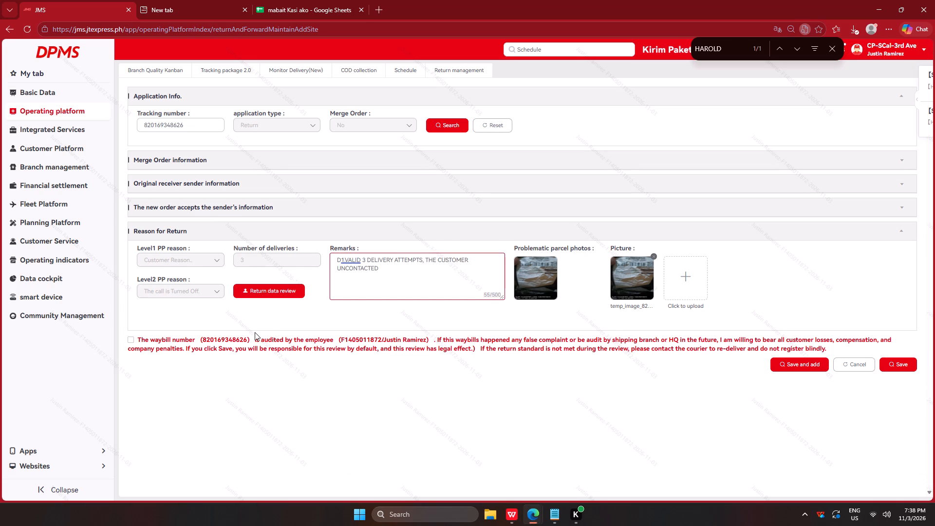
click(255, 332)
click(268, 343)
click(807, 360)
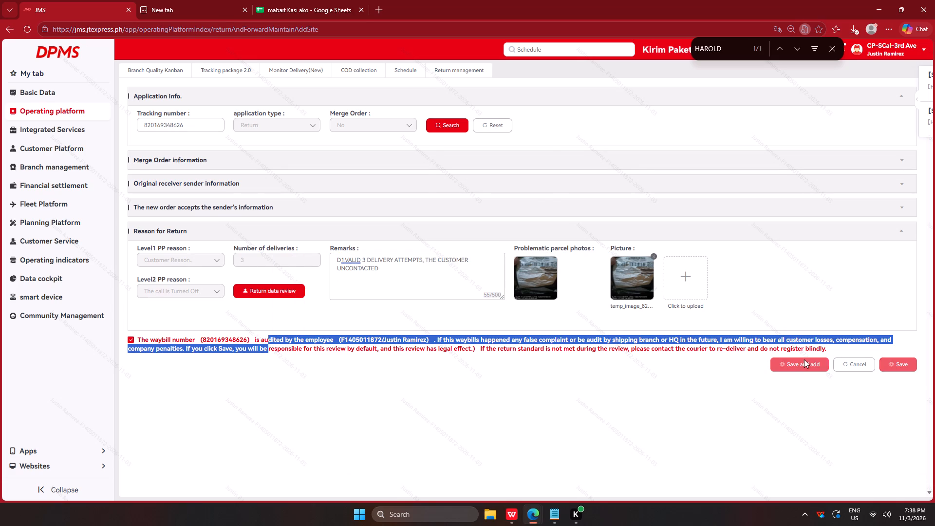
key(alt+Tab)
alt+click(659, 187)
click(157, 287)
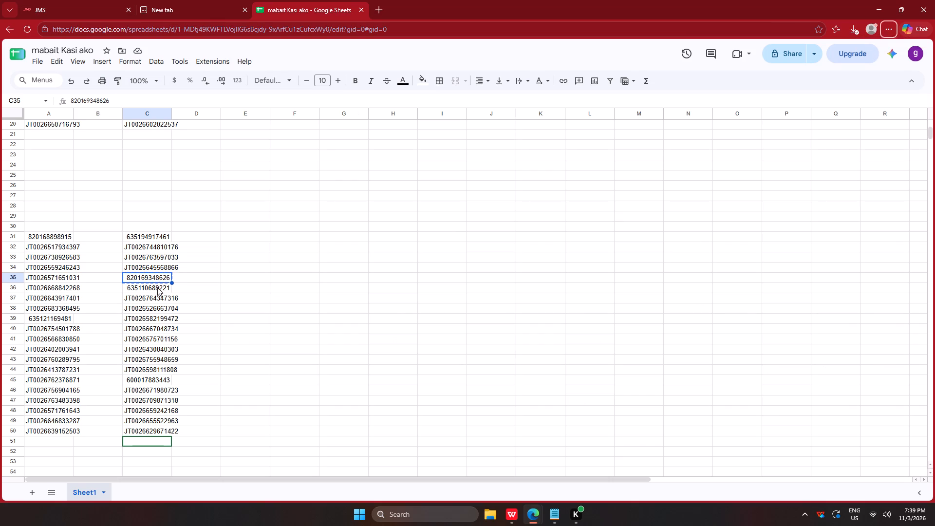
key(ctrl+c)
key(alt+Tab)
click(183, 124)
key(ctrl+v)
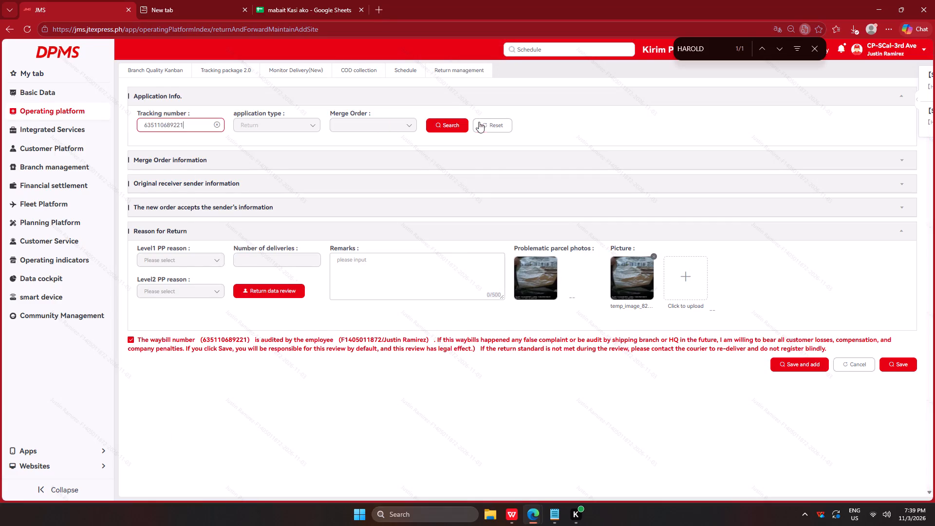
click(453, 124)
click(352, 291)
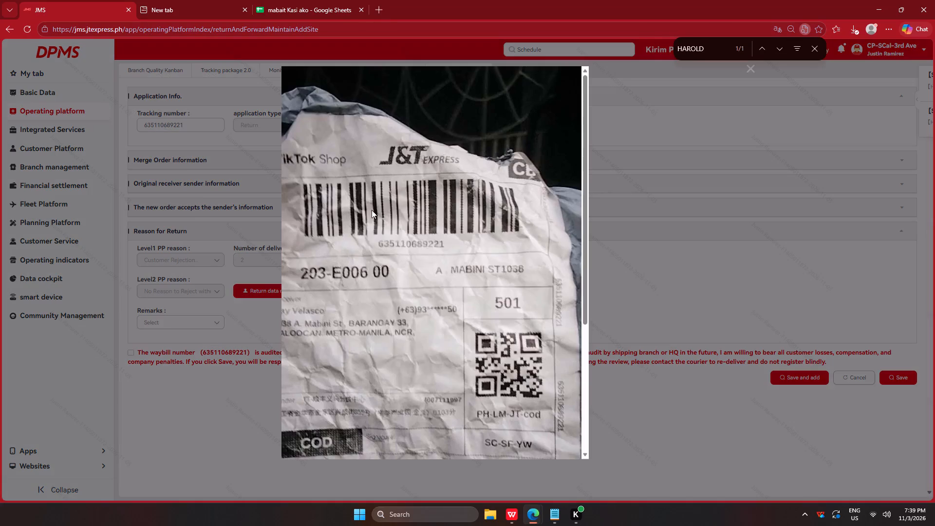
right_click(371, 207)
click(430, 240)
key(Return)
key(Return)
key(Return)
key(Return)
click(243, 398)
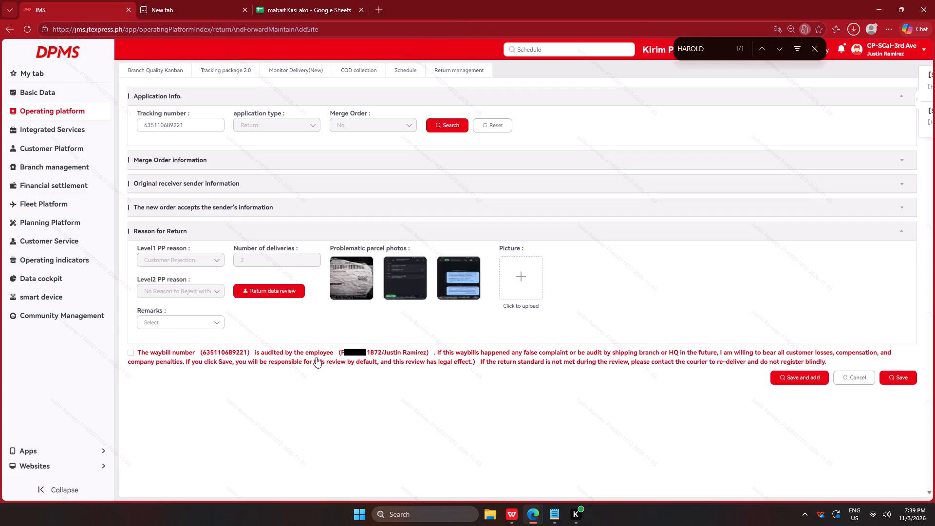
click(522, 270)
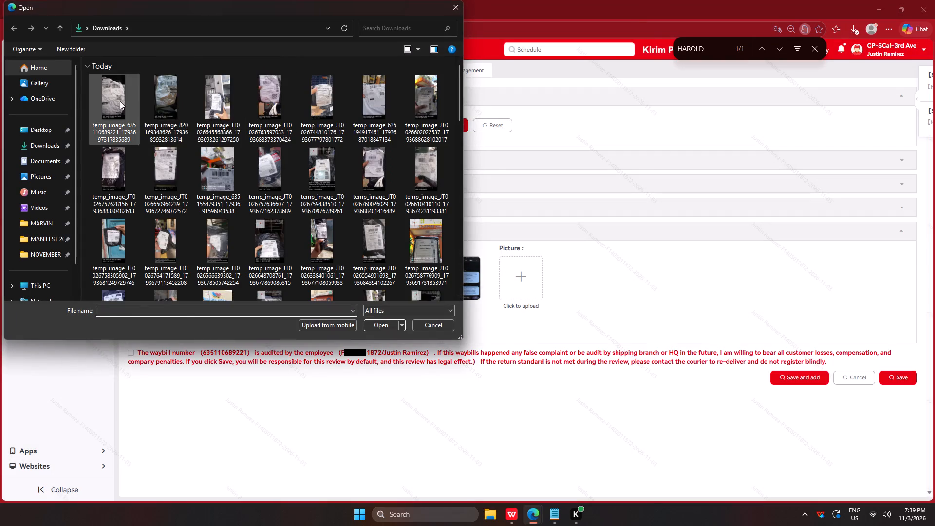
click(117, 99)
click(386, 326)
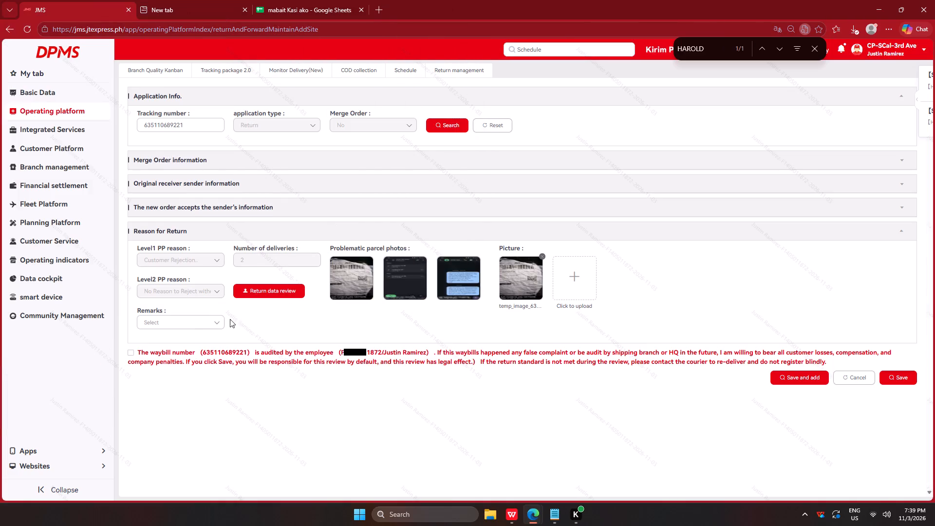
click(197, 323)
click(224, 345)
click(249, 347)
click(269, 352)
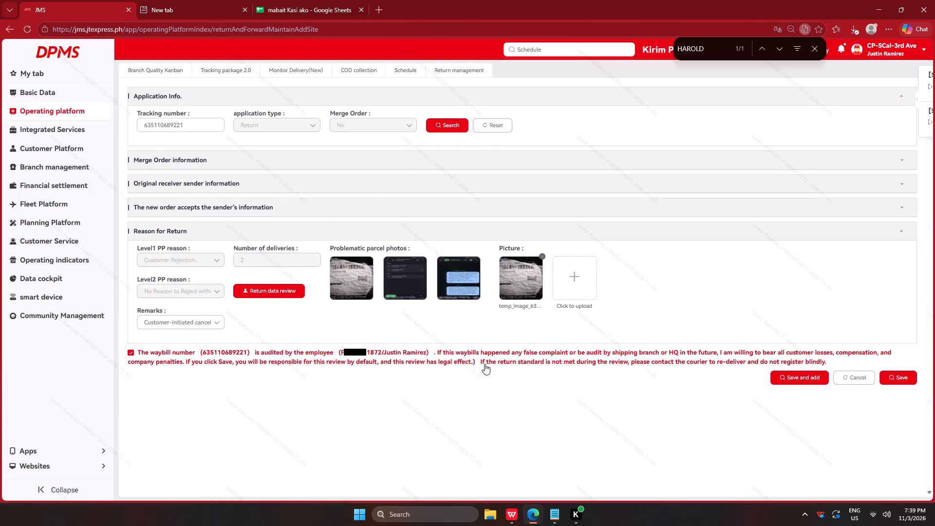
click(792, 376)
key(alt+Tab)
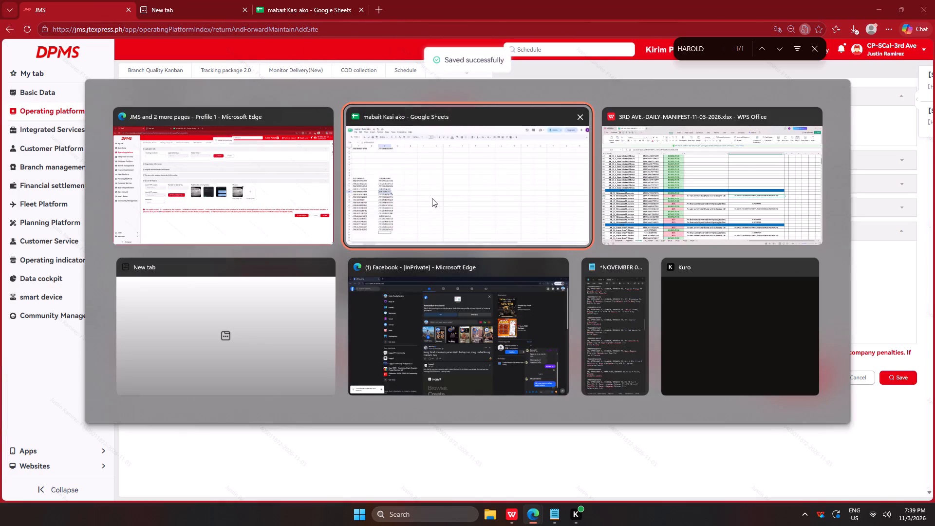
alt+click(432, 198)
click(164, 300)
key(ctrl+c)
key(alt+Tab)
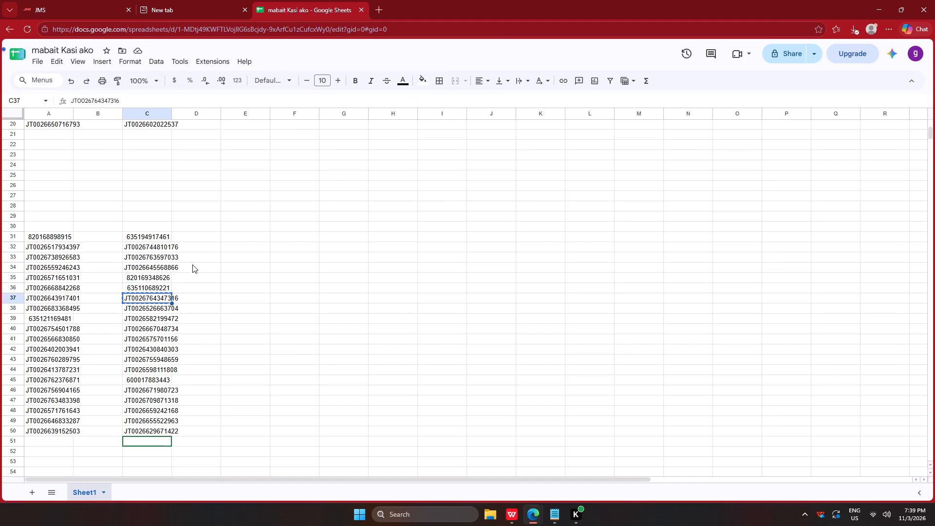
click(192, 119)
key(ctrl+v)
click(449, 123)
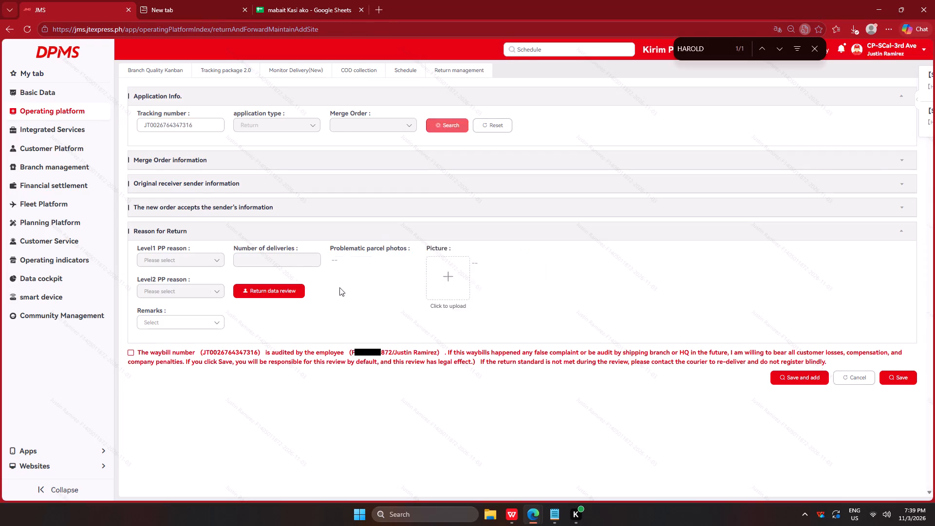
click(352, 293)
right_click(371, 214)
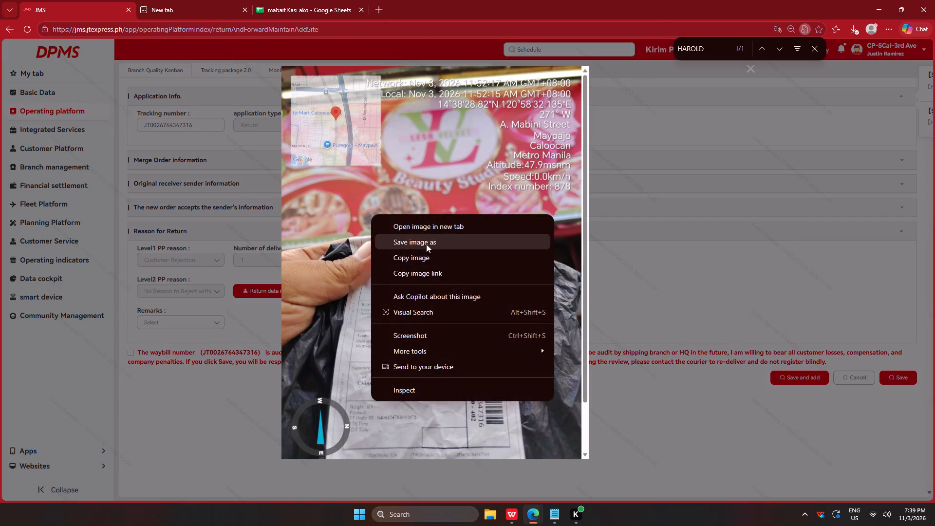
click(426, 244)
key(Return)
key(Return)
key(Return)
key(Return)
drag(214, 418, 228, 411)
click(526, 282)
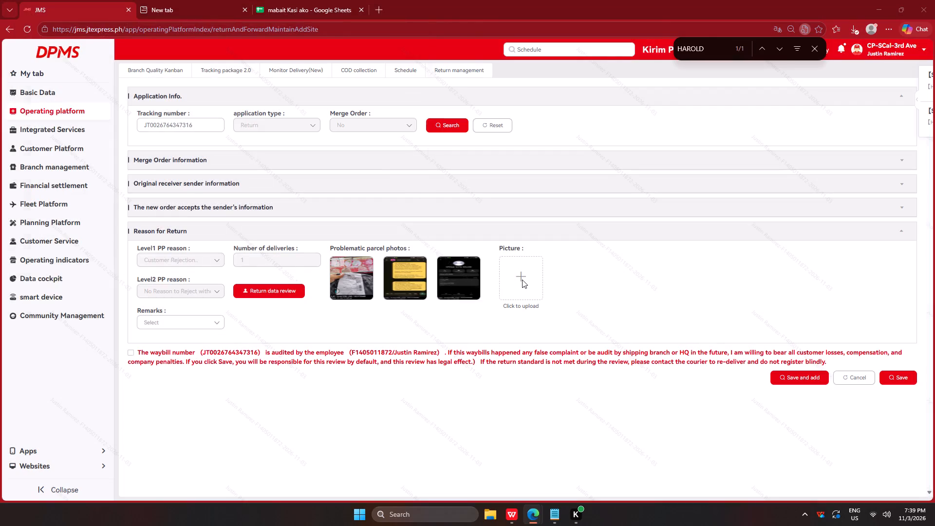
drag(111, 105, 121, 108)
click(378, 327)
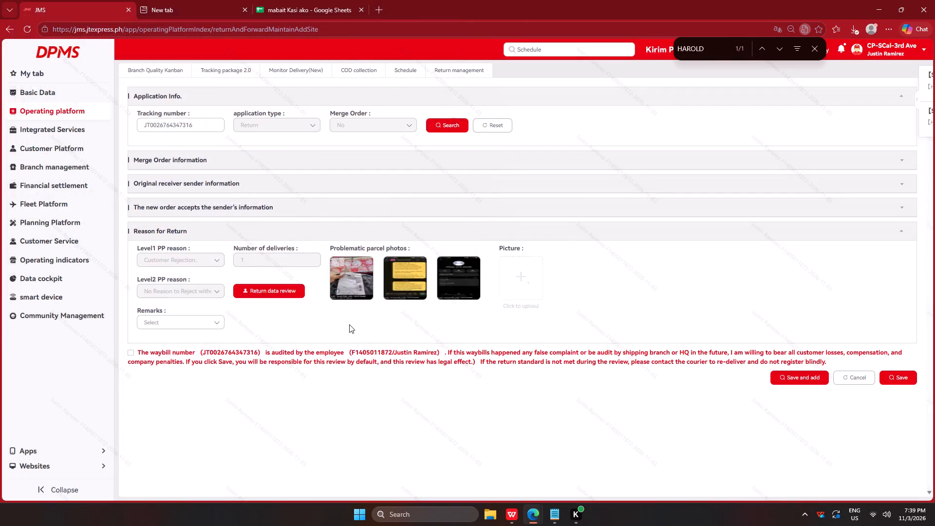
click(194, 324)
click(231, 346)
click(256, 354)
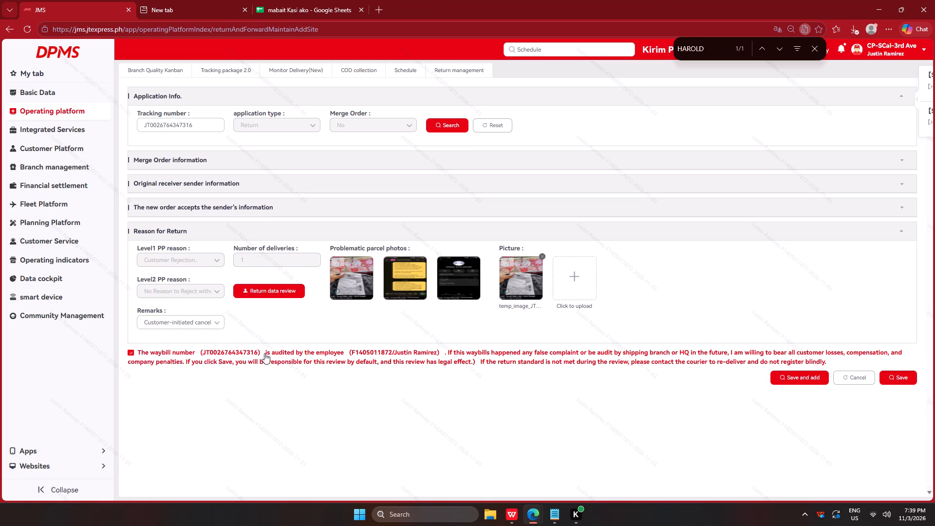
click(790, 377)
key(alt+Tab)
alt+click(427, 194)
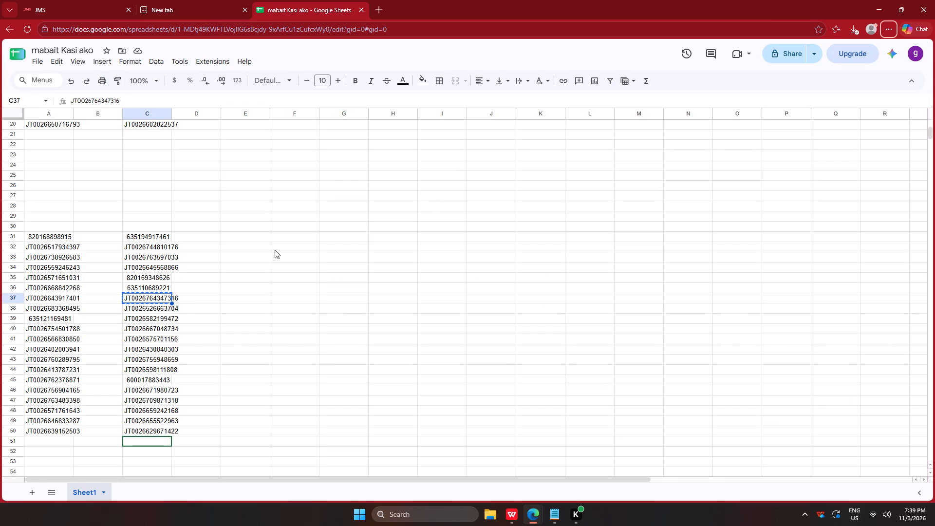
click(170, 306)
key(ctrl+c)
key(alt+Tab)
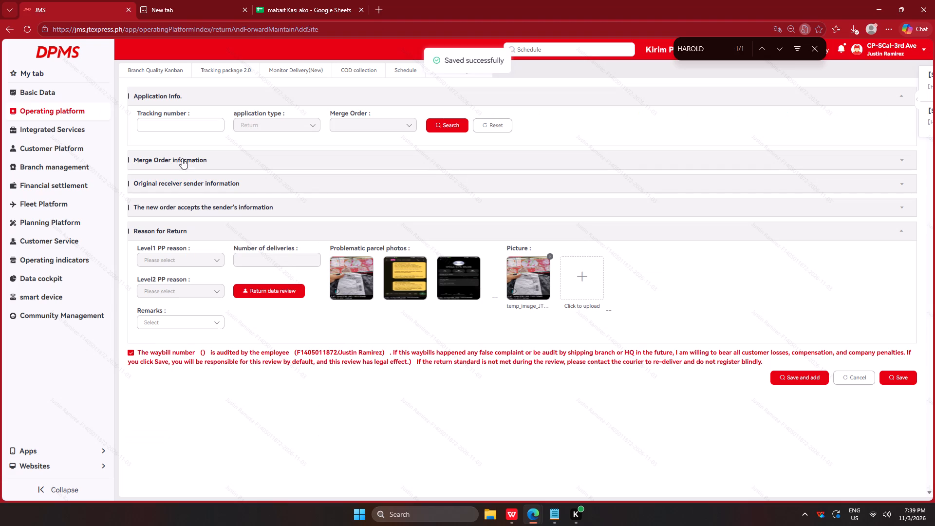
drag(190, 118, 194, 119)
key(ctrl+v)
click(457, 122)
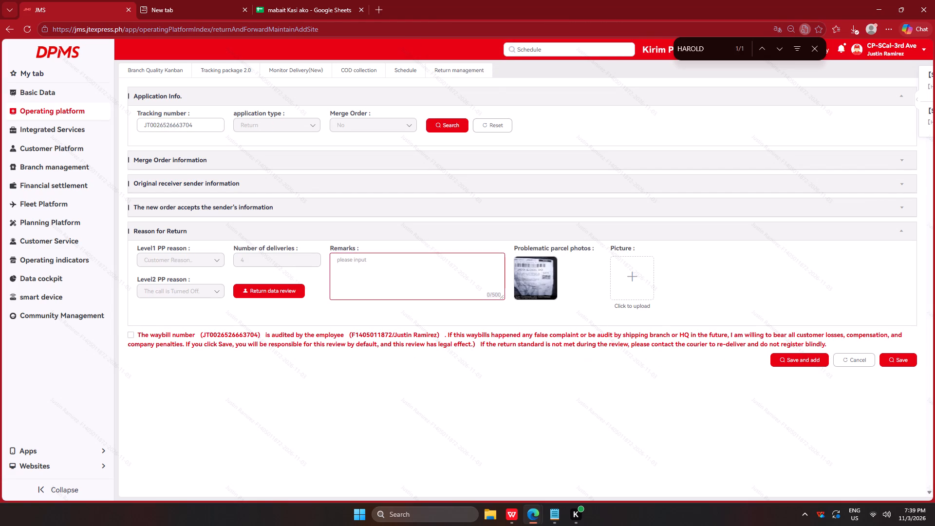
right_click(534, 273)
click(571, 296)
key(Return)
key(Return)
key(Return)
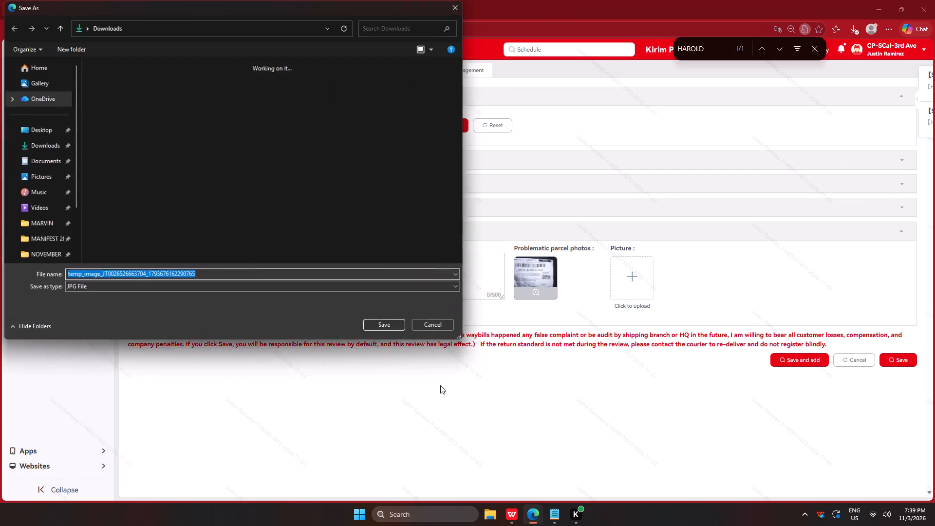
key(Return)
key(Return)
click(381, 404)
click(636, 279)
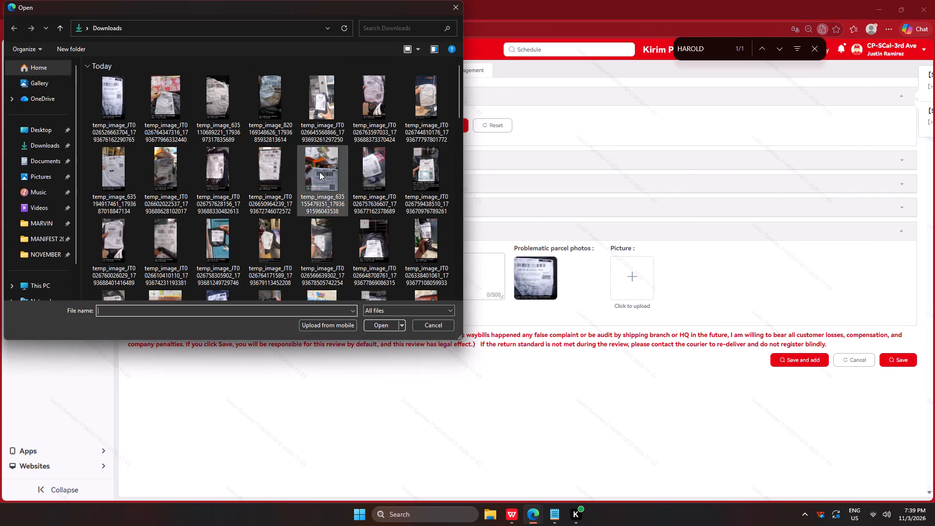
click(106, 103)
click(380, 323)
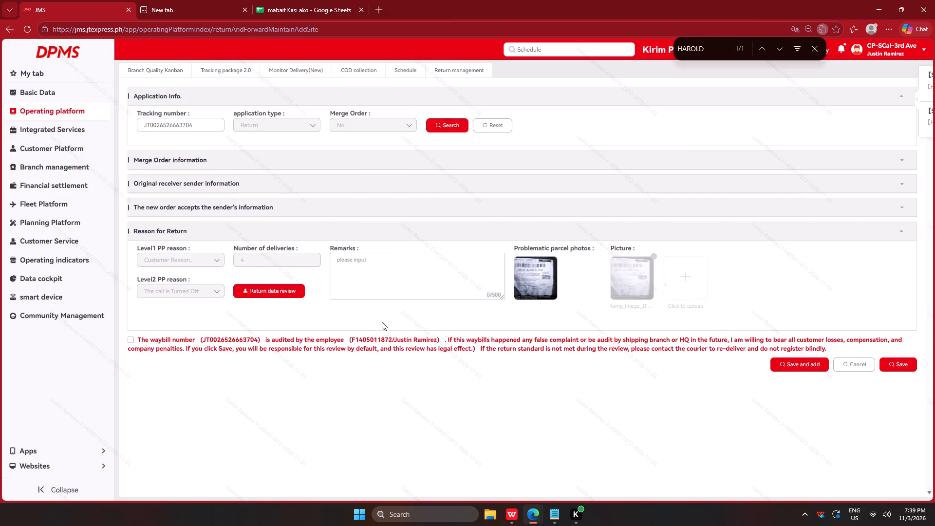
key(alt+Tab)
alt+click(675, 174)
key(ctrl+c)
key(alt+Tab)
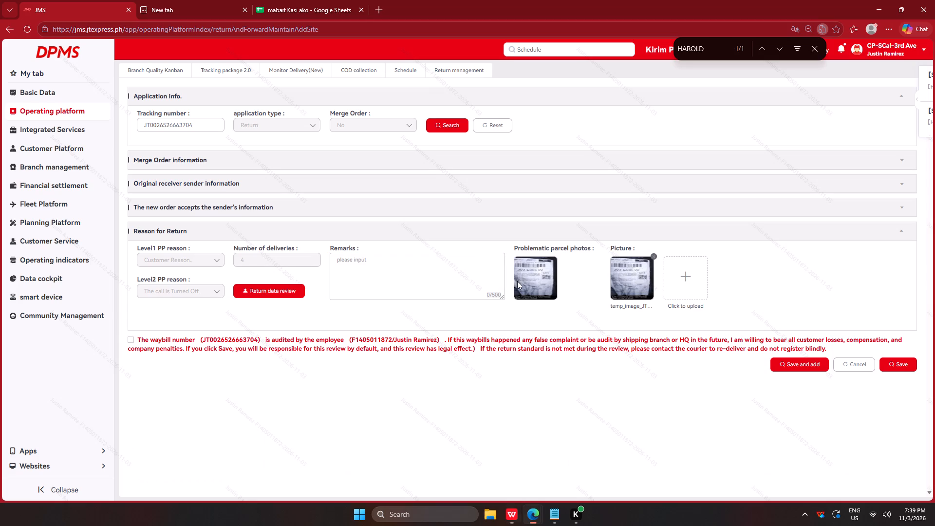
click(418, 269)
key(ctrl+v)
click(312, 341)
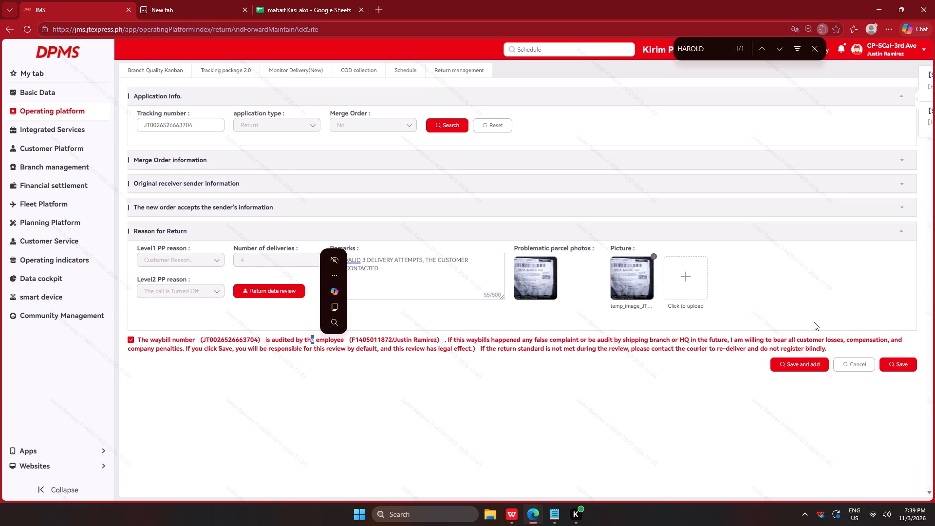
click(808, 363)
key(alt+Tab)
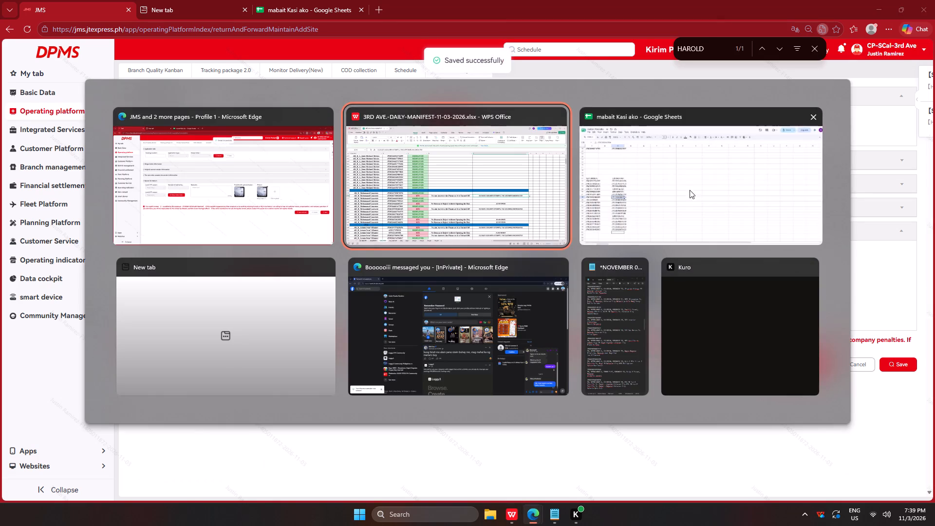
alt+click(700, 190)
click(165, 319)
key(ctrl+c)
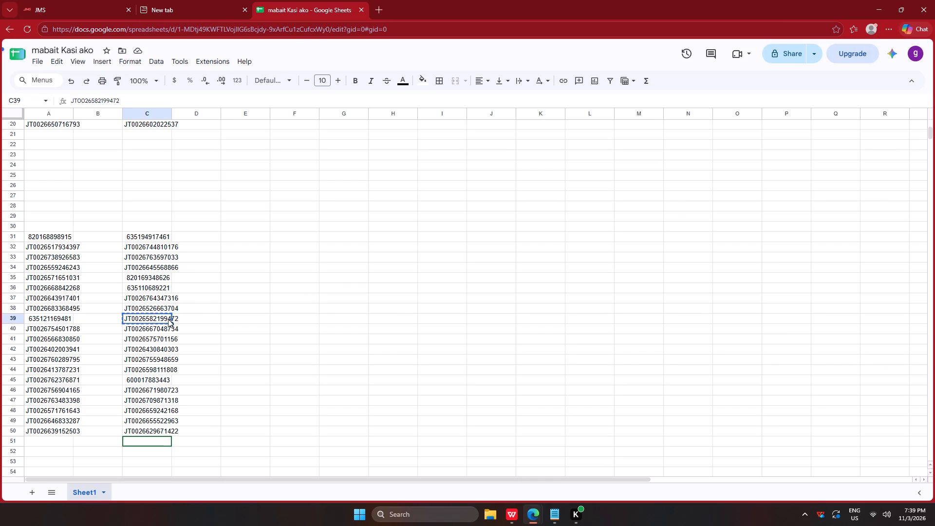
key(alt+Tab)
click(197, 122)
key(ctrl+v)
click(456, 121)
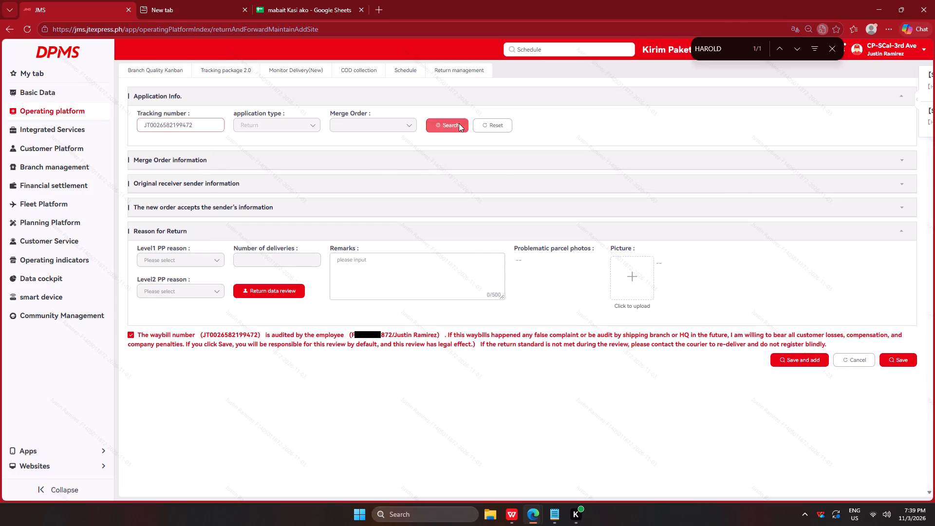
right_click(532, 276)
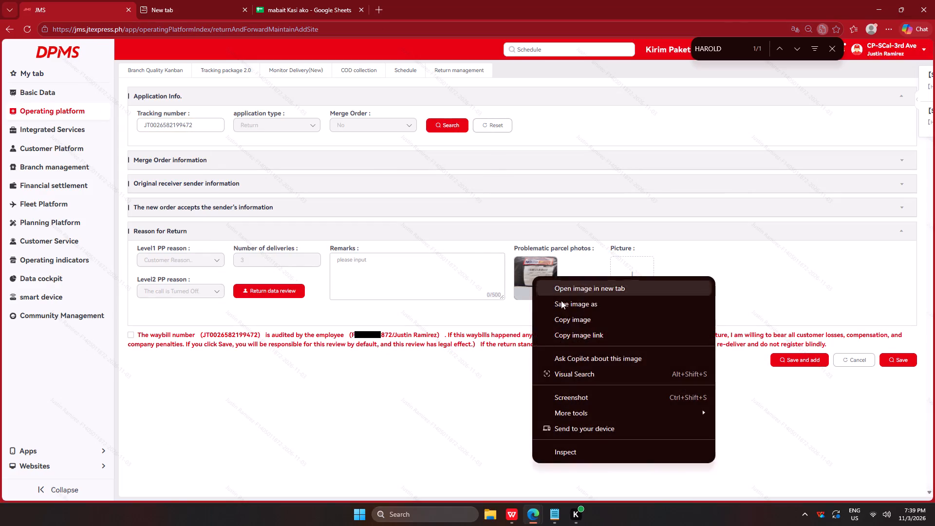
click(564, 305)
key(Return)
key(Return)
key(Return)
key(Return)
drag(424, 408, 429, 405)
click(624, 274)
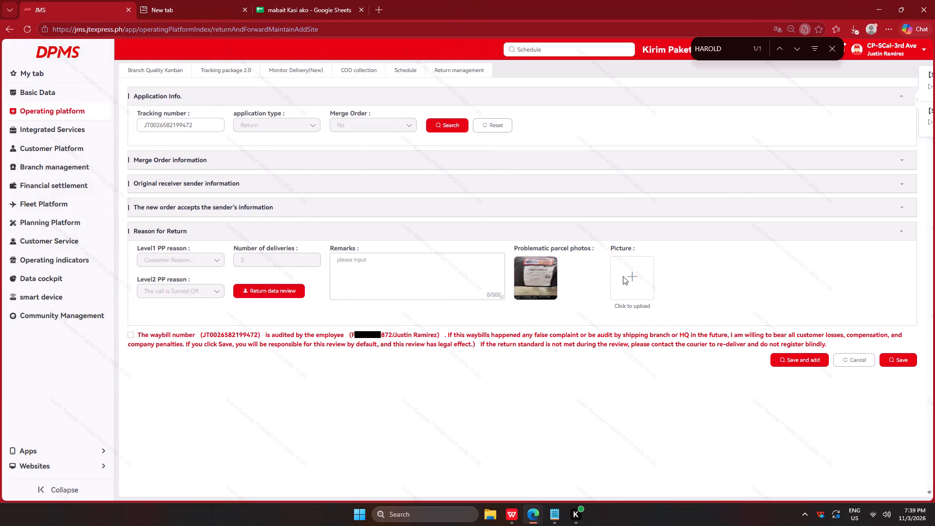
drag(112, 111, 120, 115)
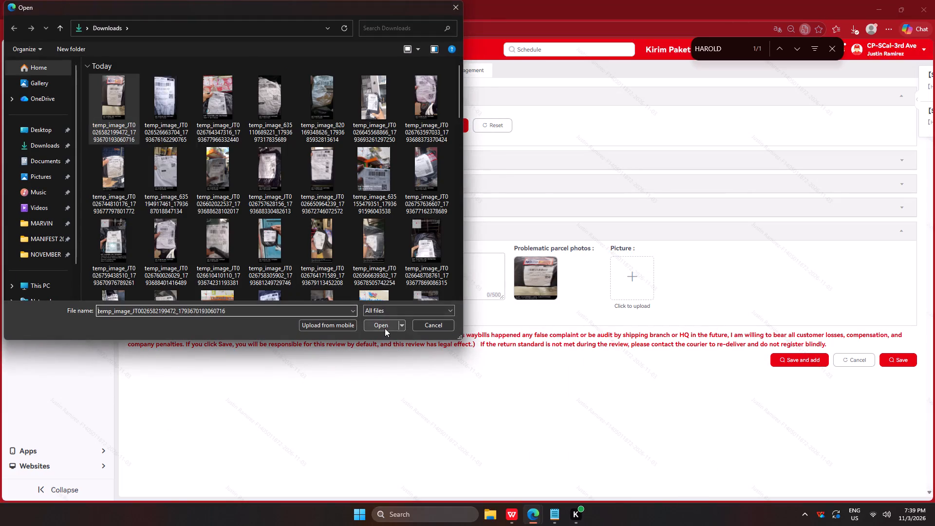
click(380, 327)
key(alt+Tab)
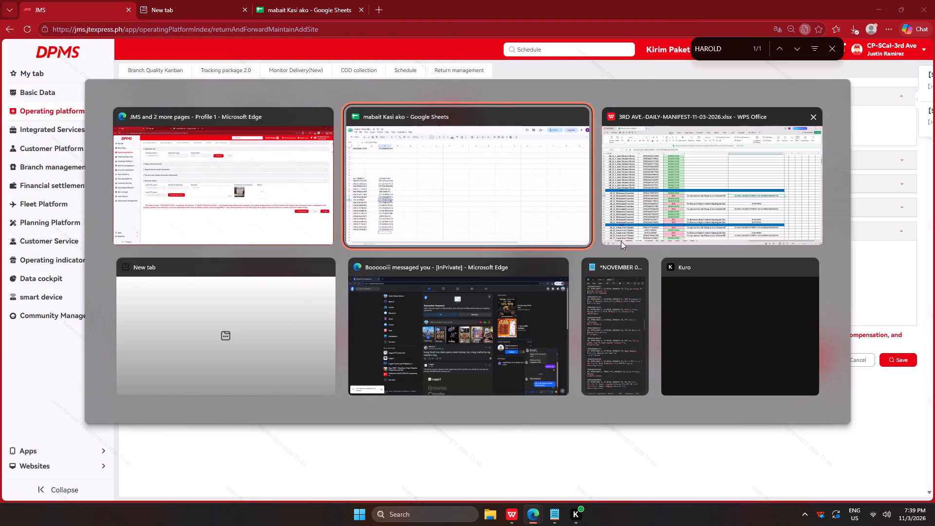
alt+click(683, 200)
key(ctrl+c)
key(alt+Tab)
click(430, 276)
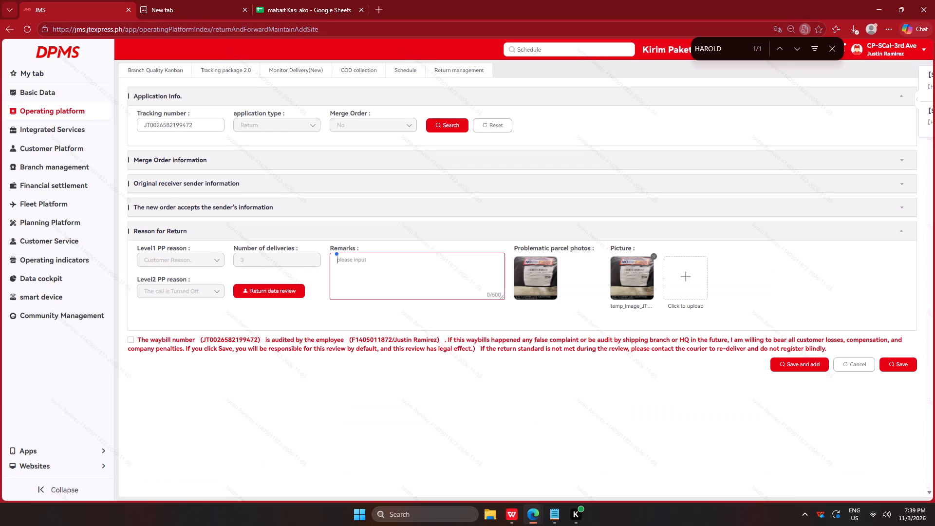
key(ctrl+v)
click(328, 348)
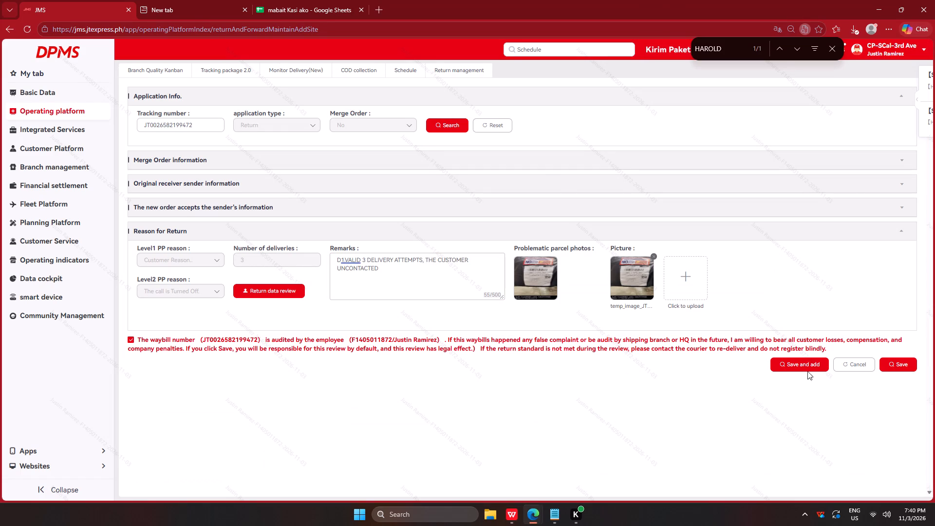
click(799, 366)
key(alt+Tab)
alt+click(642, 194)
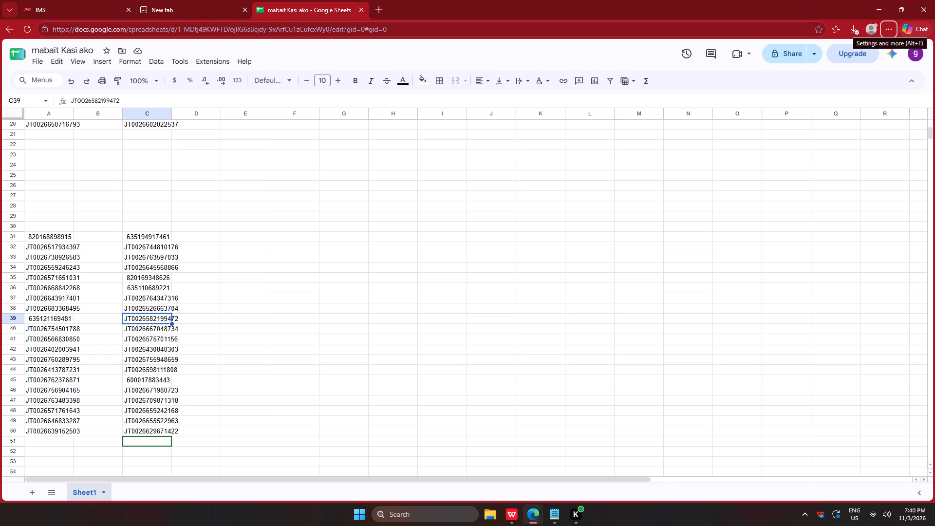
click(162, 327)
key(ctrl+c)
key(alt+Tab)
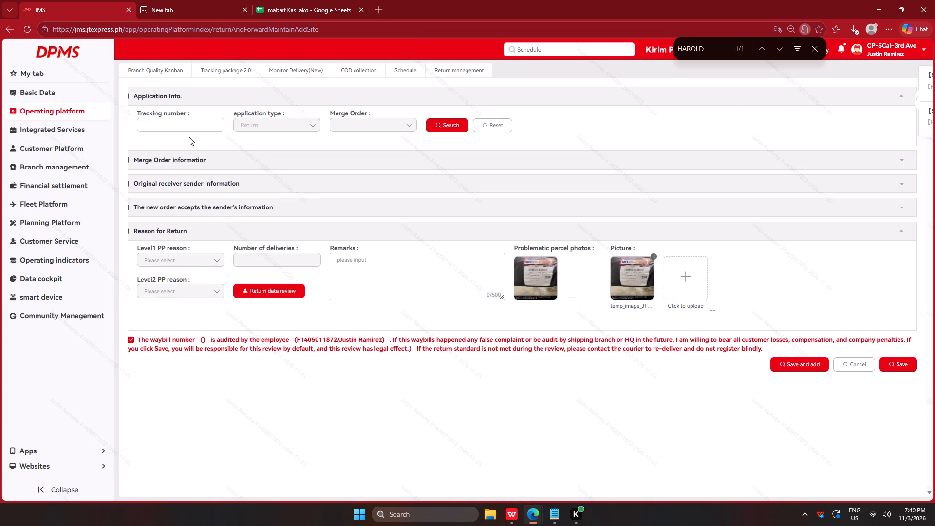
click(189, 131)
key(ctrl+v)
click(449, 127)
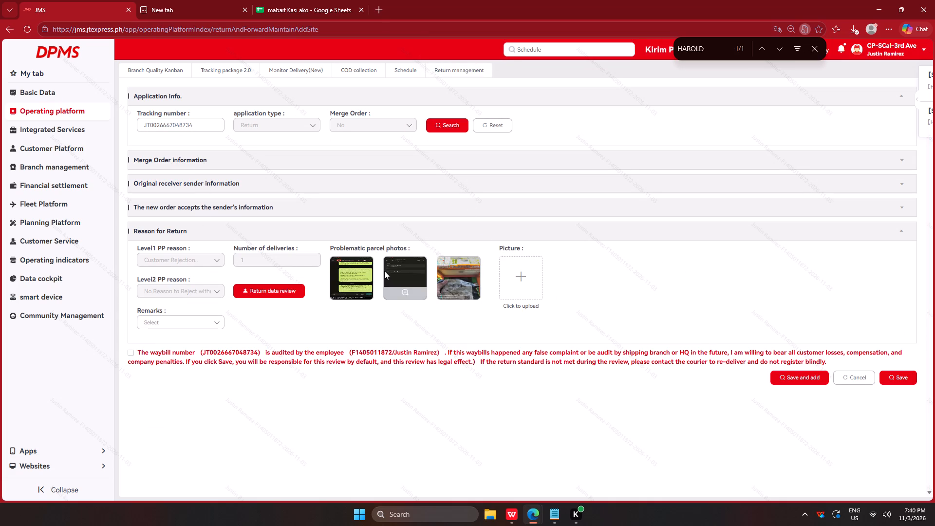
right_click(451, 268)
click(505, 295)
key(Return)
key(Return)
key(Return)
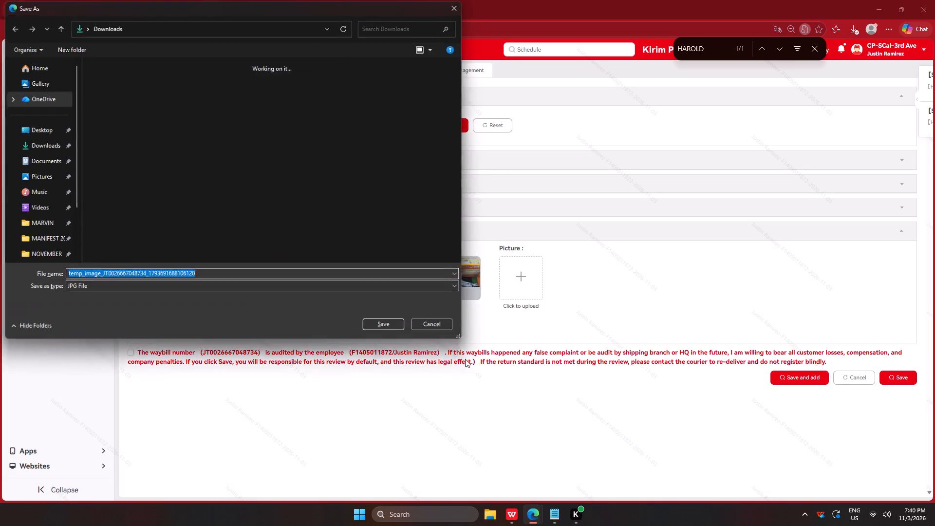
key(Return)
key(Return)
click(444, 395)
click(523, 269)
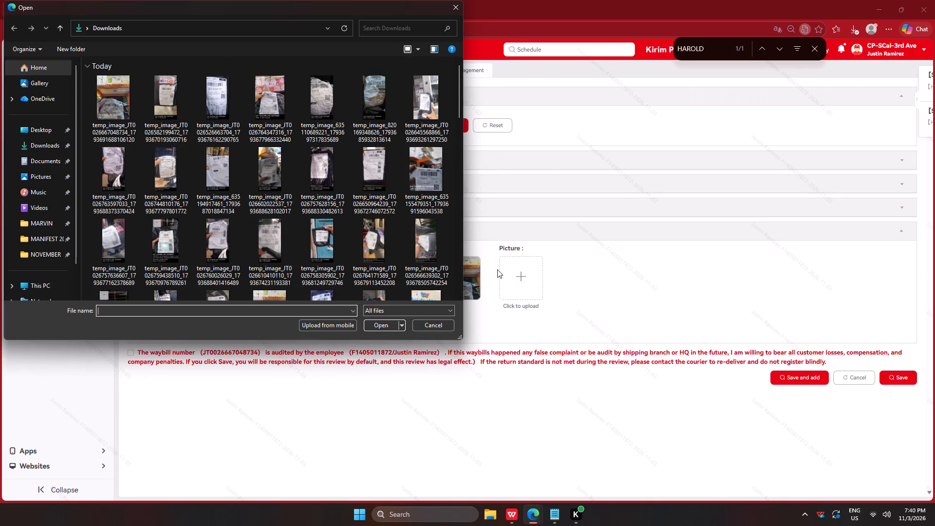
click(114, 88)
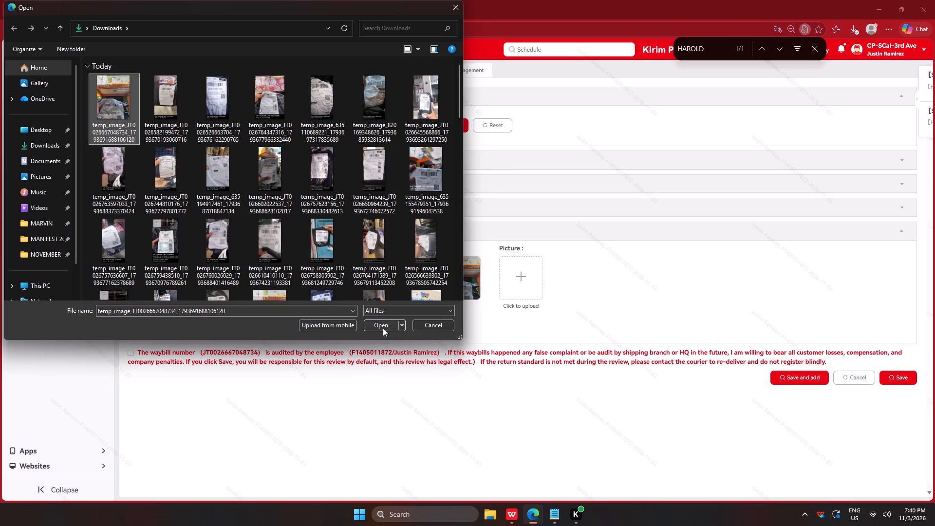
click(383, 328)
click(168, 314)
click(201, 324)
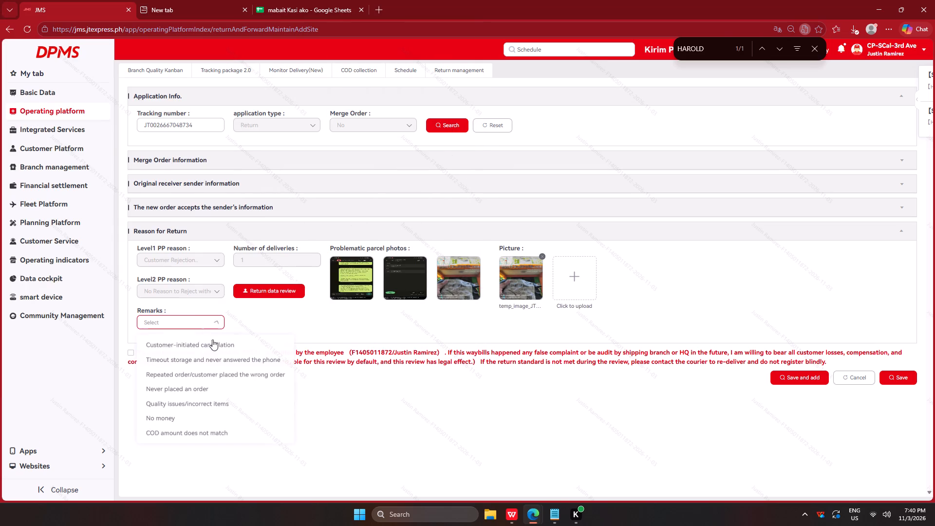
click(218, 344)
click(237, 352)
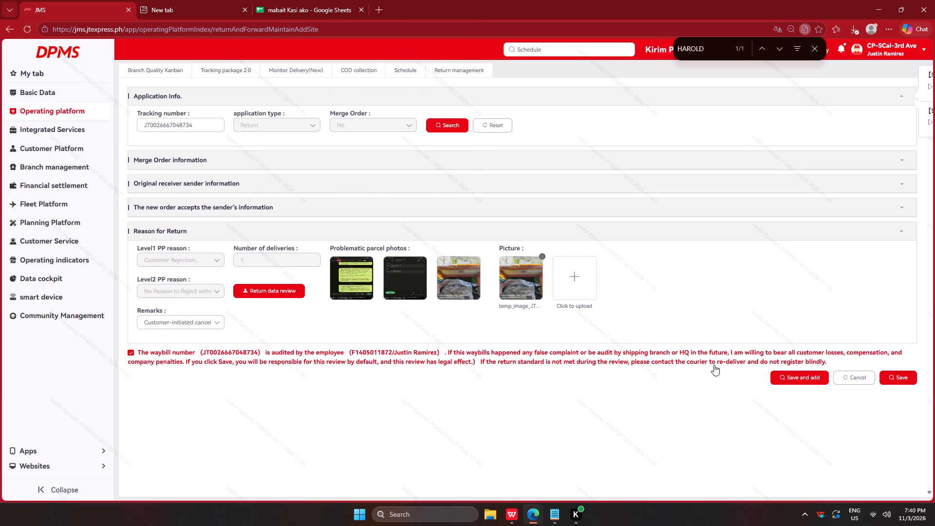
click(804, 376)
key(alt+Tab)
alt+click(469, 188)
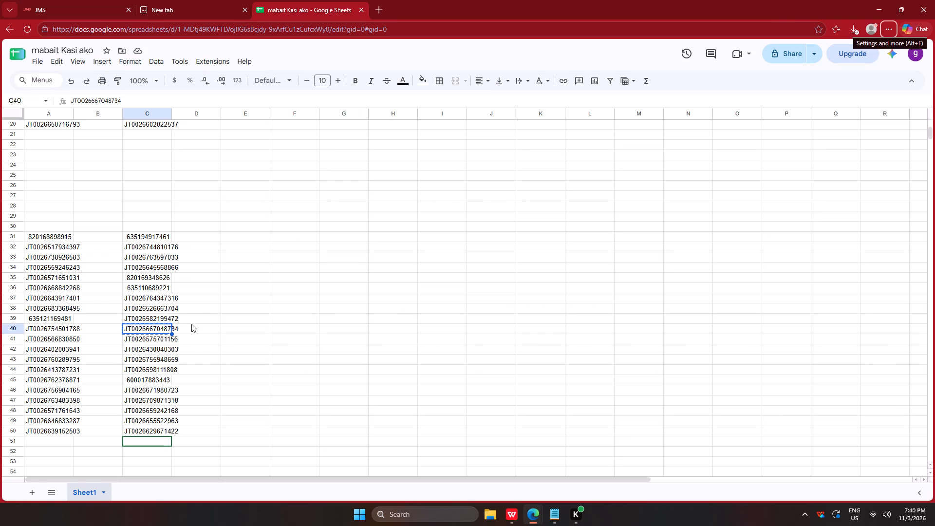
click(156, 340)
key(ctrl+c)
key(alt+Tab)
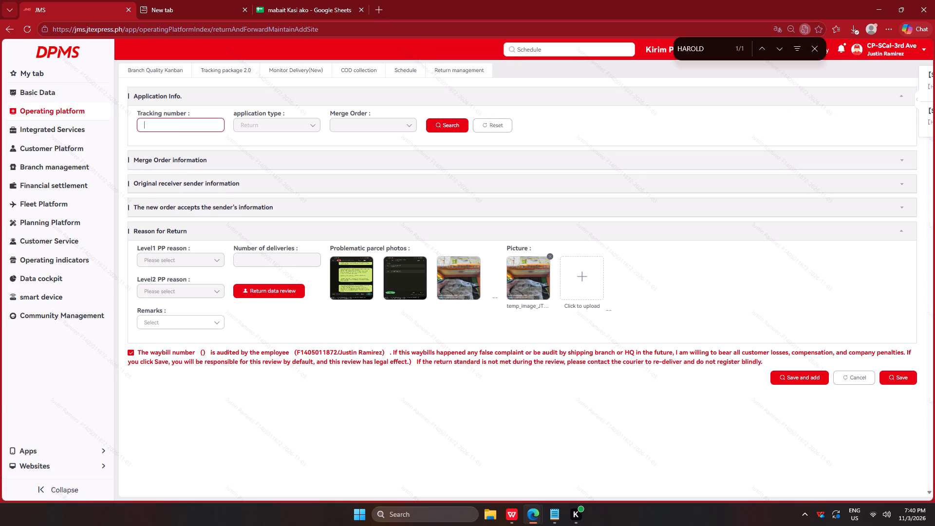
click(186, 125)
key(ctrl+v)
click(436, 127)
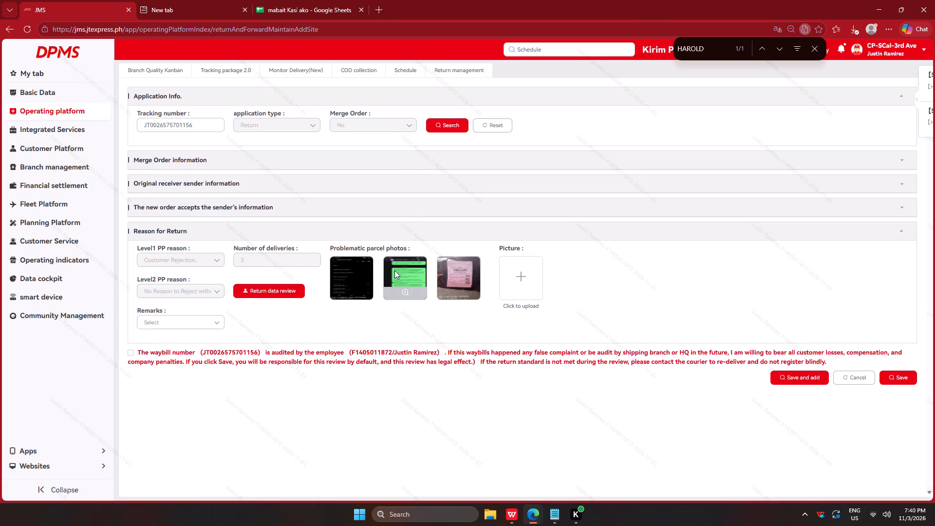
right_click(461, 274)
click(502, 302)
key(Return)
key(Return)
key(Return)
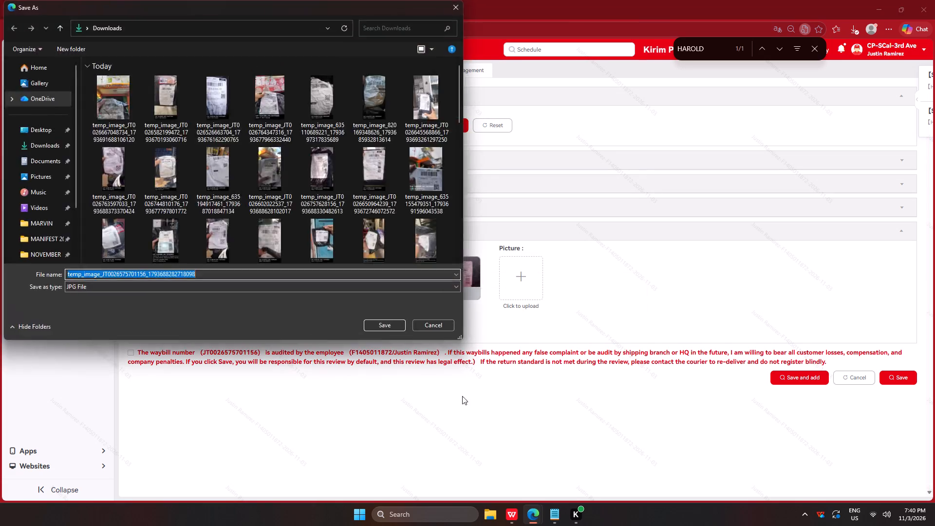
key(Return)
key(Return)
drag(458, 412, 467, 399)
click(516, 271)
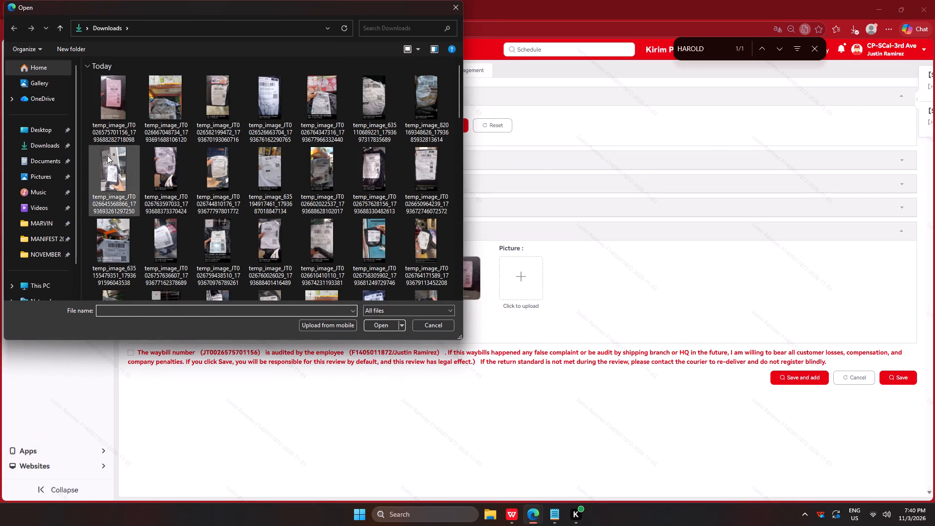
click(116, 112)
click(387, 328)
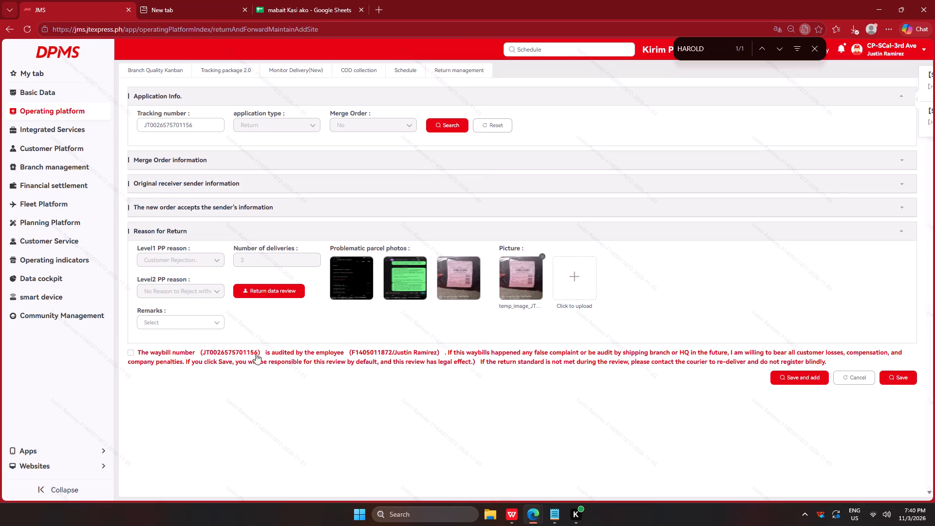
click(174, 321)
click(259, 350)
click(279, 357)
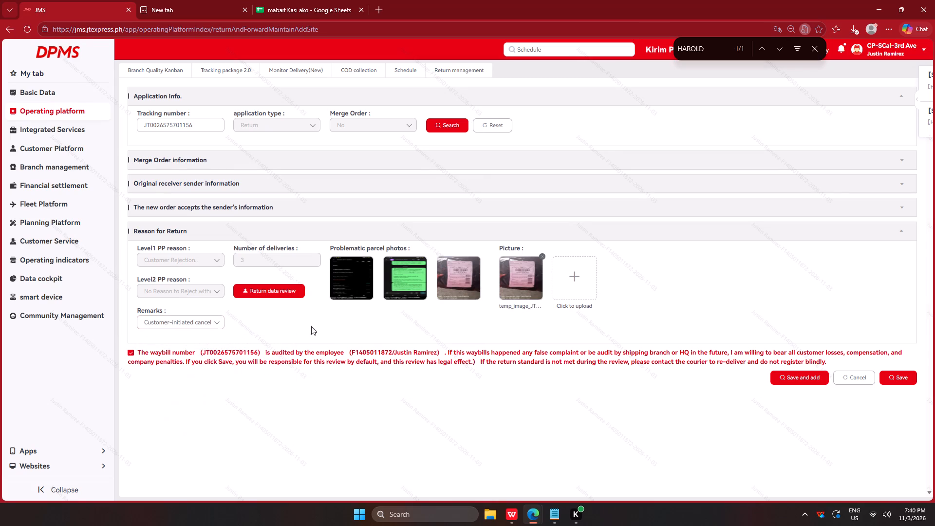
click(803, 380)
key(alt+Tab)
alt+click(442, 169)
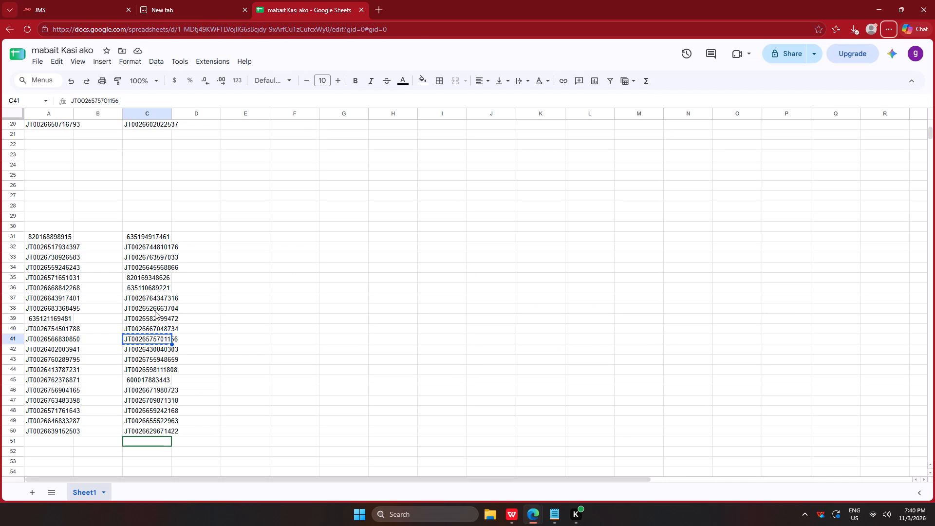
click(163, 351)
key(ctrl+c)
key(alt+Tab)
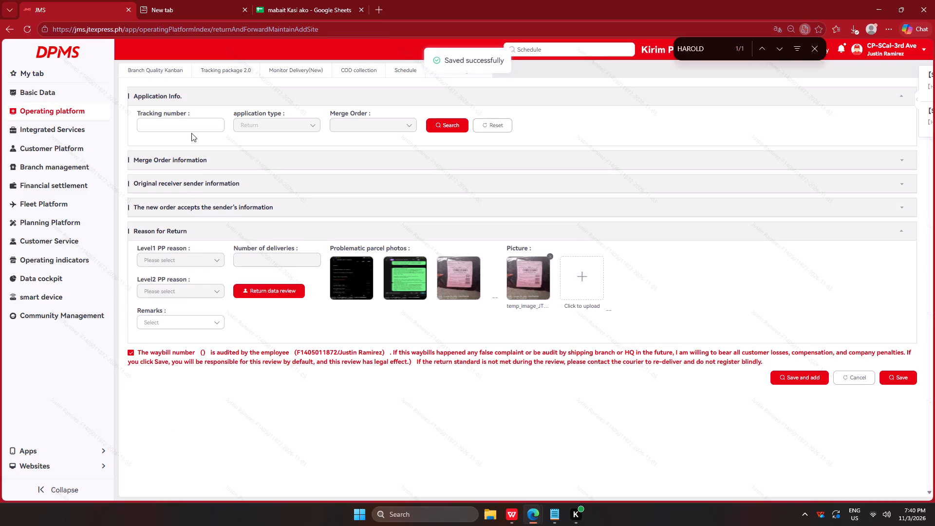
click(188, 122)
key(ctrl+v)
click(434, 126)
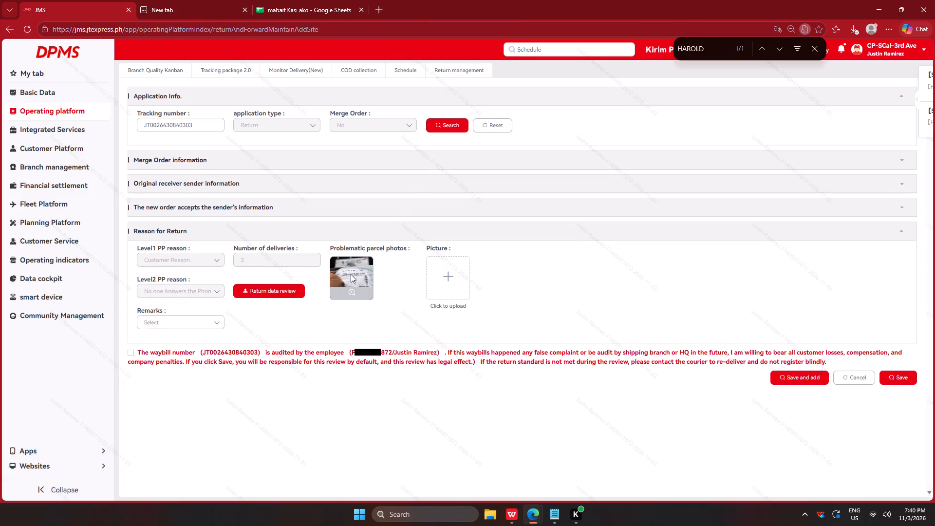
right_click(351, 274)
click(393, 301)
key(Return)
key(Return)
key(Return)
key(Return)
click(365, 429)
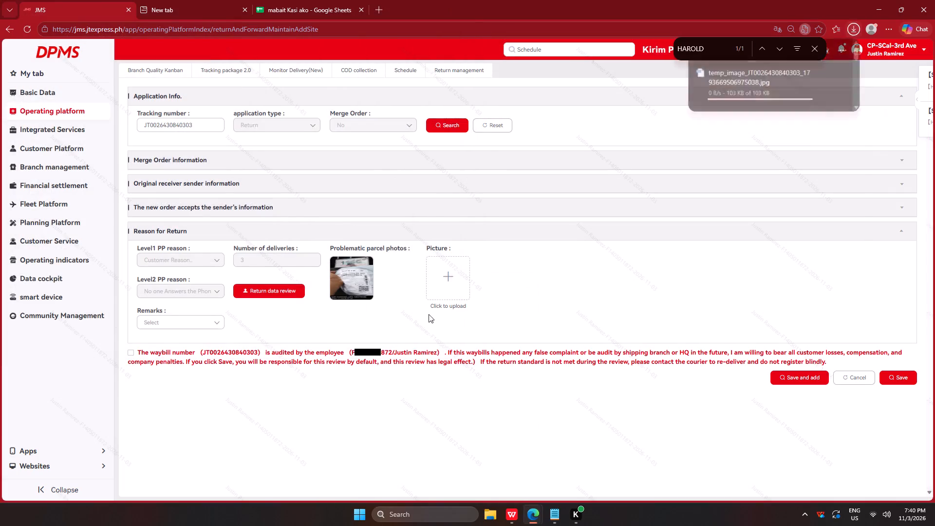
click(450, 280)
click(121, 85)
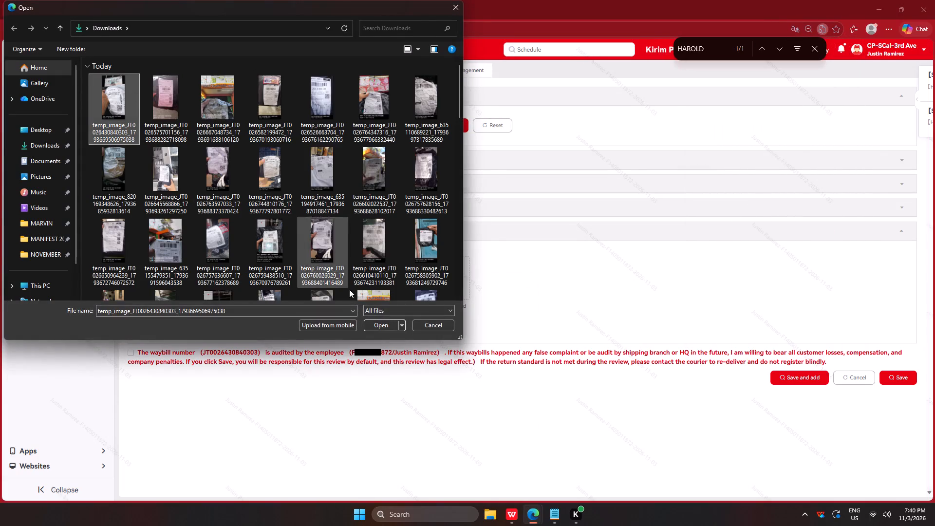
click(380, 328)
click(139, 304)
click(178, 317)
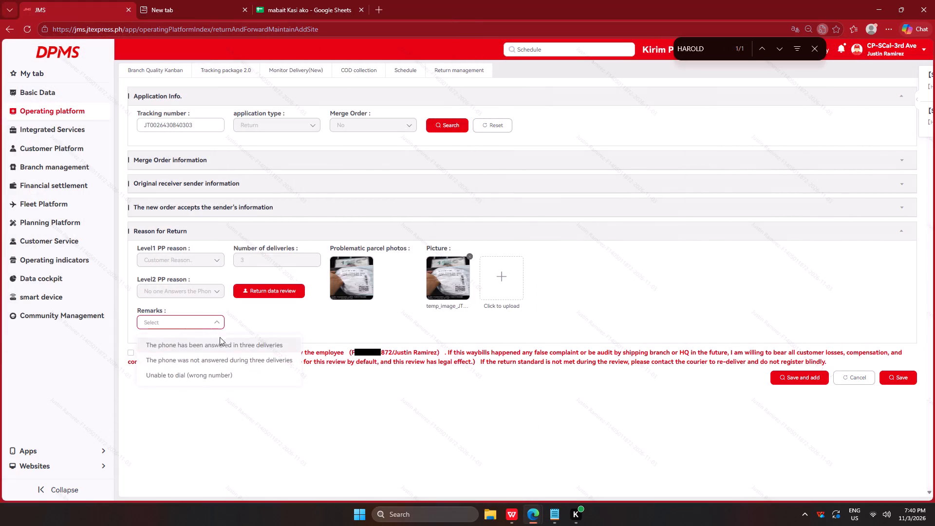
click(243, 360)
click(264, 357)
click(792, 379)
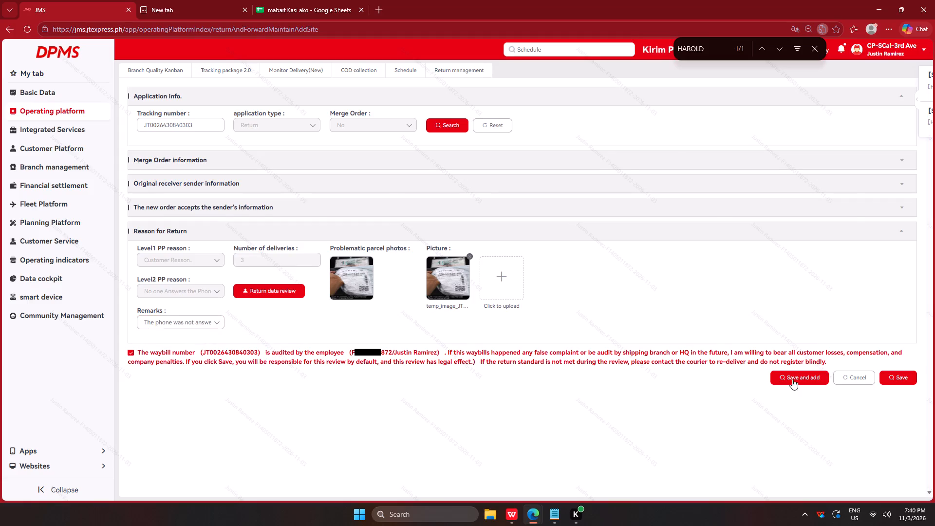
key(alt+Tab)
alt+click(424, 191)
click(161, 358)
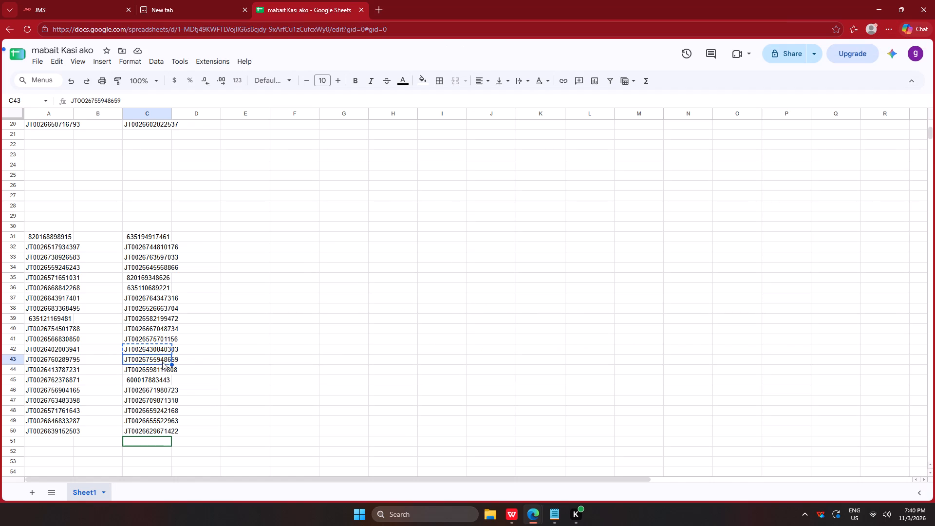
key(ctrl+c)
key(alt+Tab)
click(187, 122)
key(ctrl+v)
click(451, 128)
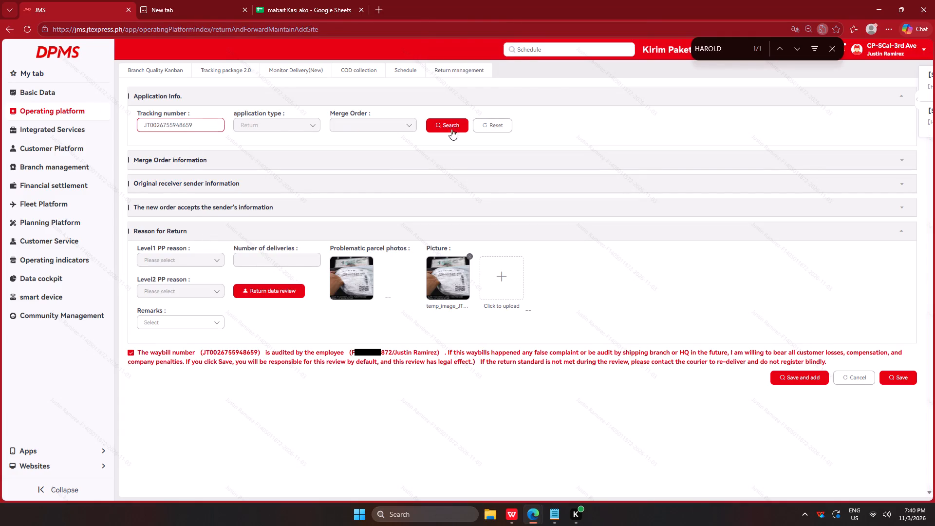
right_click(345, 276)
click(396, 302)
key(Return)
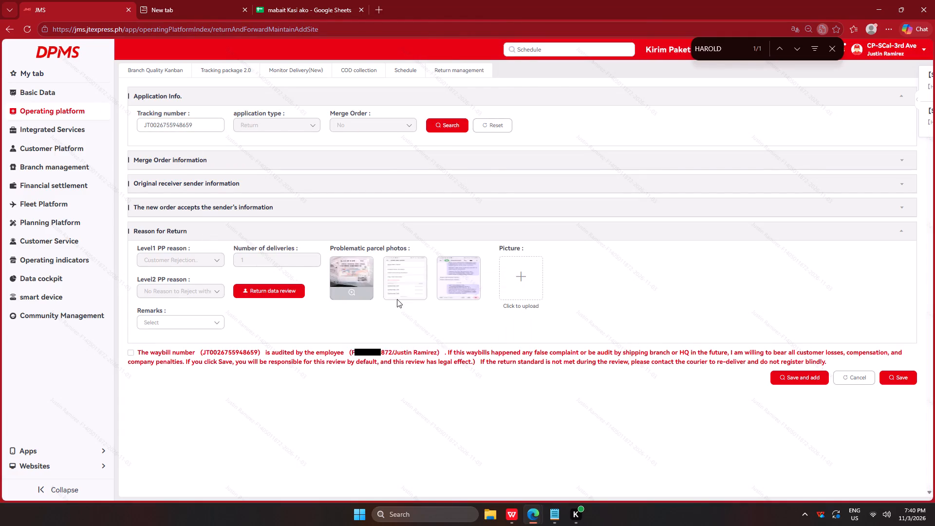
key(Return)
key(Return)
key(Return)
click(342, 356)
click(512, 286)
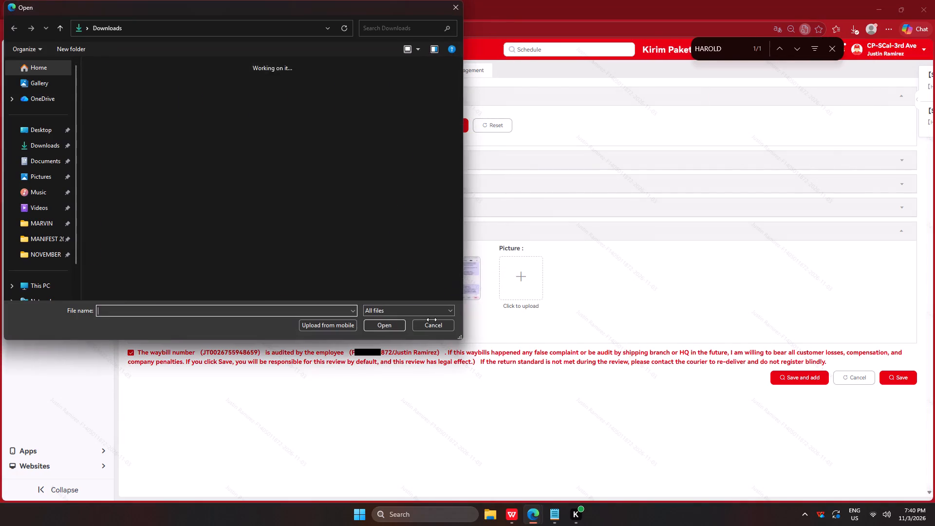
click(119, 101)
click(382, 324)
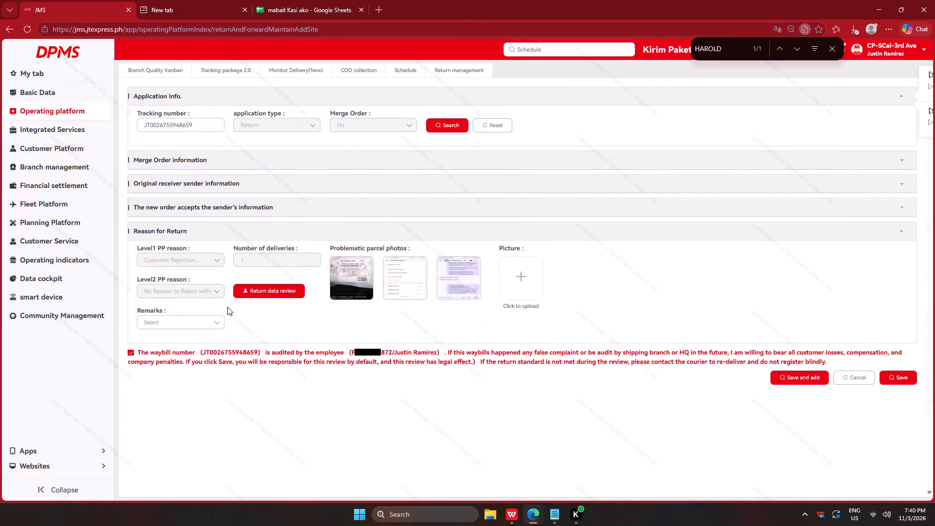
click(183, 318)
click(239, 346)
drag(273, 350, 336, 321)
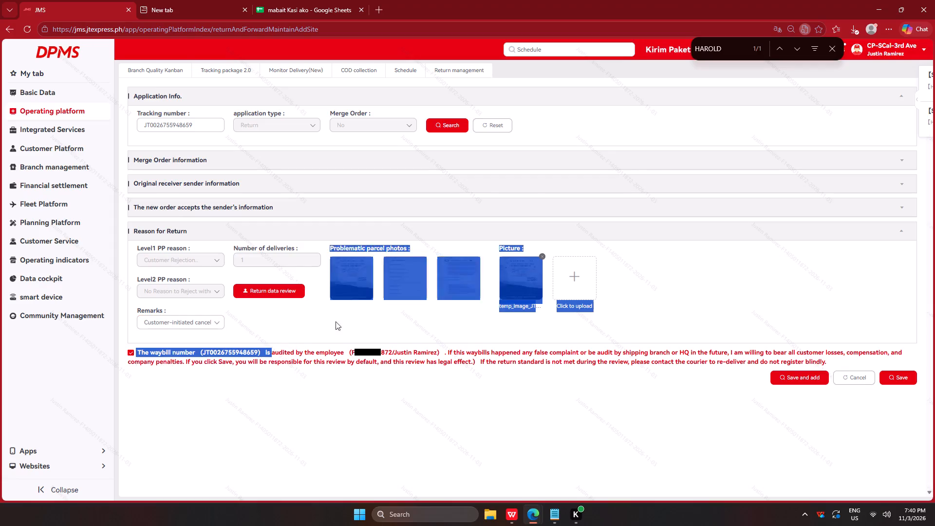
drag(336, 321, 437, 319)
click(553, 406)
click(792, 378)
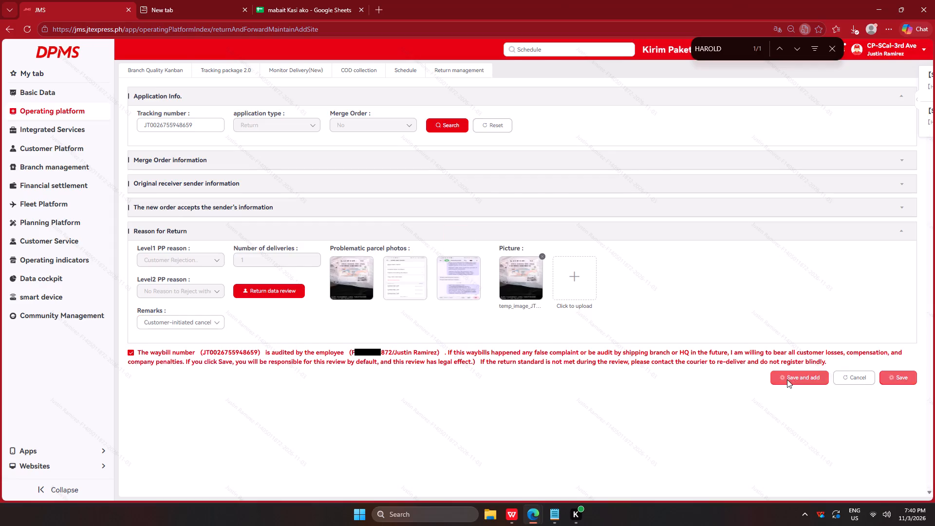
key(alt+Tab)
alt+click(414, 225)
click(157, 369)
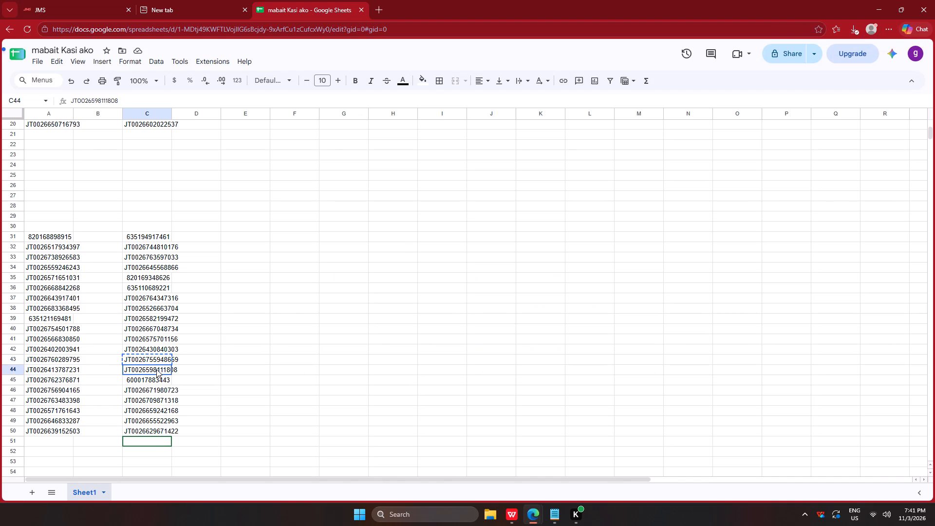
key(ctrl+c)
key(alt+Tab)
click(187, 126)
key(ctrl+v)
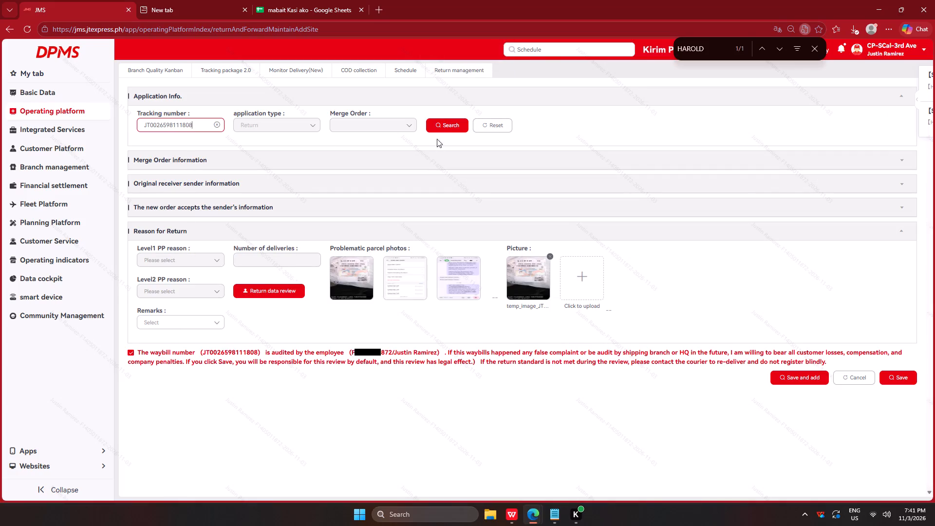
drag(450, 120, 450, 124)
right_click(358, 273)
click(415, 298)
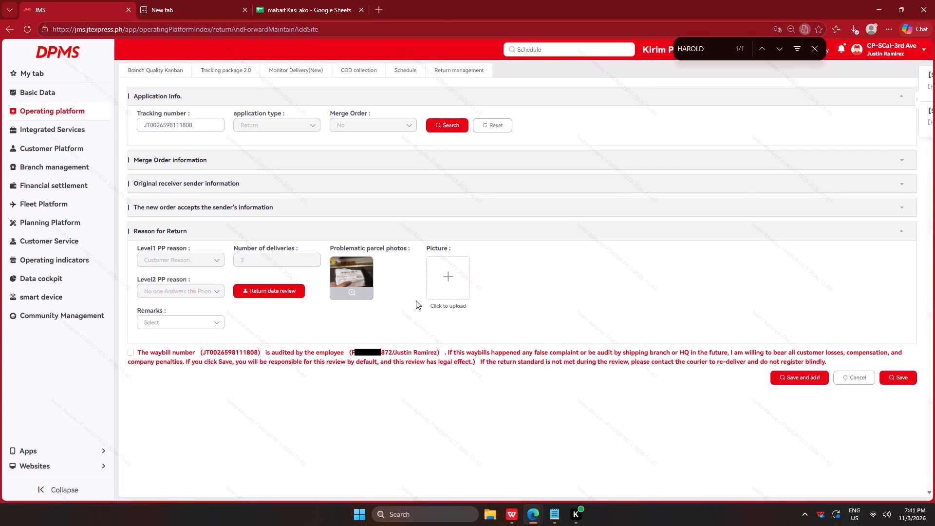
key(Return)
key(Return)
key(Return)
key(Return)
drag(386, 457, 386, 449)
click(448, 276)
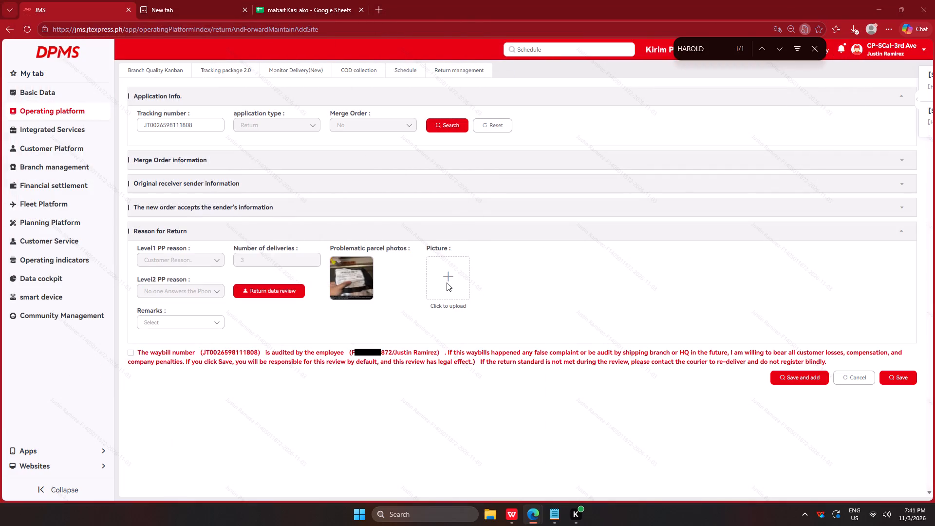
click(114, 92)
click(379, 328)
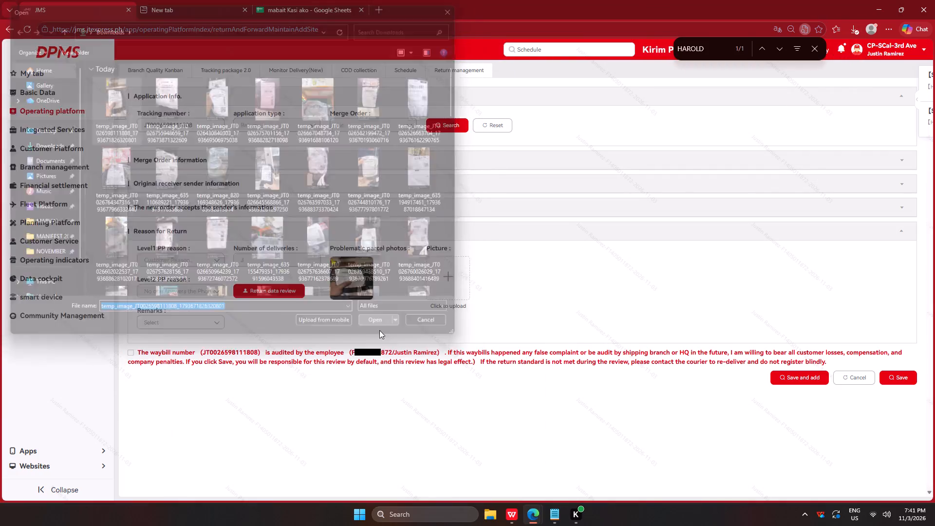
click(173, 317)
click(242, 360)
click(279, 357)
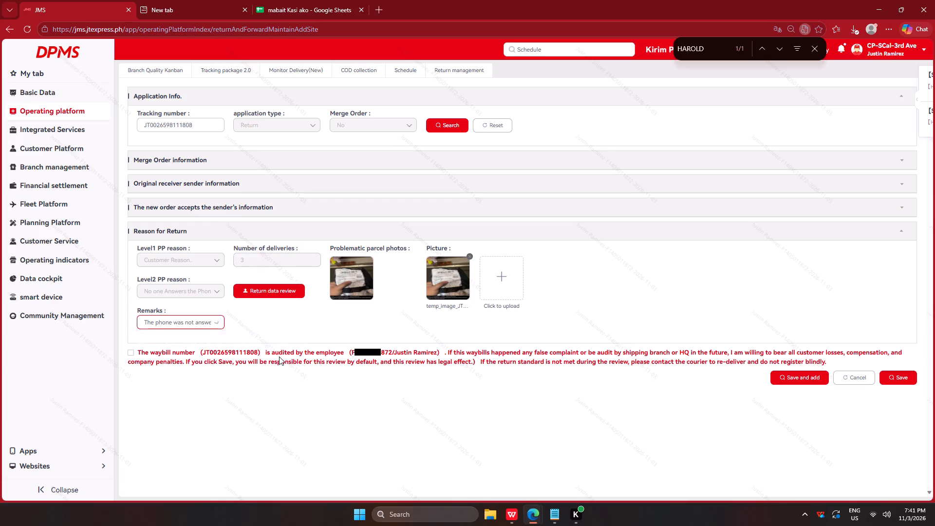
click(576, 360)
click(789, 374)
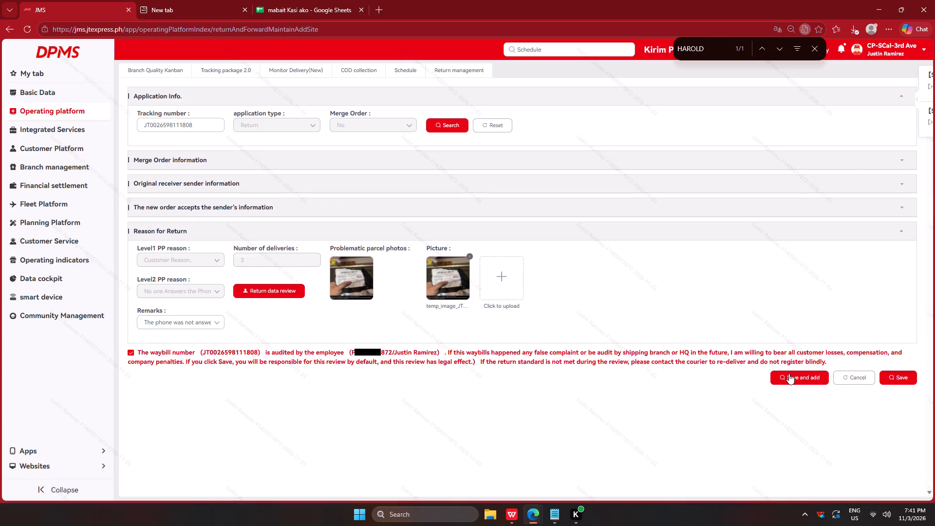
key(alt+Tab)
alt+click(434, 179)
scroll(277, 240, down, 2)
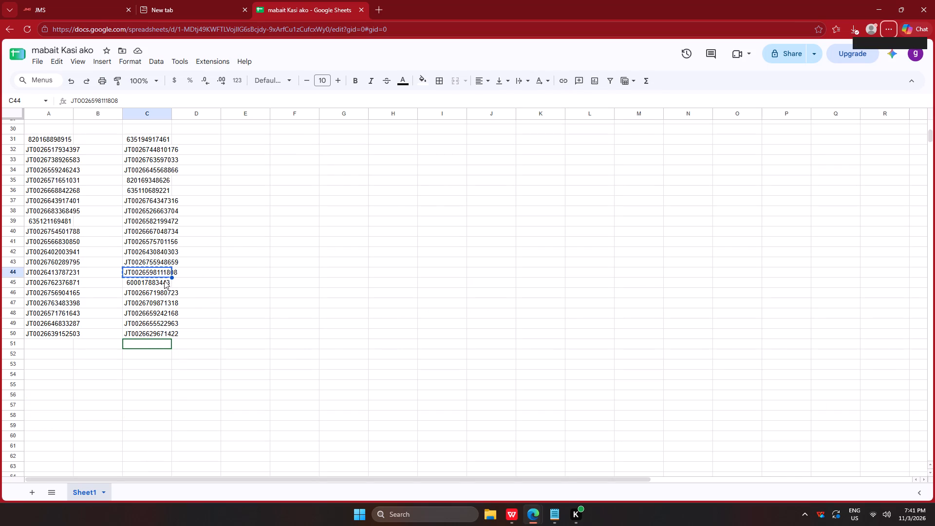
click(161, 282)
key(ctrl+c)
key(alt+Tab)
click(187, 122)
key(ctrl+v)
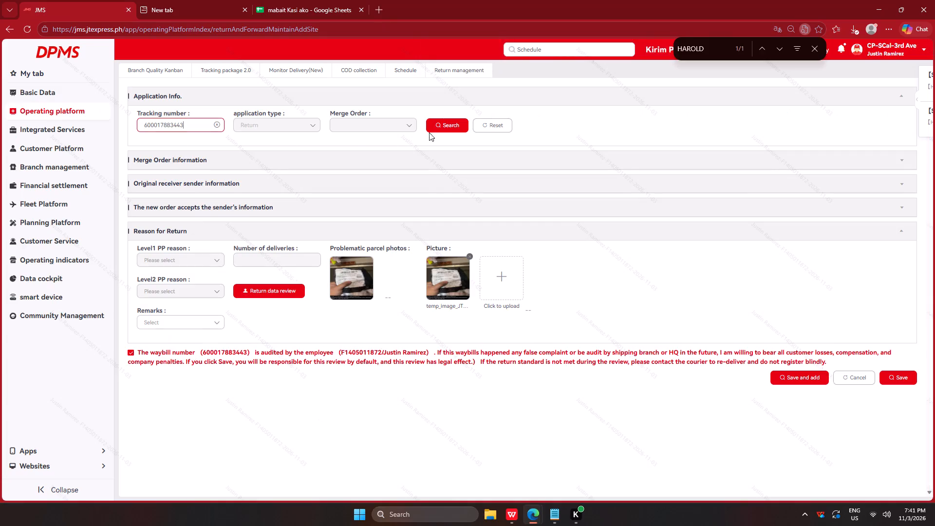
click(454, 125)
click(351, 292)
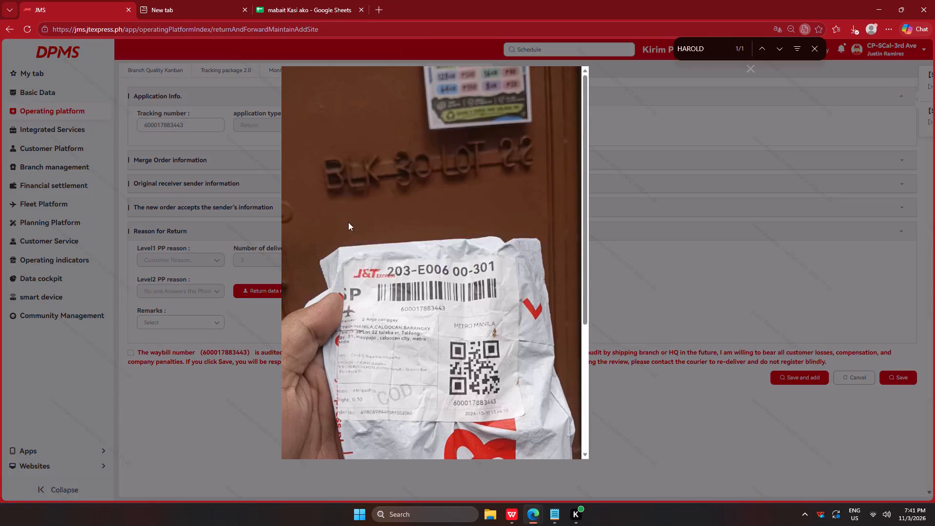
right_click(348, 222)
click(427, 252)
key(Return)
key(Return)
key(Return)
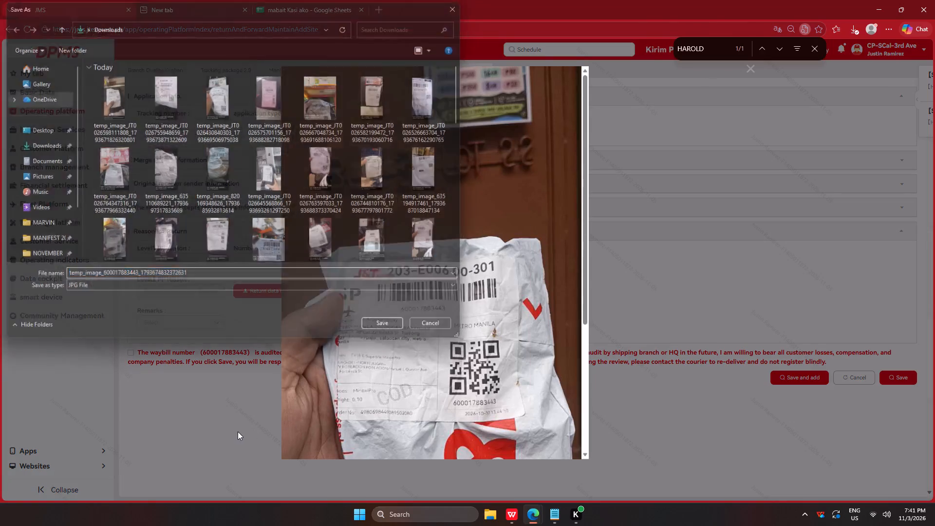
key(Return)
click(235, 426)
click(448, 283)
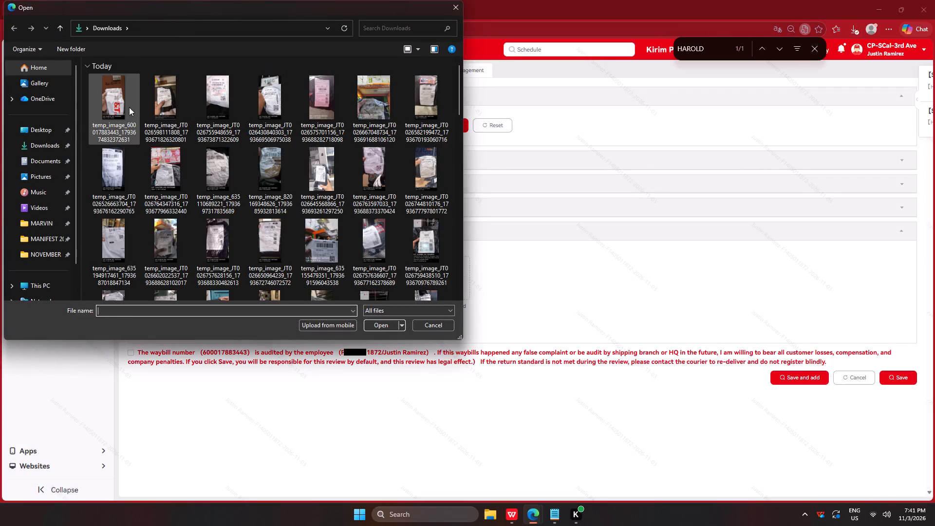
click(121, 105)
click(381, 327)
click(180, 319)
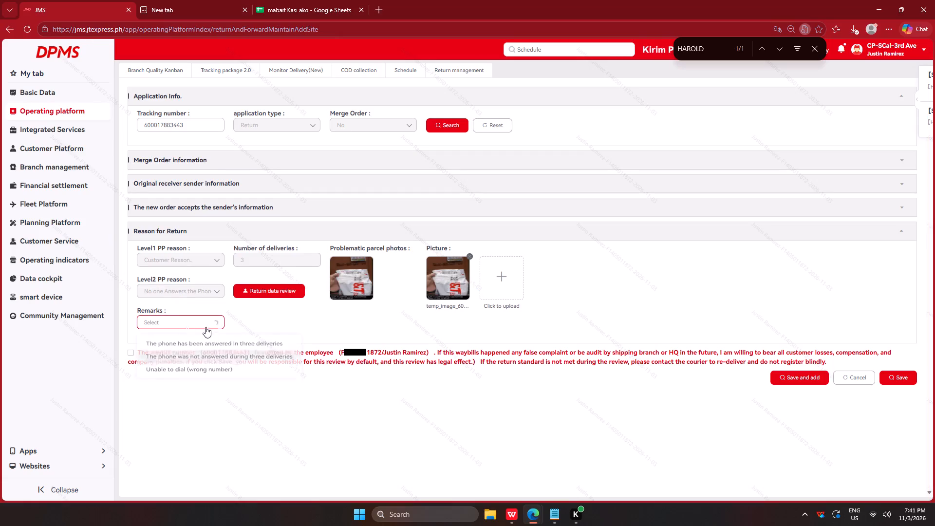
click(250, 359)
click(260, 353)
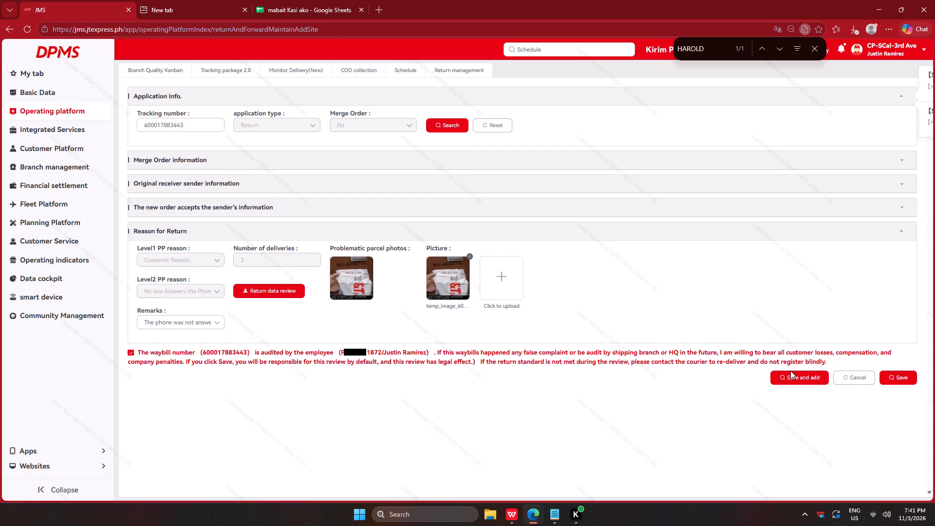
click(797, 376)
key(alt+Tab)
alt+click(400, 142)
click(149, 297)
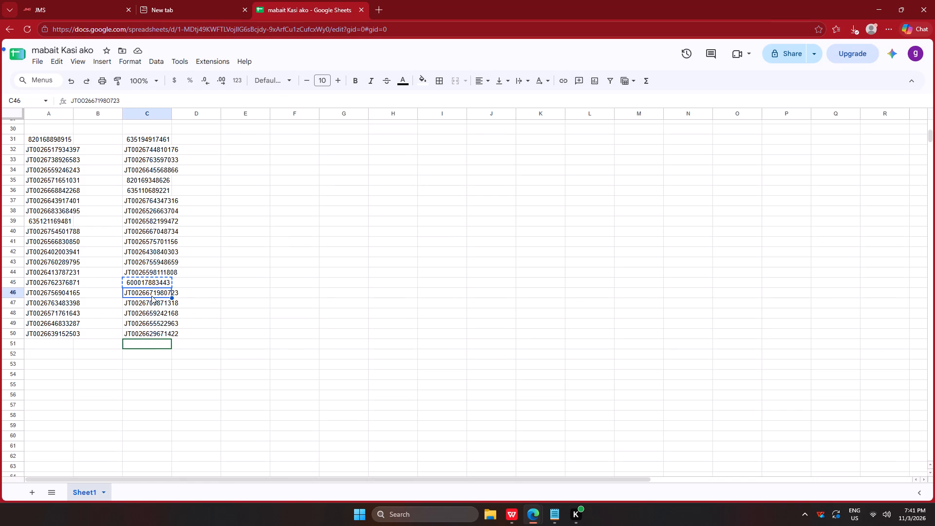
key(ctrl+c)
key(alt+Tab)
click(199, 135)
ctrl+click(200, 131)
key(ctrl+v)
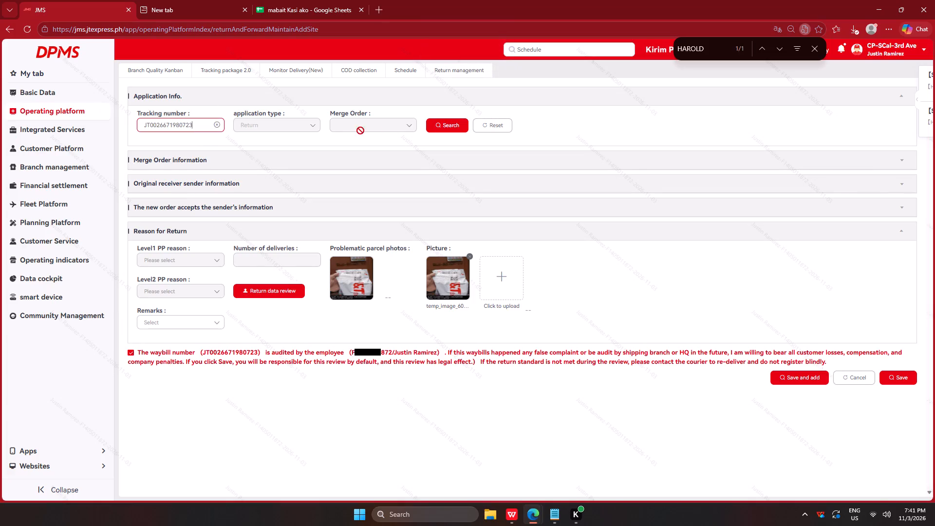
click(435, 127)
right_click(346, 266)
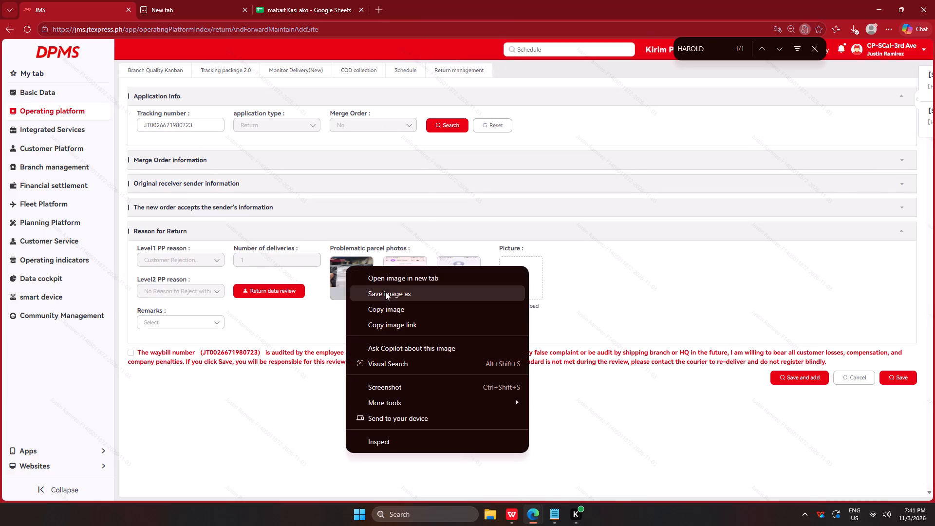
click(385, 292)
key(Return)
key(Return)
key(Return)
key(Return)
click(331, 415)
click(508, 279)
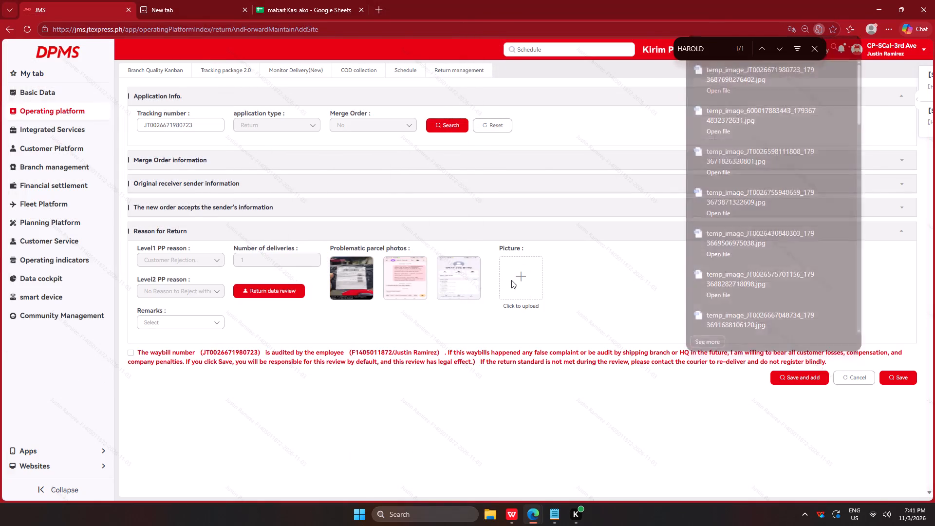
click(112, 94)
click(382, 328)
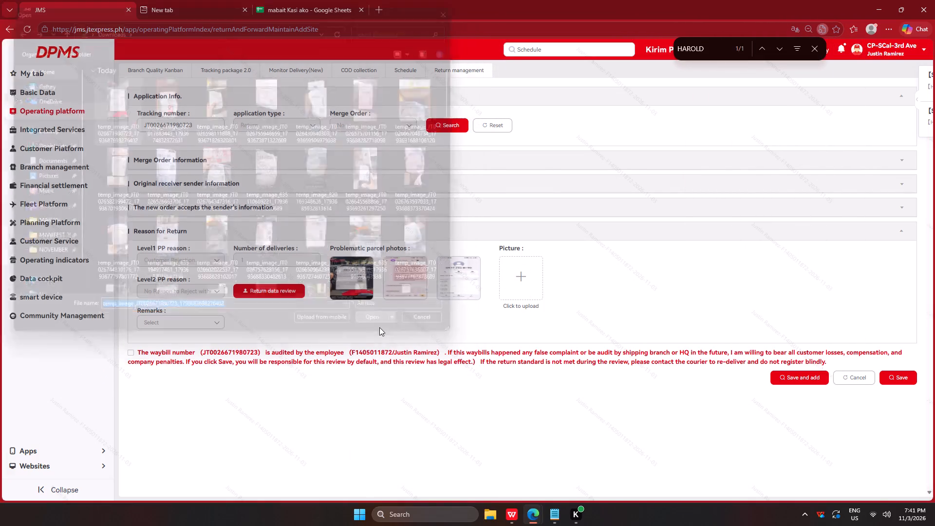
click(168, 314)
click(188, 323)
click(221, 347)
click(250, 353)
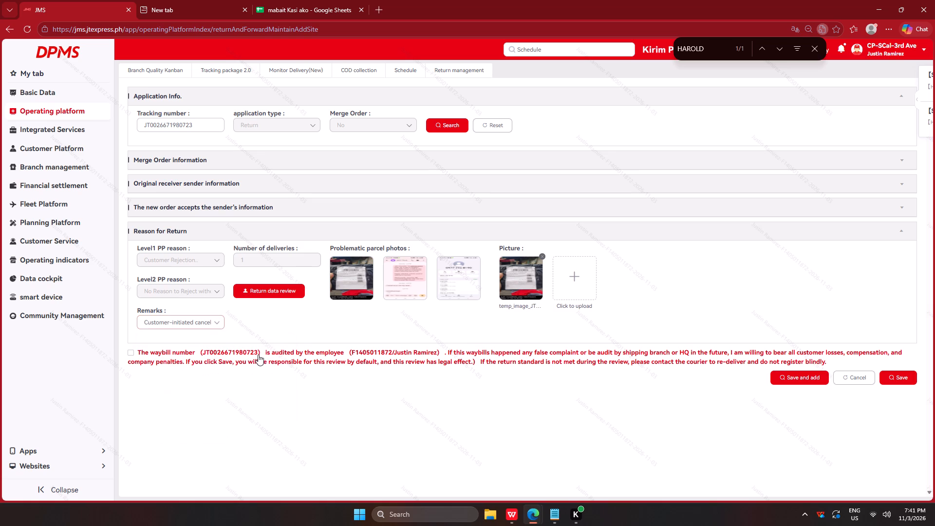
click(808, 380)
key(alt+Tab)
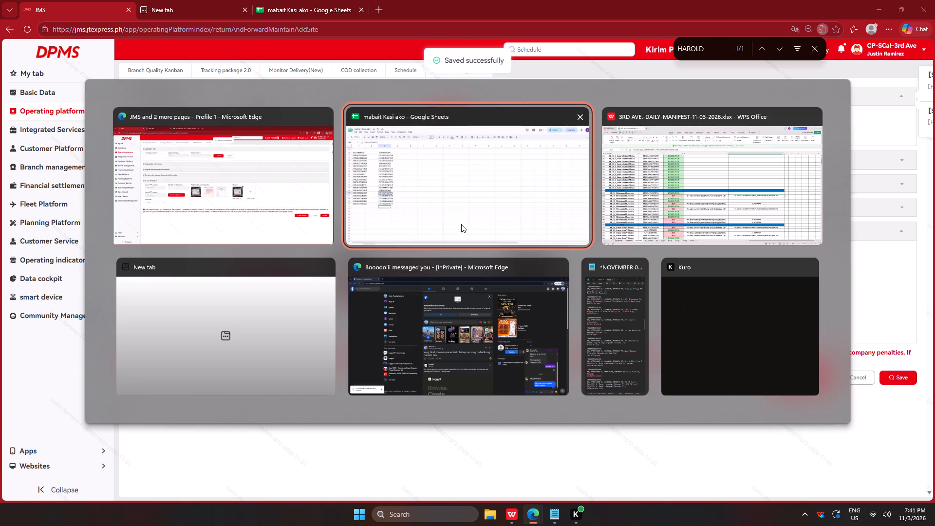
alt+drag(448, 222, 442, 221)
click(151, 301)
key(ctrl+c)
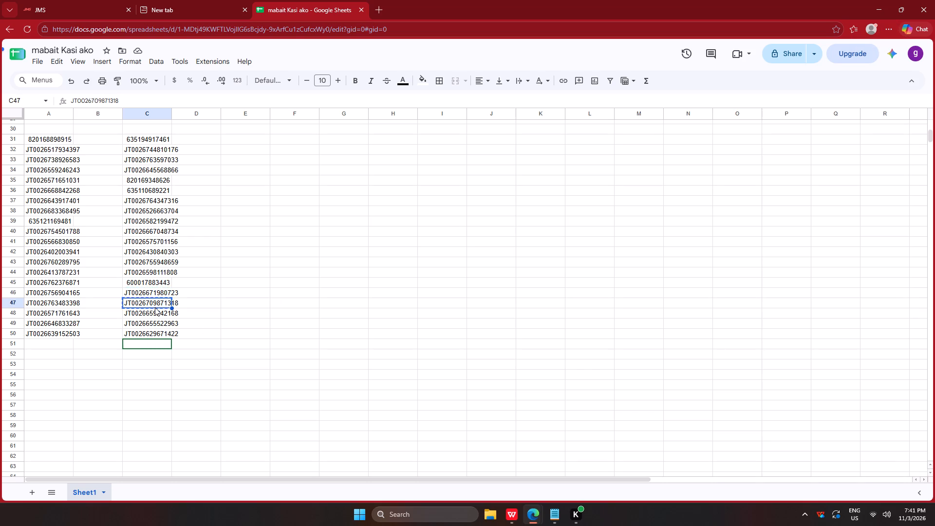
key(alt+Tab)
click(184, 133)
ctrl+click(195, 128)
key(ctrl+v)
click(443, 126)
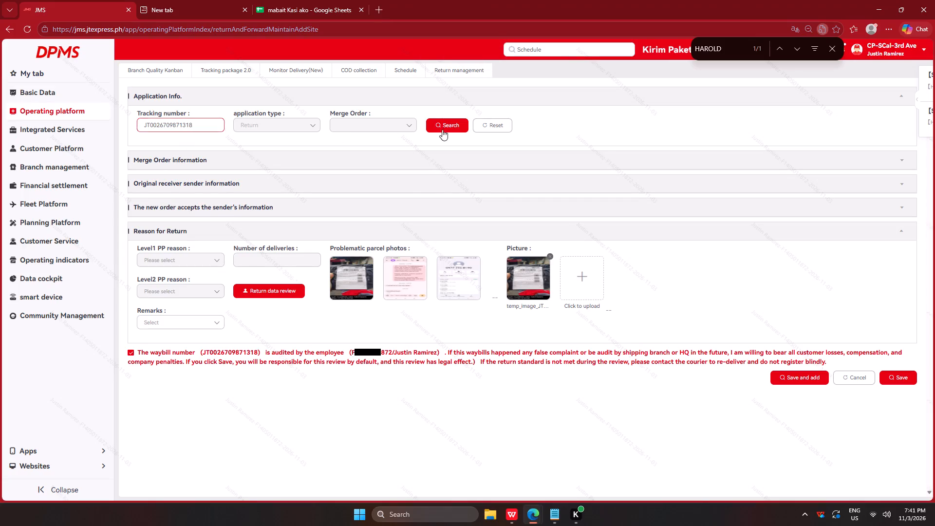
right_click(350, 269)
click(381, 296)
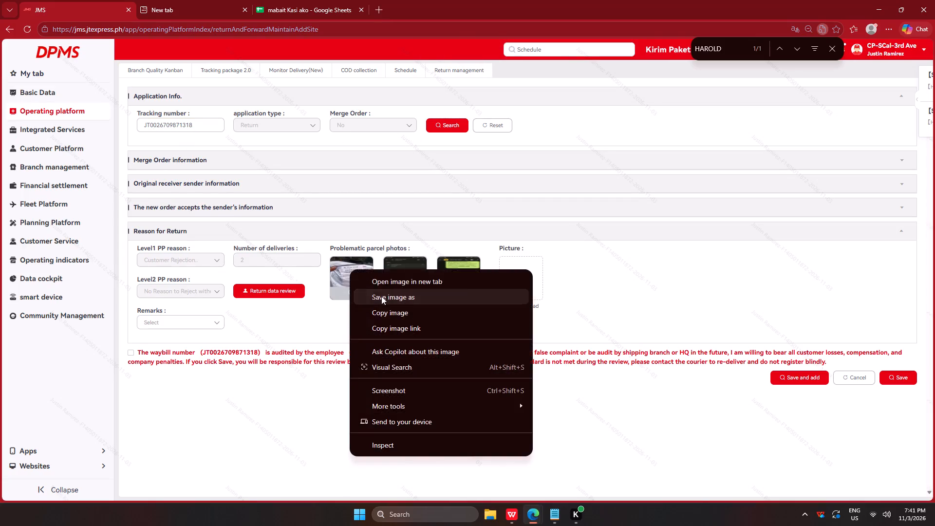
key(Return)
key(Return)
key(Return)
key(Return)
drag(337, 406, 344, 402)
click(510, 274)
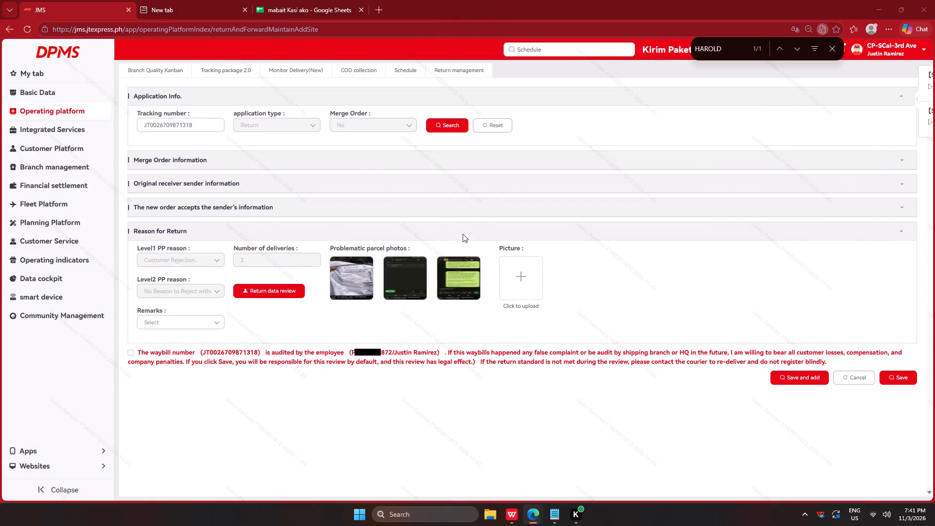
click(128, 105)
click(378, 323)
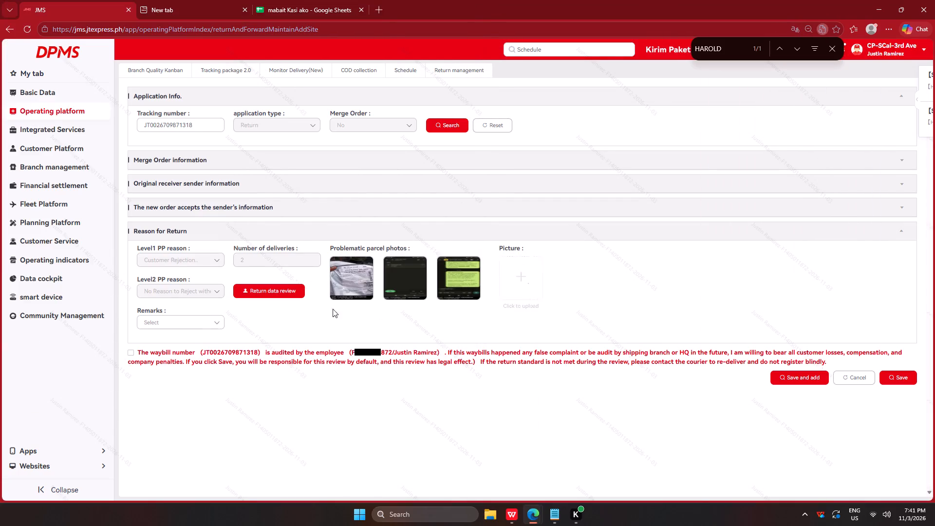
click(184, 318)
click(239, 347)
click(263, 349)
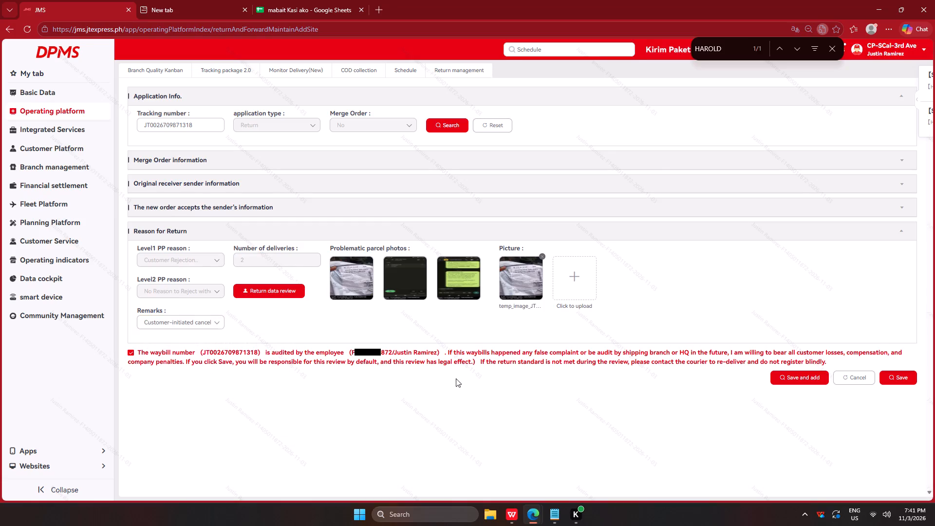
click(781, 377)
key(alt+Tab)
alt+click(375, 181)
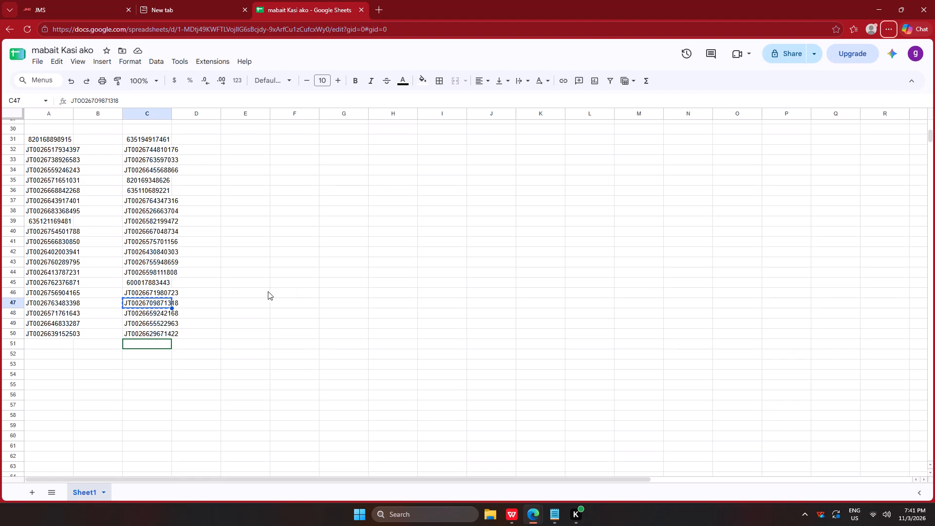
click(153, 312)
key(ctrl+c)
key(alt+Tab)
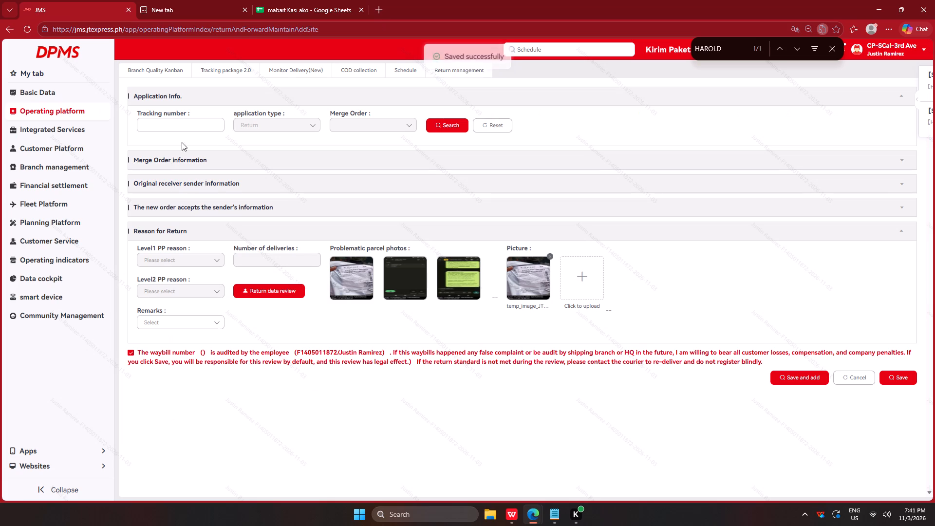
click(184, 127)
key(ctrl+v)
click(446, 122)
right_click(355, 276)
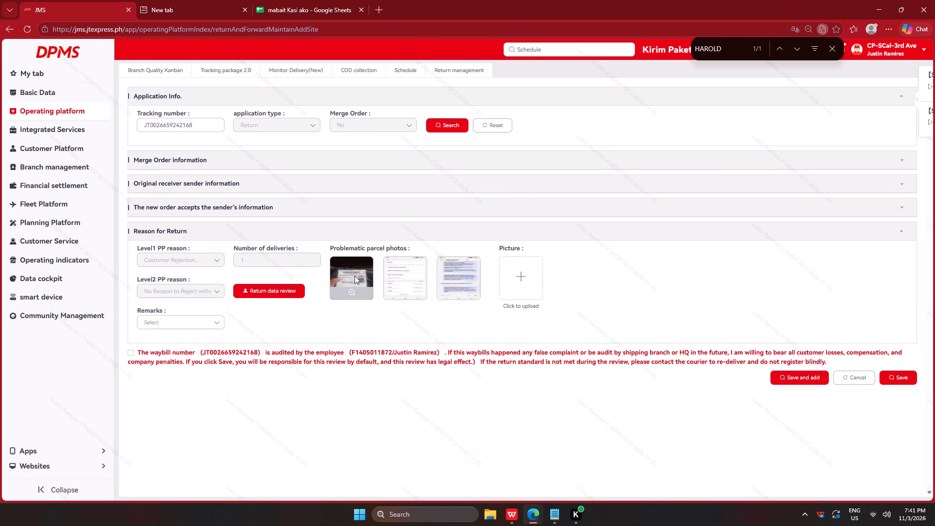
click(407, 301)
key(Return)
key(Return)
key(Return)
key(Return)
click(299, 438)
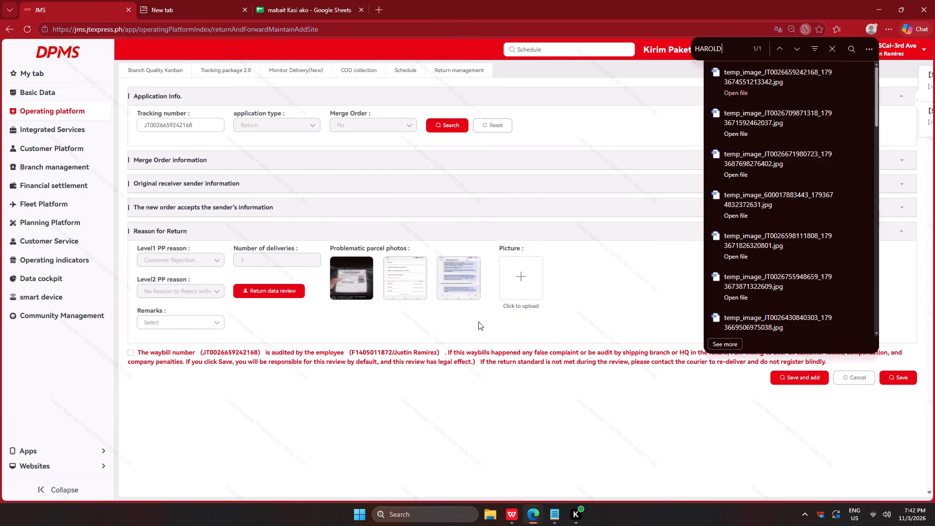
click(514, 275)
click(121, 120)
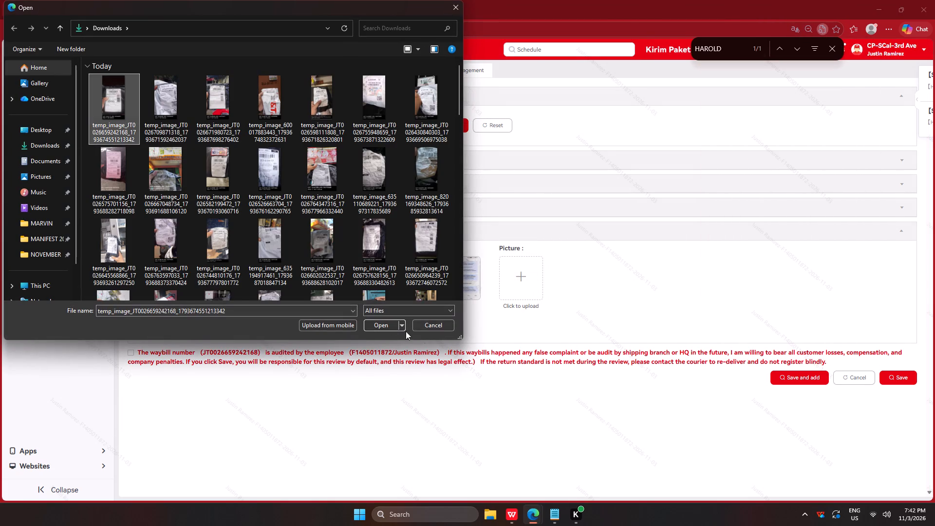
click(382, 324)
click(176, 325)
click(226, 345)
click(266, 354)
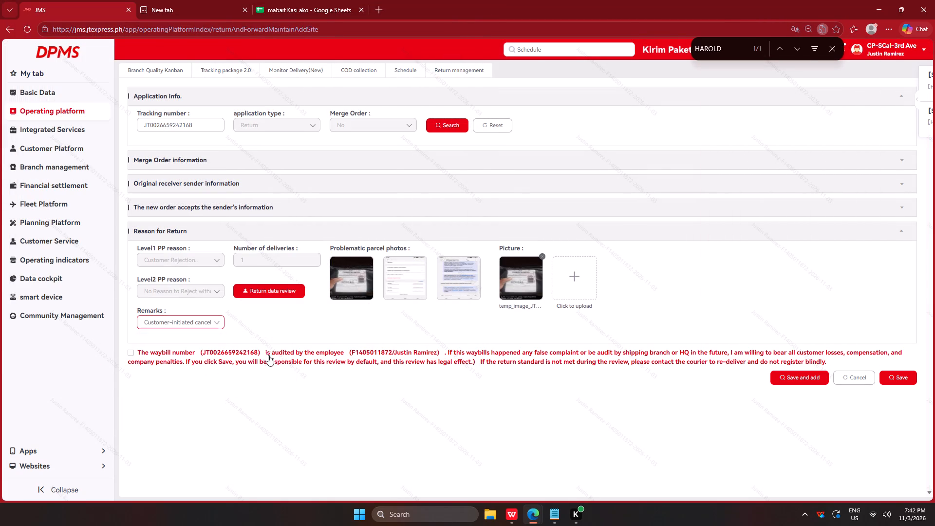
click(793, 371)
key(alt+Tab)
alt+click(472, 194)
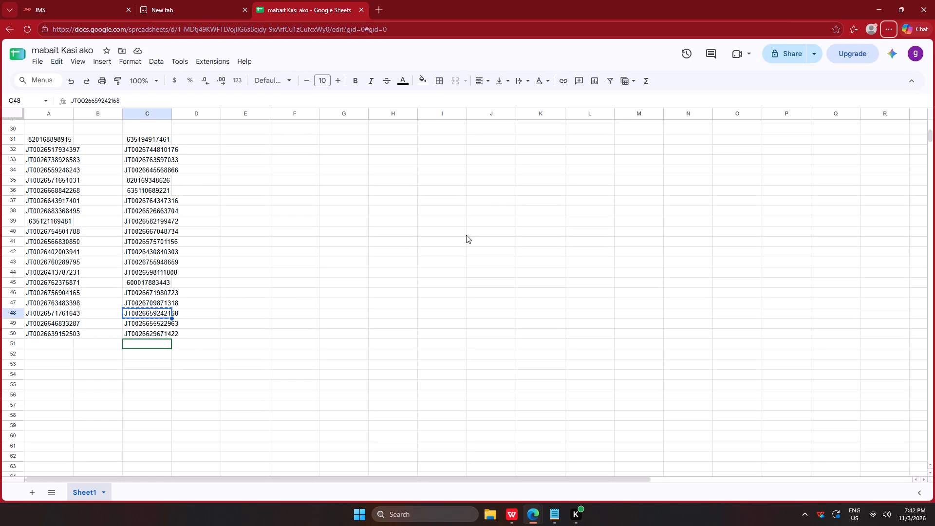
click(157, 325)
key(ctrl+c)
key(alt+Tab)
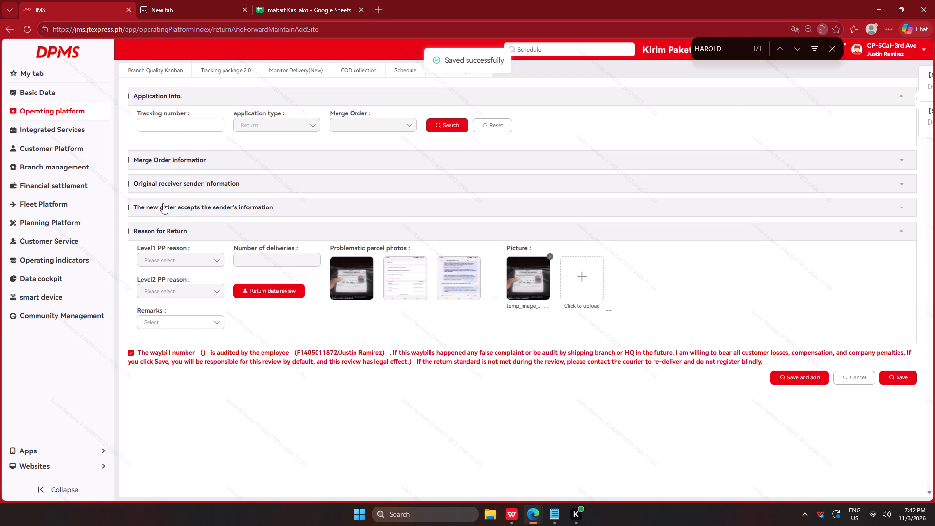
click(194, 122)
key(ctrl+v)
click(448, 122)
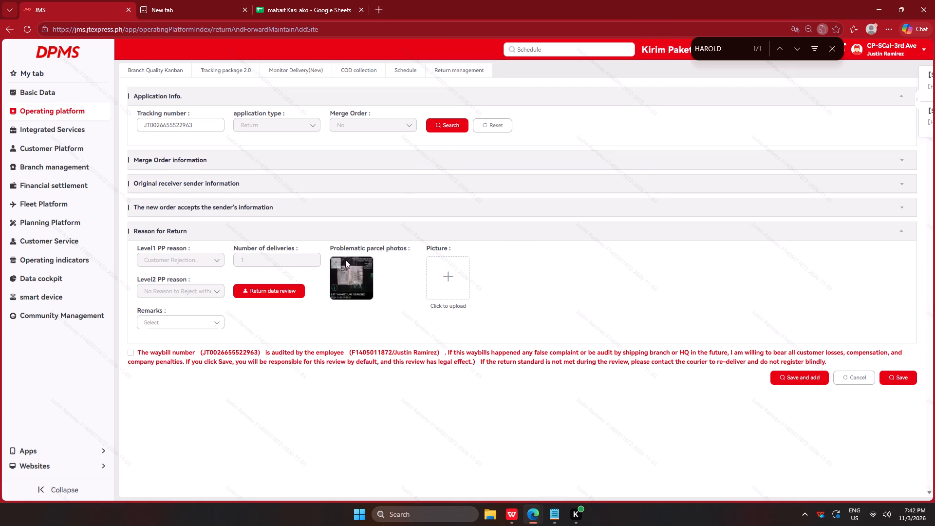
click(353, 296)
right_click(354, 221)
click(410, 245)
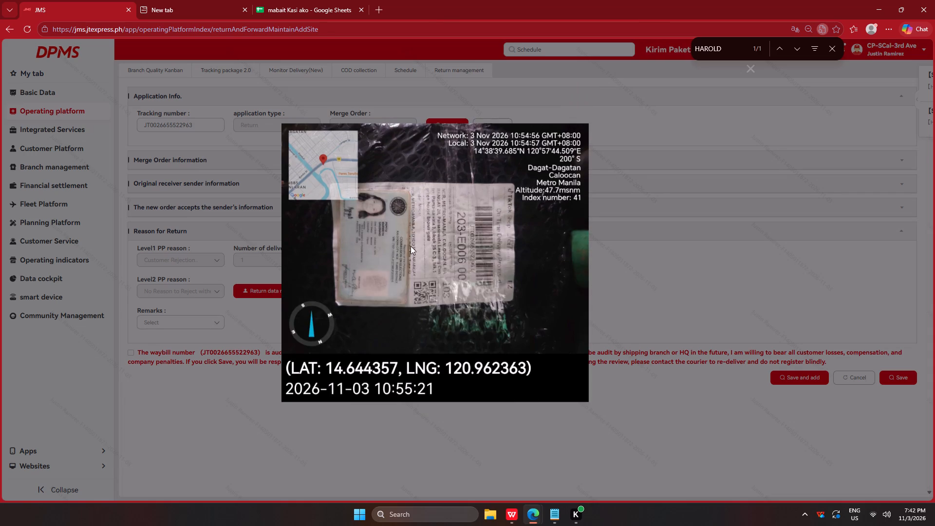
key(Return)
key(Return)
key(Return)
key(Return)
drag(185, 424, 213, 414)
click(443, 288)
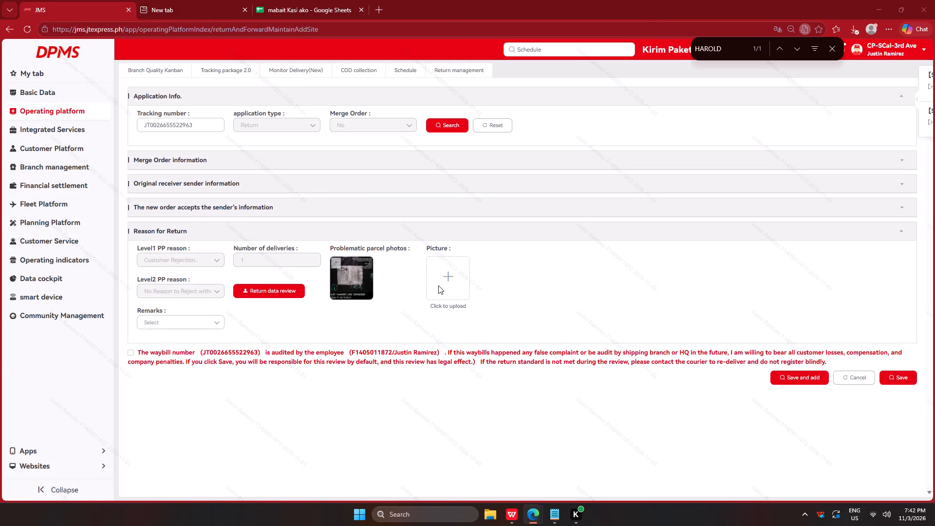
click(119, 108)
click(387, 330)
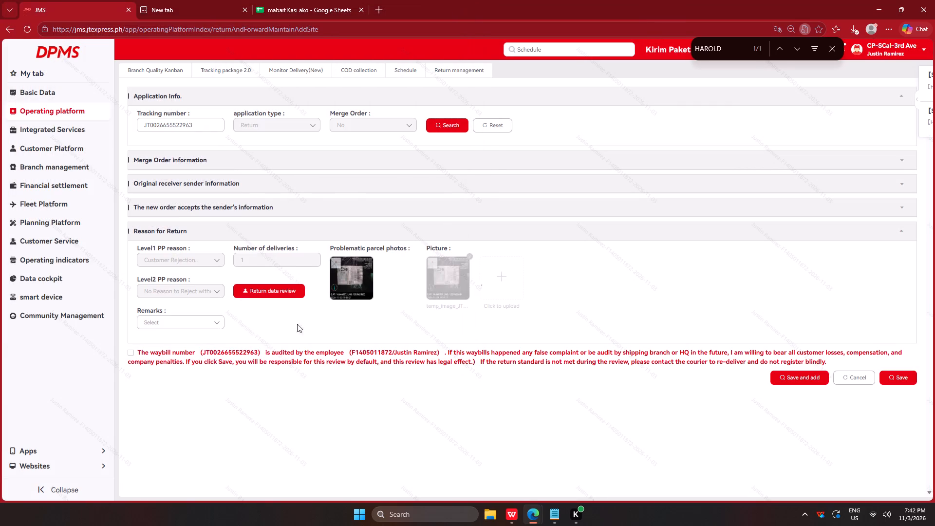
click(176, 320)
click(235, 345)
click(275, 352)
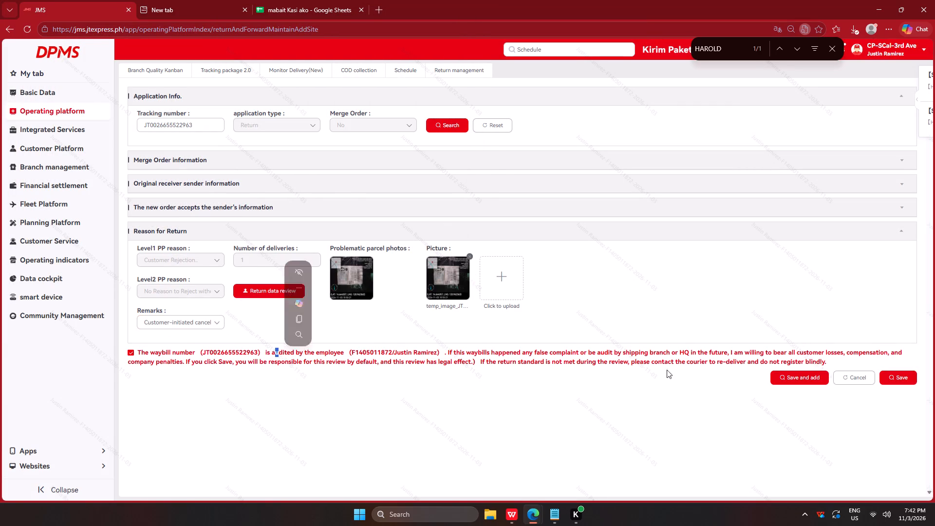
click(792, 380)
key(alt+Tab)
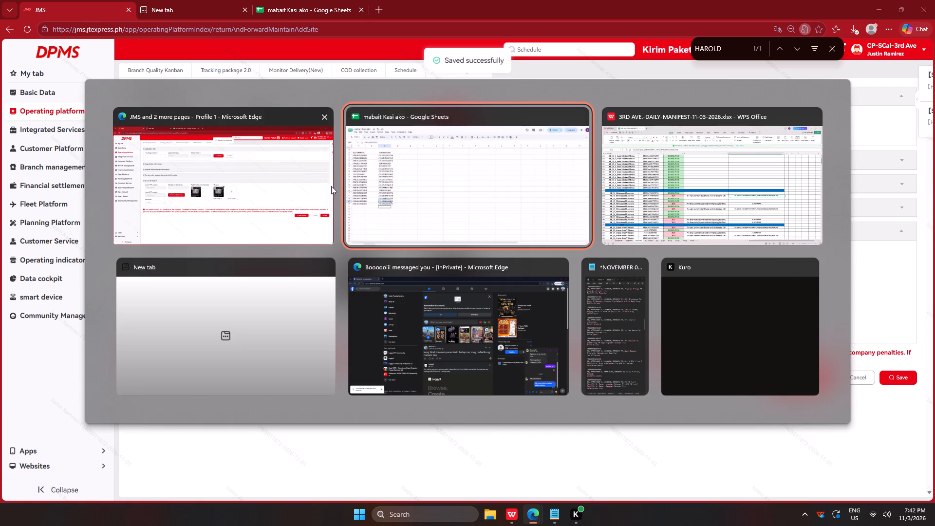
alt+click(468, 208)
click(162, 336)
key(ctrl+c)
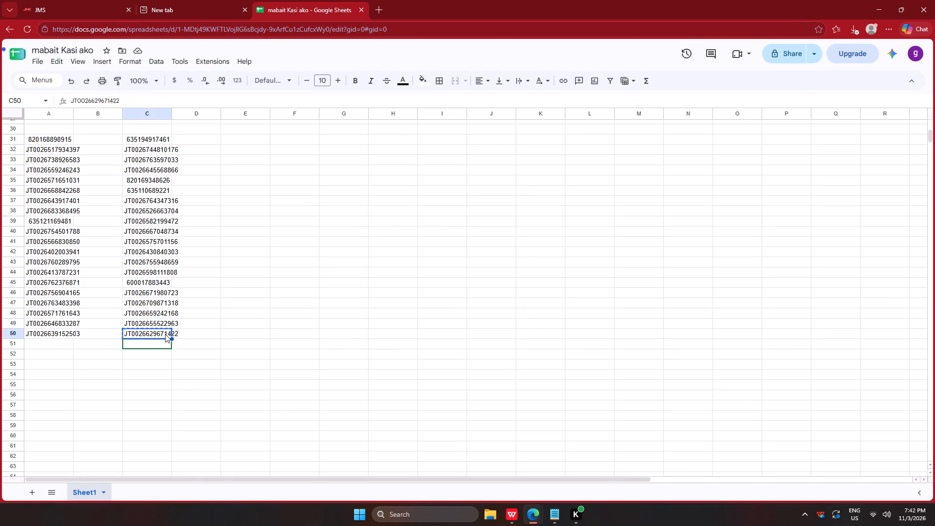
key(alt+Tab)
click(184, 130)
key(ctrl+v)
click(440, 123)
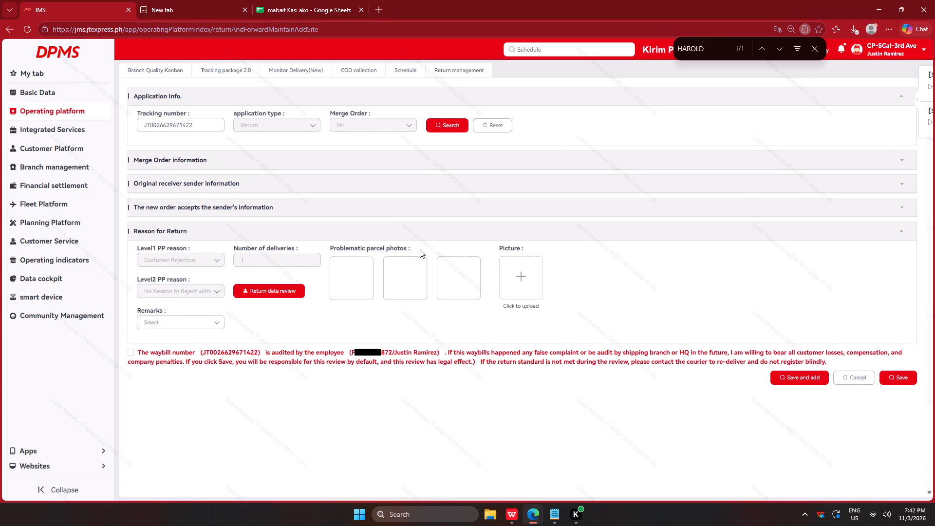
right_click(355, 275)
click(414, 303)
key(Return)
key(Return)
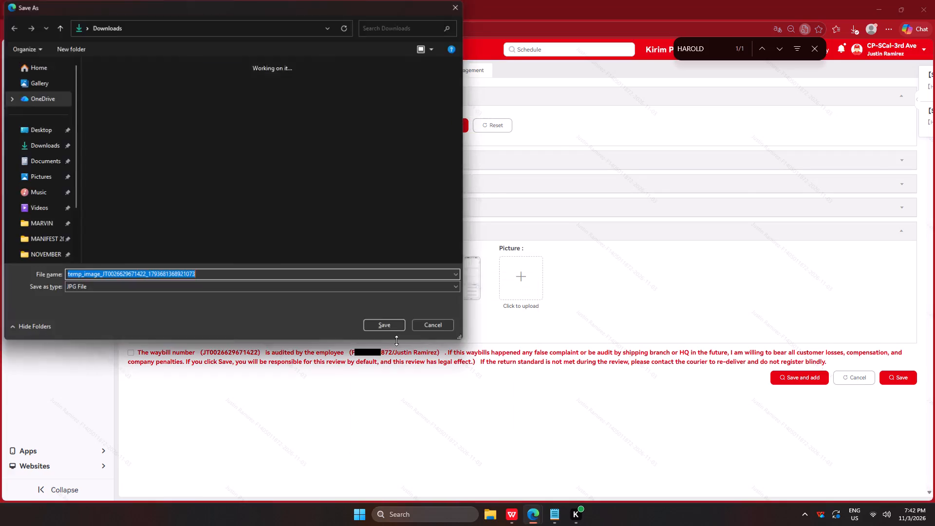
key(Return)
key(Return)
drag(391, 393, 395, 385)
click(520, 280)
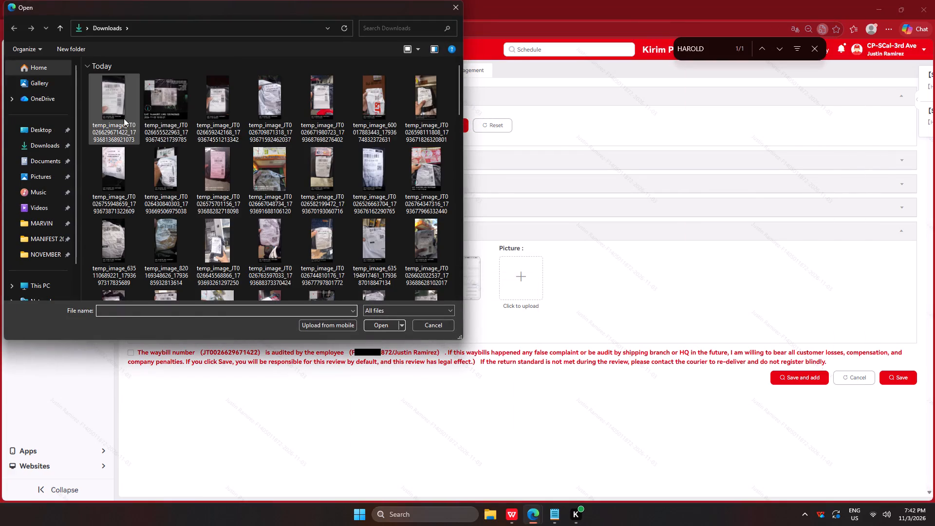
drag(122, 117, 126, 122)
click(383, 326)
click(175, 316)
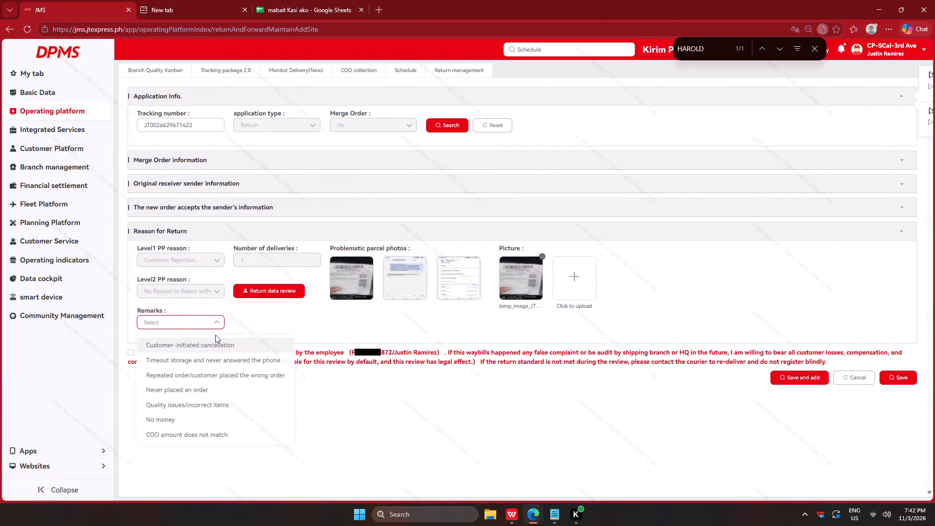
click(221, 346)
click(267, 354)
click(819, 373)
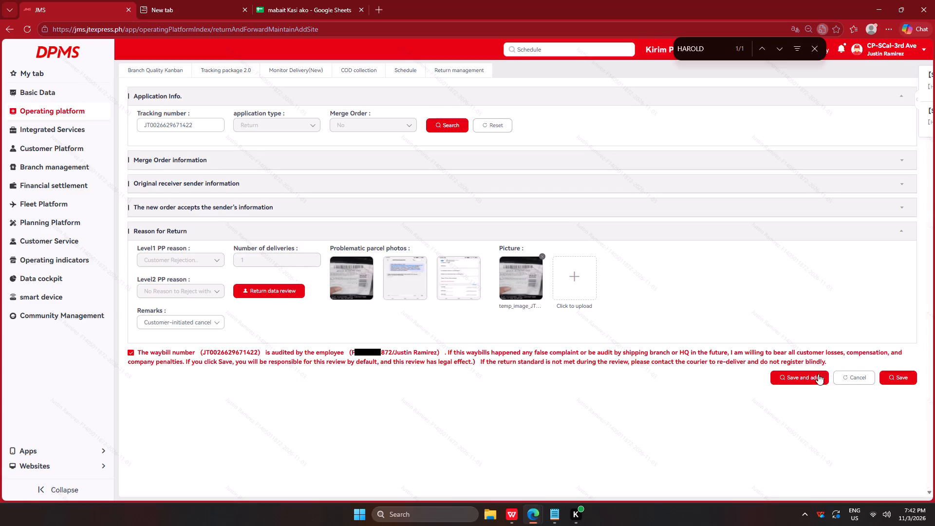
Return to the waybill list in the Google Sheet.
key(alt+Tab)
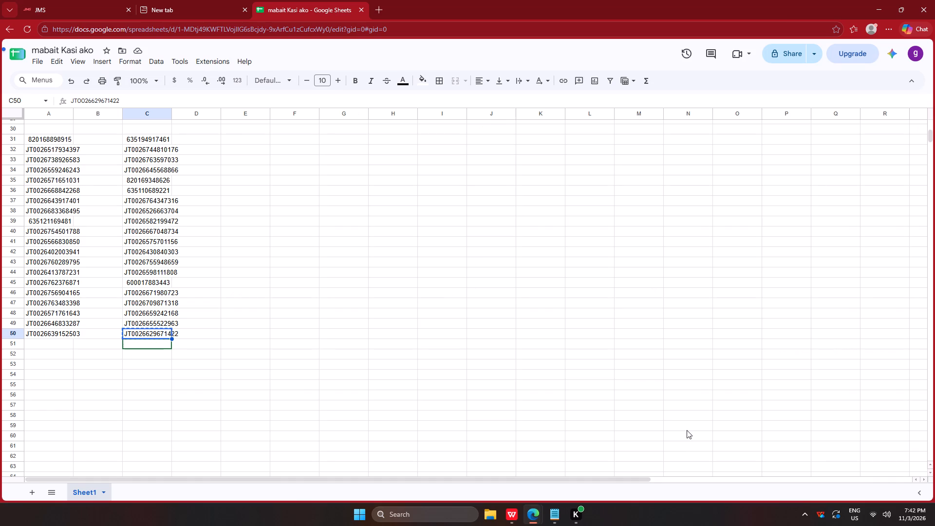
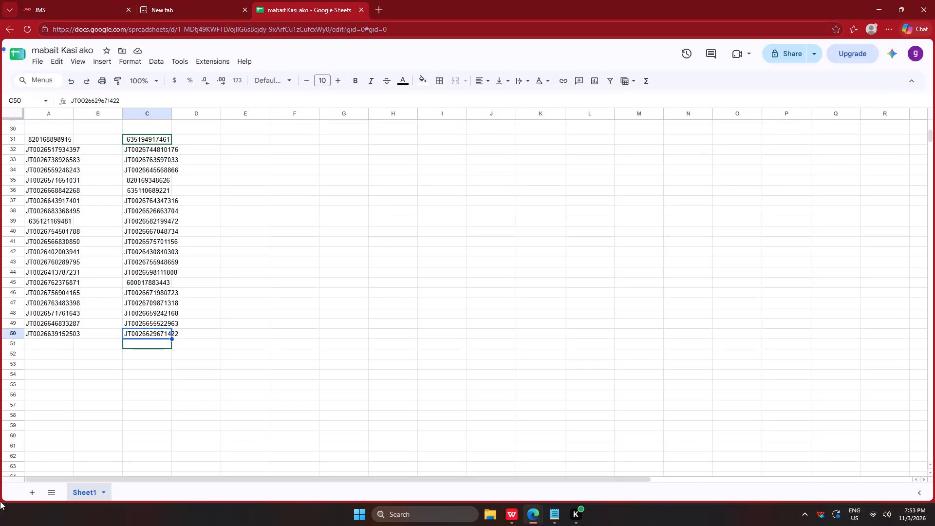
Switch to the 3RD AVE. daily manifest workbook in WPS Office and save it.
click(511, 520)
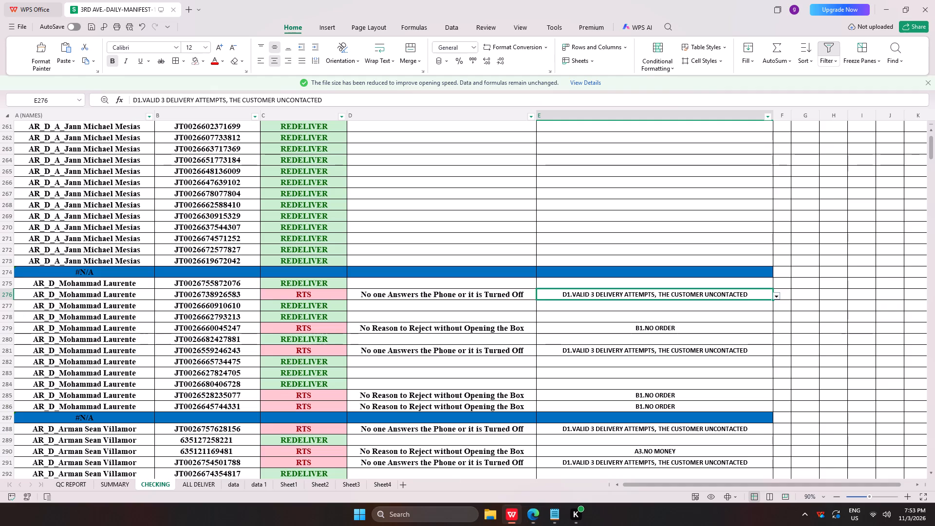
click(196, 376)
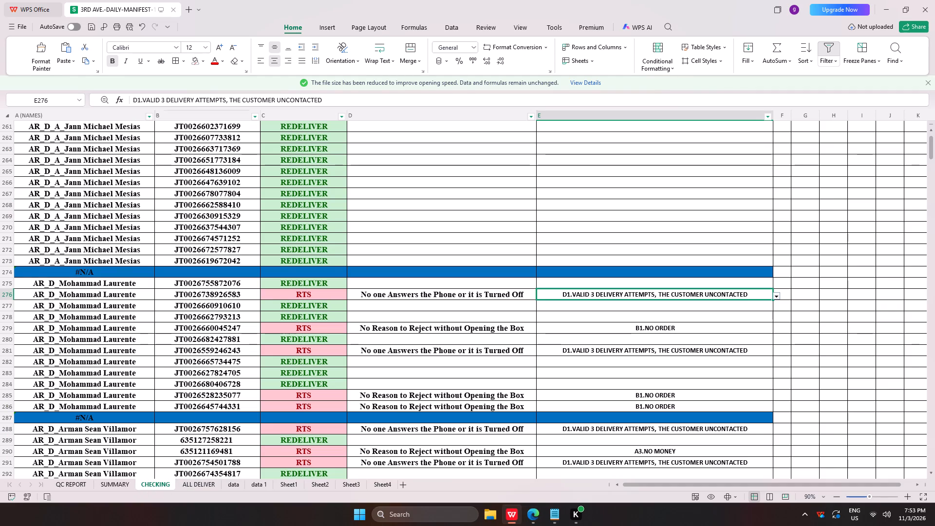
key(ctrl+s)
On the SUMMARY sheet, copy the DONE status from N8 into the blank status cells N9, N13 and N21.
click(111, 487)
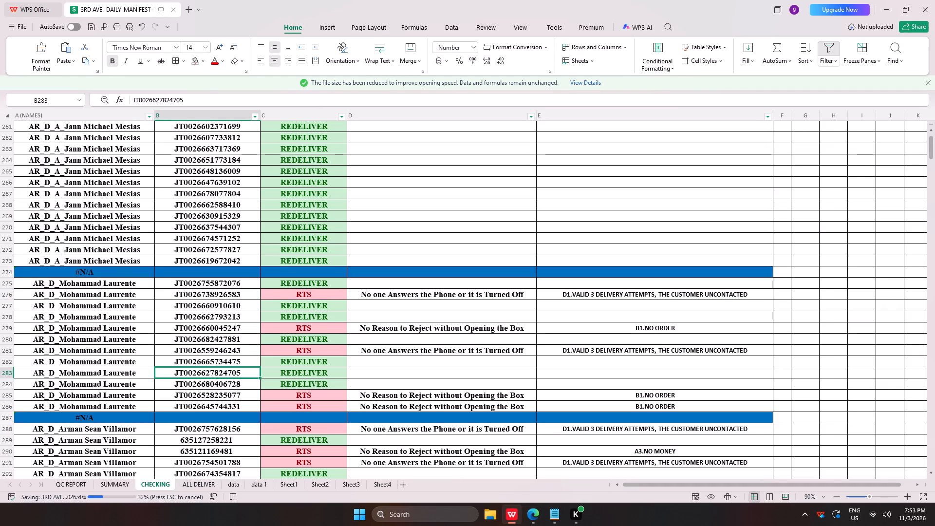
click(121, 486)
click(107, 485)
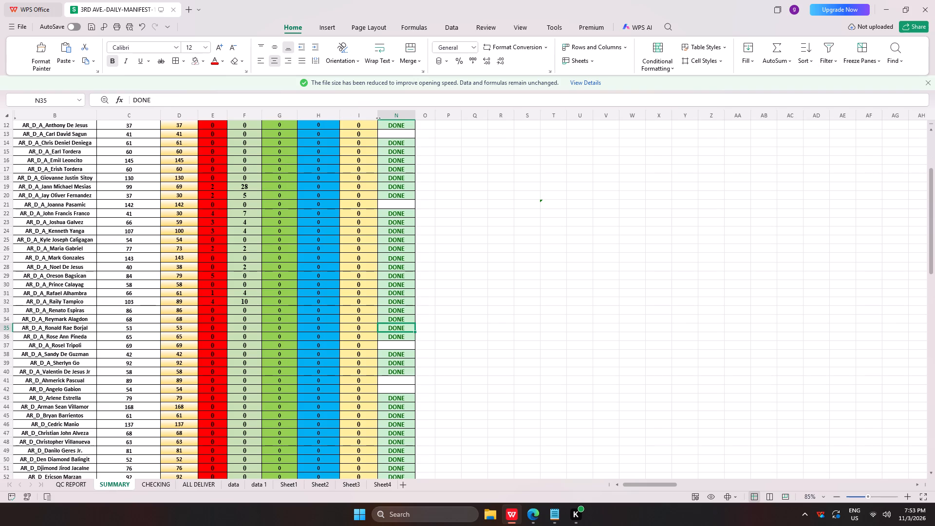
scroll(307, 263, up, 3)
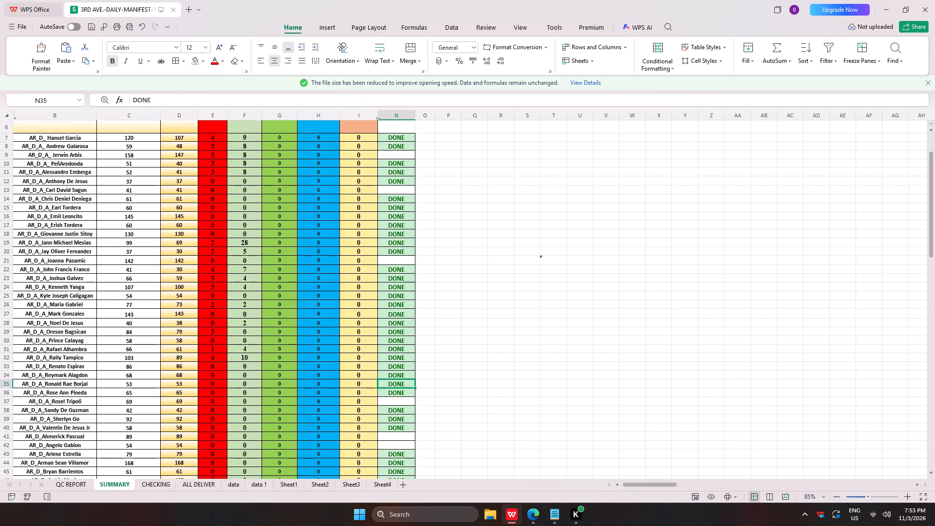
click(389, 178)
key(ctrl+c)
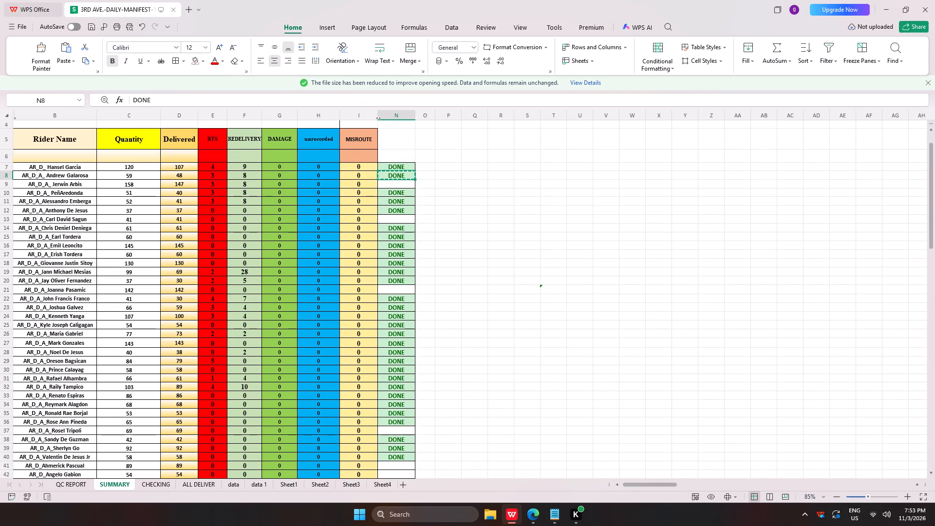
click(400, 185)
key(ctrl+v)
click(402, 222)
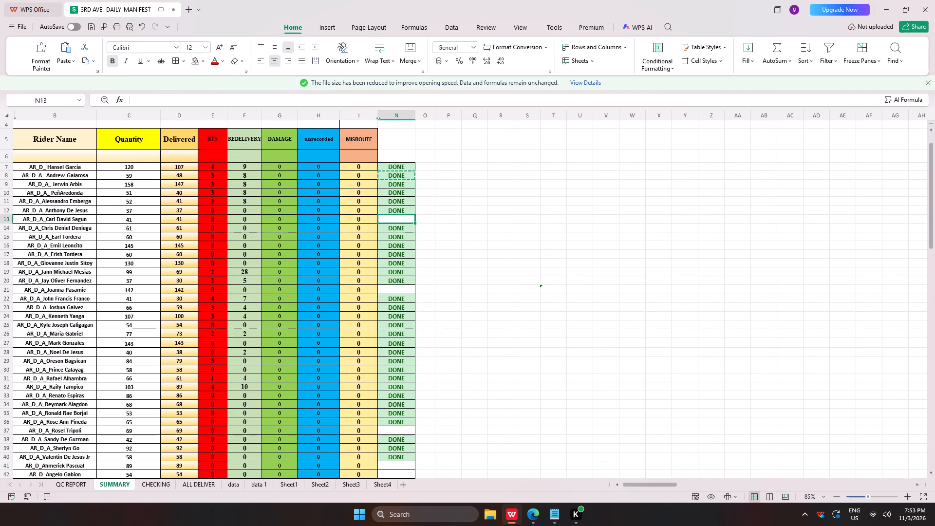
key(ctrl+v)
click(399, 288)
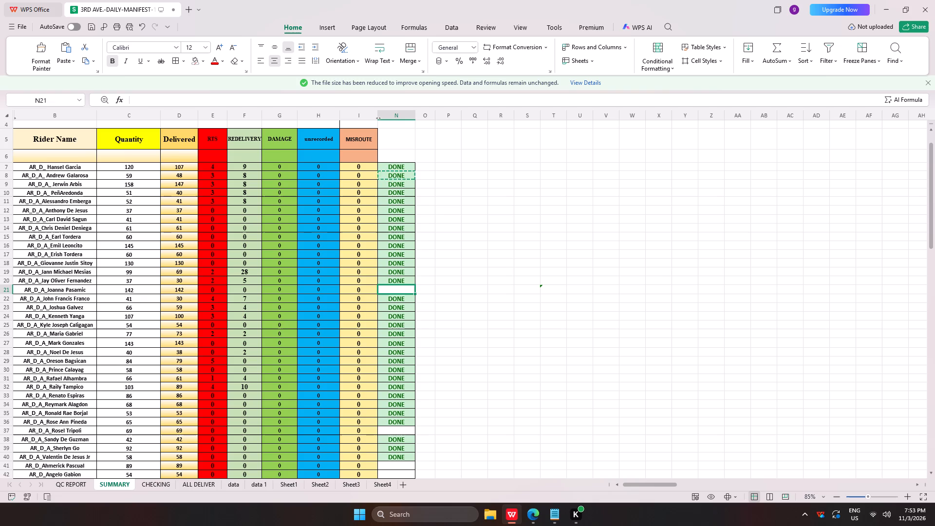
key(ctrl+v)
Paste the copied DONE status into the blank status cells N37, N41 and N42.
scroll(416, 303, down, 4)
click(396, 319)
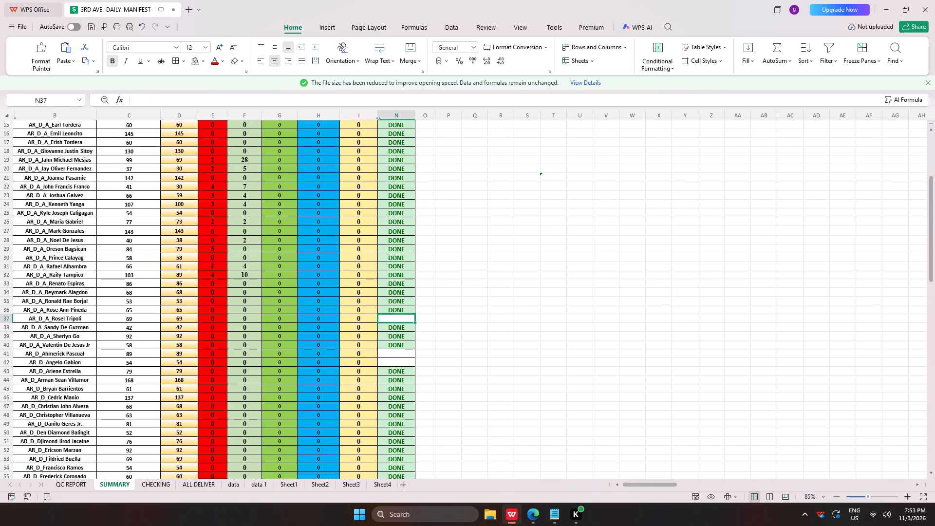
key(ctrl+v)
click(402, 353)
key(ctrl+v)
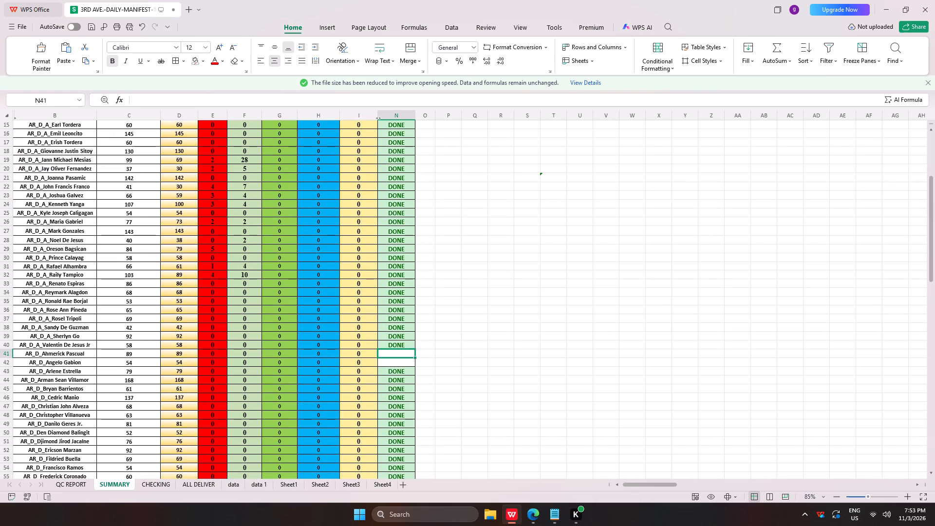
click(402, 363)
key(ctrl+v)
Paste the DONE status into the remaining blank rider status cells N56, N57, N59, N68 and N60.
scroll(396, 350, down, 5)
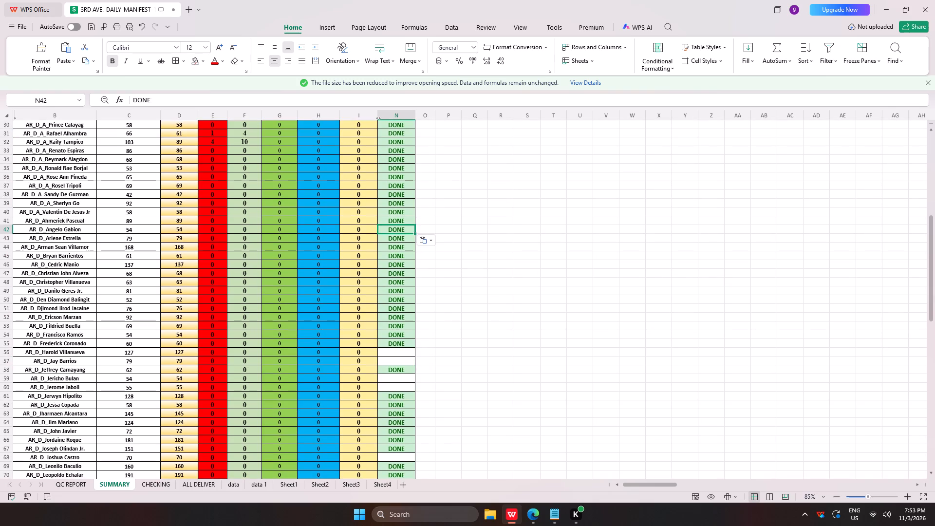
click(400, 354)
key(ctrl+v)
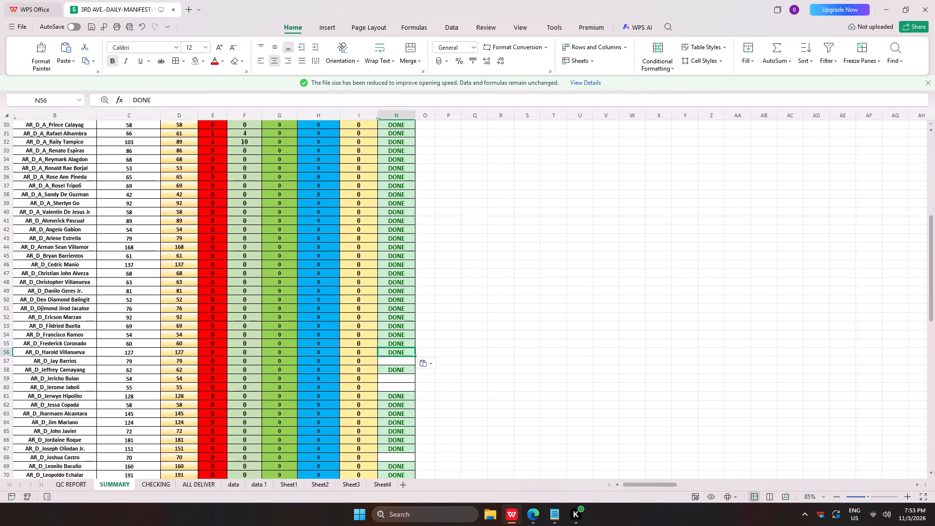
click(397, 361)
key(ctrl+v)
click(397, 380)
key(ctrl+v)
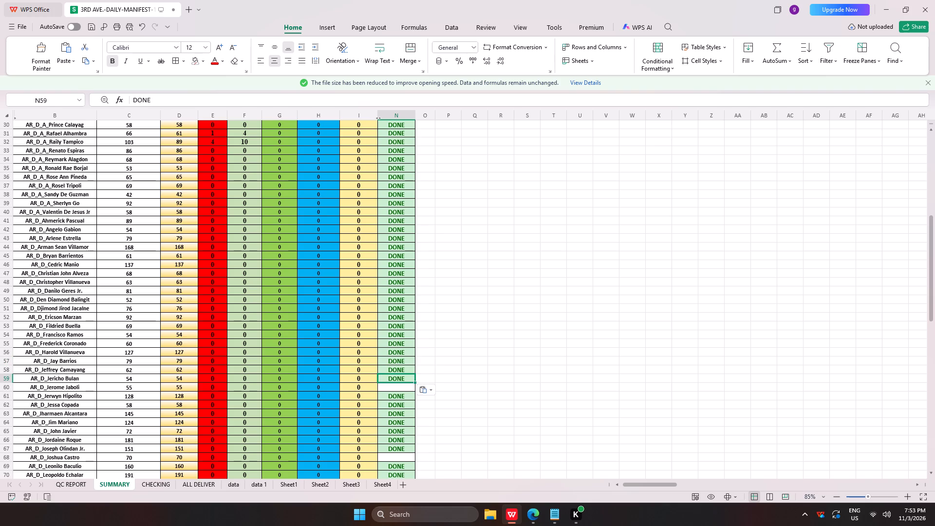
scroll(392, 383, down, 7)
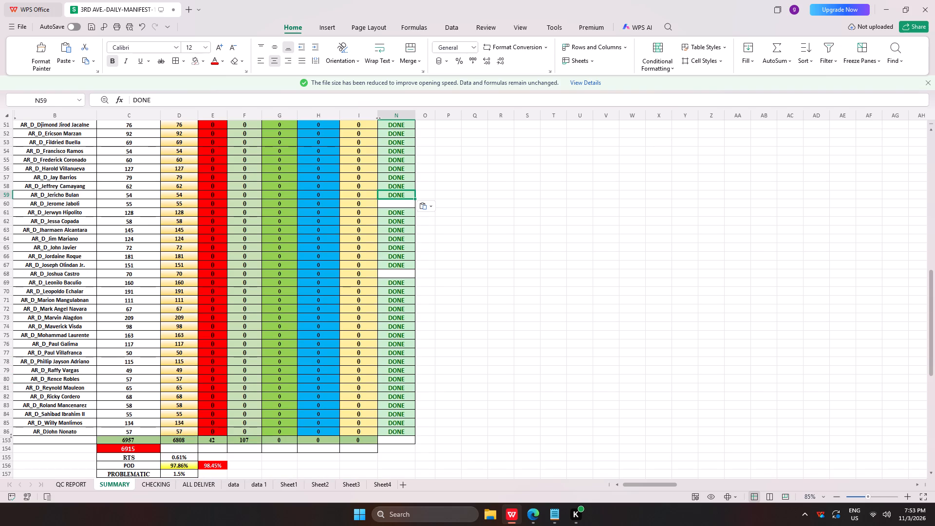
click(395, 275)
key(ctrl+v)
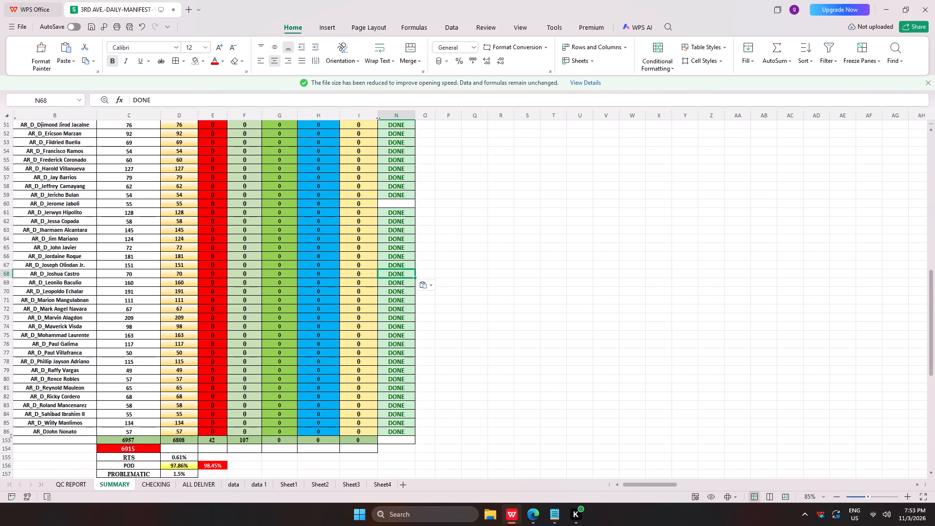
click(397, 200)
key(ctrl+v)
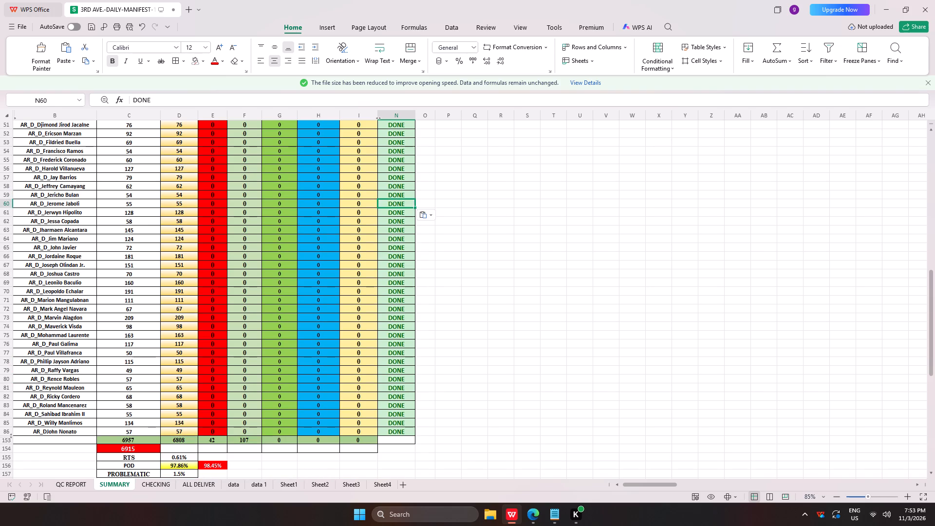
Return to the start of the SUMMARY rider list and save the workbook.
scroll(390, 330, up, 16)
click(505, 298)
key(ctrl+s)
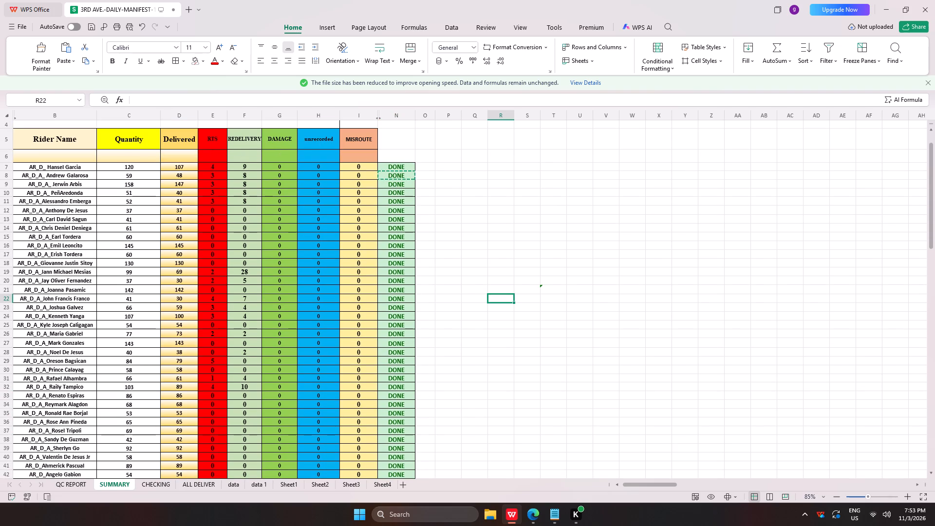
Switch back to the mabait Kasi ako spreadsheet in Microsoft Edge.
key(alt+Tab)
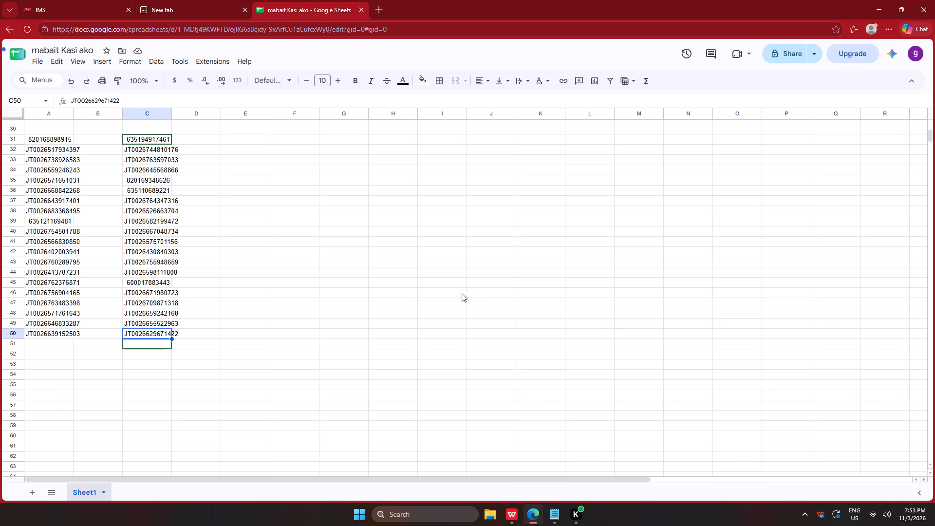
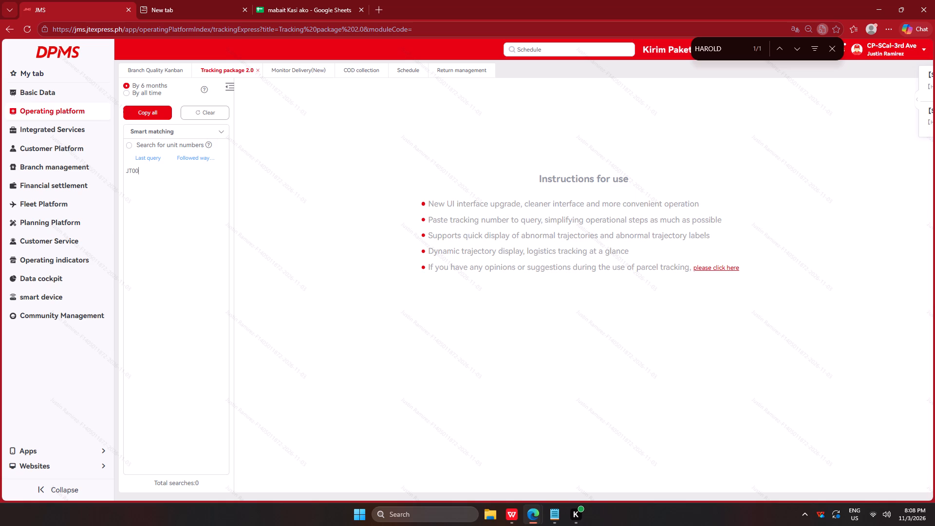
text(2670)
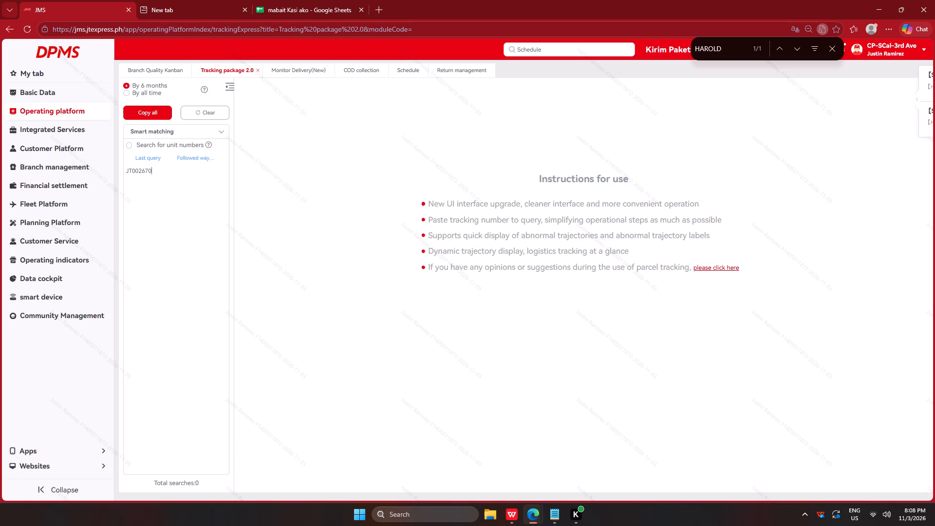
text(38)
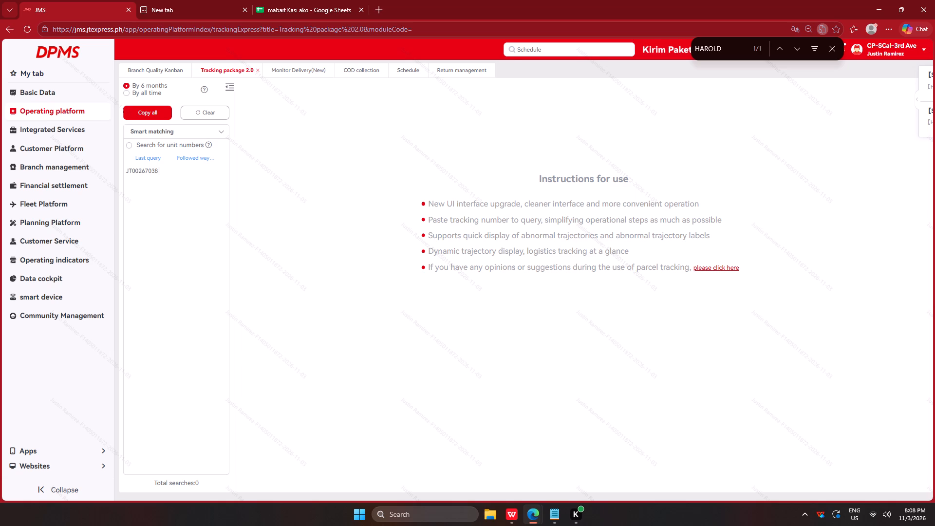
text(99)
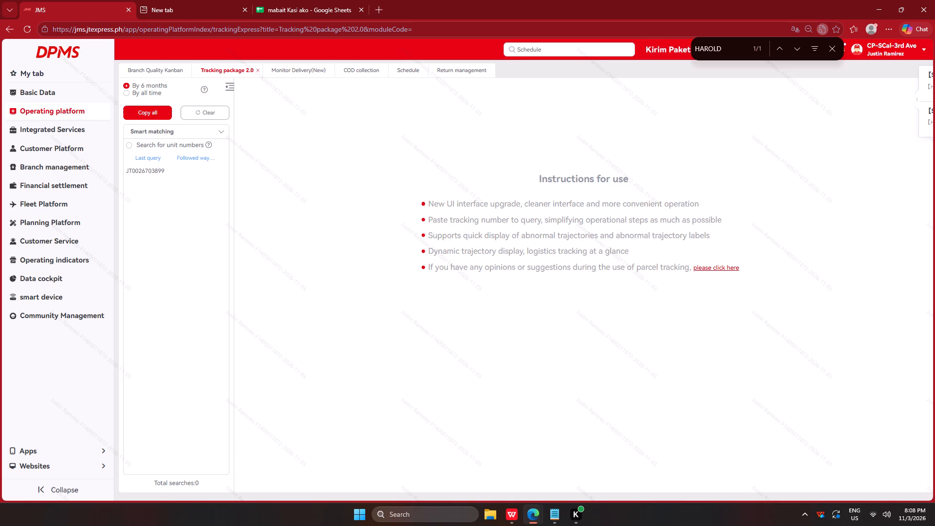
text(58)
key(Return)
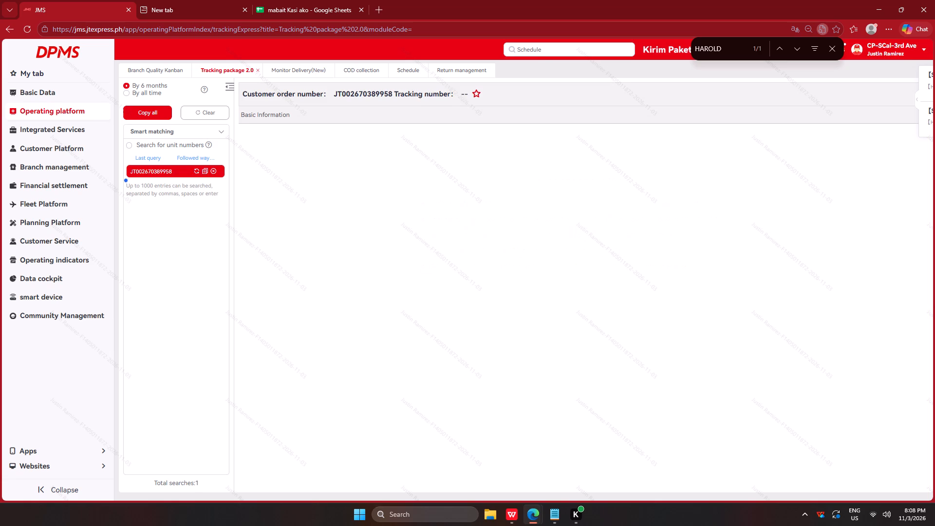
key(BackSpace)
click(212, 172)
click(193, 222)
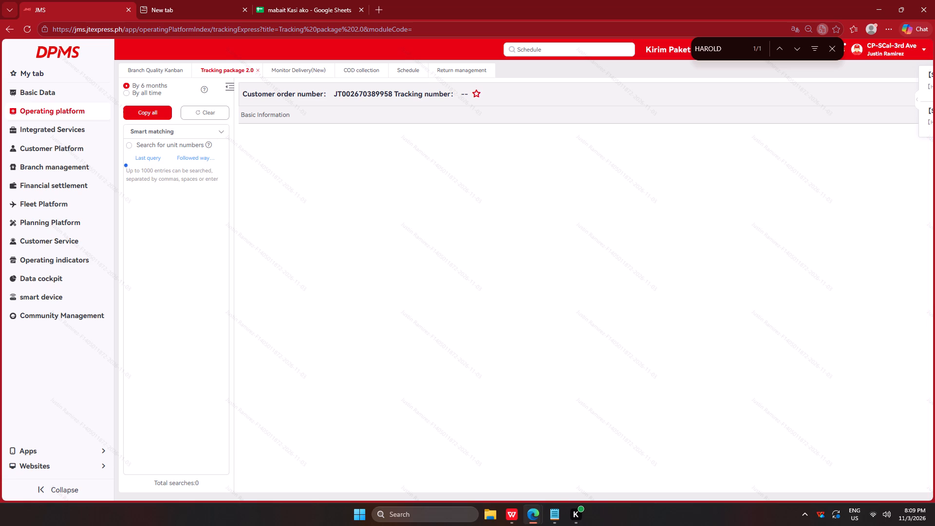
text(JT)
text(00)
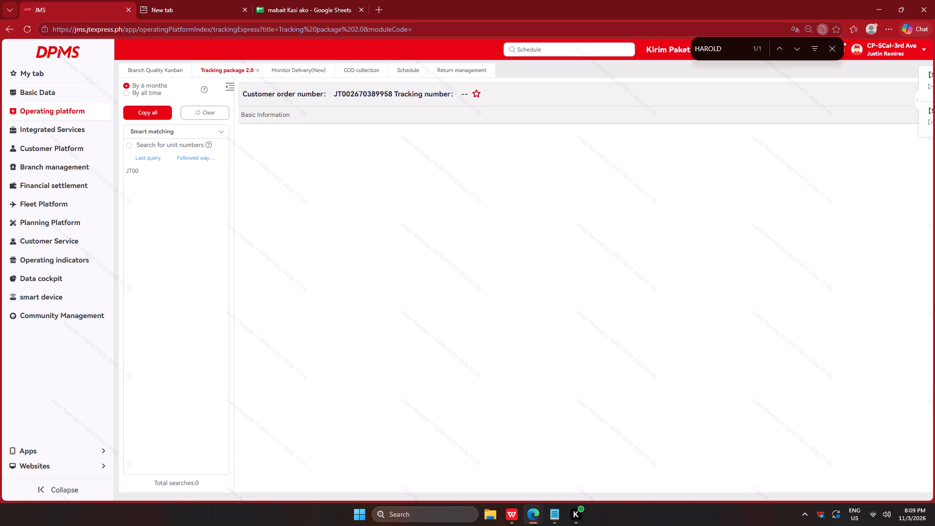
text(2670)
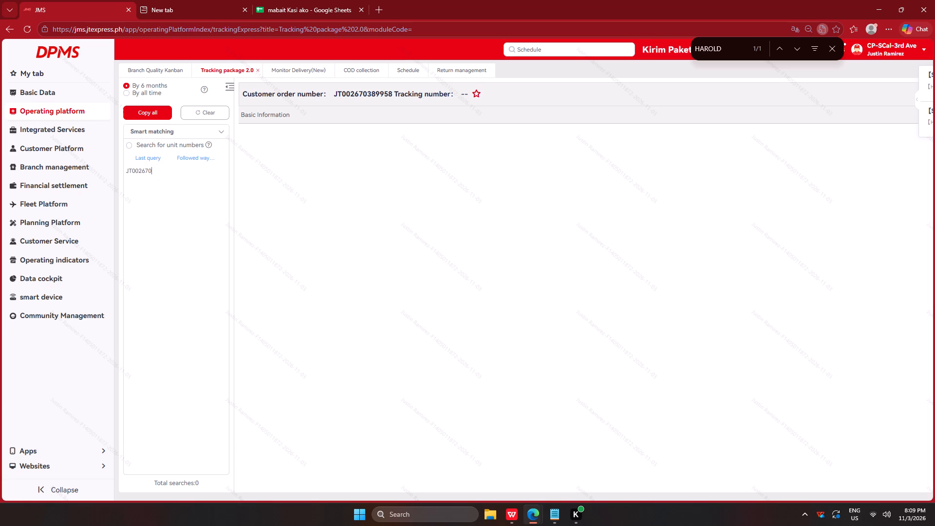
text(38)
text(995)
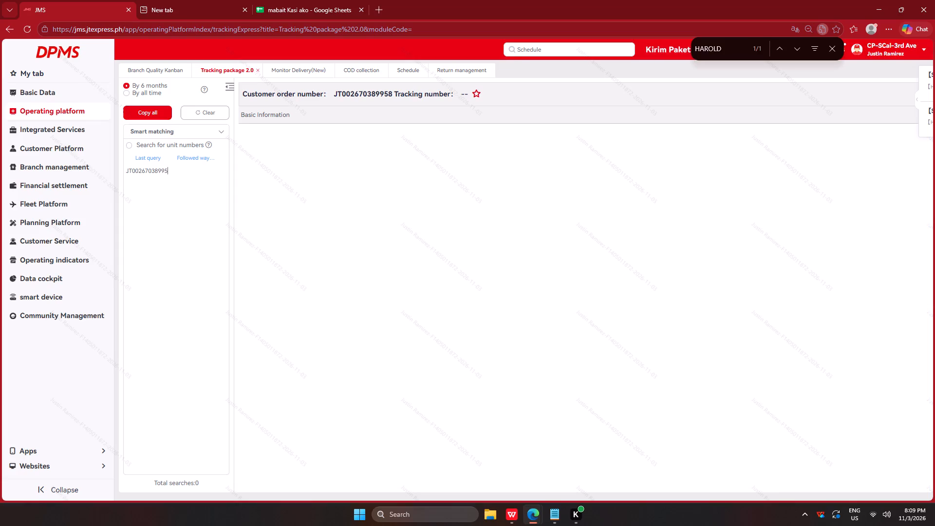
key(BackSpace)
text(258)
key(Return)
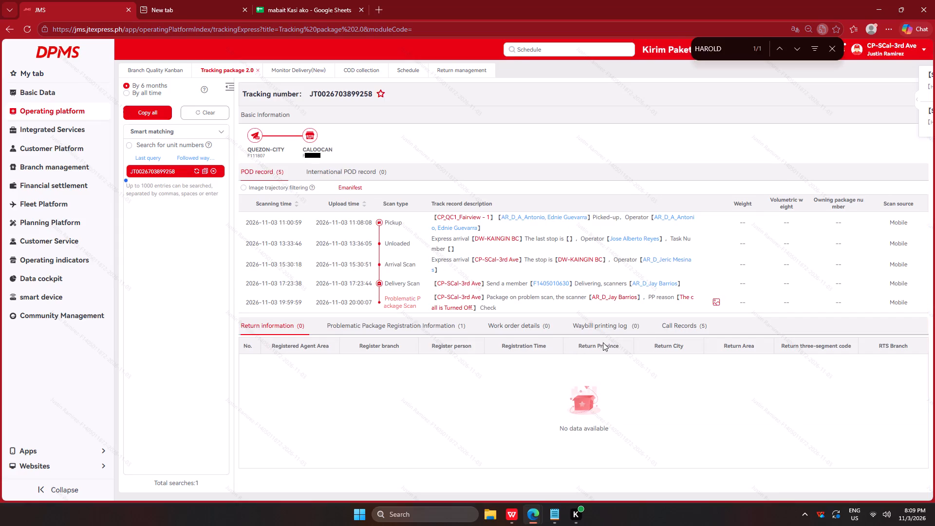
Open the attached photo of the package's Problematic Package Scan record at full size.
click(713, 302)
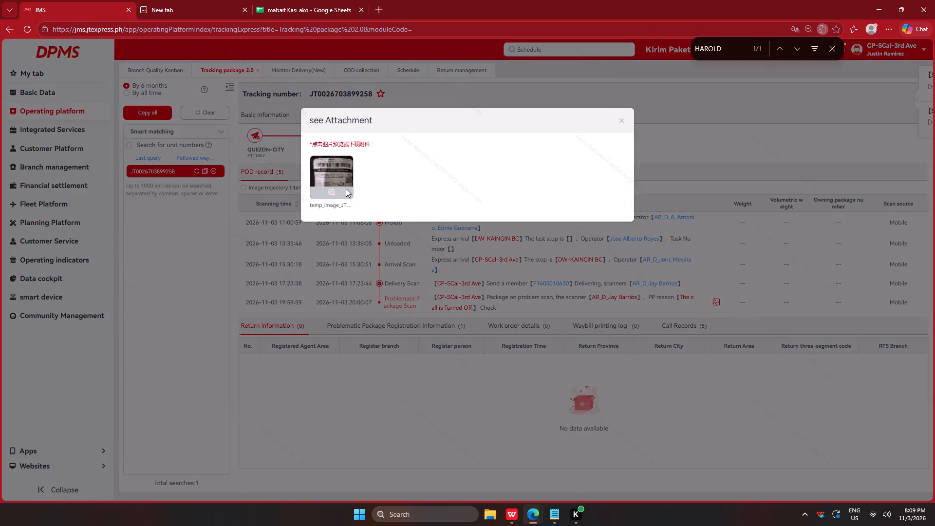
click(329, 192)
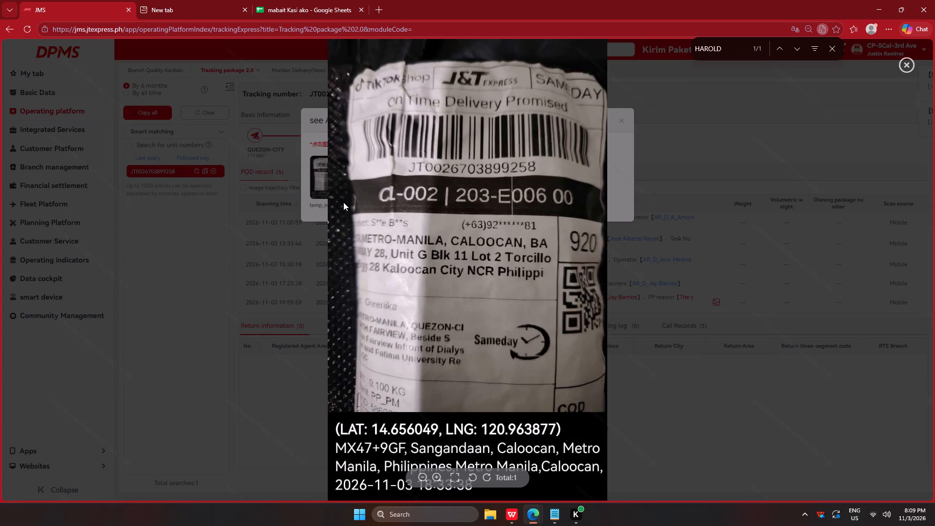
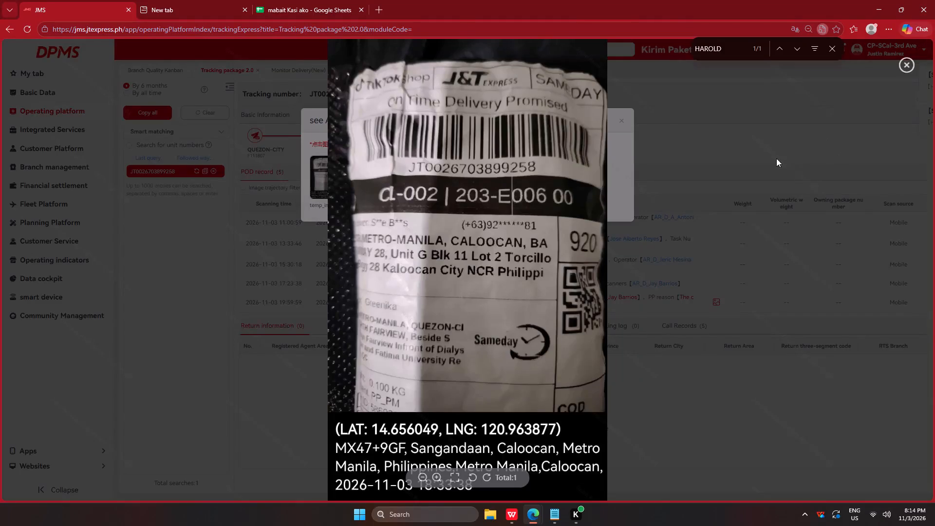
click(791, 134)
click(724, 149)
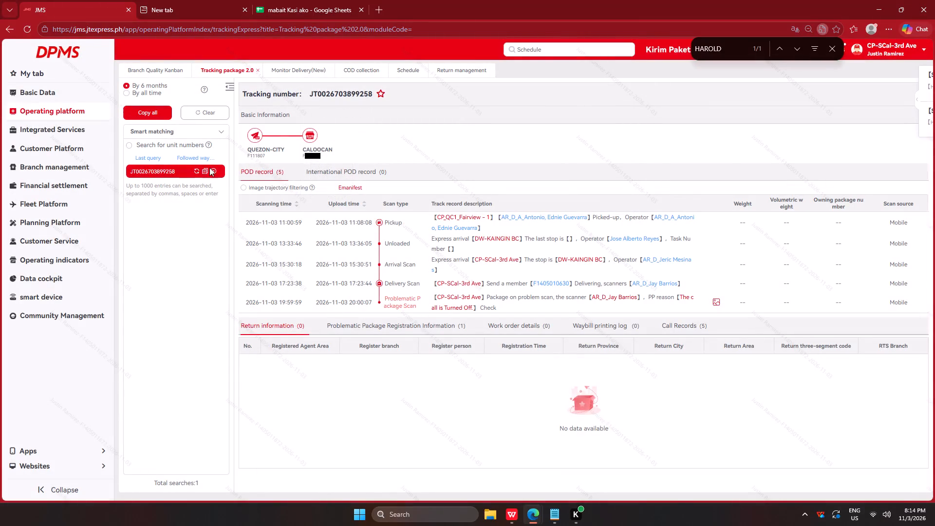
click(197, 170)
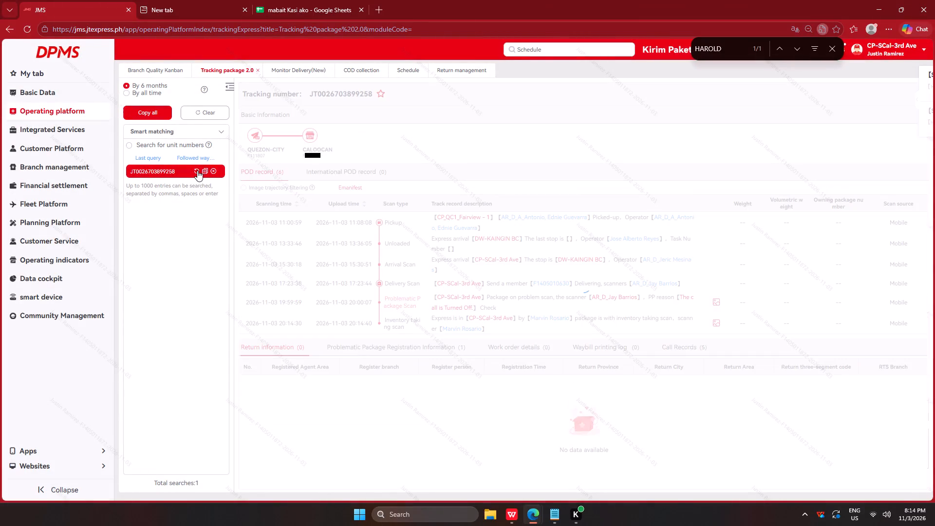
View the photo attached to the package's Inventory taking scan record at full size and close the enlarged view.
click(714, 324)
click(332, 192)
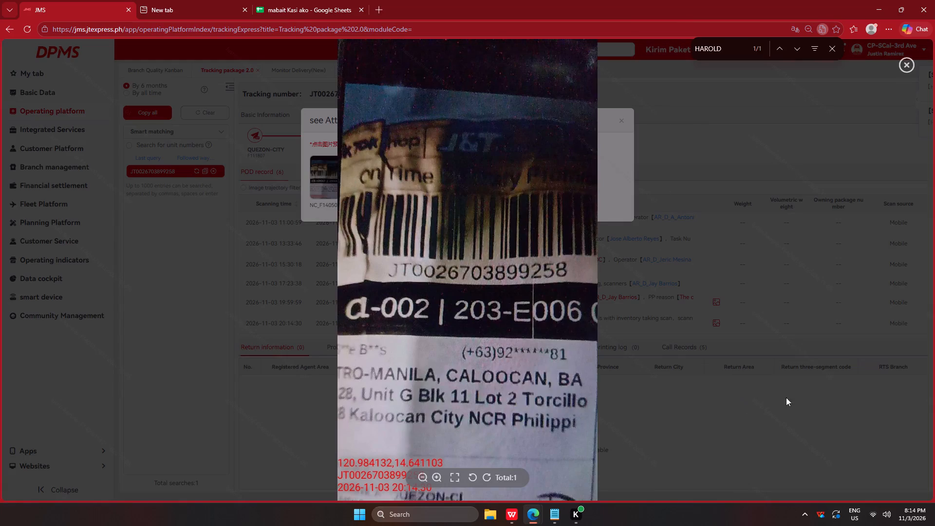
key(grave)
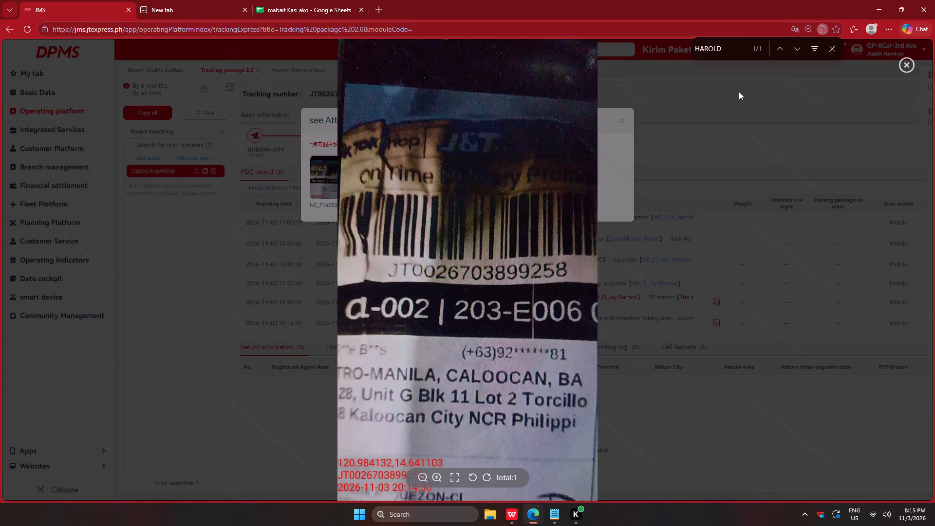
click(907, 65)
key(grave)
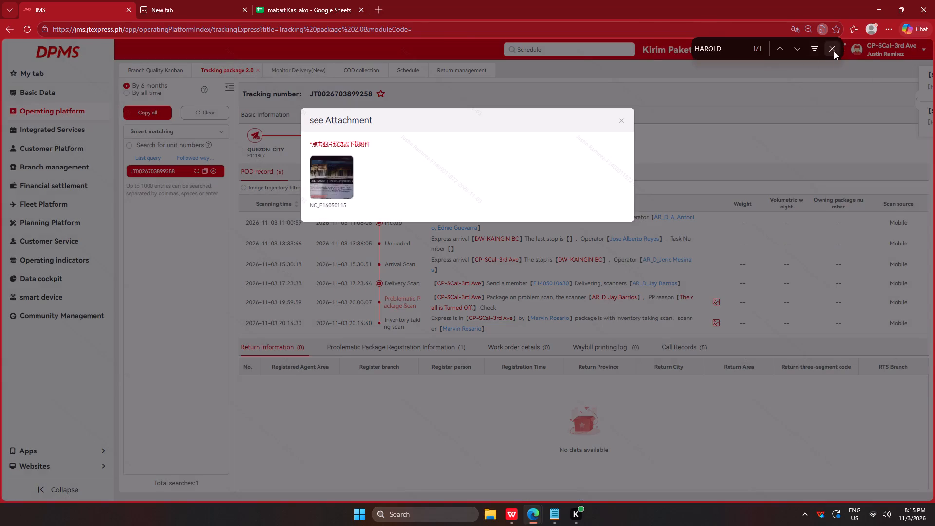
Close the page search for HAROLD and the scan record's attachment window.
click(834, 51)
drag(748, 130, 714, 134)
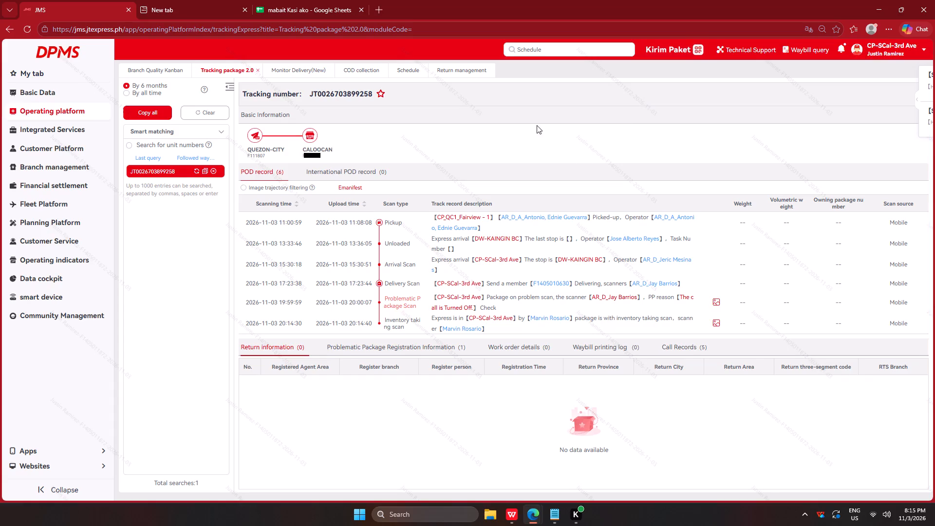
key(alt+Tab)
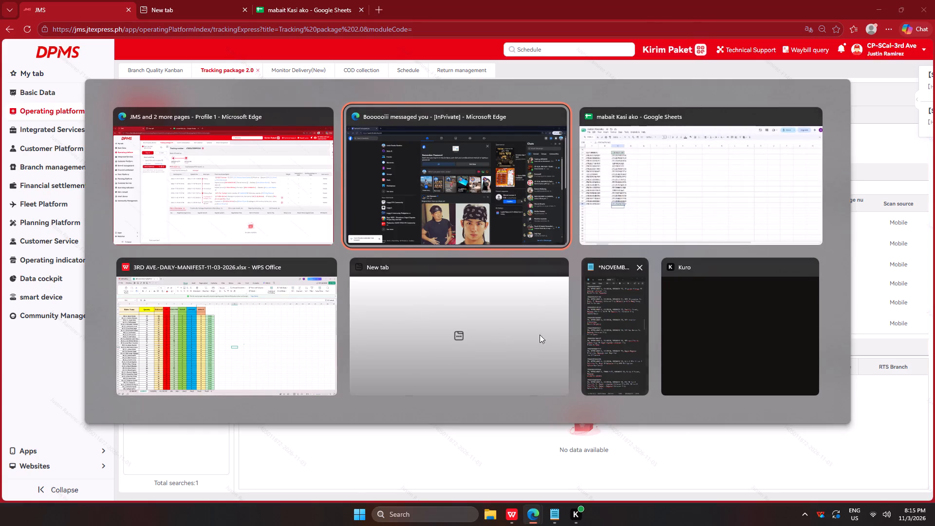
alt+click(439, 335)
key(alt+Tab)
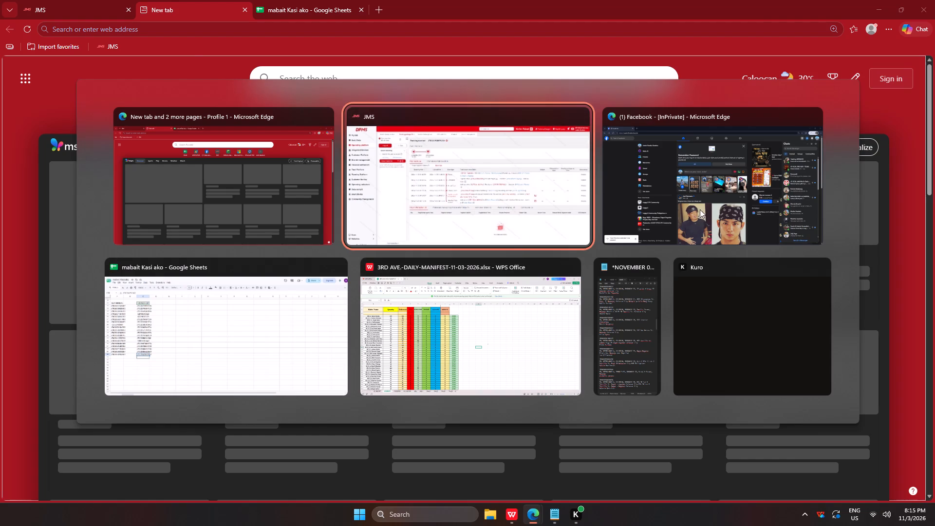
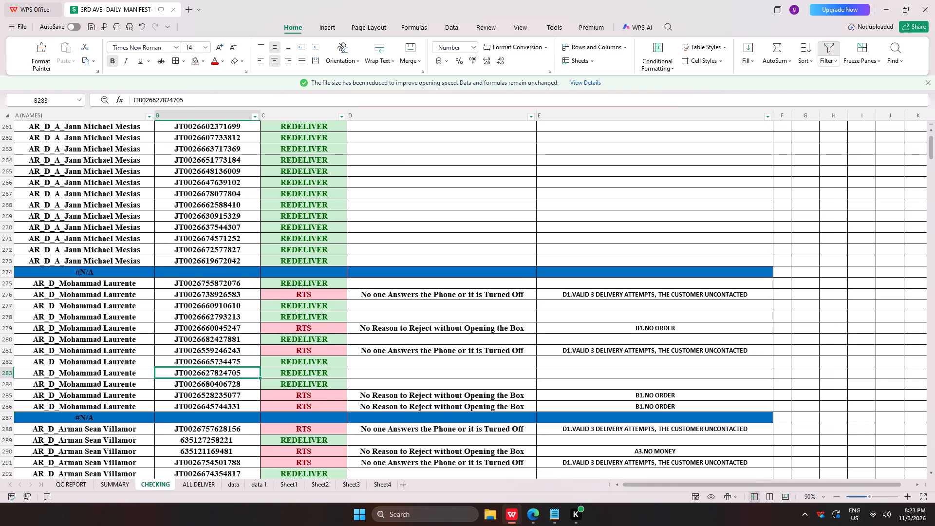
Open the Find dialog on the CHECKING sheet to search the riders' waybill list.
scroll(202, 273, up, 7)
click(466, 256)
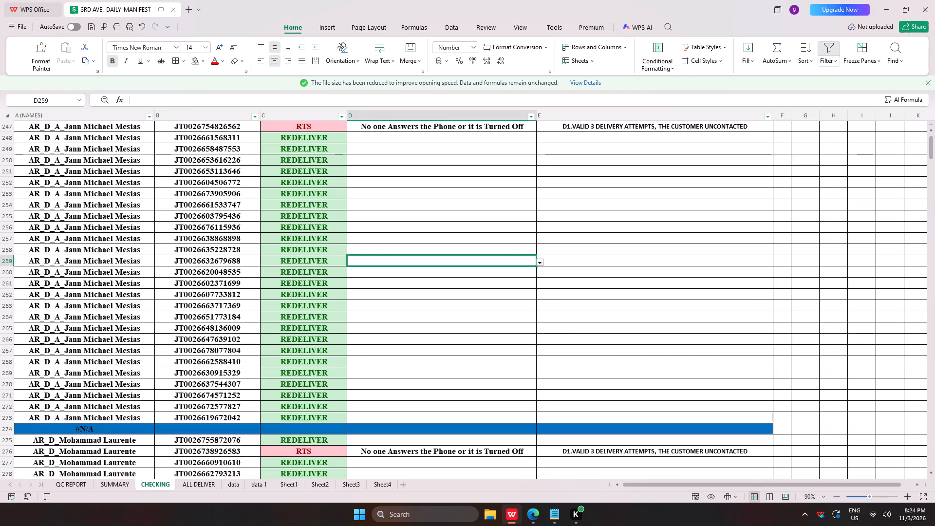
key(ctrl+f)
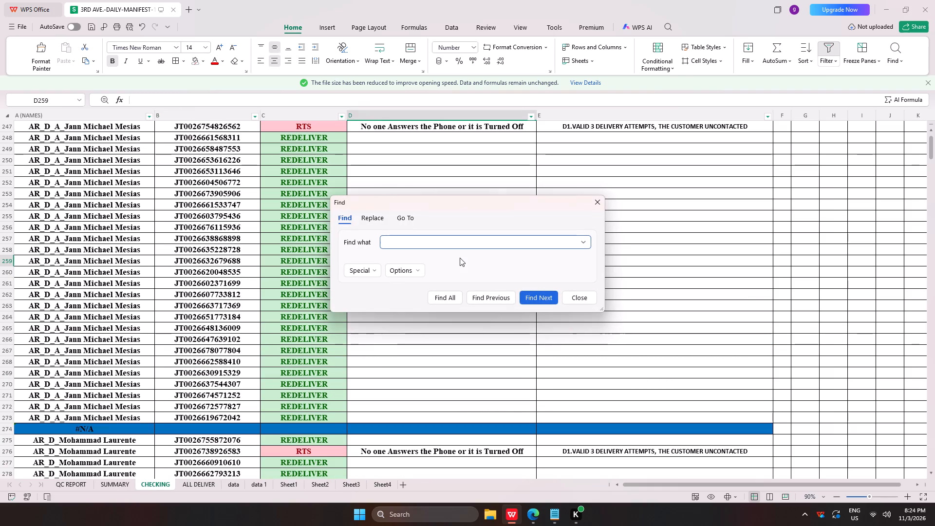
text(jessa)
key(Return)
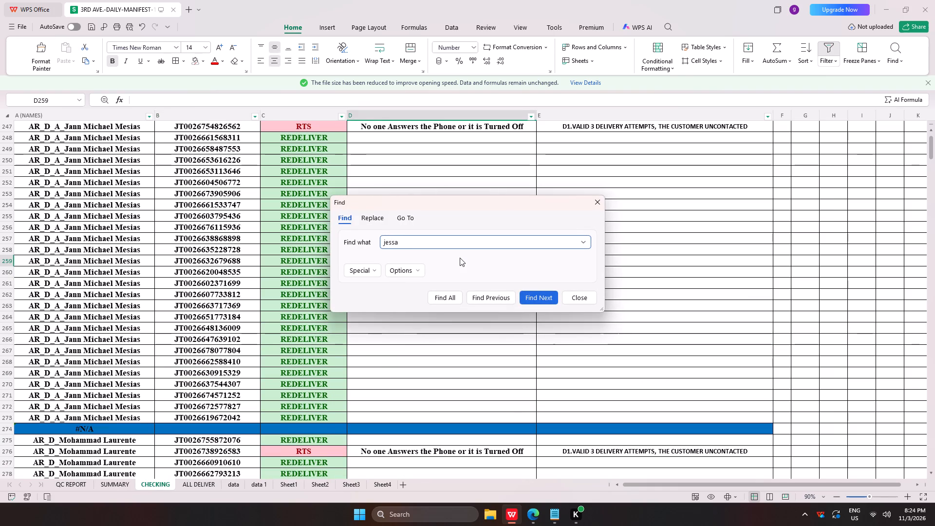
click(544, 299)
click(539, 291)
click(232, 193)
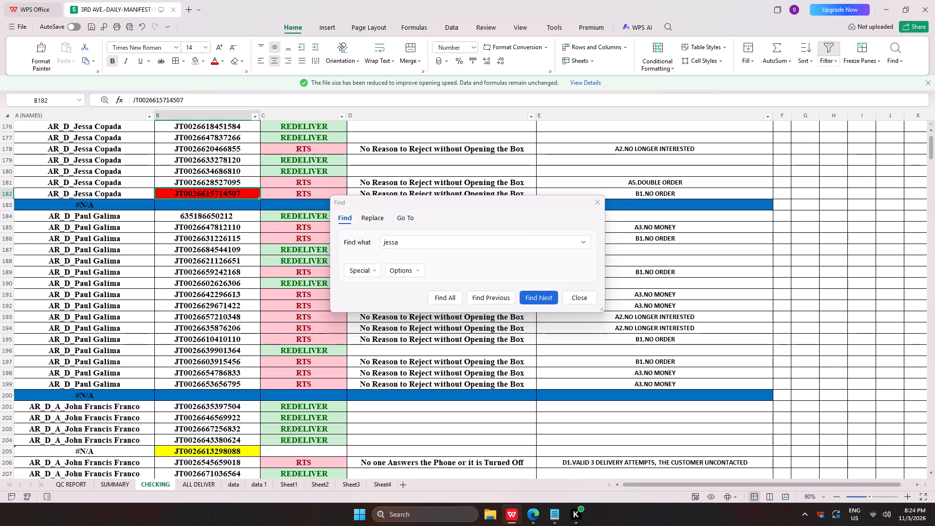
key(ctrl+c)
key(alt+Tab)
alt+click(697, 162)
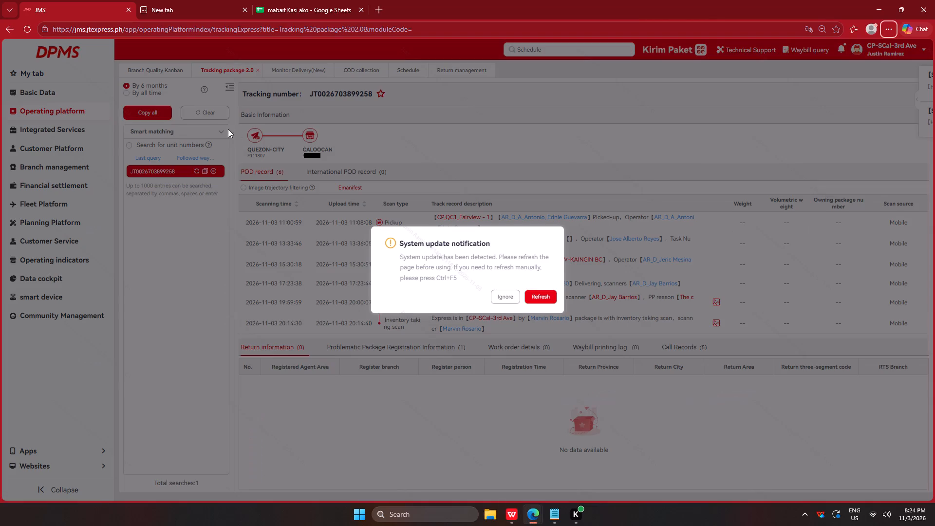
double_click(203, 110)
click(504, 293)
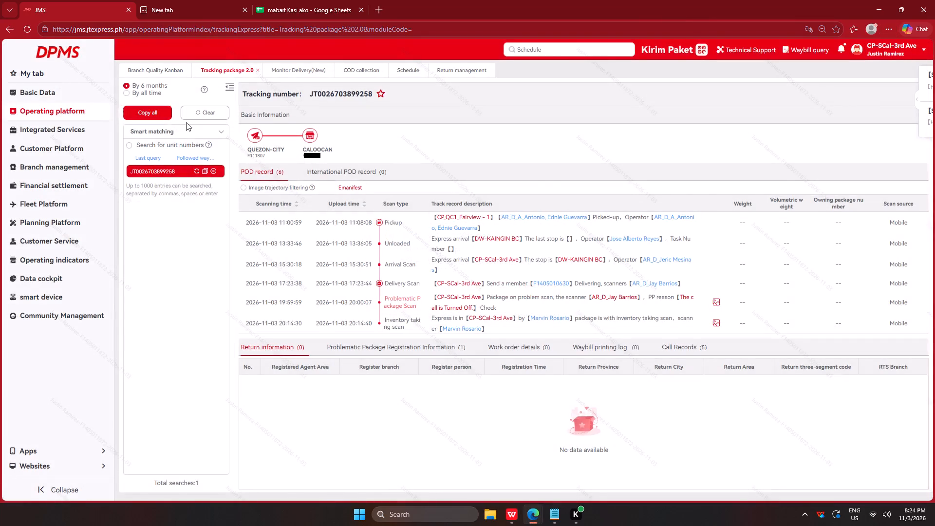
click(202, 111)
click(200, 222)
key(ctrl+v)
Open the attachments of the package's latest Problematic Package Scan record and view the third photo, showing the waybill label, at full size.
scroll(553, 279, down, 2)
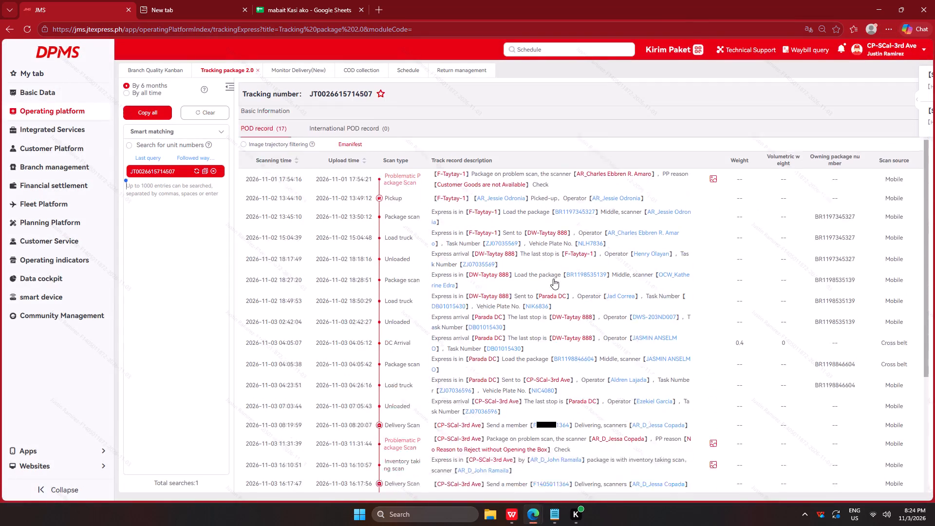
scroll(553, 279, down, 3)
click(711, 324)
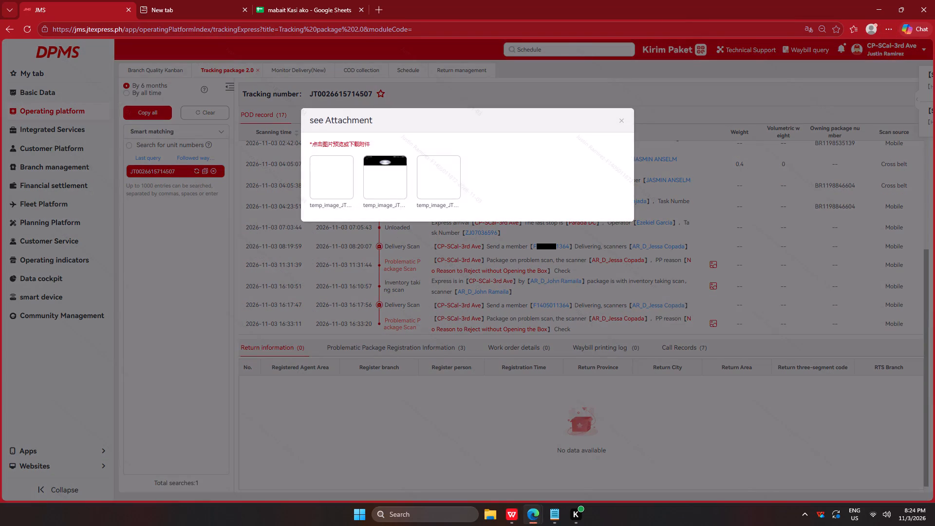
click(439, 191)
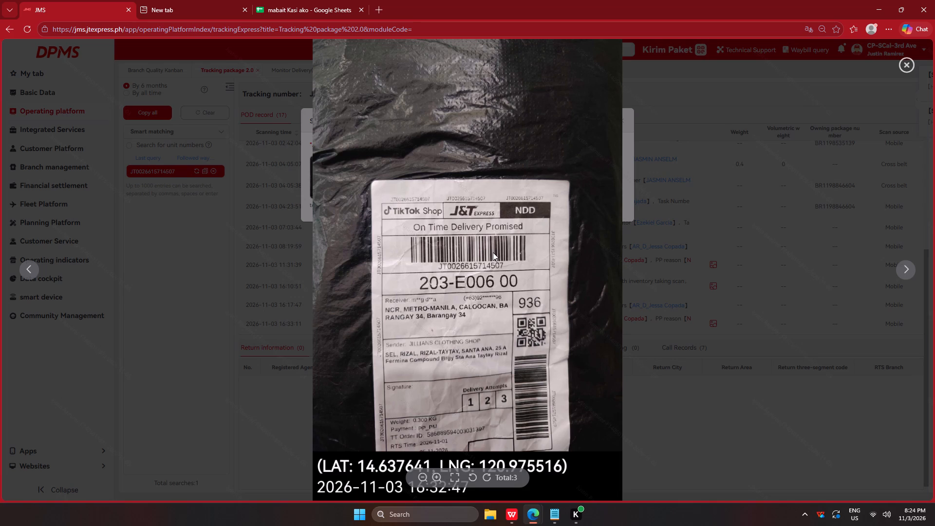
click(164, 263)
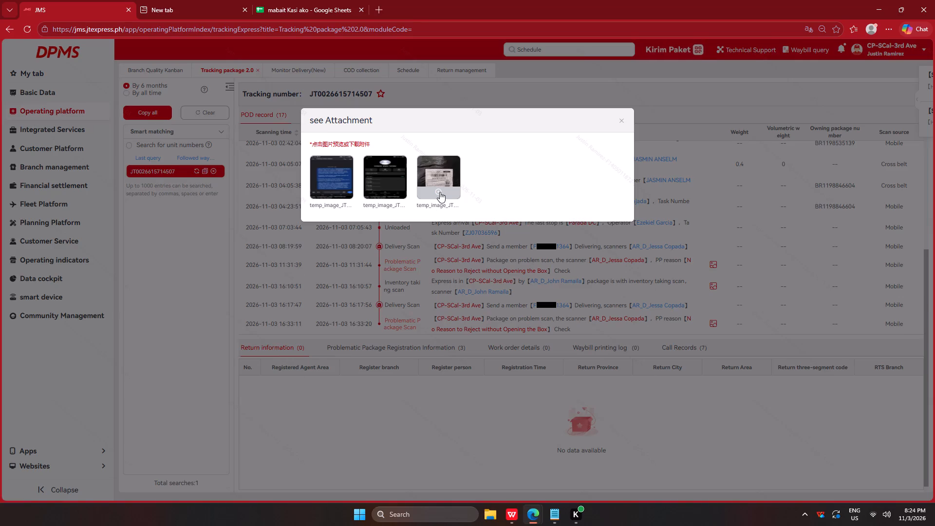
click(440, 192)
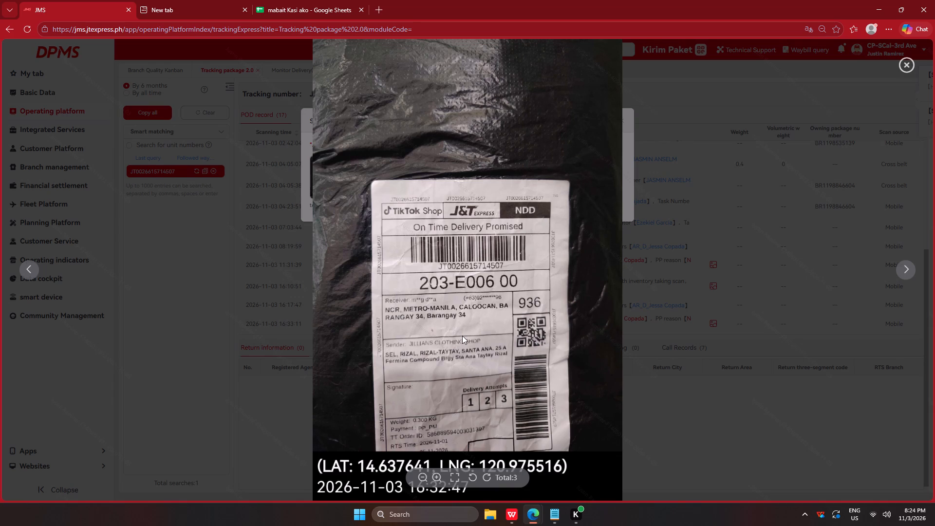
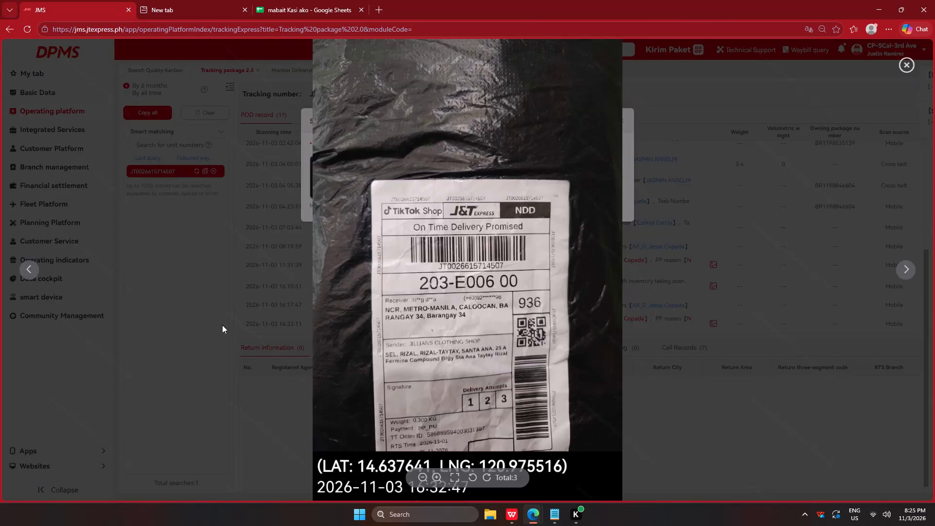
click(206, 325)
key(alt+Tab)
alt+click(467, 212)
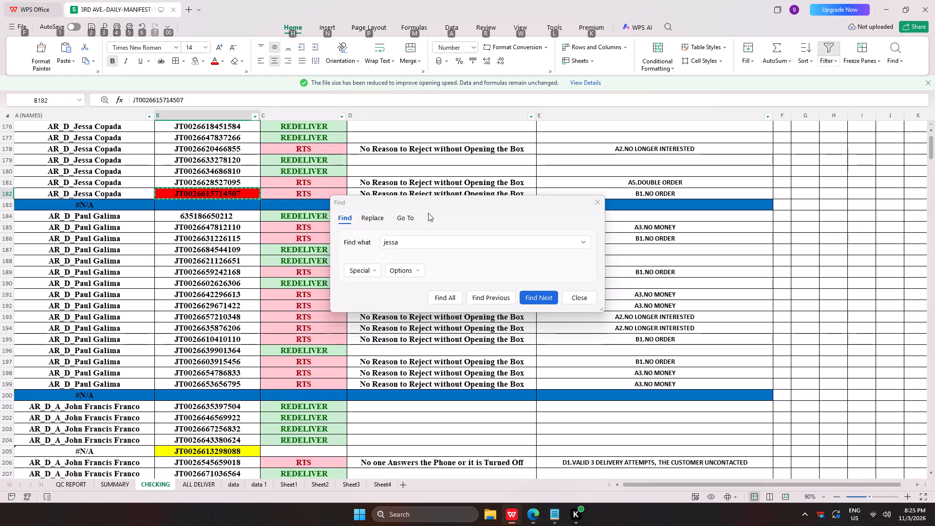
click(225, 191)
click(594, 203)
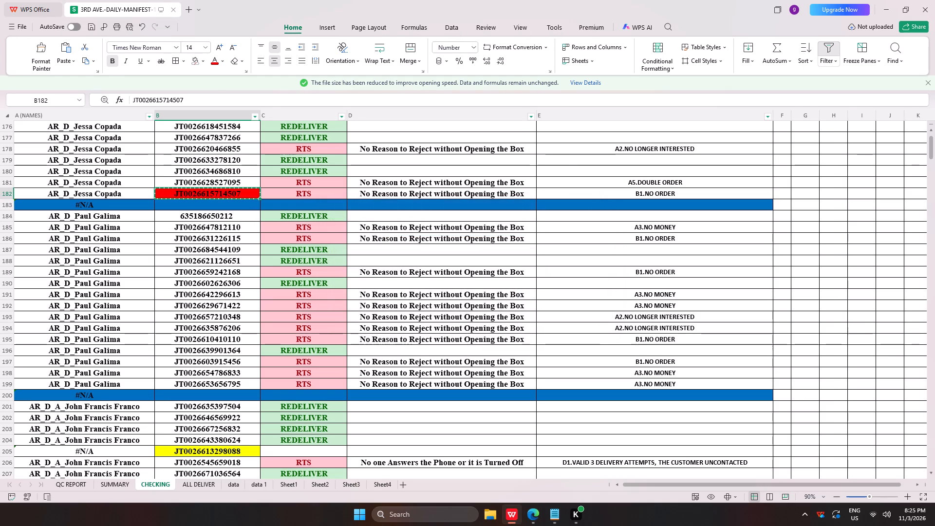
click(195, 57)
click(243, 316)
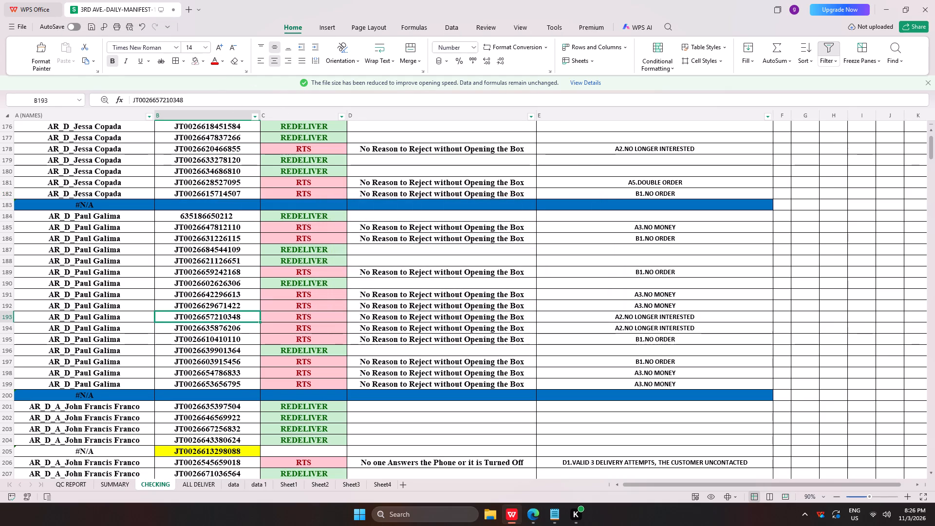
key(alt+Tab)
alt+click(518, 193)
click(196, 323)
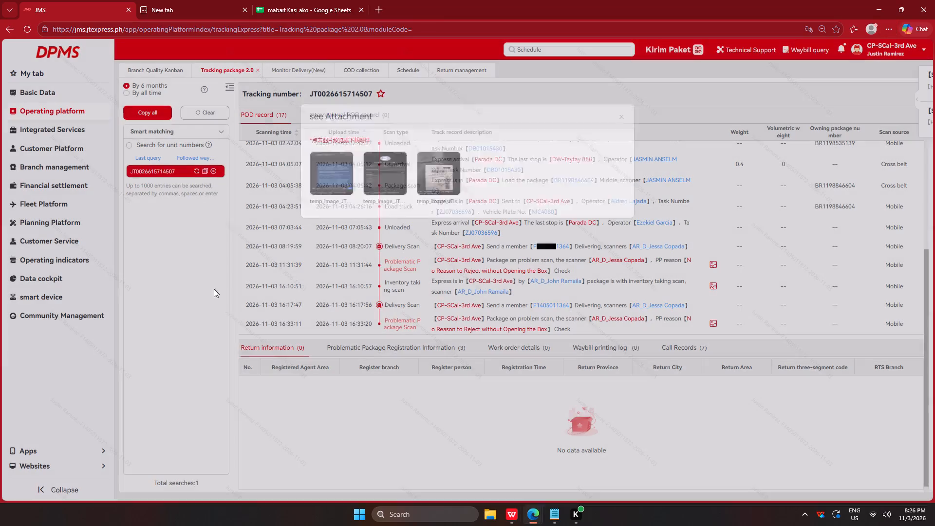
click(194, 169)
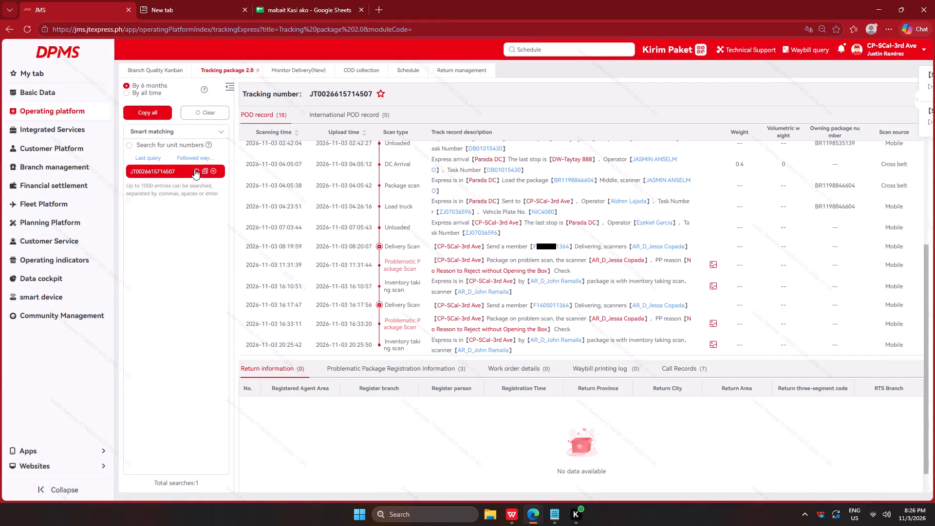
scroll(501, 236, down, 2)
key(alt+Tab)
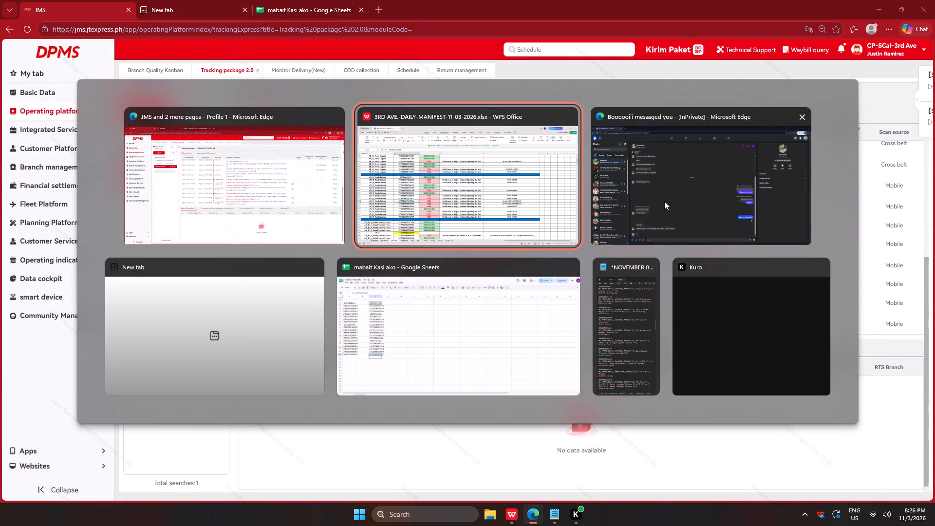
alt+click(210, 224)
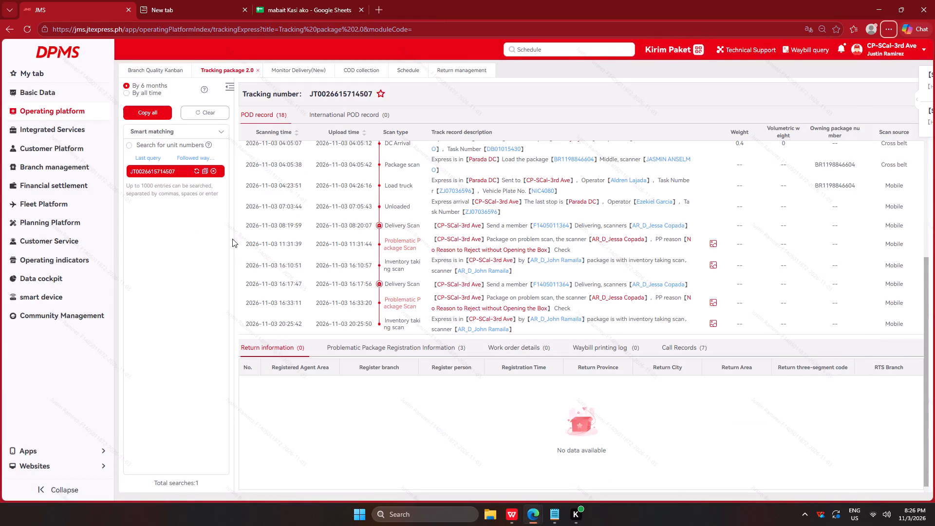
click(448, 65)
click(337, 0)
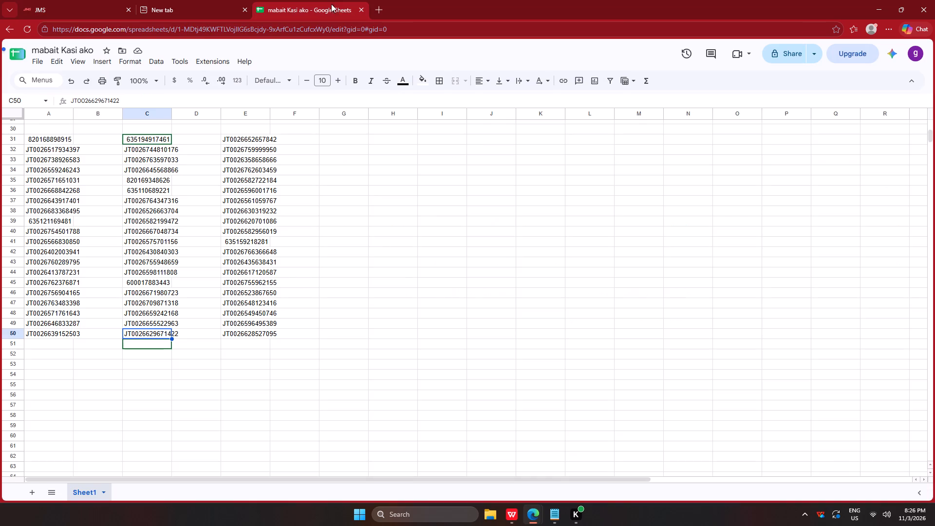
scroll(366, 313, up, 7)
scroll(300, 253, down, 3)
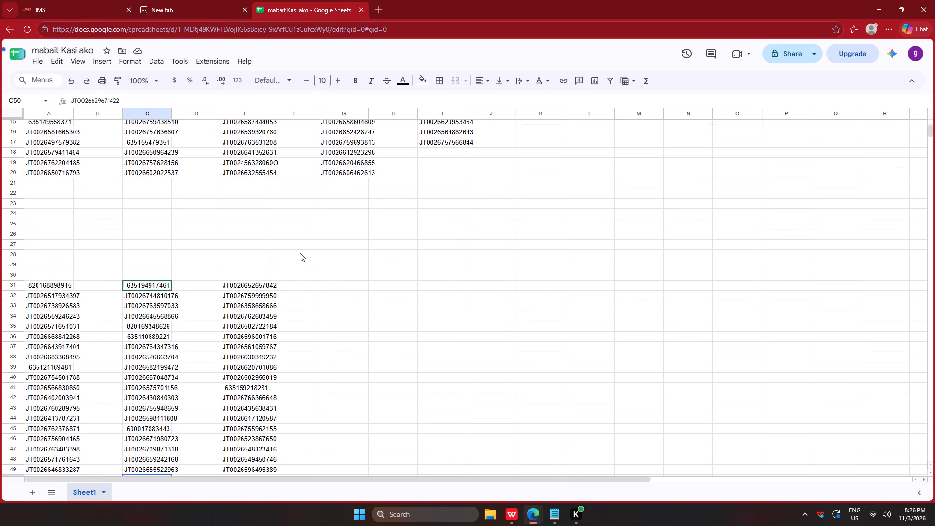
scroll(300, 253, up, 4)
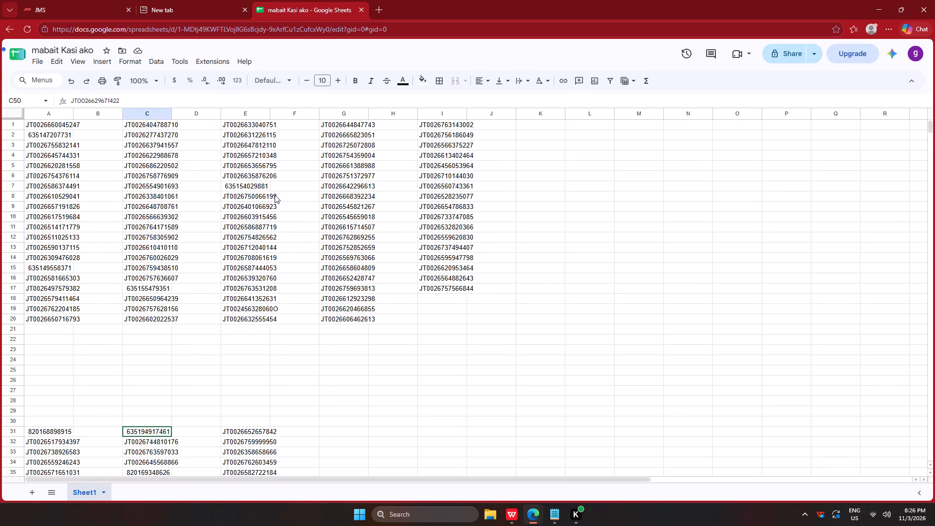
scroll(282, 211, up, 3)
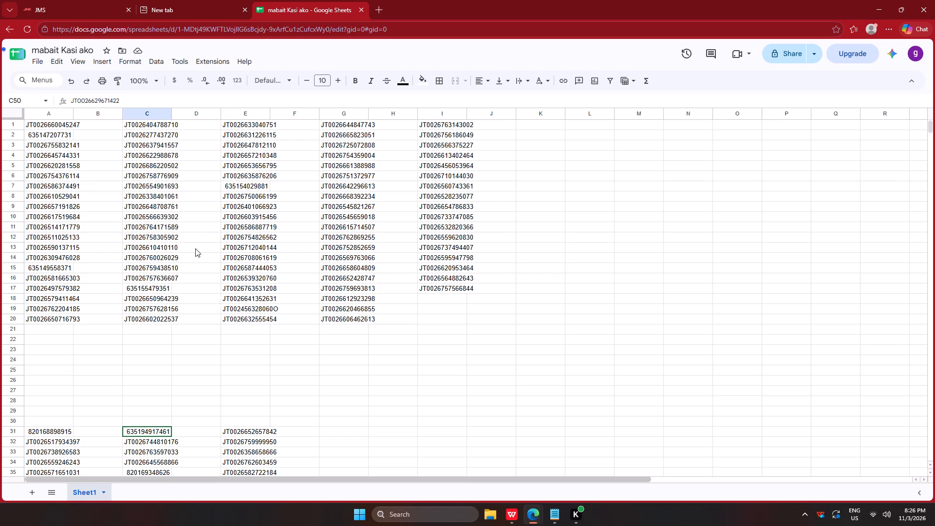
click(261, 125)
key(ctrl+c)
Back in JMS, close the Schedule, COD collection and Monitor Delivery(New) pages, ending on Return management.
click(90, 0)
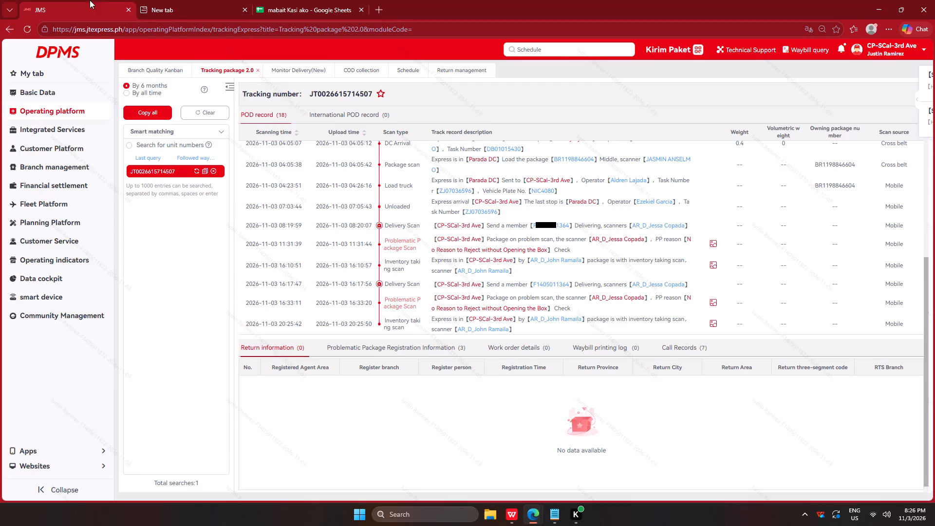
click(446, 68)
click(383, 66)
click(409, 69)
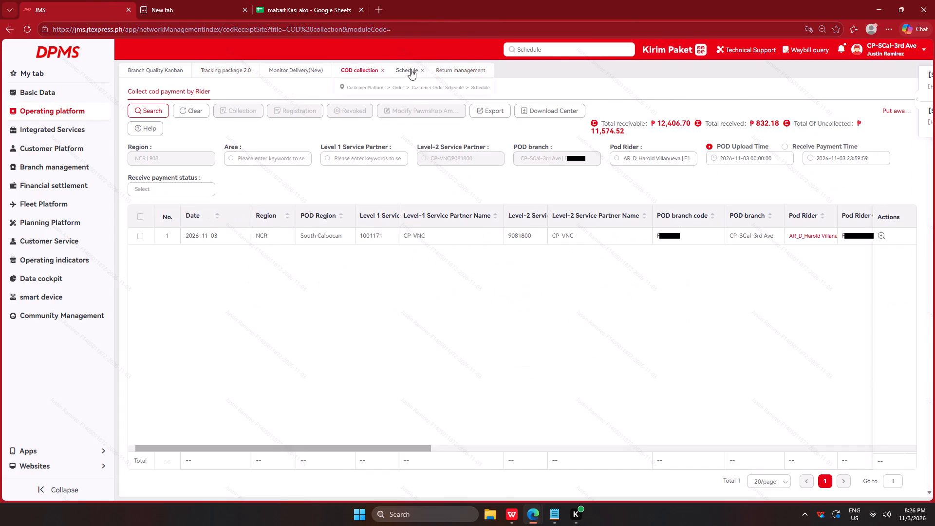
click(418, 69)
click(382, 70)
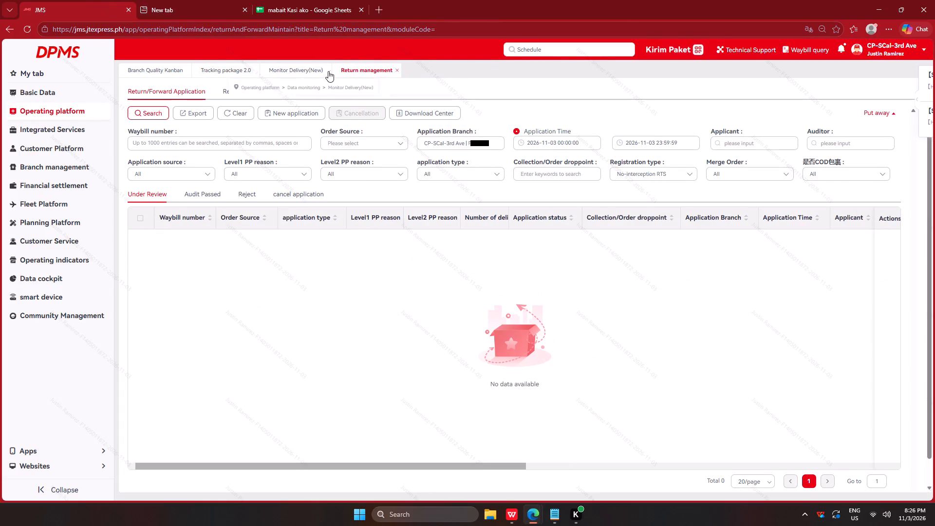
click(327, 71)
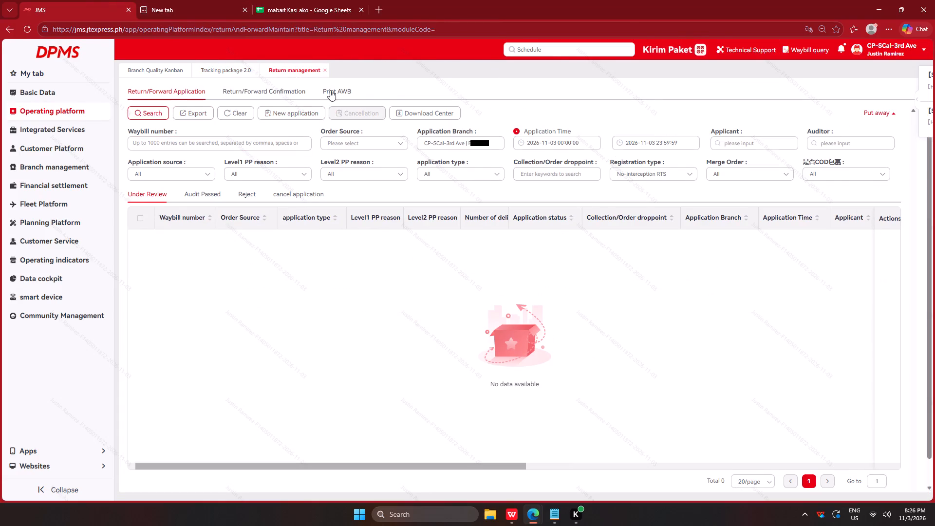
click(268, 113)
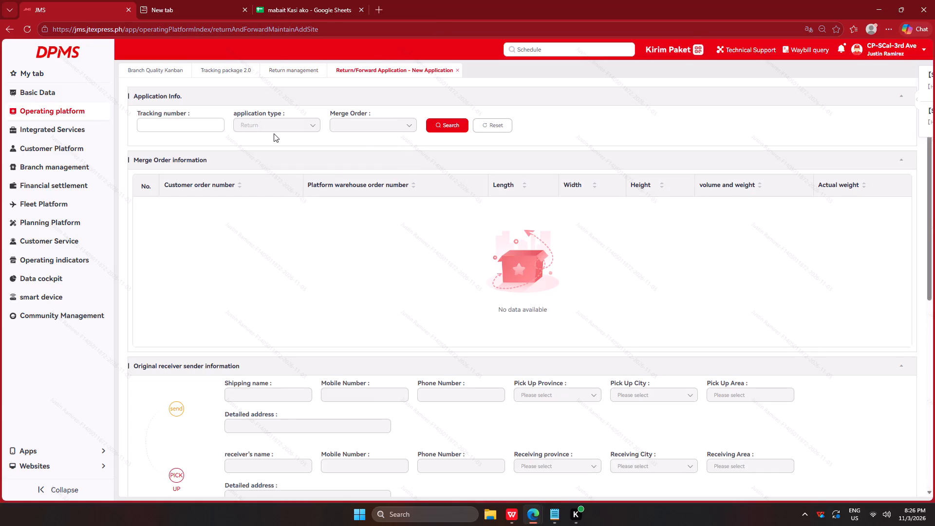
click(312, 159)
click(393, 192)
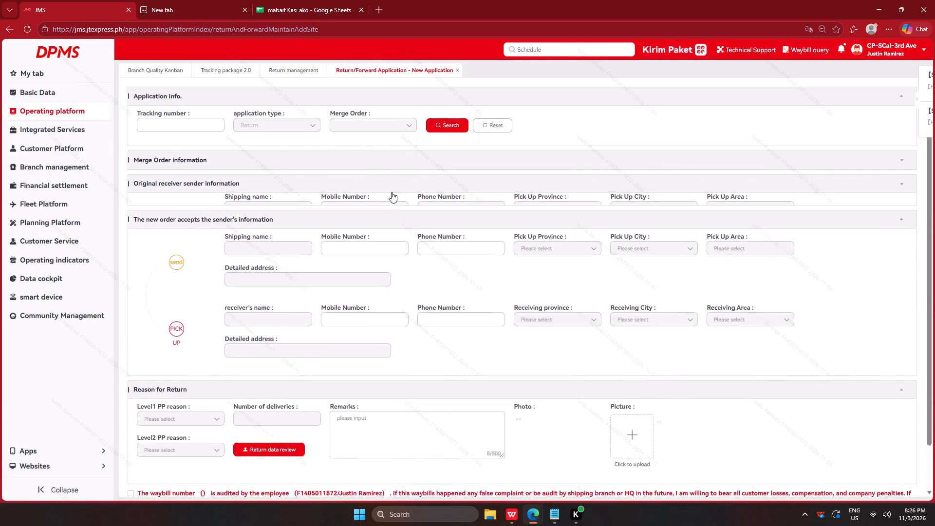
click(400, 203)
click(200, 127)
key(ctrl+v)
click(437, 121)
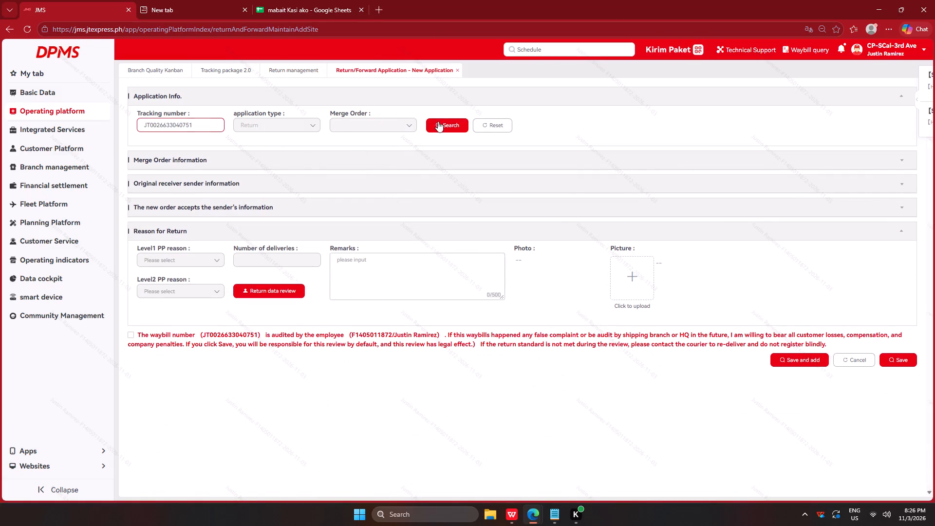
click(353, 289)
right_drag(354, 219, 355, 225)
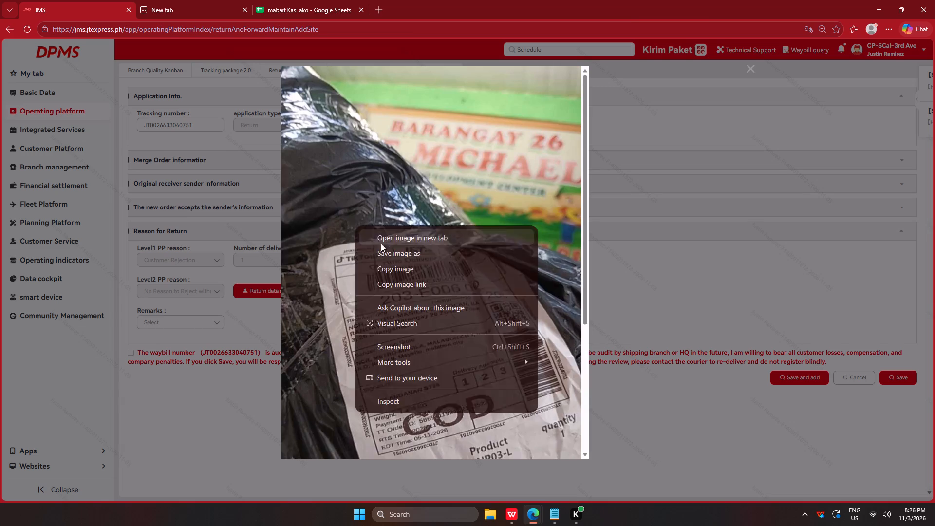
click(399, 255)
key(Return)
key(Return)
key(Return)
key(Return)
key(Return)
drag(183, 420, 197, 417)
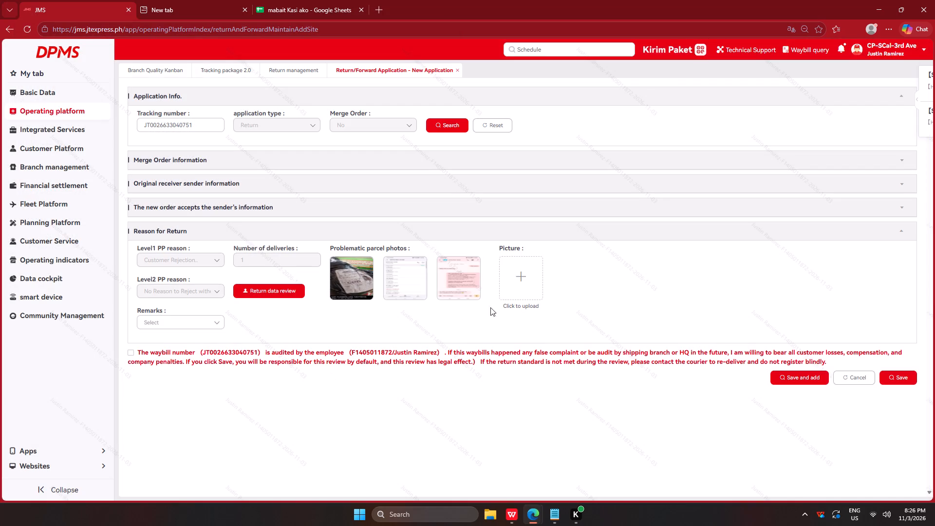
click(521, 272)
click(112, 102)
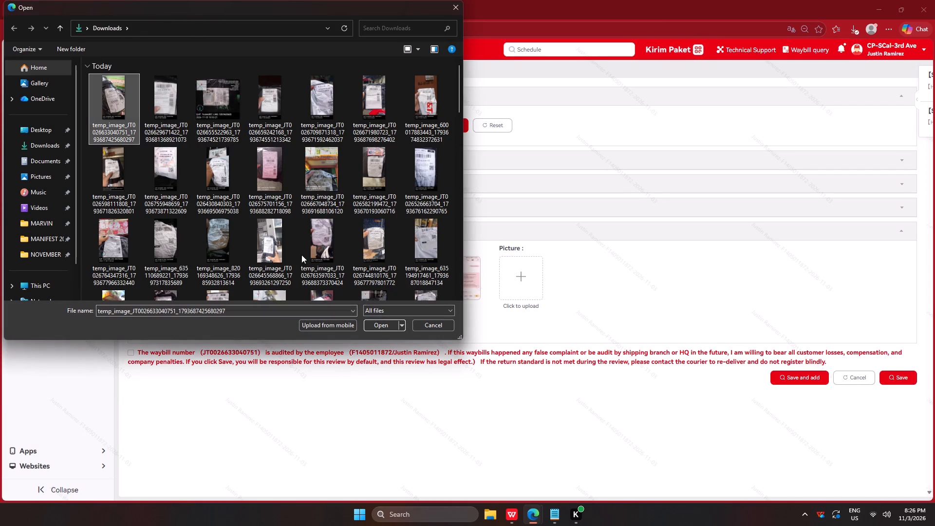
click(381, 324)
click(200, 315)
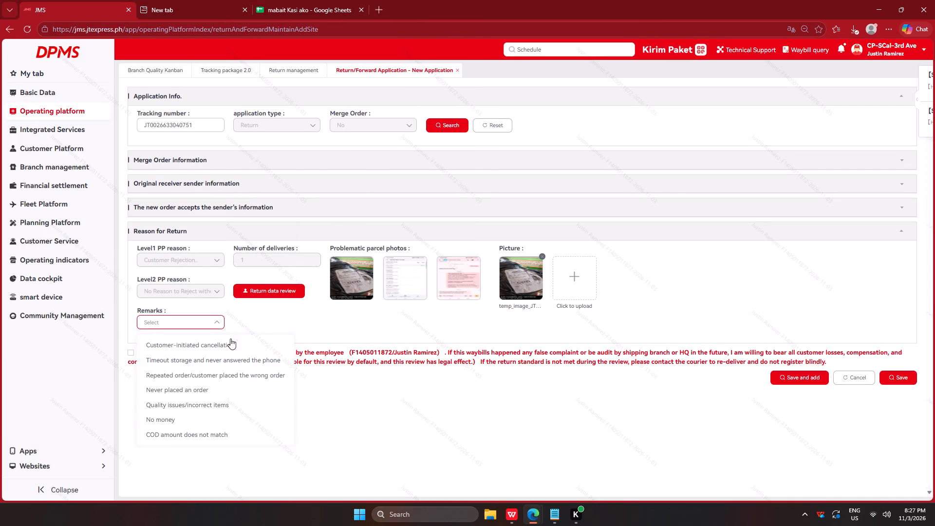
click(235, 345)
click(257, 356)
click(809, 374)
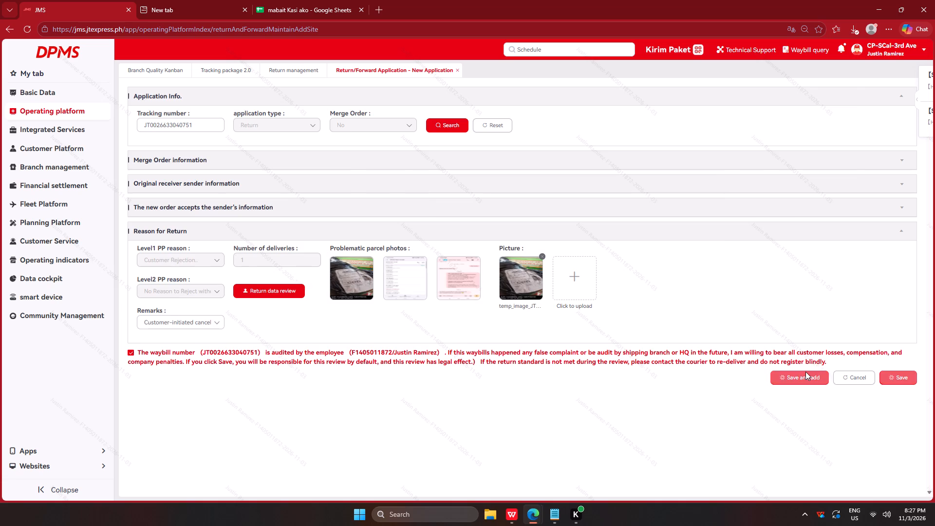
key(alt+Tab)
alt+click(450, 194)
click(263, 134)
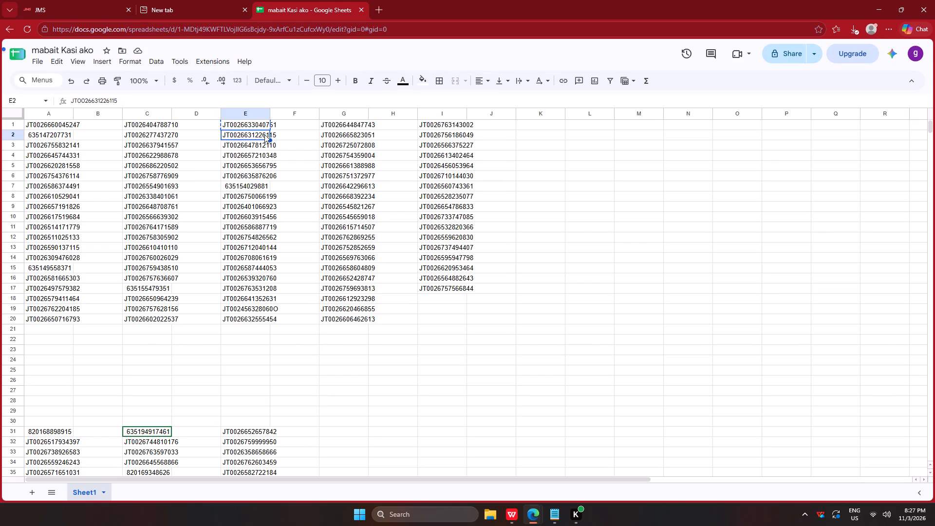
key(ctrl+c)
key(alt+Tab)
click(171, 126)
key(ctrl+v)
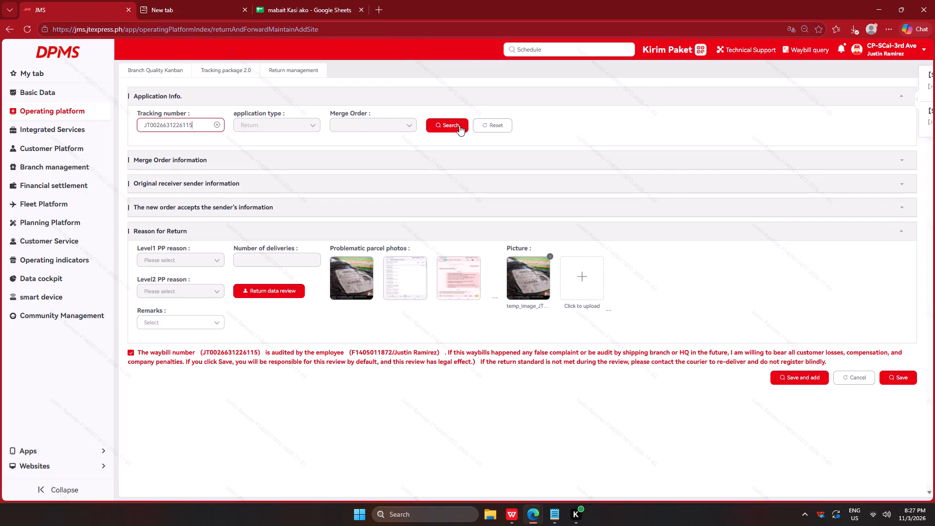
click(459, 125)
click(352, 292)
right_click(344, 212)
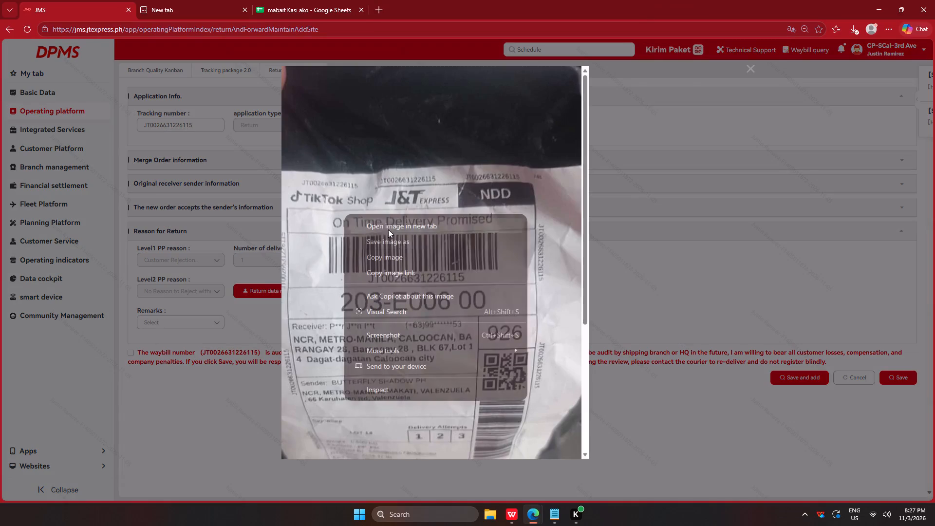
click(399, 241)
key(Return)
key(Return)
key(Return)
key(Return)
click(237, 395)
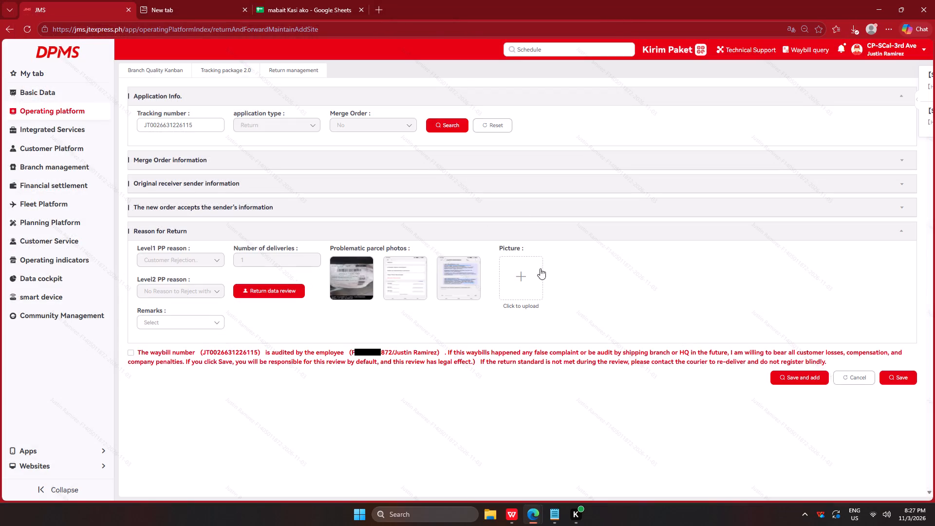
click(530, 284)
click(105, 114)
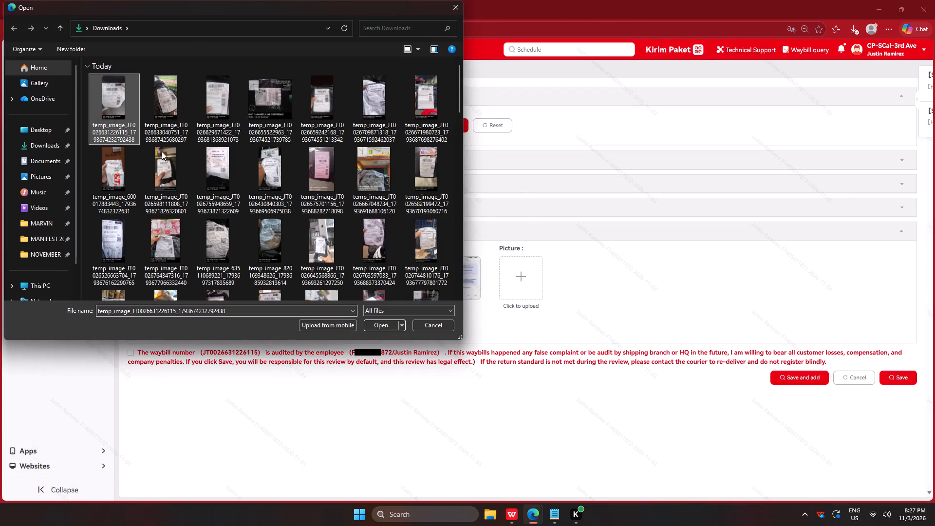
click(381, 323)
click(186, 322)
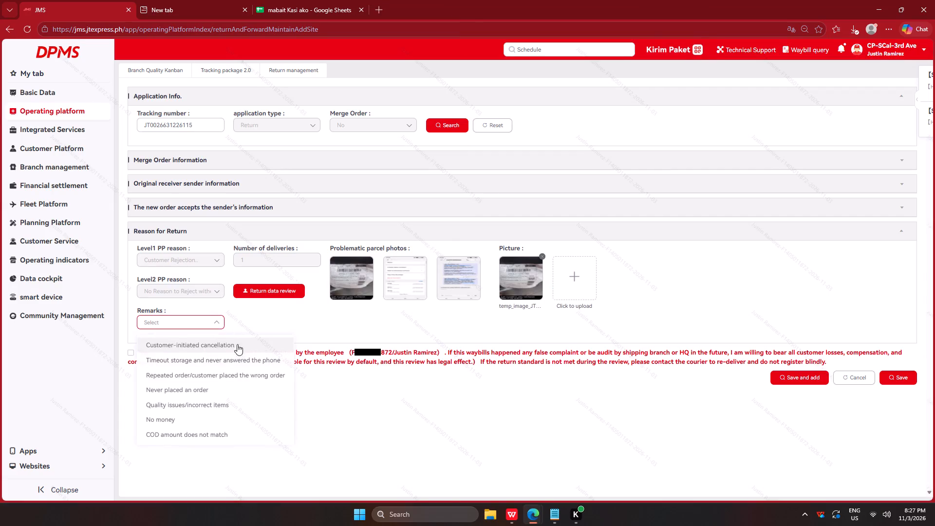
click(240, 348)
click(261, 351)
click(784, 375)
key(alt+Tab)
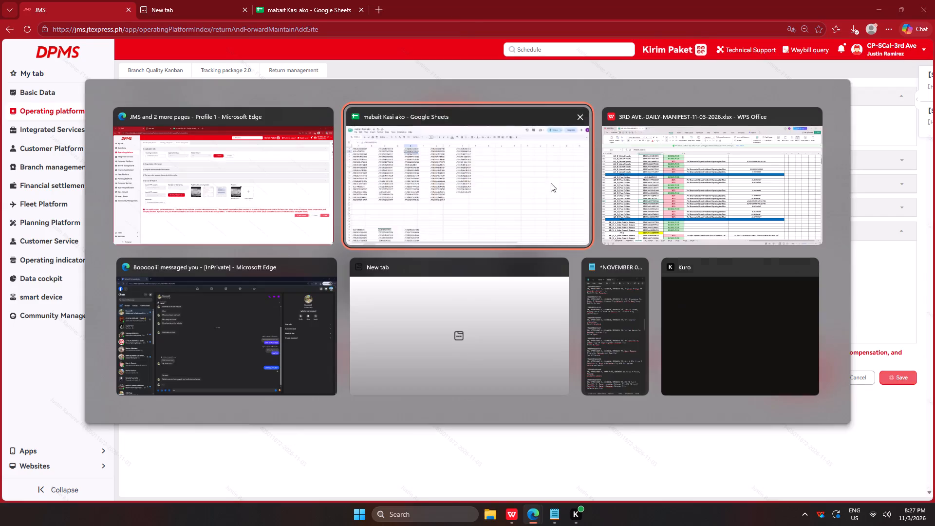
alt+click(449, 156)
click(262, 145)
key(ctrl+c)
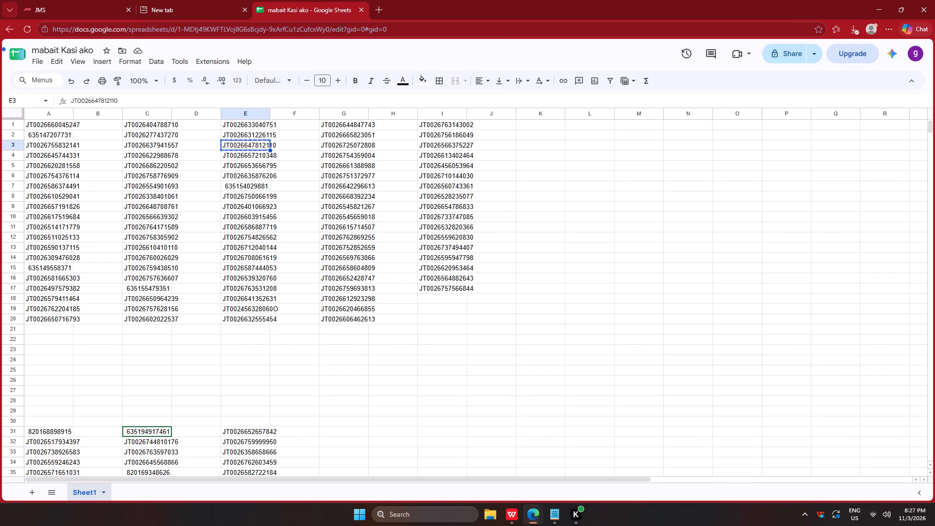
key(alt+Tab)
click(188, 131)
key(ctrl+v)
click(444, 122)
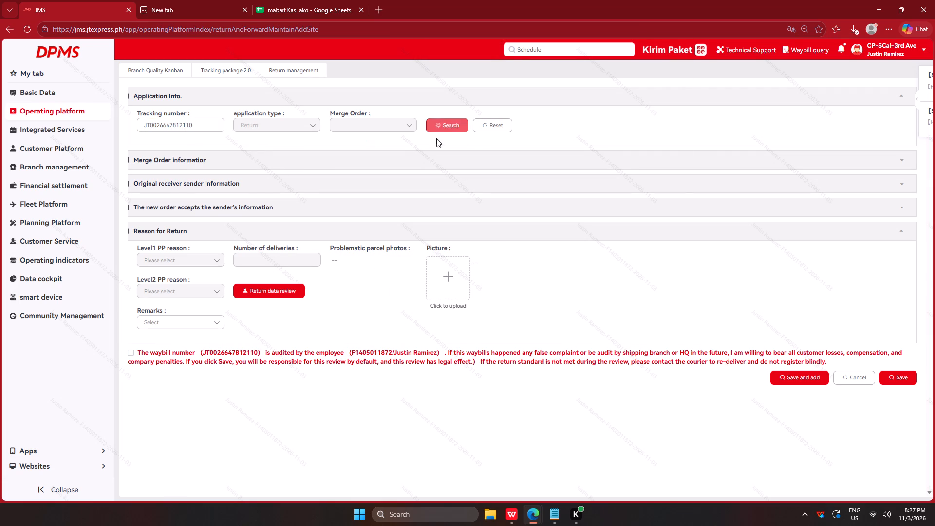
click(350, 295)
right_click(362, 209)
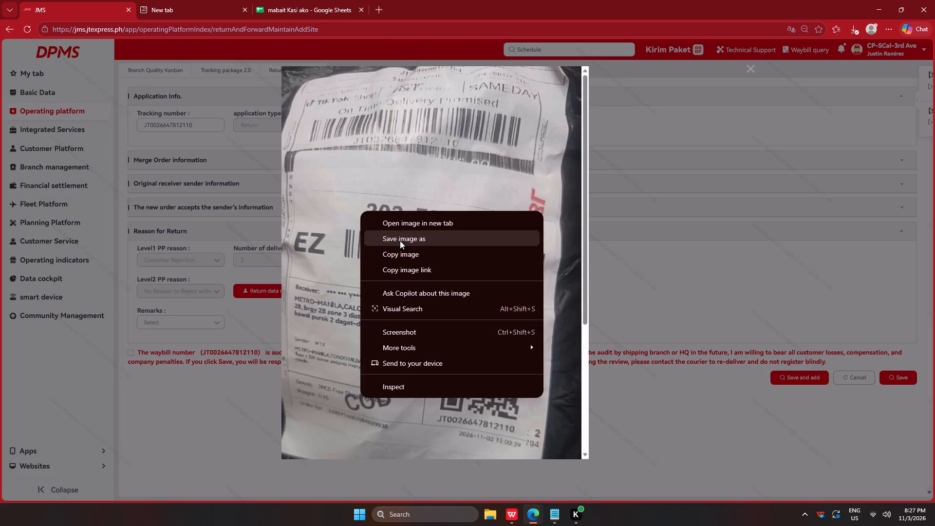
click(402, 238)
key(Return)
key(Return)
key(Return)
key(Return)
drag(216, 428, 225, 421)
click(554, 288)
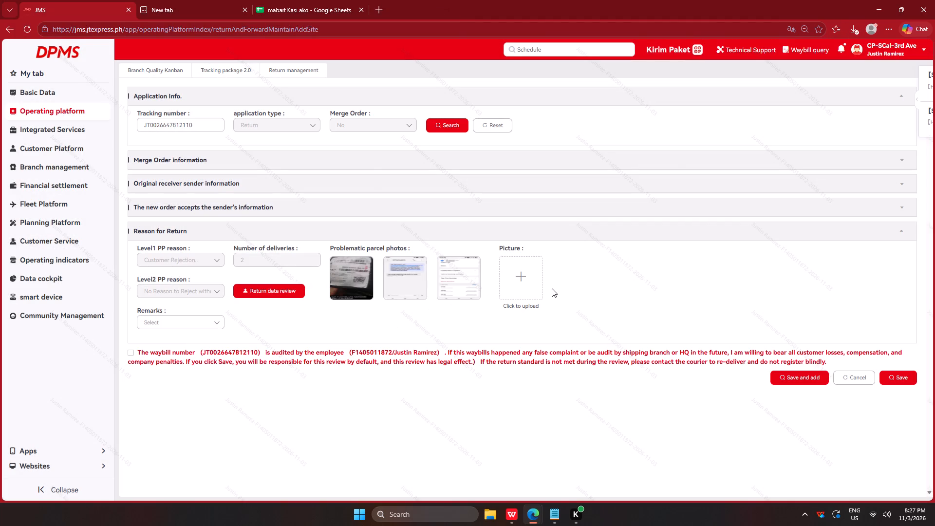
click(509, 285)
click(114, 97)
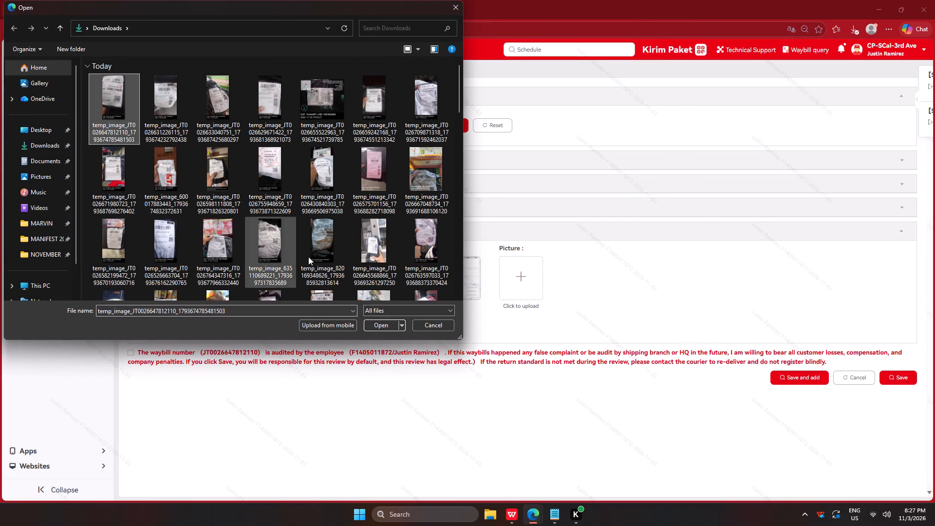
click(385, 328)
click(179, 327)
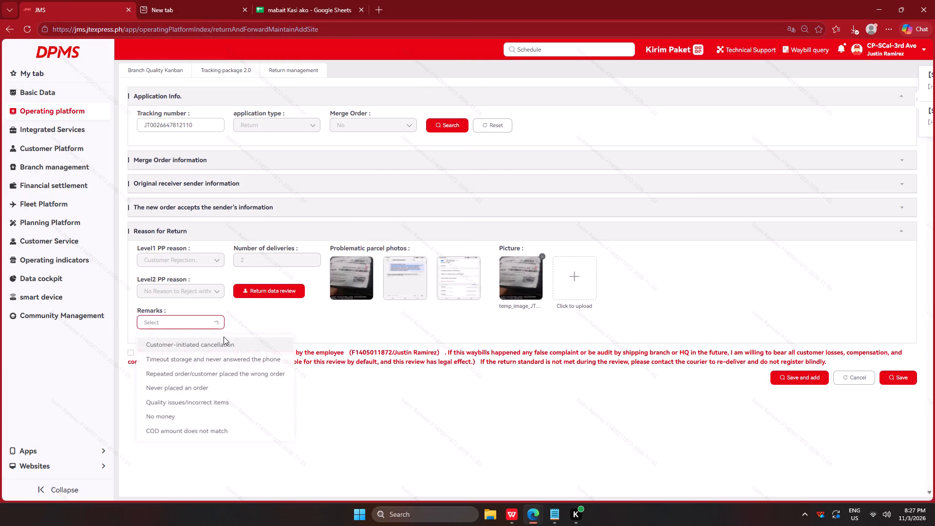
click(234, 344)
click(266, 347)
click(327, 352)
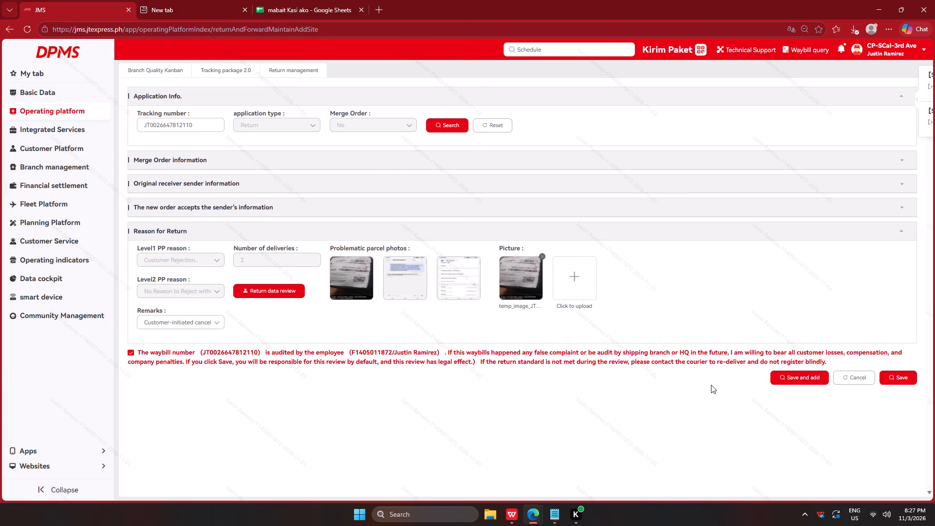
click(794, 375)
key(alt+Tab)
alt+click(387, 179)
click(256, 155)
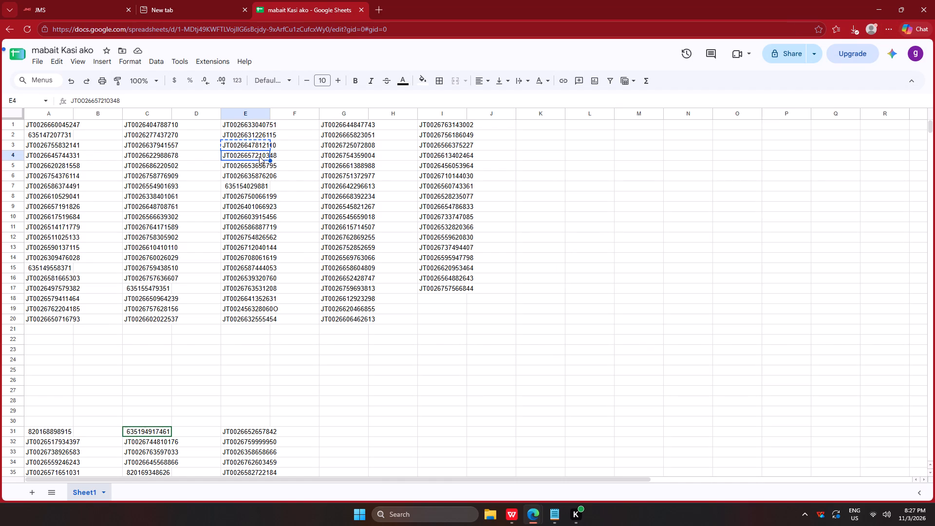
key(ctrl+c)
key(alt+Tab)
click(190, 125)
key(ctrl+v)
click(447, 125)
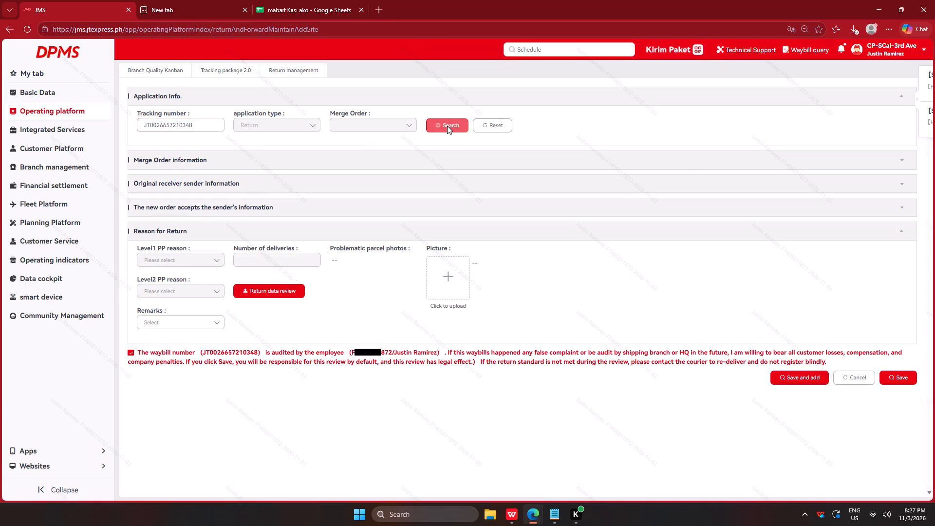
right_click(359, 276)
click(396, 300)
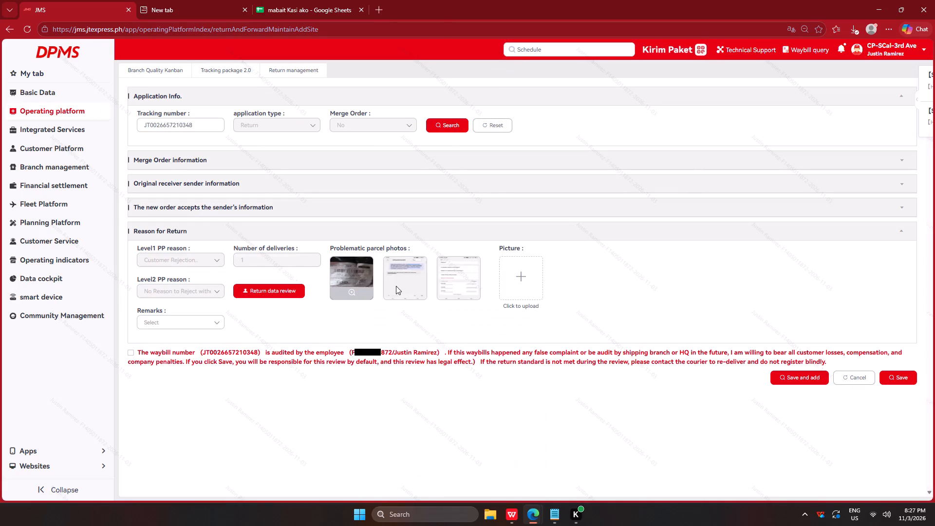
key(Return)
key(Return)
key(Return)
key(Return)
drag(338, 428, 344, 419)
click(521, 271)
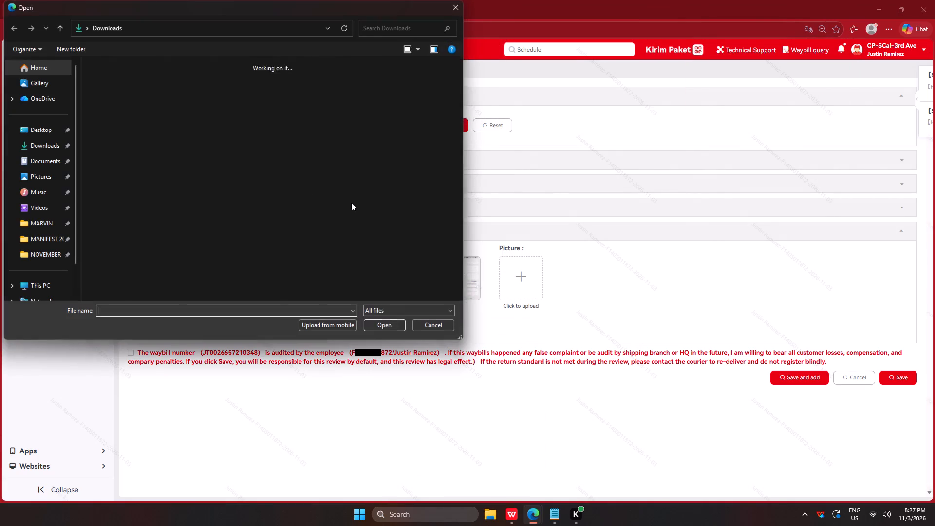
click(107, 95)
click(374, 326)
click(167, 325)
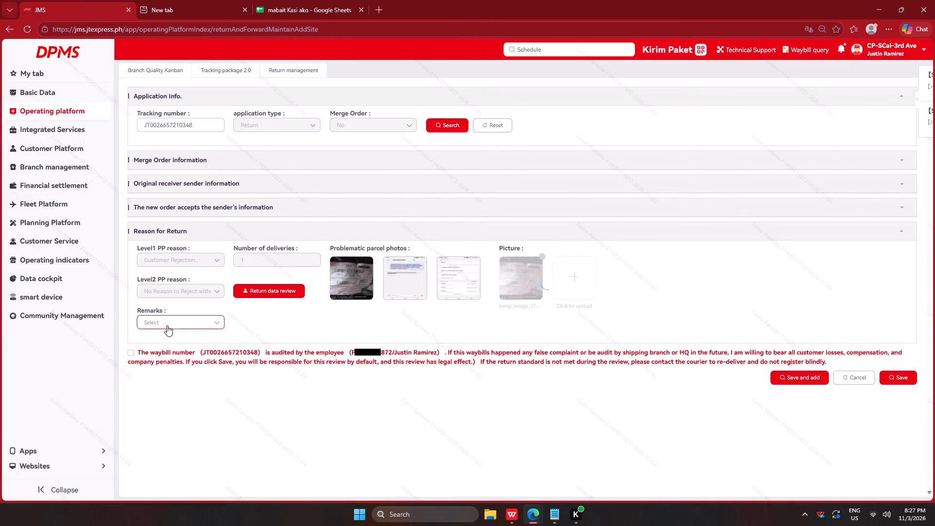
click(236, 346)
click(254, 350)
click(785, 377)
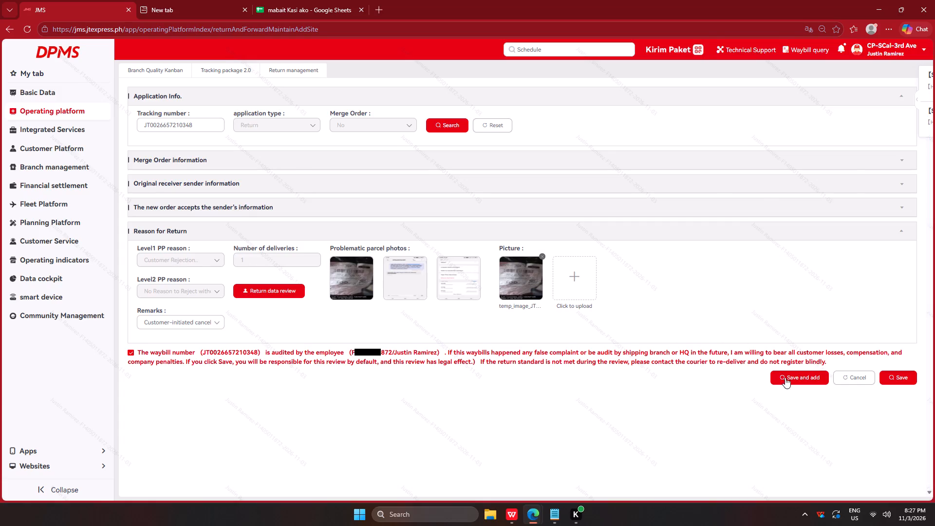
key(alt+Tab)
alt+click(483, 201)
click(243, 163)
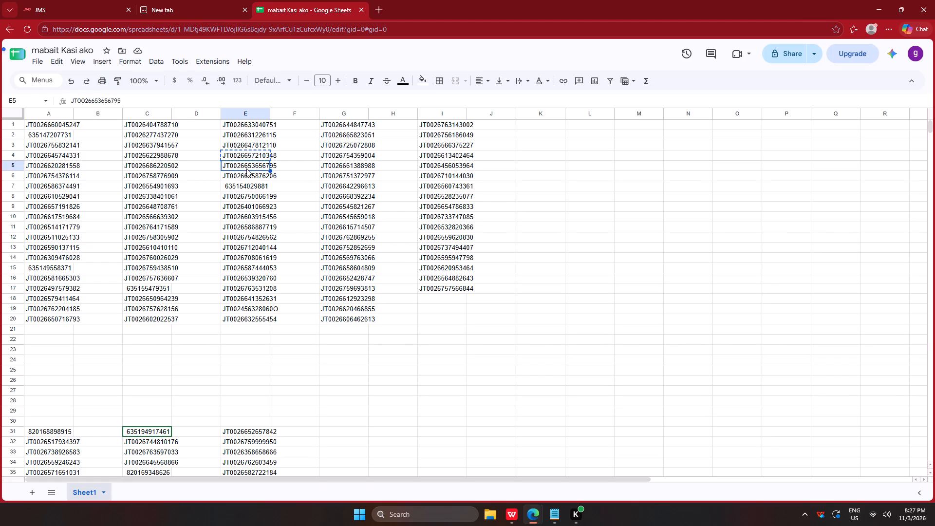
key(ctrl+c)
key(alt+Tab)
click(191, 122)
key(ctrl+v)
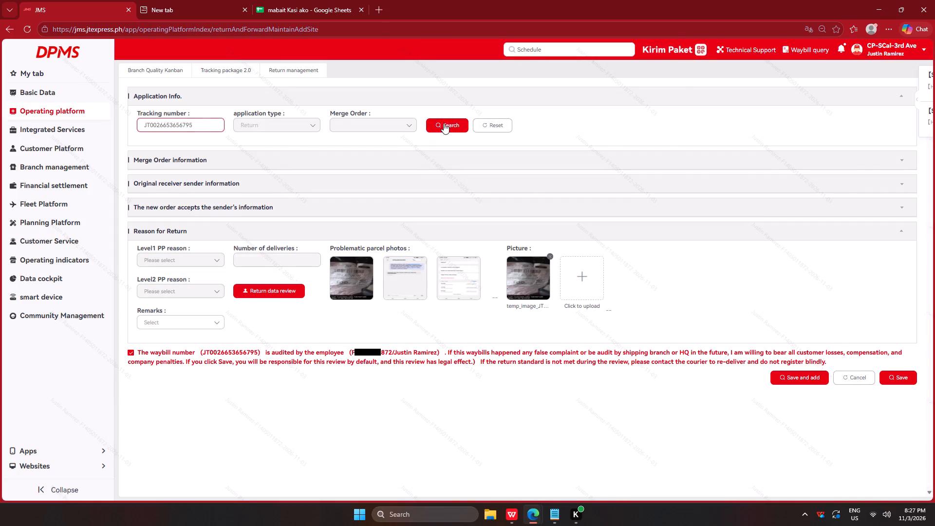
click(443, 124)
right_click(351, 276)
click(393, 306)
key(Return)
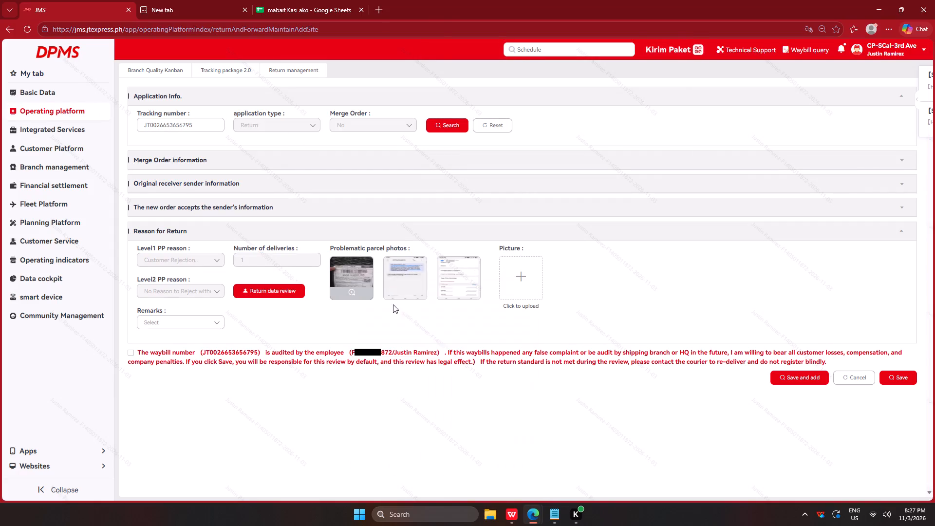
key(Return)
key(Return)
key(Return)
click(391, 422)
click(526, 271)
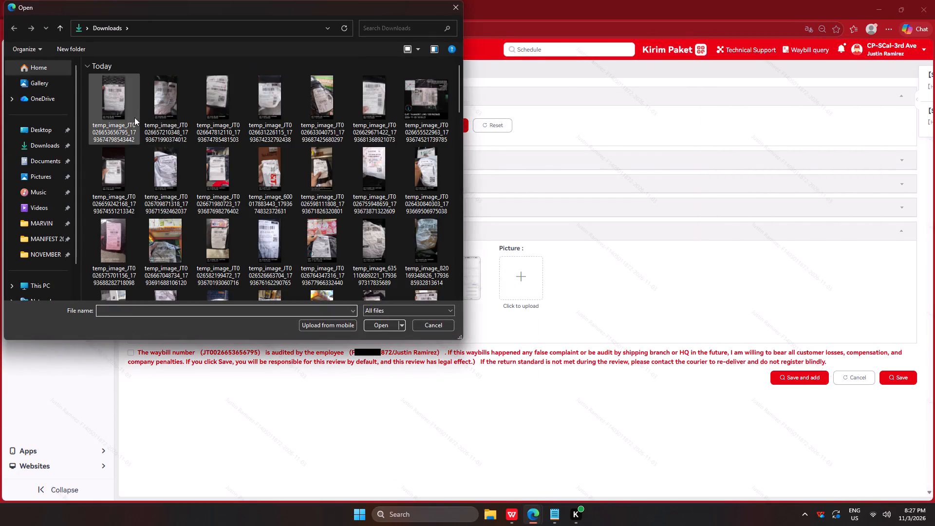
click(117, 109)
click(374, 324)
click(205, 324)
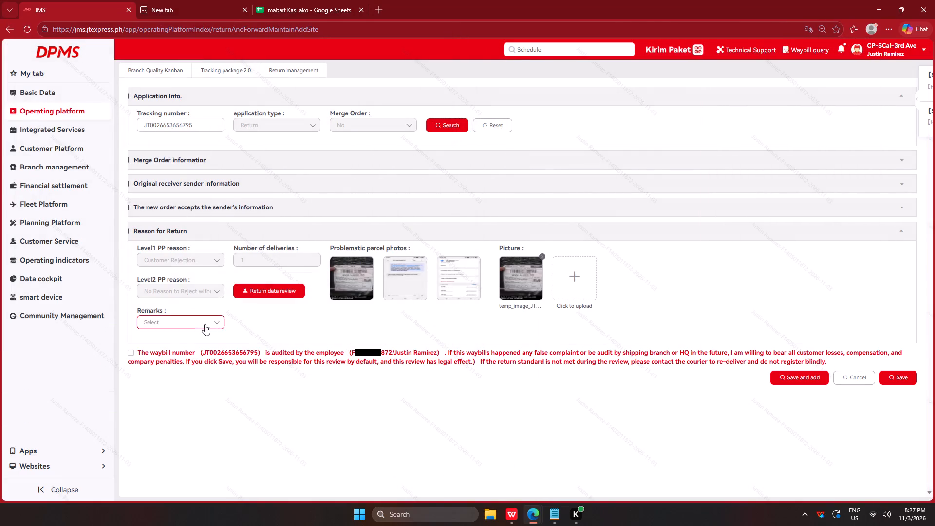
click(232, 344)
click(280, 348)
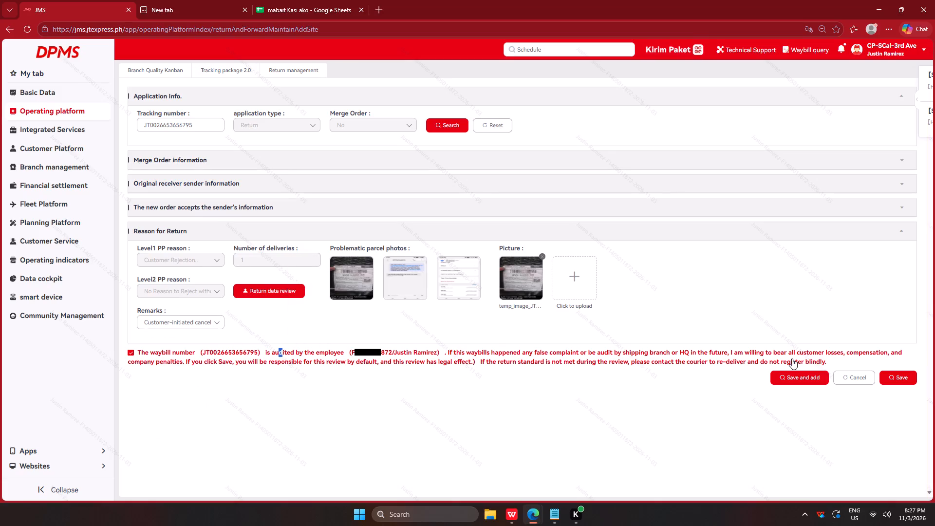
click(795, 370)
click(797, 382)
key(alt+Tab)
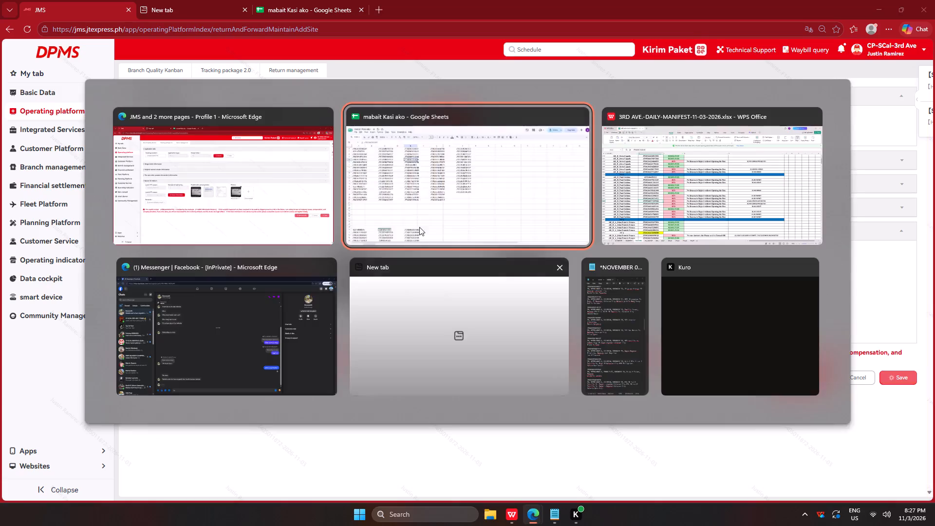
alt+click(347, 196)
click(265, 173)
key(ctrl+c)
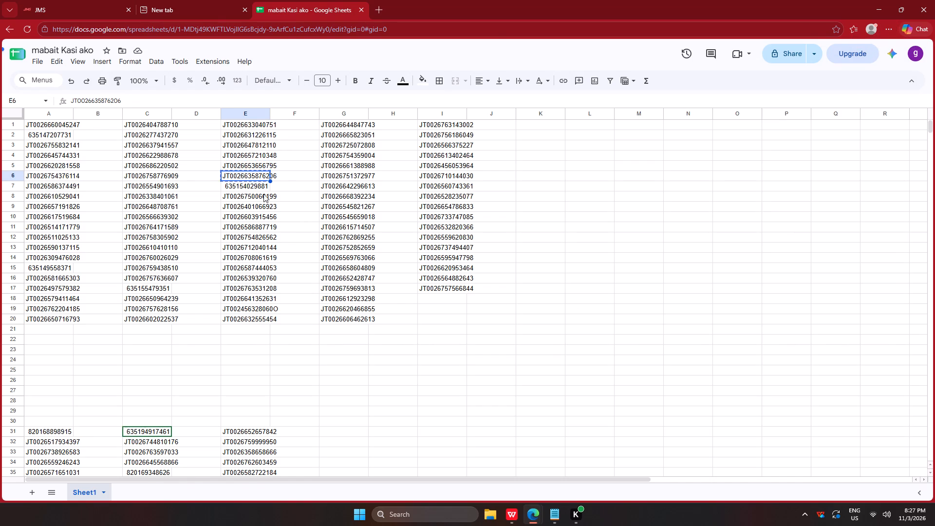
key(alt+Tab)
drag(186, 127, 196, 128)
key(ctrl+v)
click(437, 123)
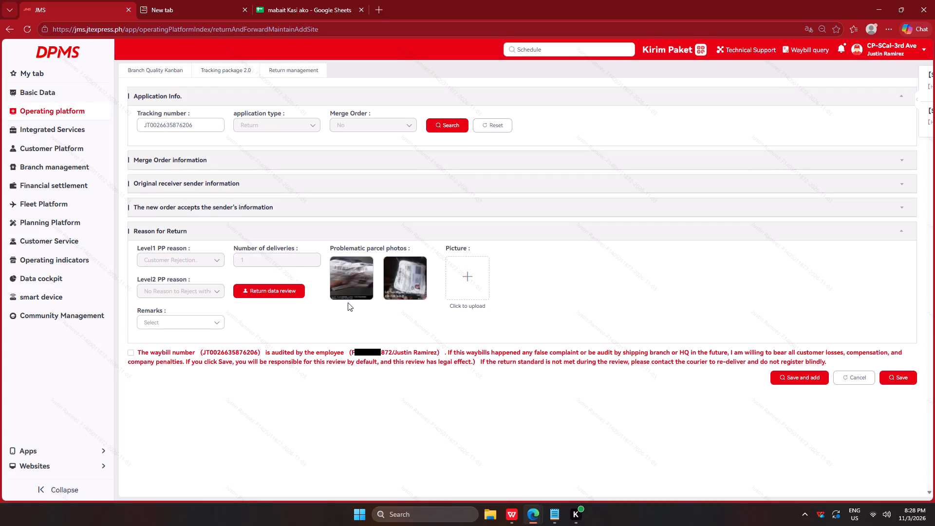
click(351, 287)
click(622, 220)
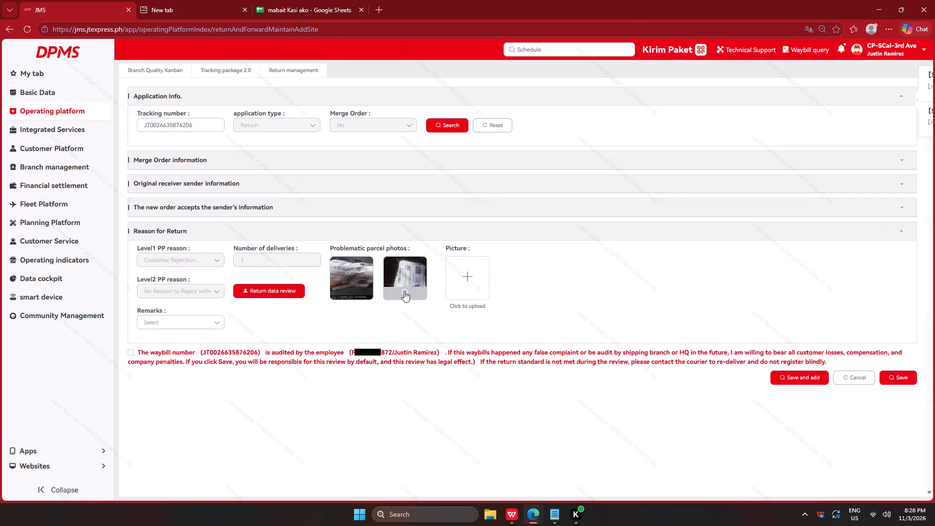
click(404, 291)
right_click(378, 211)
click(424, 244)
key(Return)
key(Return)
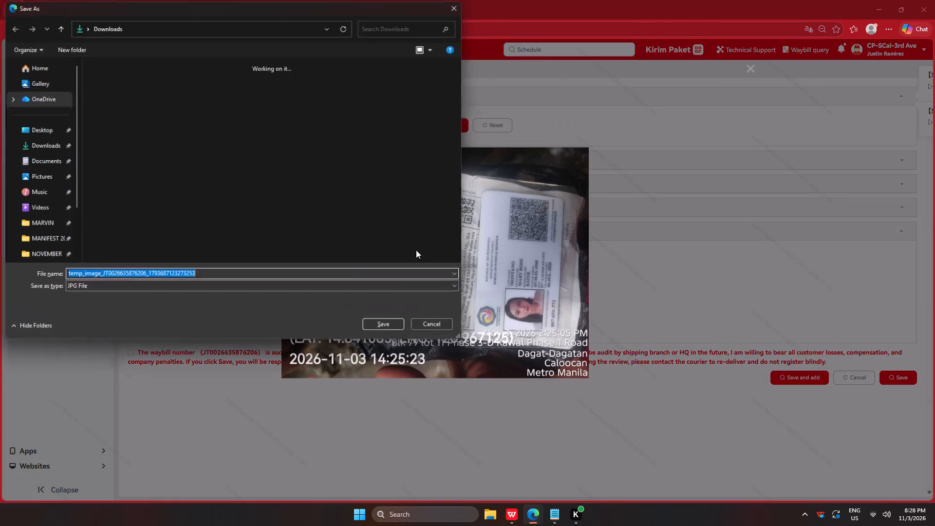
key(Return)
key(Return)
click(298, 396)
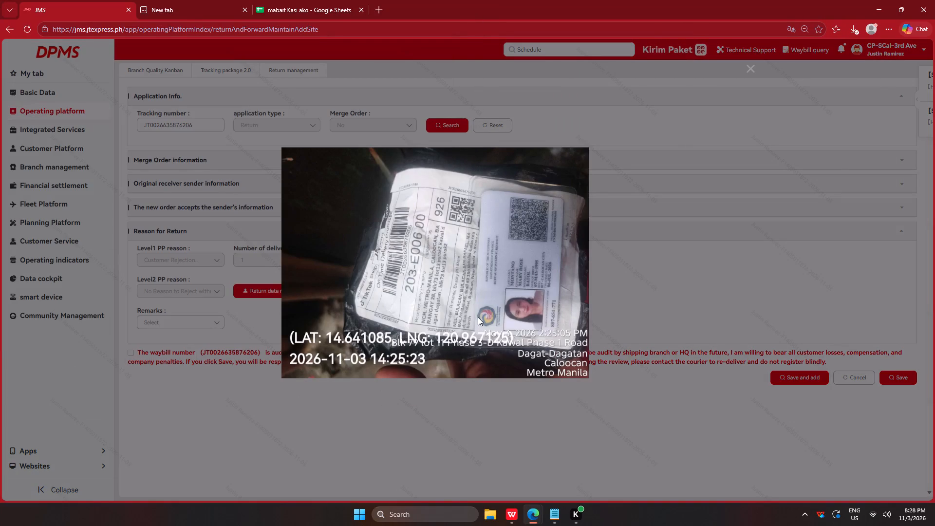
scroll(477, 316, up, 3)
click(658, 264)
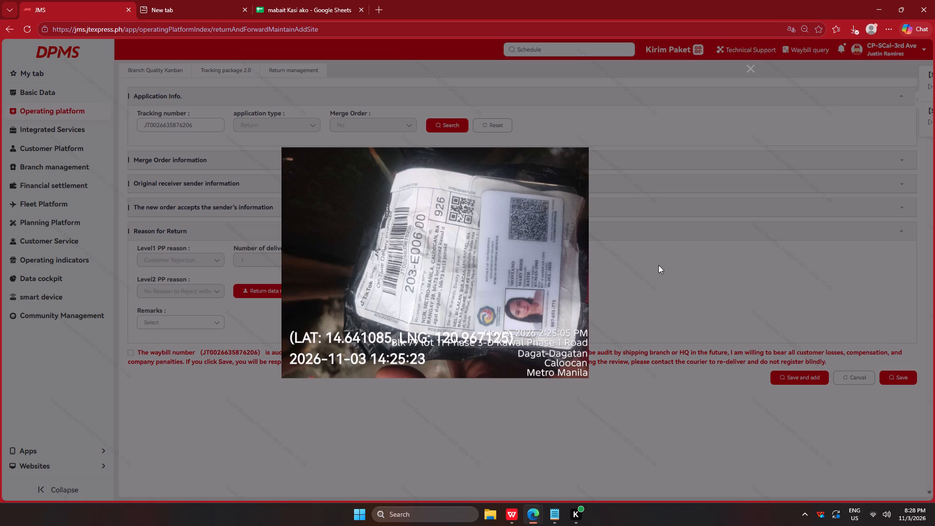
click(470, 279)
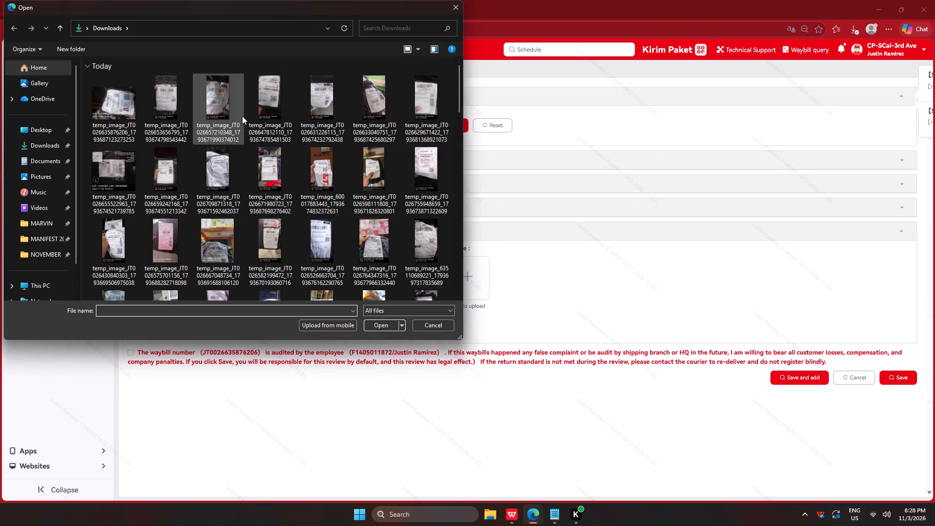
click(147, 107)
click(128, 106)
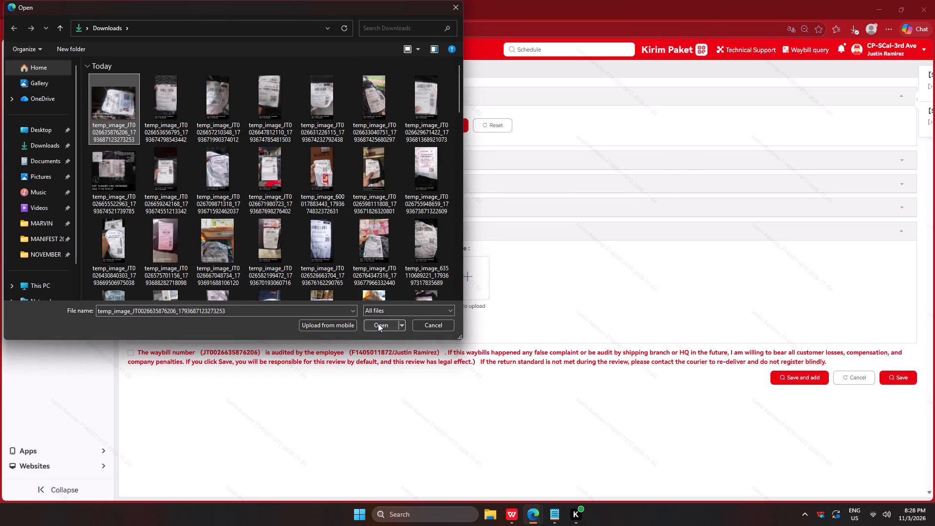
click(378, 323)
click(154, 322)
click(220, 346)
click(286, 354)
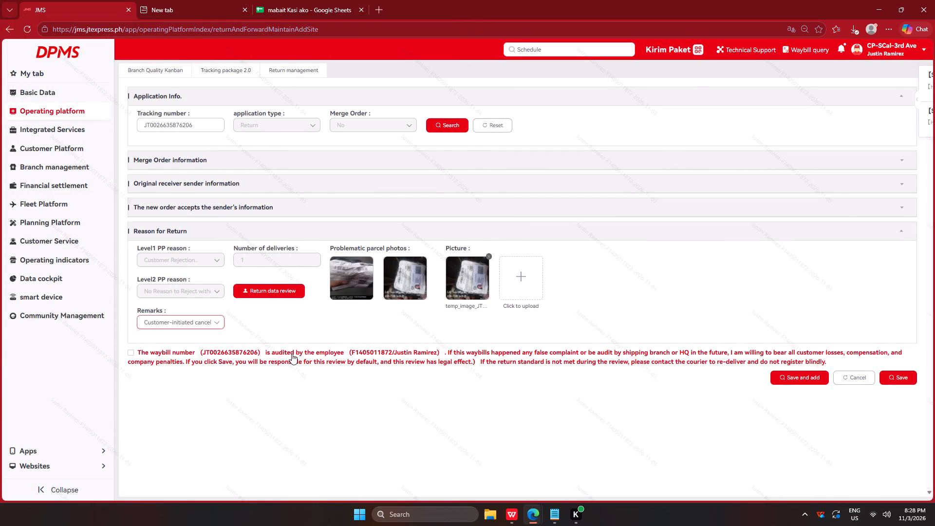
click(797, 377)
key(alt+Tab)
alt+click(325, 134)
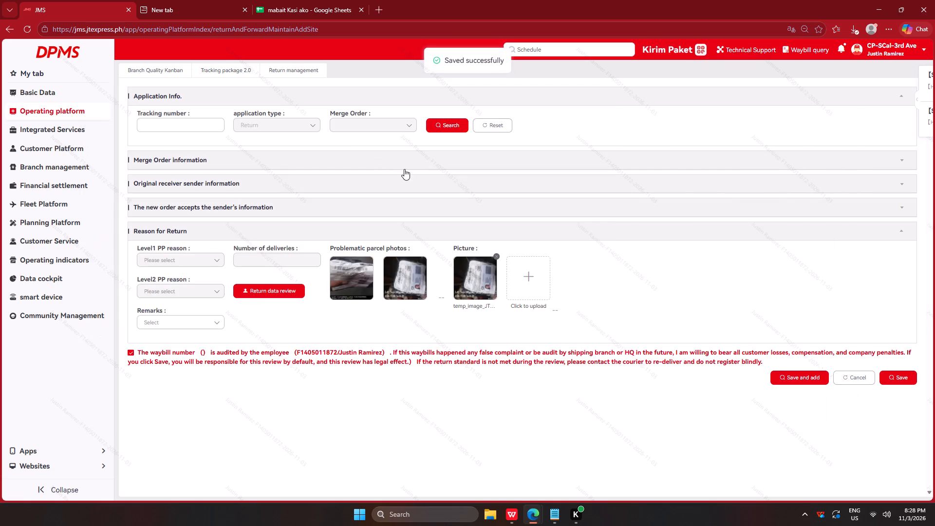
key(alt+Tab)
alt+click(496, 178)
click(252, 190)
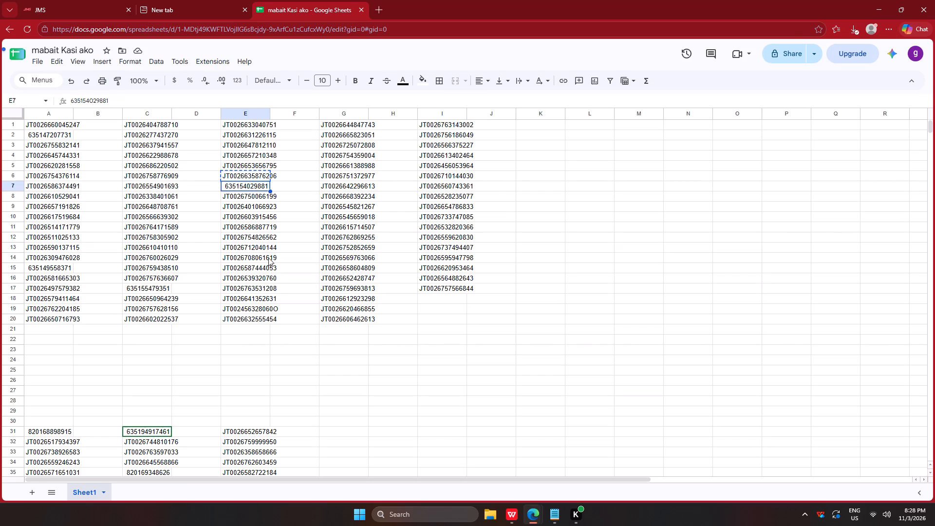
key(ctrl+c)
key(alt+Tab)
drag(172, 119, 180, 119)
key(ctrl+v)
click(452, 132)
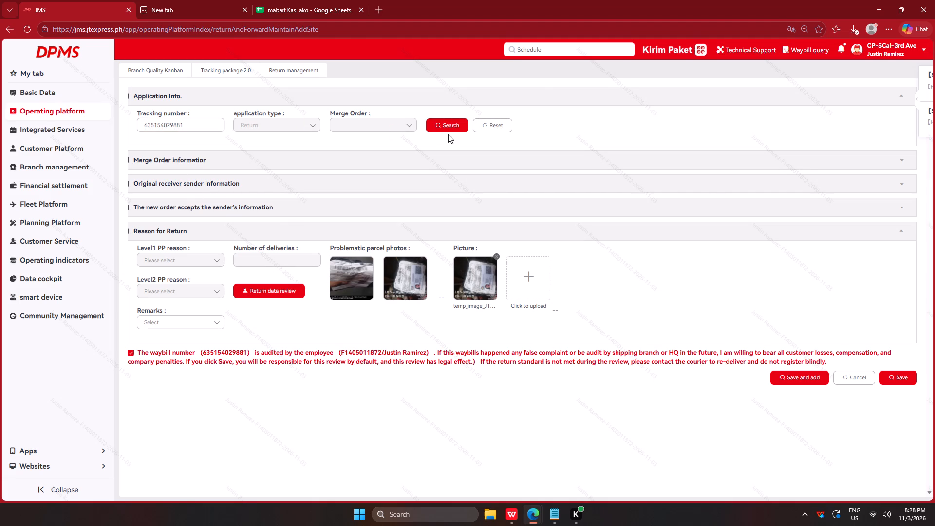
click(444, 126)
right_click(337, 279)
click(399, 304)
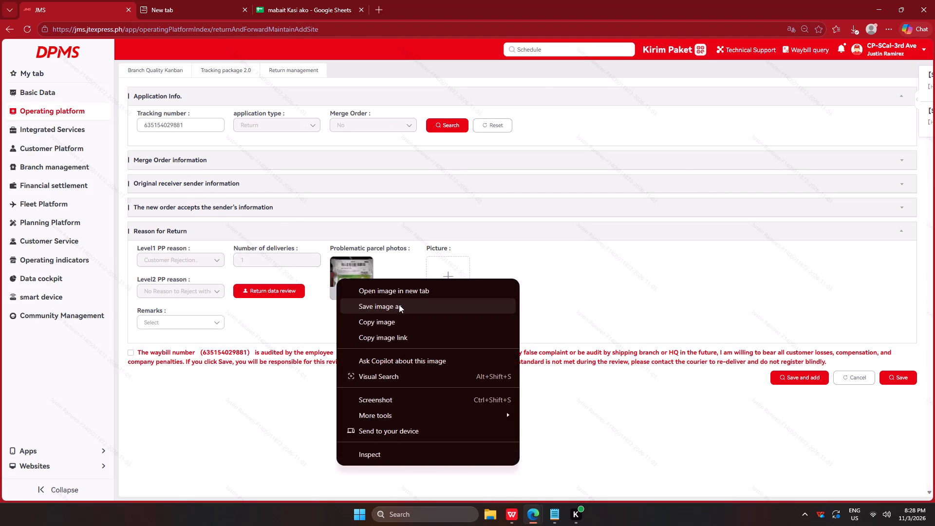
key(Return)
key(Return)
key(Return)
click(383, 407)
click(441, 285)
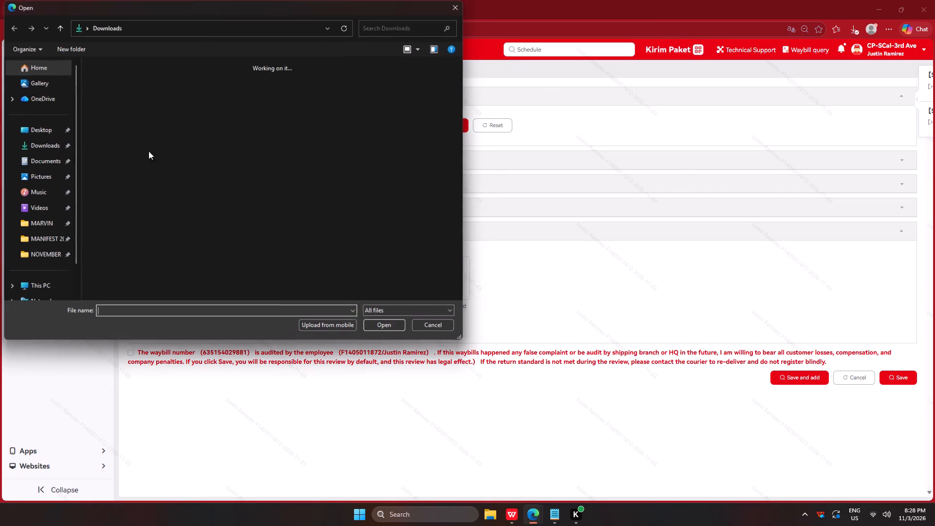
click(111, 103)
click(374, 321)
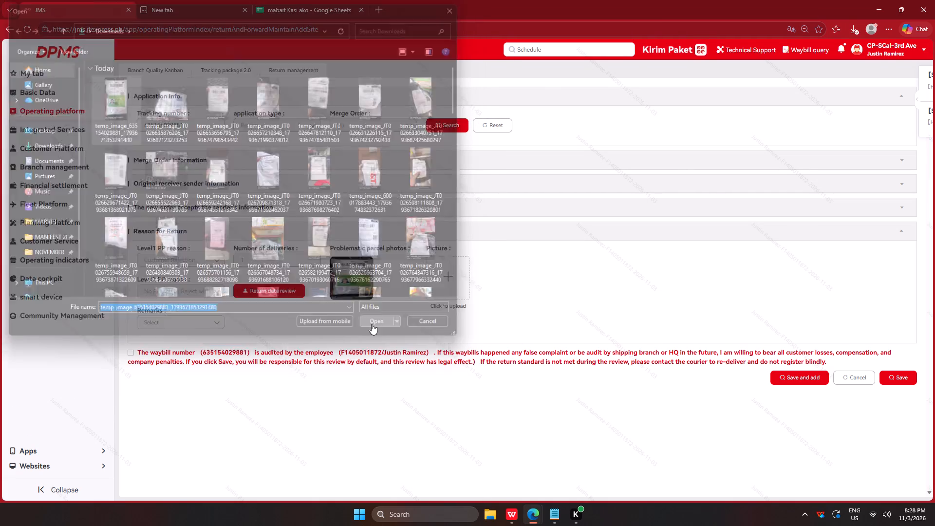
click(180, 319)
click(268, 345)
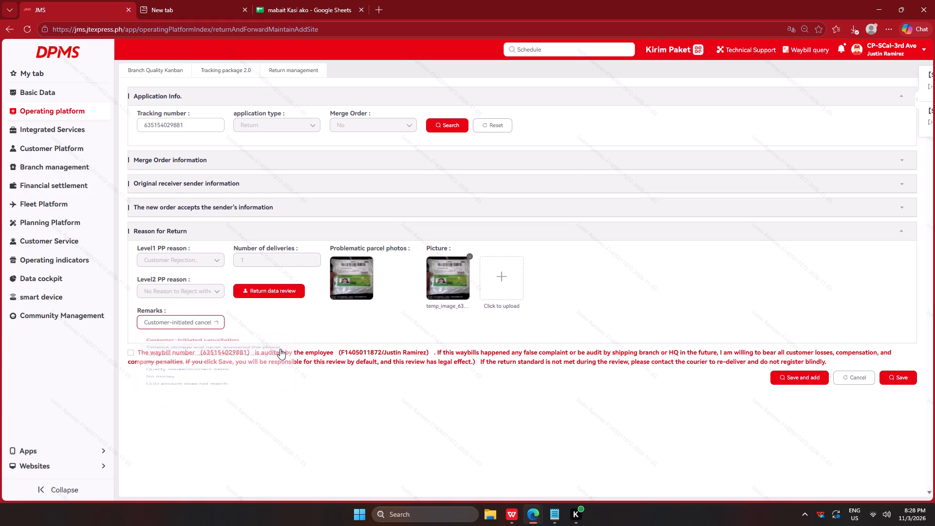
click(280, 349)
click(809, 374)
key(alt+Tab)
alt+click(466, 195)
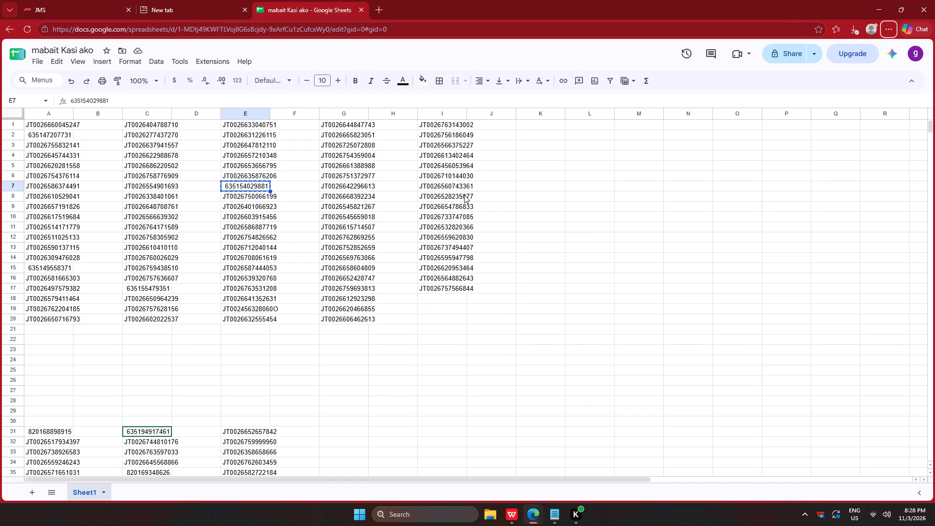
click(250, 194)
key(ctrl+c)
key(alt+Tab)
drag(187, 124, 196, 125)
key(ctrl+v)
click(451, 121)
right_click(350, 266)
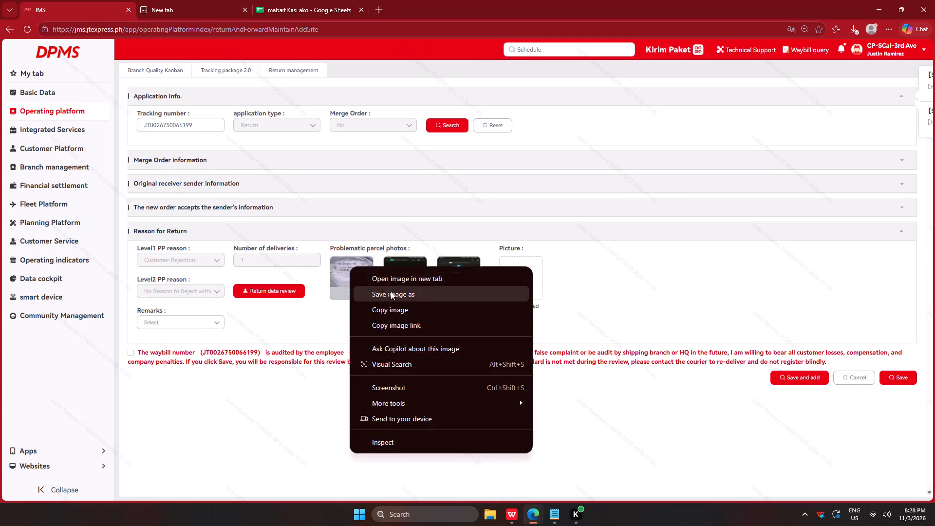
click(392, 295)
key(Return)
key(Return)
key(Return)
key(Return)
drag(343, 448, 347, 438)
click(502, 284)
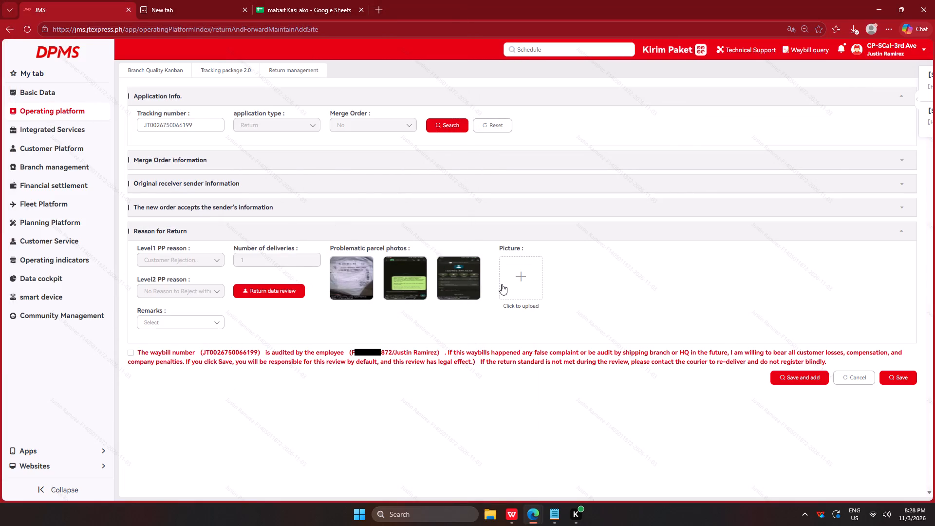
click(102, 122)
click(368, 327)
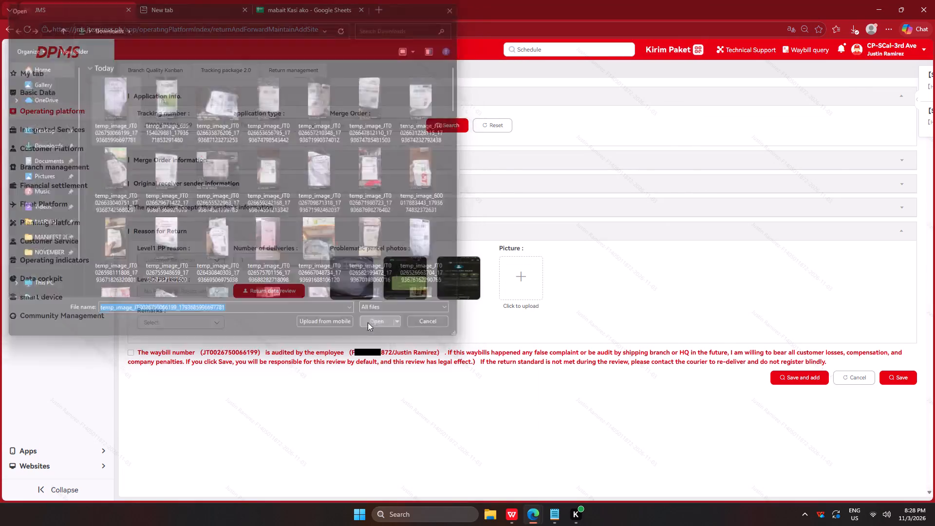
click(206, 304)
click(194, 325)
click(236, 348)
click(259, 351)
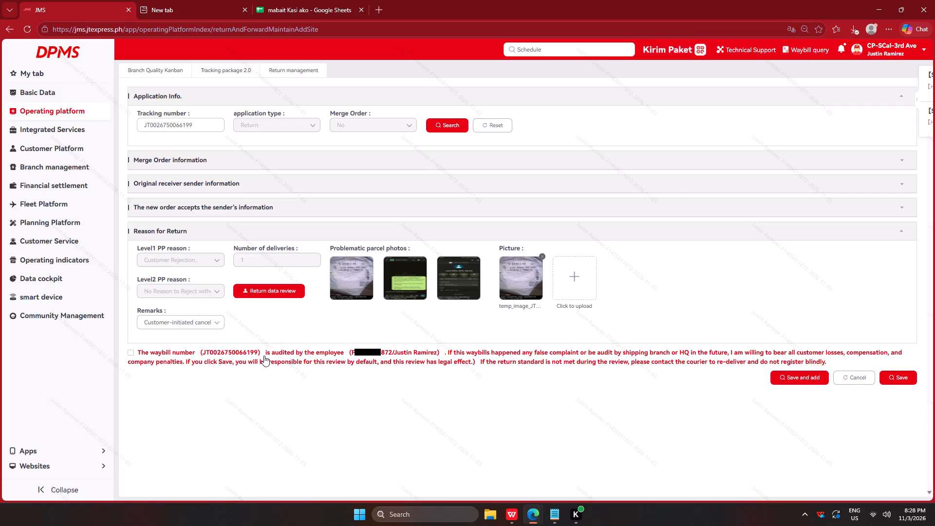
click(798, 375)
key(alt+Tab)
alt+click(431, 162)
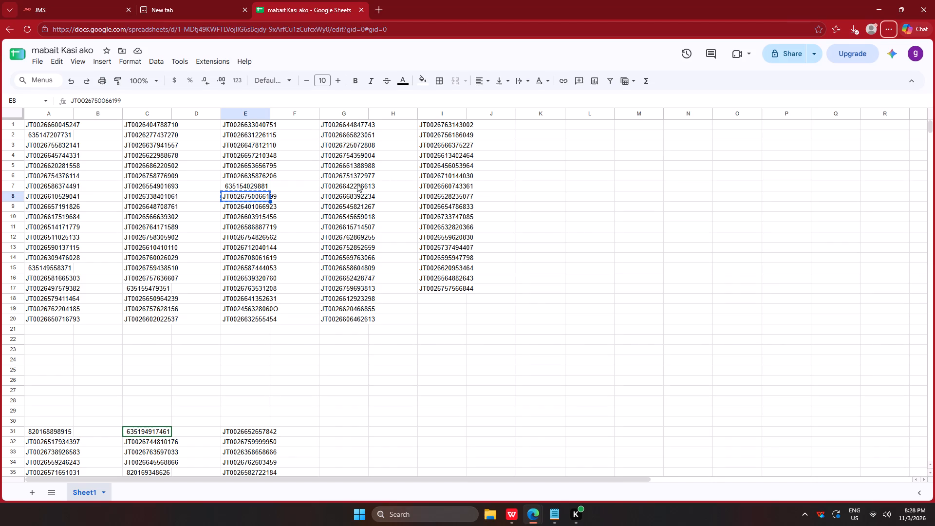
click(254, 205)
key(ctrl+c)
key(alt+Tab)
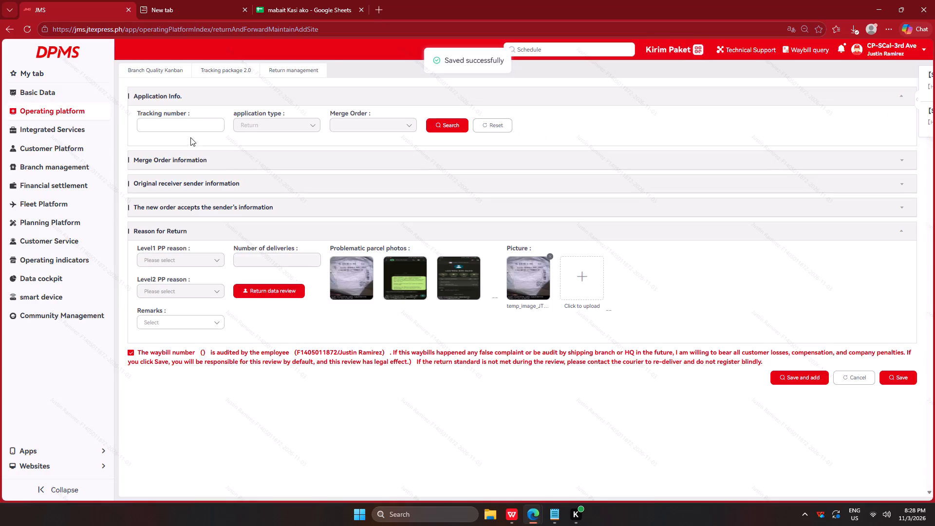
click(193, 130)
key(ctrl+v)
click(454, 121)
right_click(345, 267)
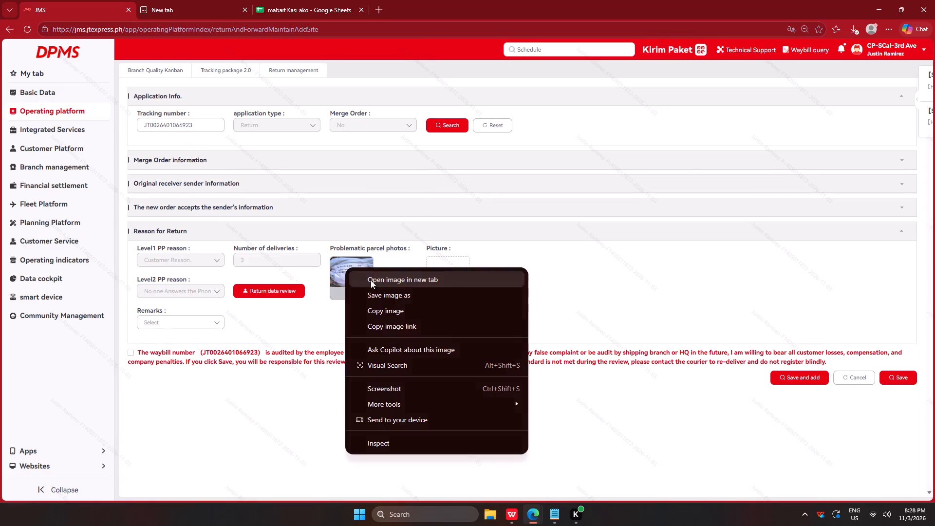
click(379, 297)
key(Return)
key(Return)
key(Return)
click(427, 411)
click(437, 279)
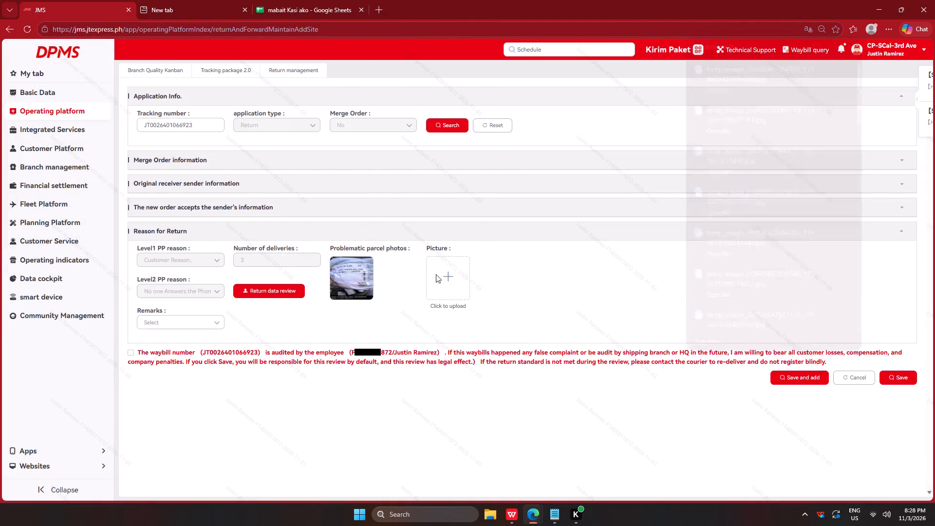
click(113, 108)
click(376, 329)
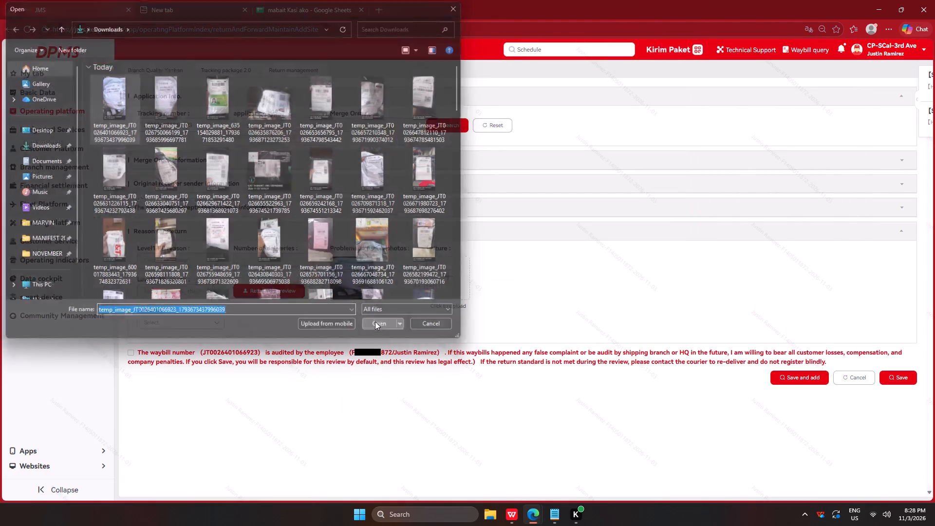
click(181, 319)
click(238, 343)
click(177, 320)
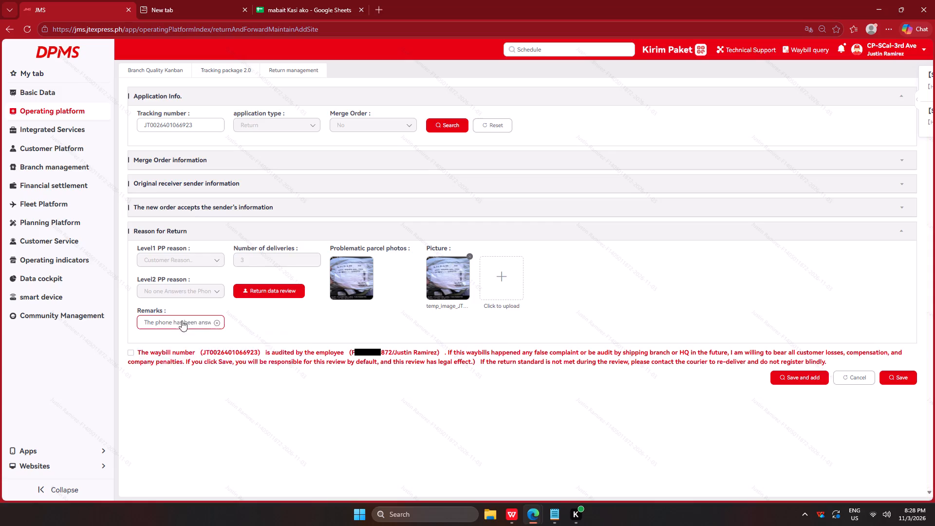
double_click(245, 357)
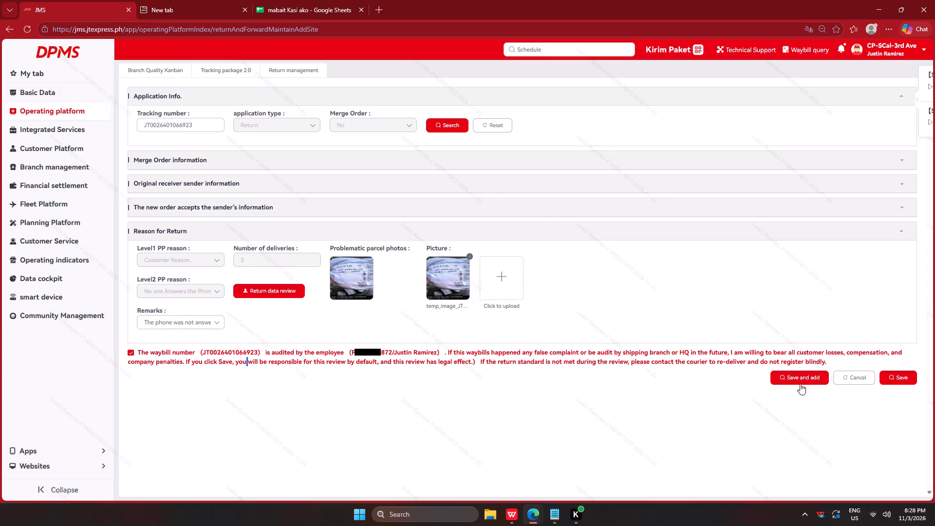
click(793, 378)
key(alt+Tab)
alt+click(433, 190)
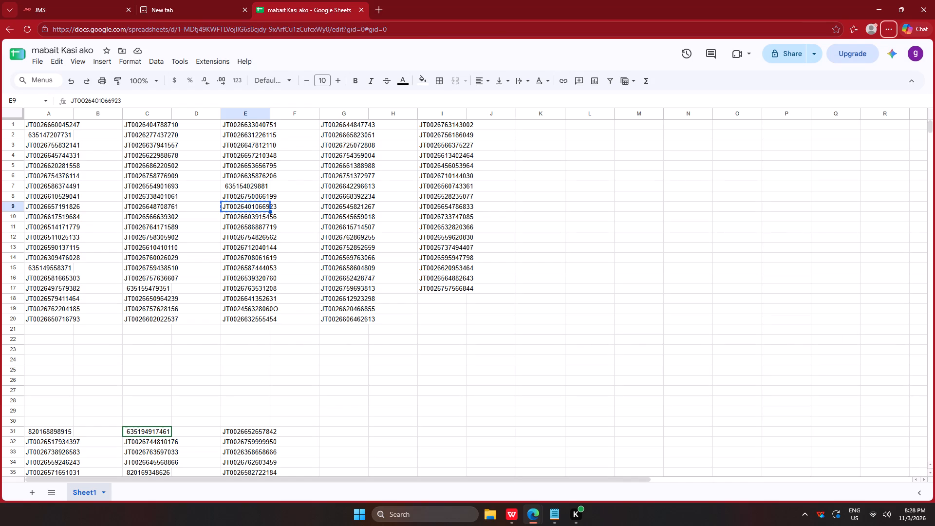
click(261, 216)
key(ctrl+c)
key(alt+Tab)
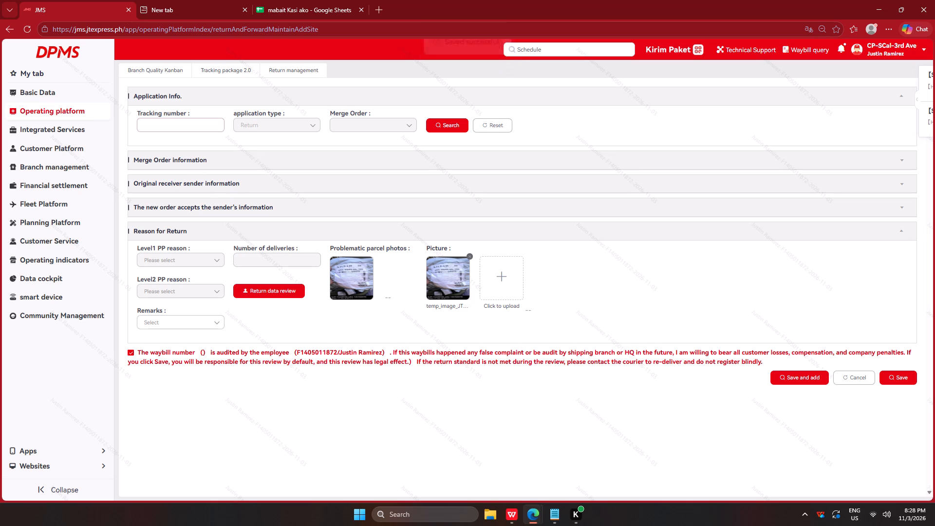
click(178, 128)
key(ctrl+v)
click(449, 125)
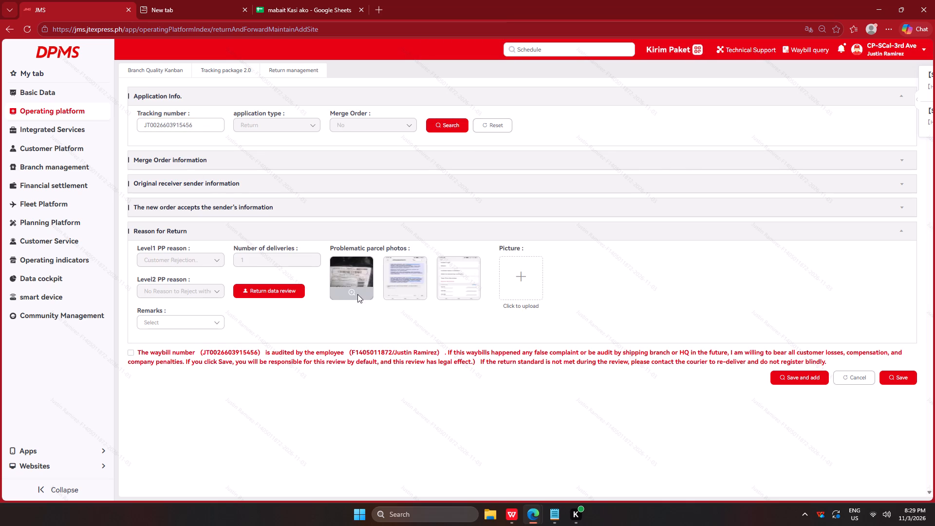
click(353, 294)
right_drag(389, 196, 388, 202)
click(449, 234)
key(Return)
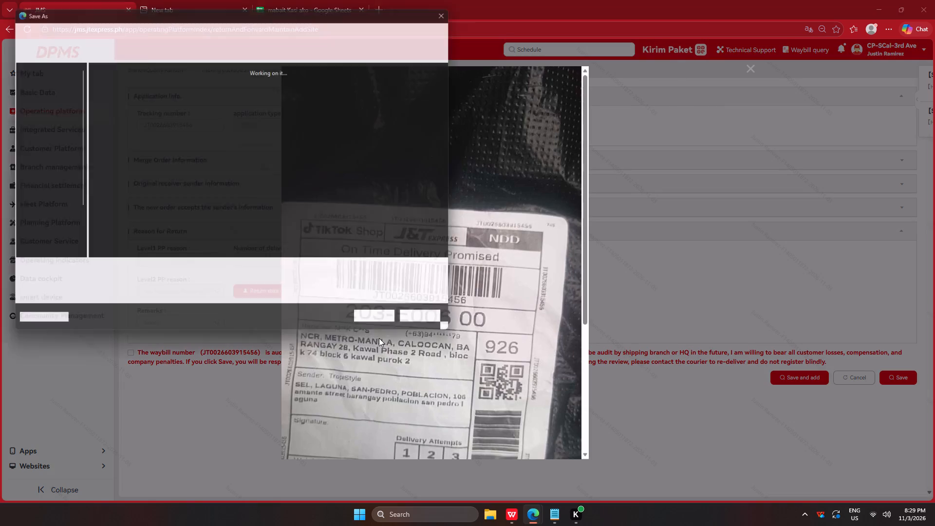
key(Return)
key(Return)
key(Return)
drag(219, 431, 226, 428)
click(520, 275)
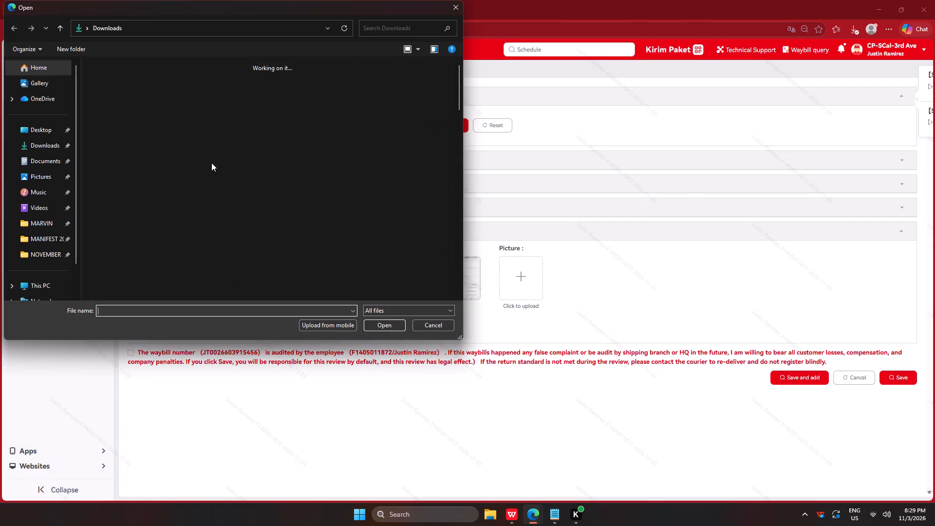
click(95, 110)
click(372, 325)
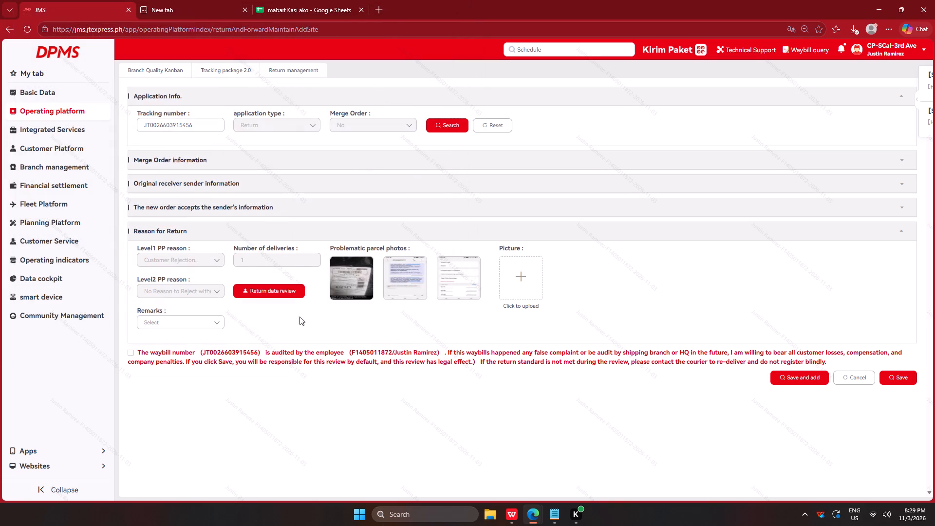
click(197, 321)
click(245, 345)
click(273, 351)
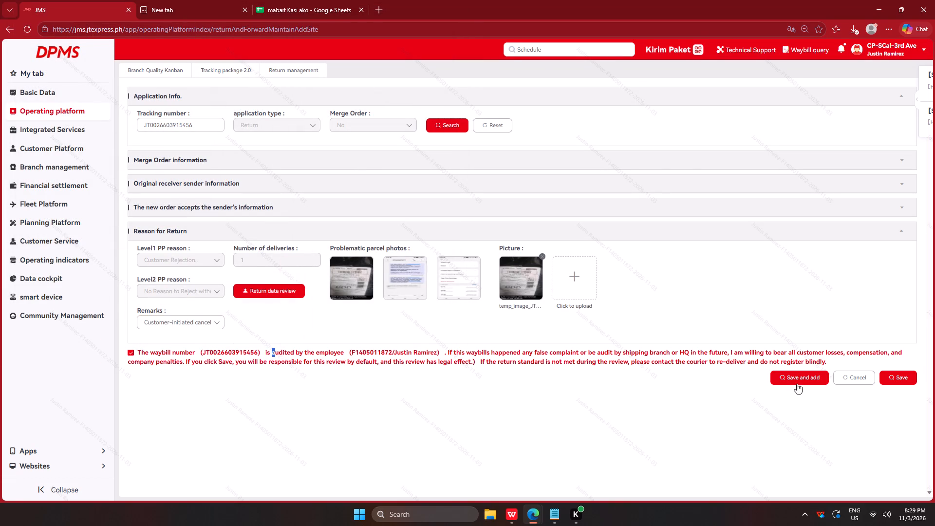
click(792, 382)
key(alt+Tab)
alt+click(406, 207)
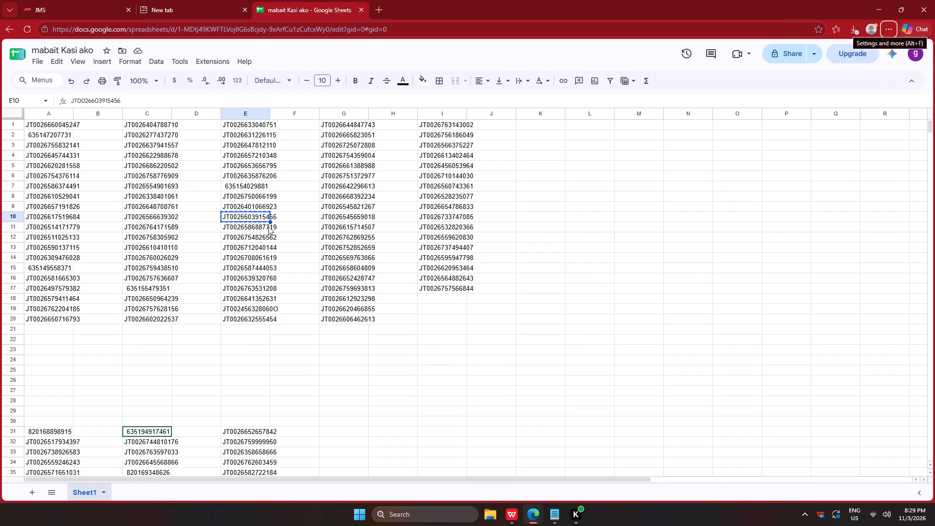
click(261, 228)
key(ctrl+c)
key(alt+Tab)
click(171, 116)
key(ctrl+v)
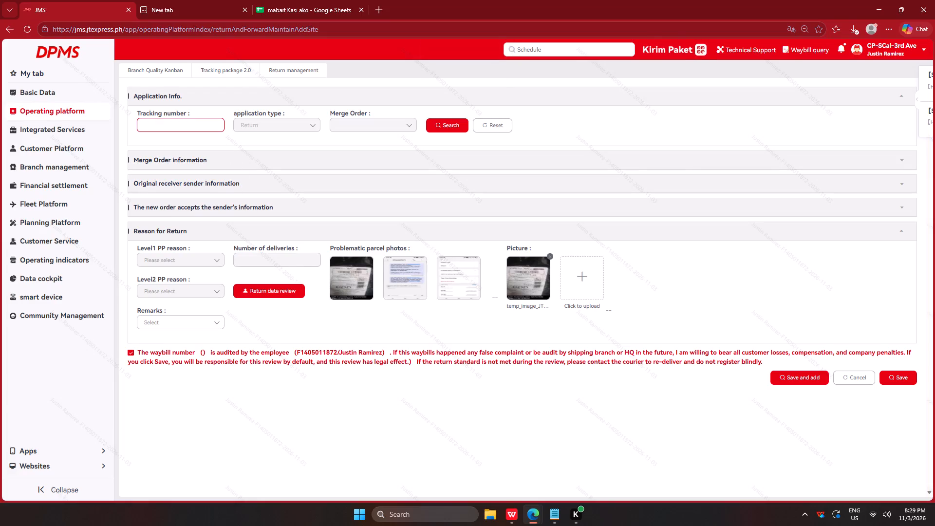
ctrl+click(198, 120)
key(ctrl+v)
click(448, 125)
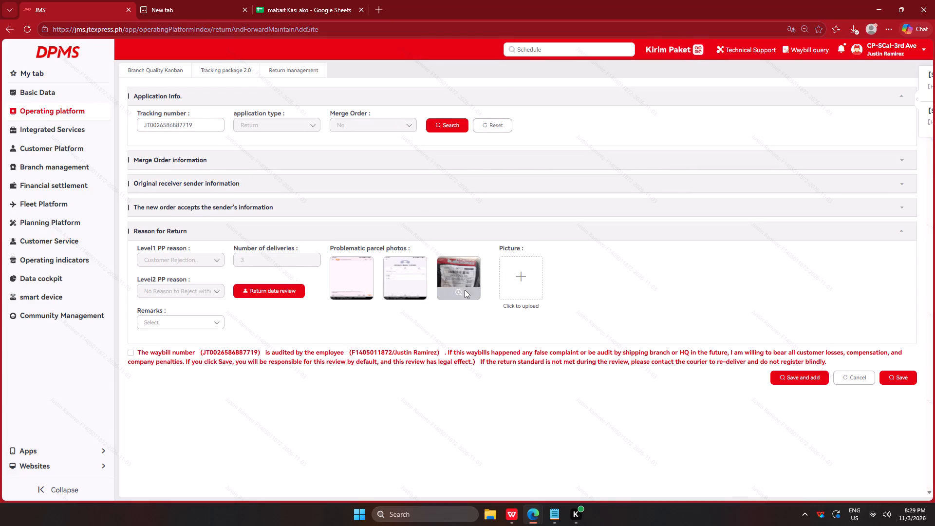
click(456, 295)
right_click(451, 225)
click(489, 259)
key(Return)
key(Return)
key(Return)
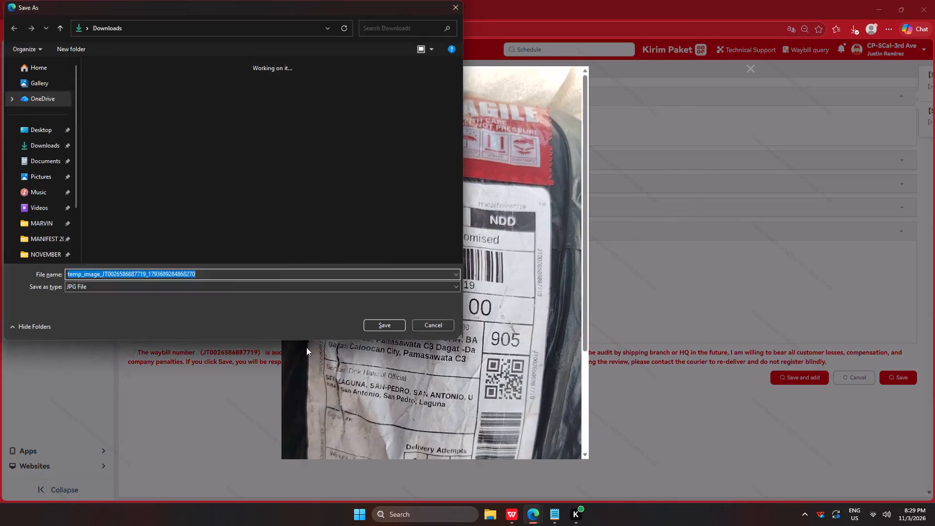
key(Return)
click(208, 390)
click(534, 276)
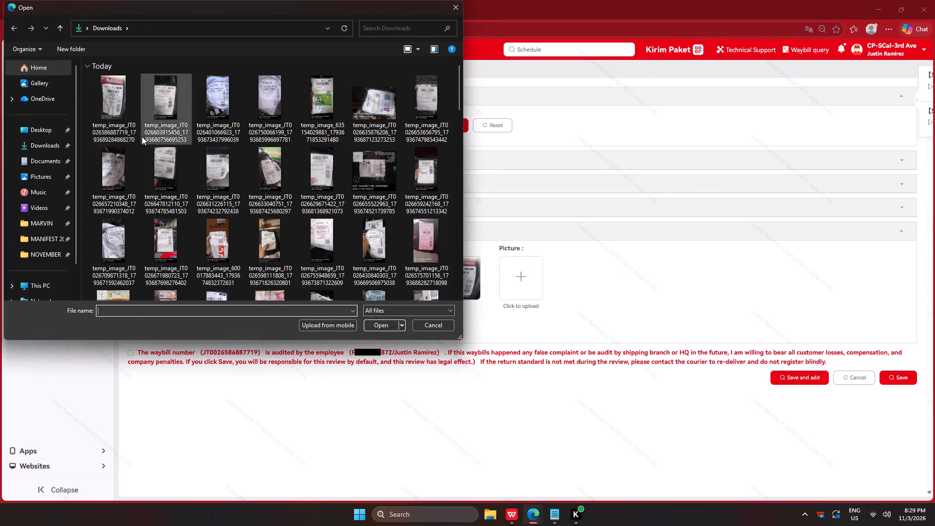
click(105, 106)
click(392, 323)
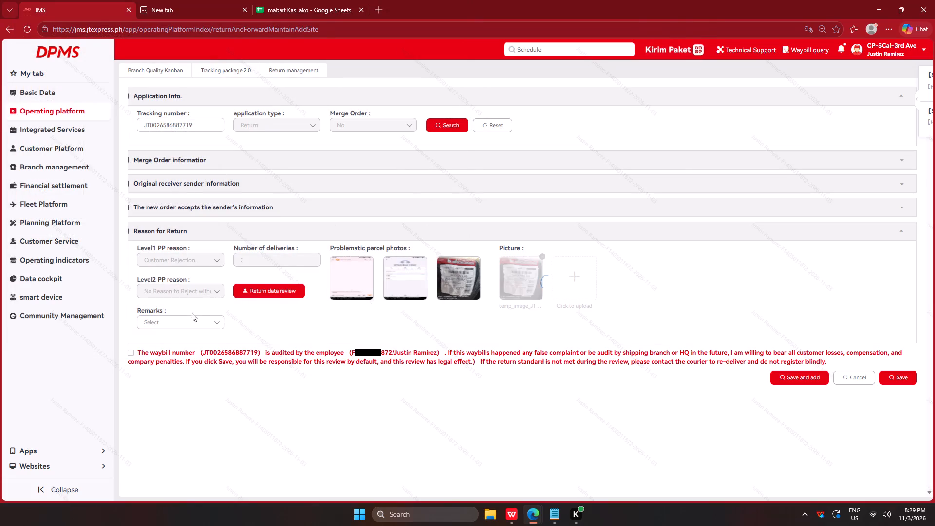
click(177, 322)
click(241, 349)
click(258, 353)
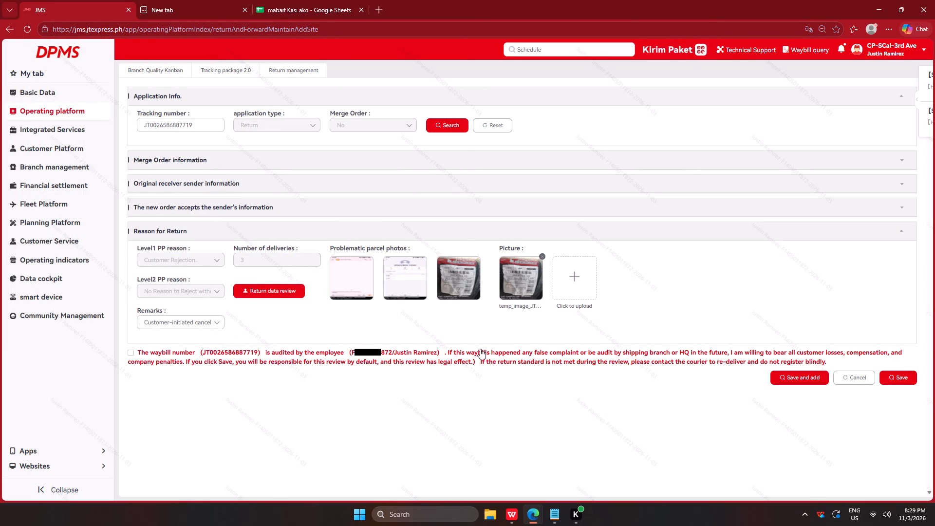
click(485, 357)
click(230, 357)
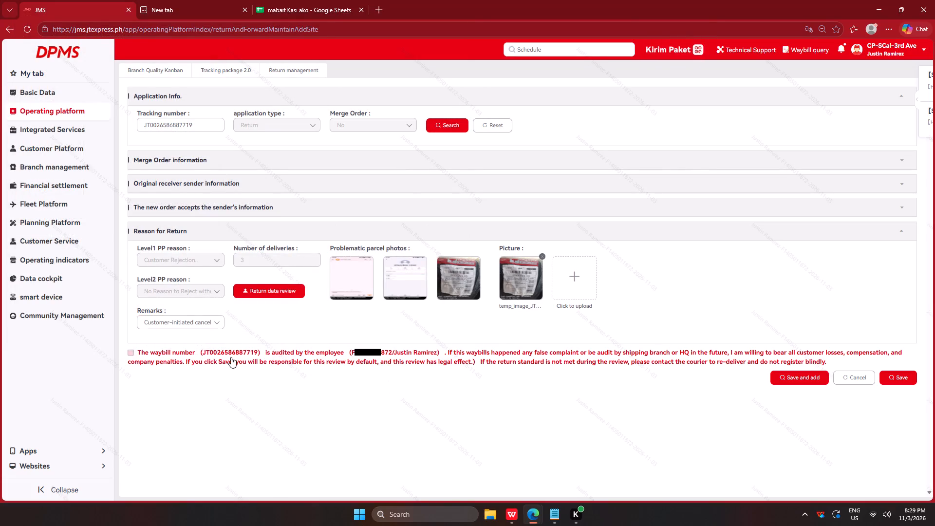
click(806, 376)
key(alt+Tab)
alt+drag(491, 244, 486, 243)
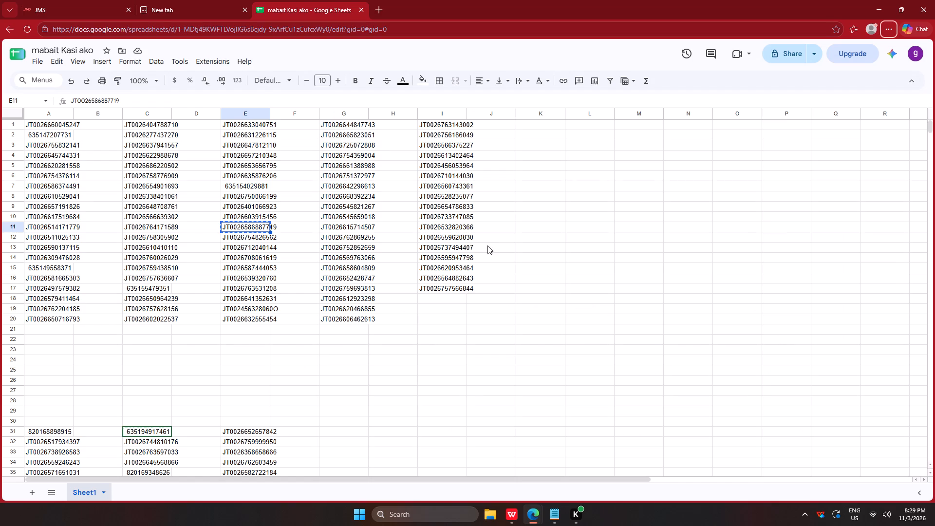
click(265, 237)
key(ctrl+c)
key(Tab)
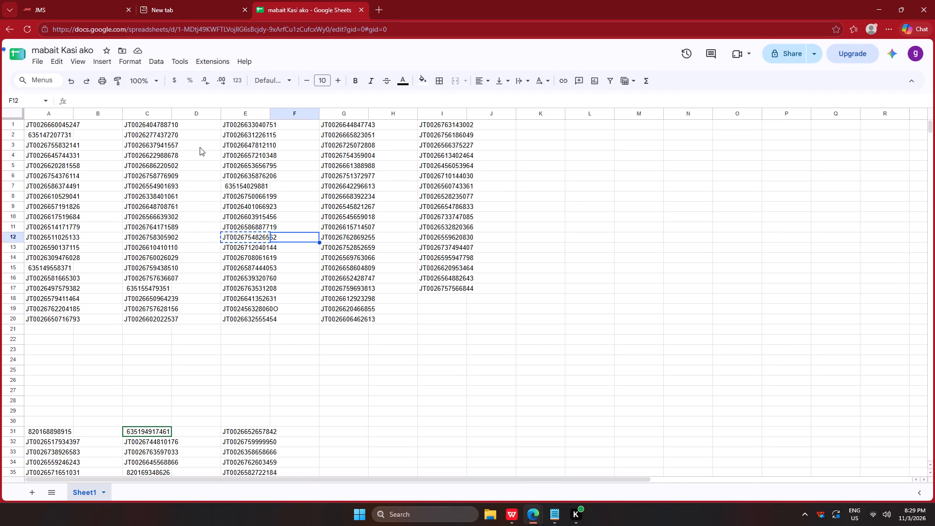
key(ctrl+z)
click(258, 240)
drag(305, 277, 300, 276)
click(246, 240)
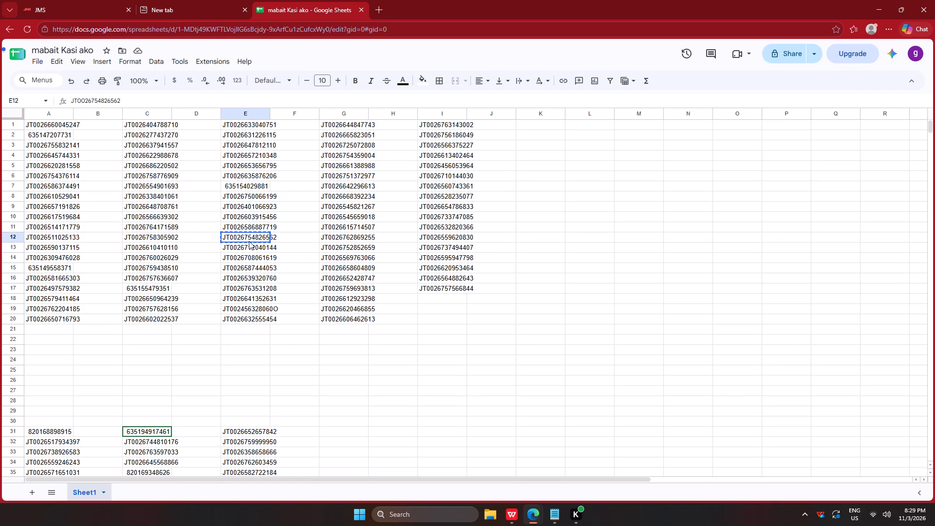
key(ctrl+c)
key(alt+Tab)
click(174, 123)
key(ctrl+v)
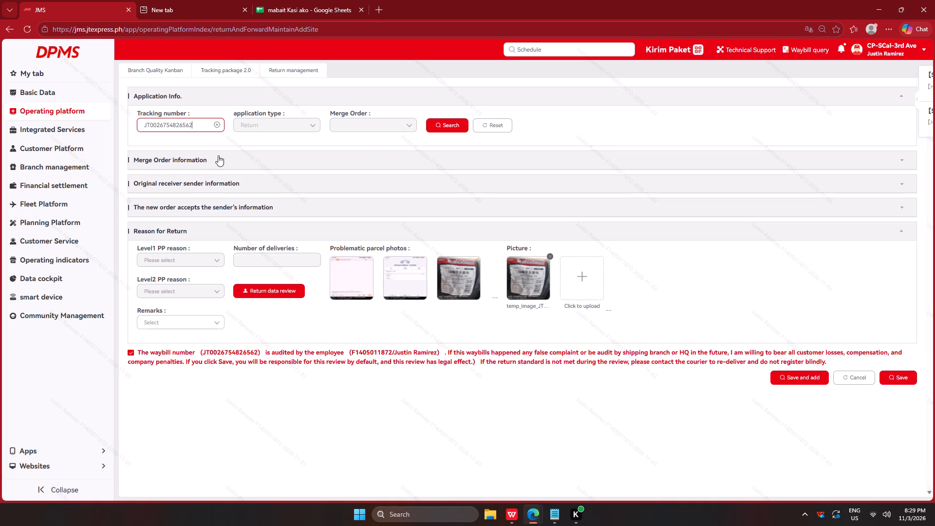
click(428, 125)
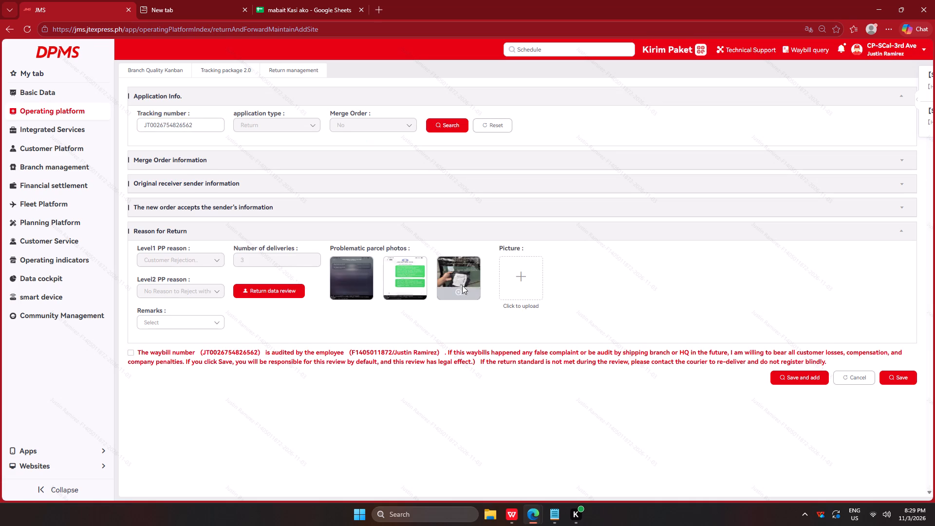
click(457, 293)
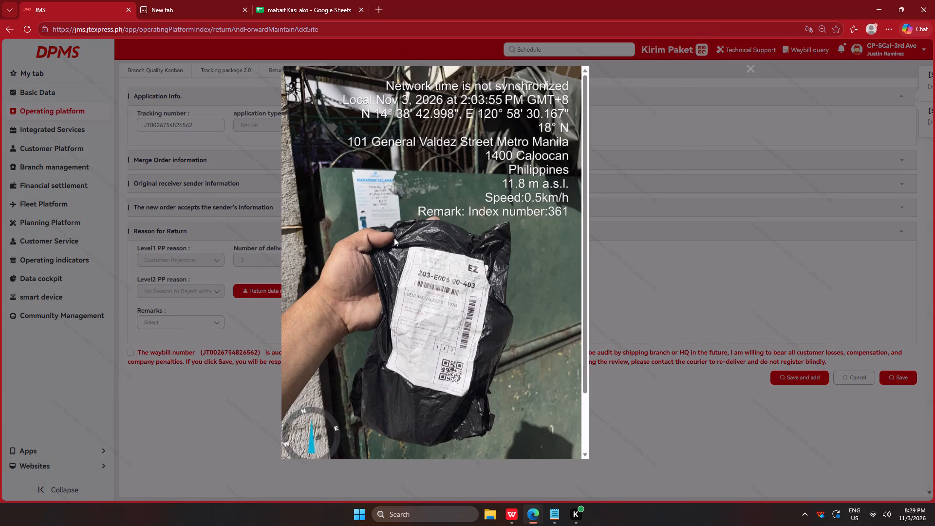
scroll(397, 247, up, 3)
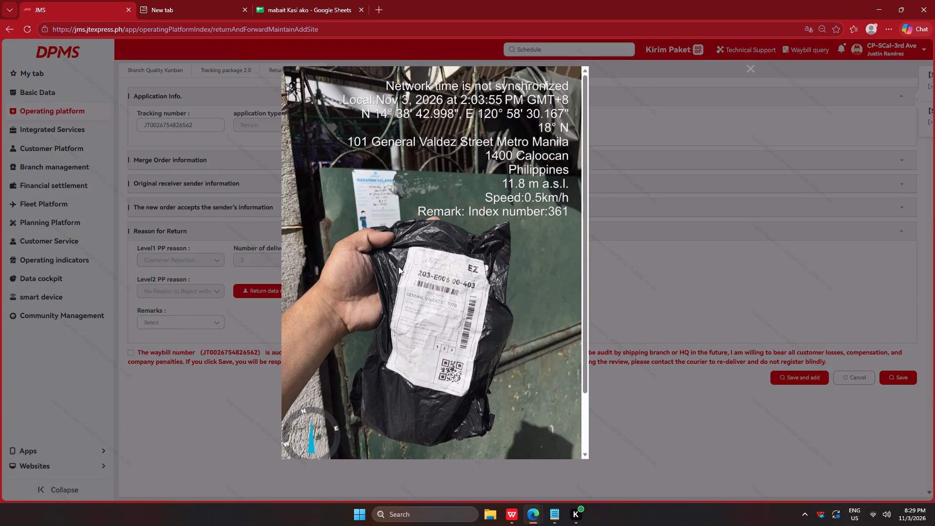
right_click(398, 266)
click(459, 297)
key(alt+Tab)
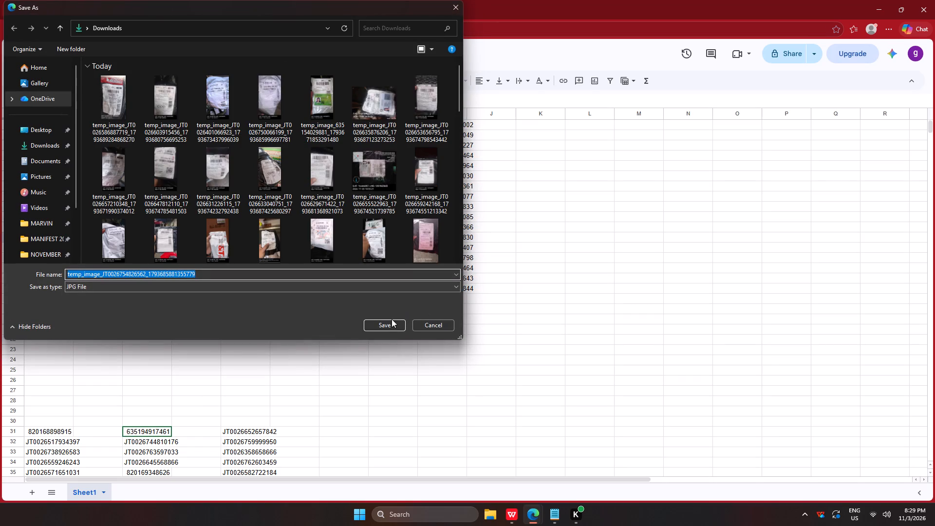
click(387, 325)
key(alt+Tab)
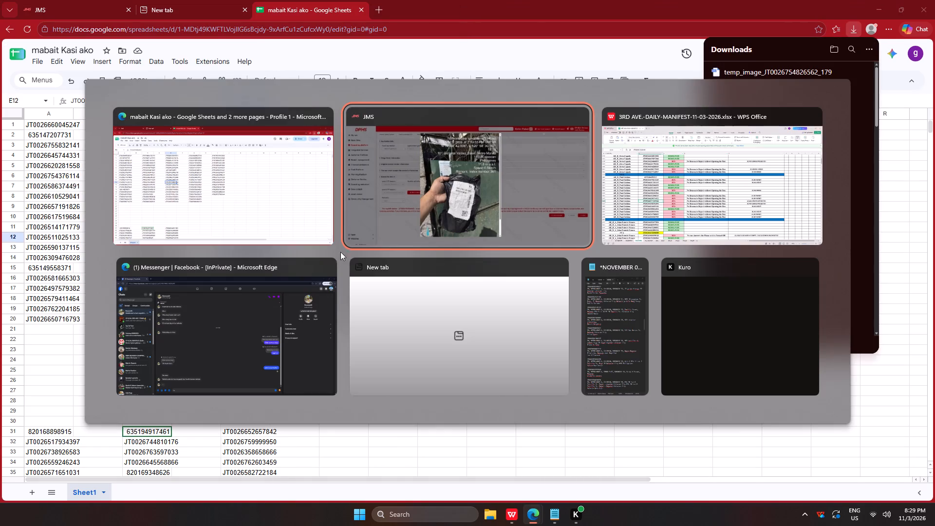
alt+click(499, 205)
click(624, 350)
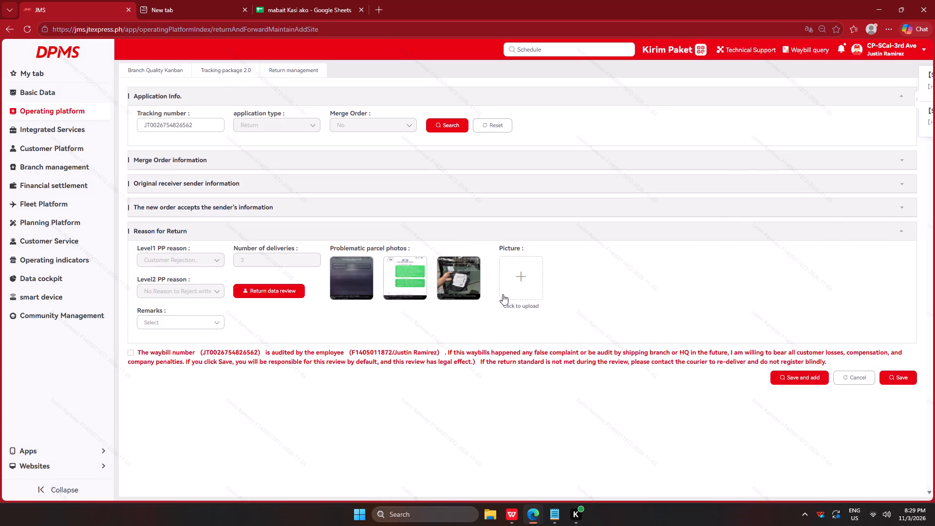
click(531, 281)
click(122, 100)
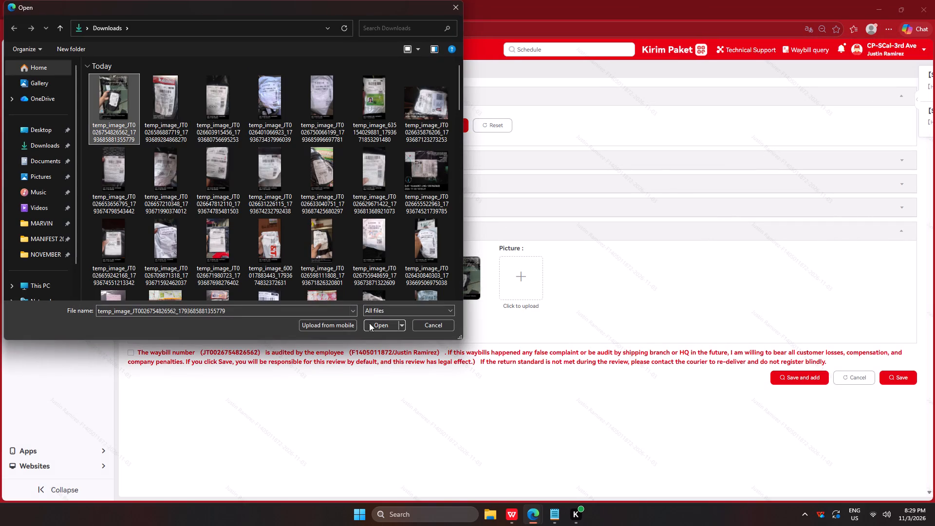
click(371, 326)
click(164, 321)
click(223, 344)
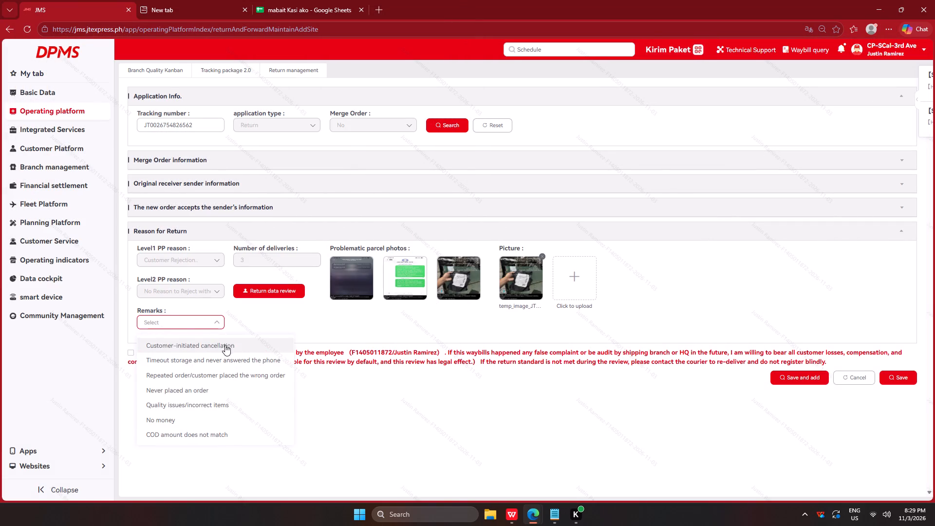
click(249, 349)
click(789, 375)
key(alt+Tab)
alt+click(452, 161)
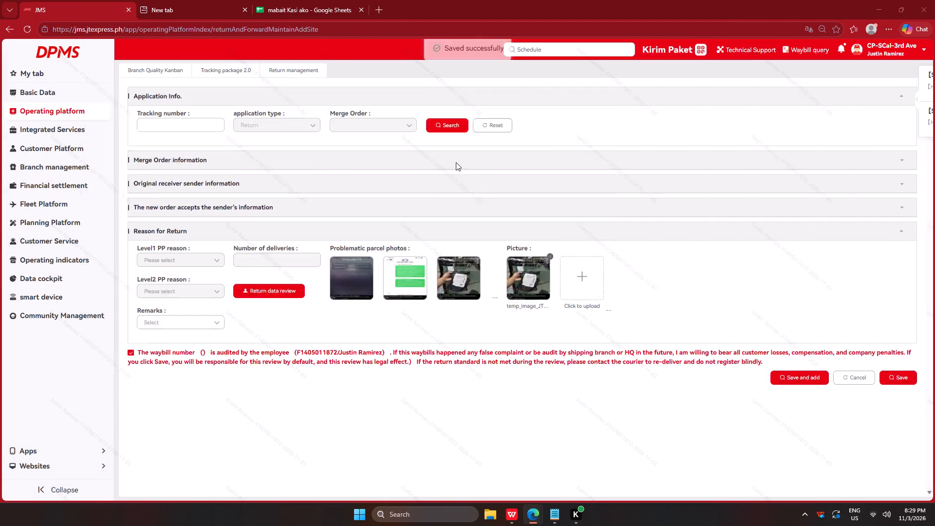
click(259, 249)
key(ctrl+c)
key(alt+Tab)
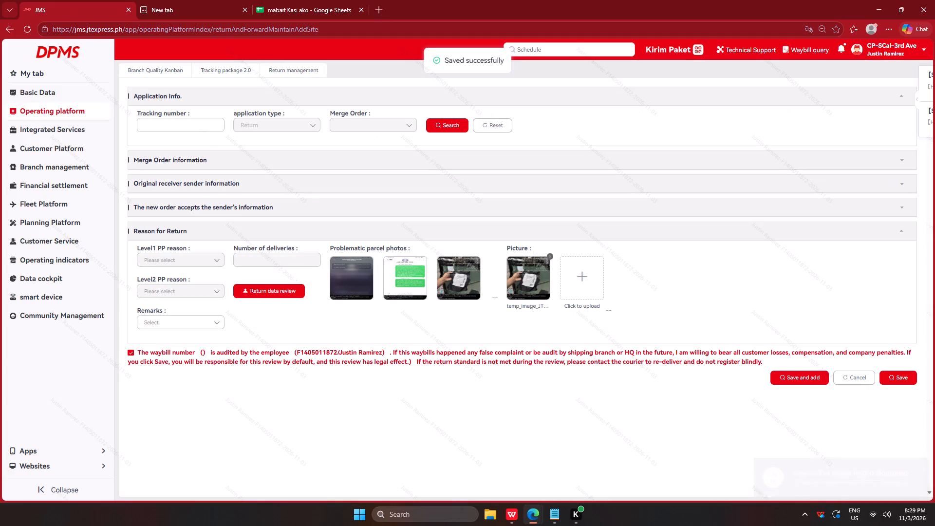
click(179, 129)
key(ctrl+v)
click(442, 124)
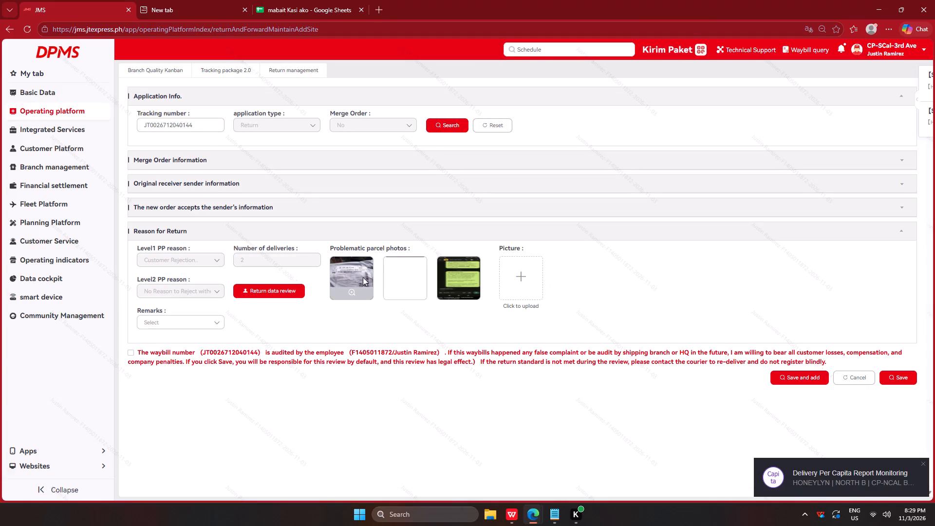
click(351, 280)
click(348, 294)
right_click(377, 223)
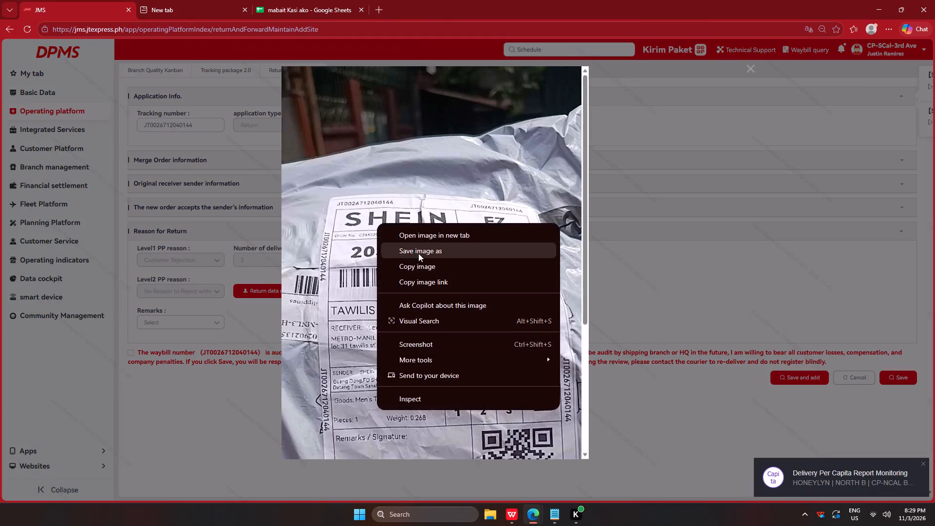
click(418, 253)
key(Return)
key(Return)
key(Return)
key(Return)
click(209, 403)
click(517, 268)
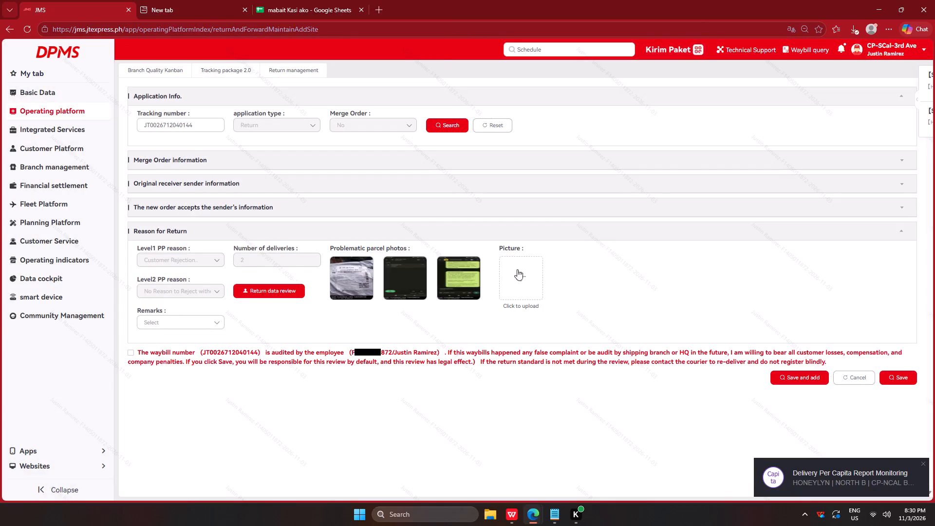
click(117, 102)
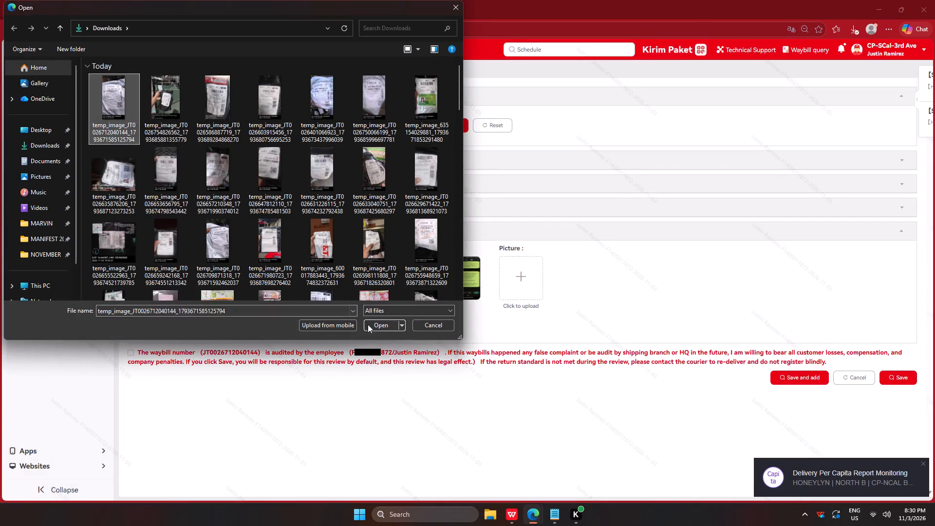
click(368, 324)
click(155, 321)
click(234, 345)
click(273, 350)
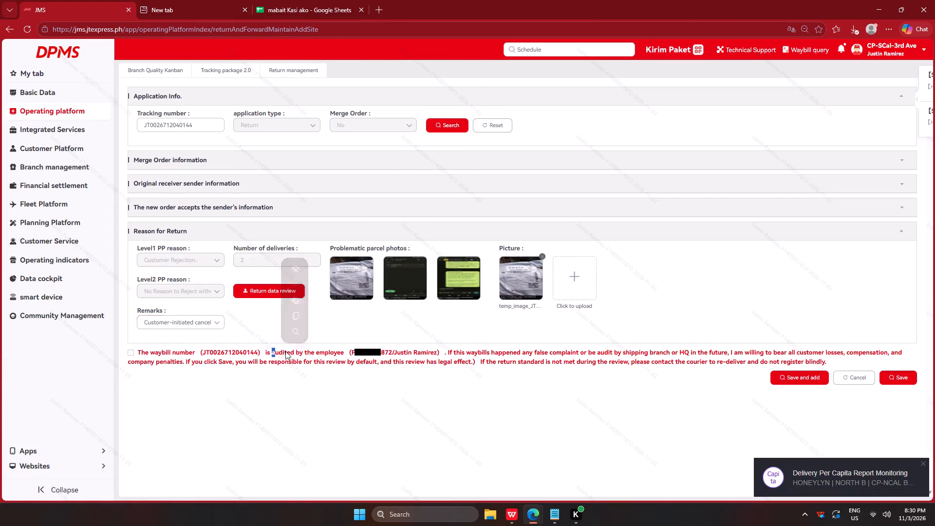
click(785, 380)
key(alt+Tab)
alt+click(419, 201)
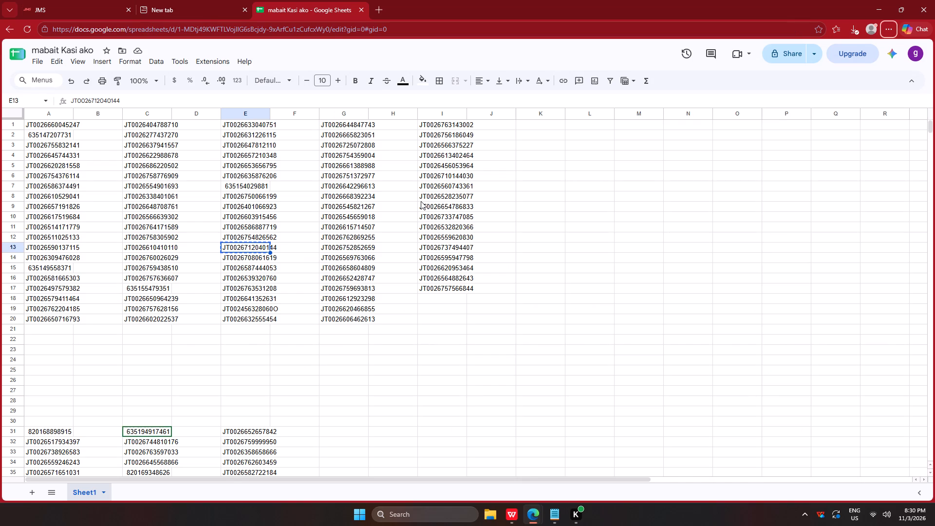
click(246, 261)
key(ctrl+c)
key(alt+Tab)
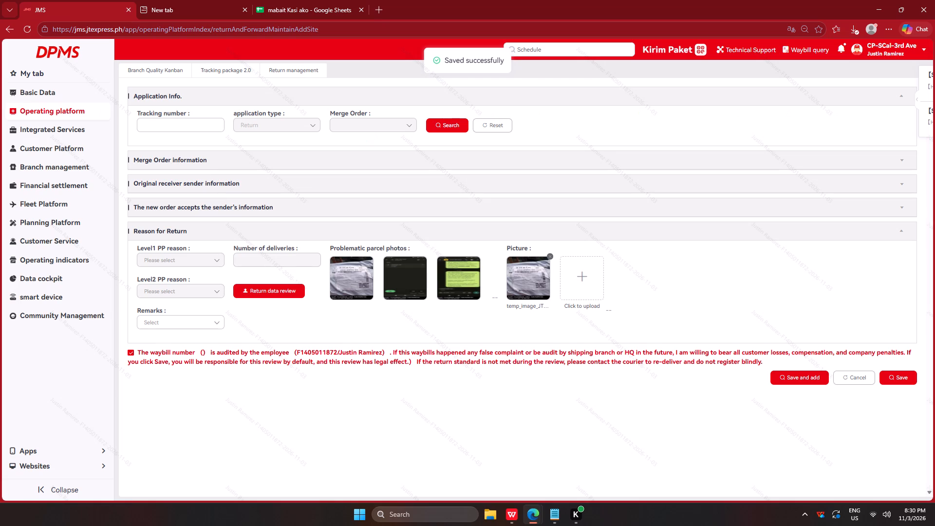
click(191, 116)
ctrl+click(193, 122)
key(ctrl+v)
click(441, 125)
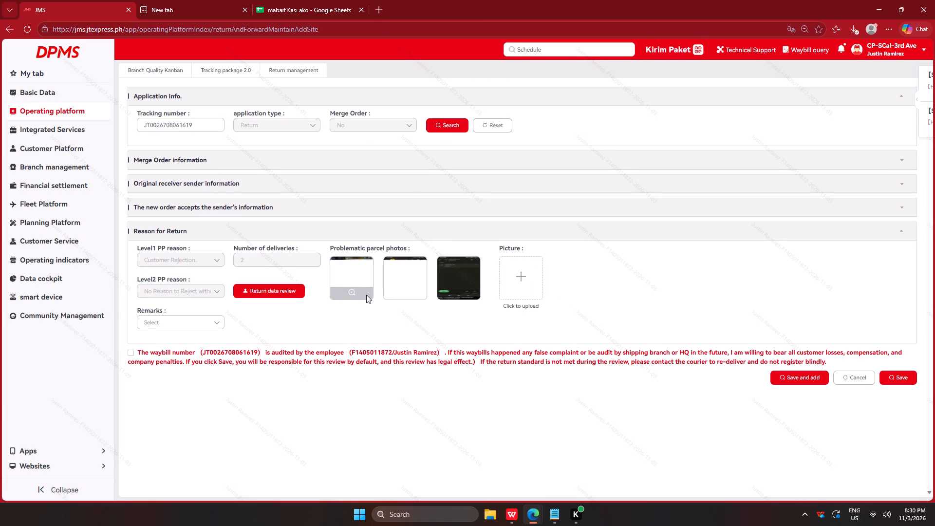
click(351, 294)
right_click(383, 170)
click(418, 200)
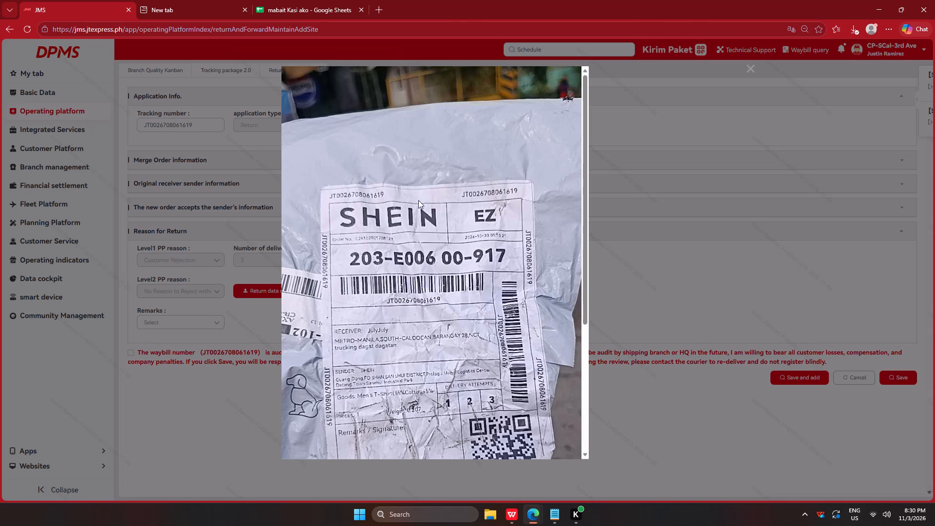
key(Return)
key(Return)
key(Return)
key(Return)
click(215, 401)
click(513, 280)
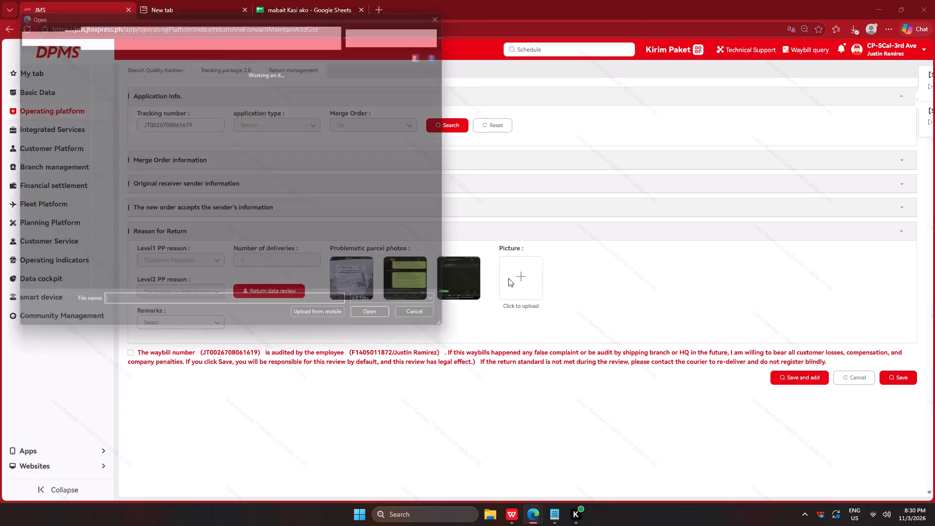
click(115, 106)
click(376, 330)
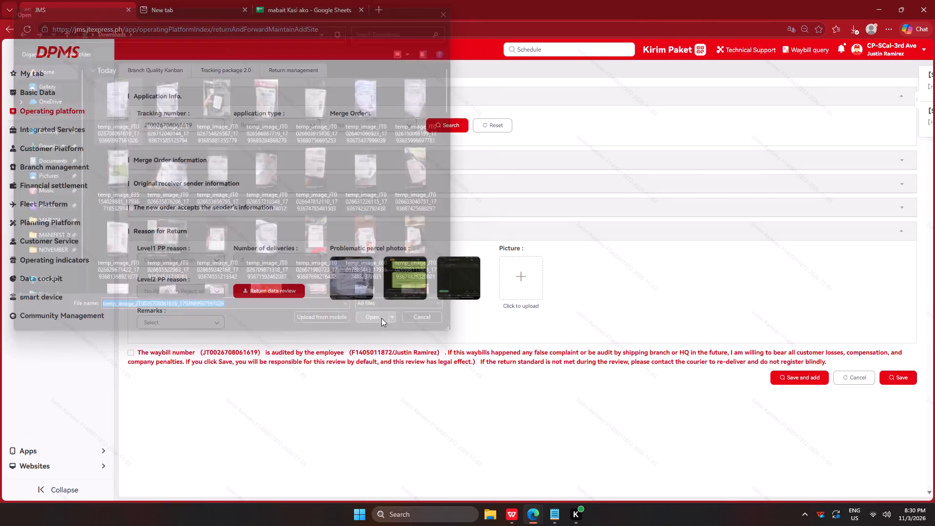
click(174, 326)
click(228, 345)
click(269, 357)
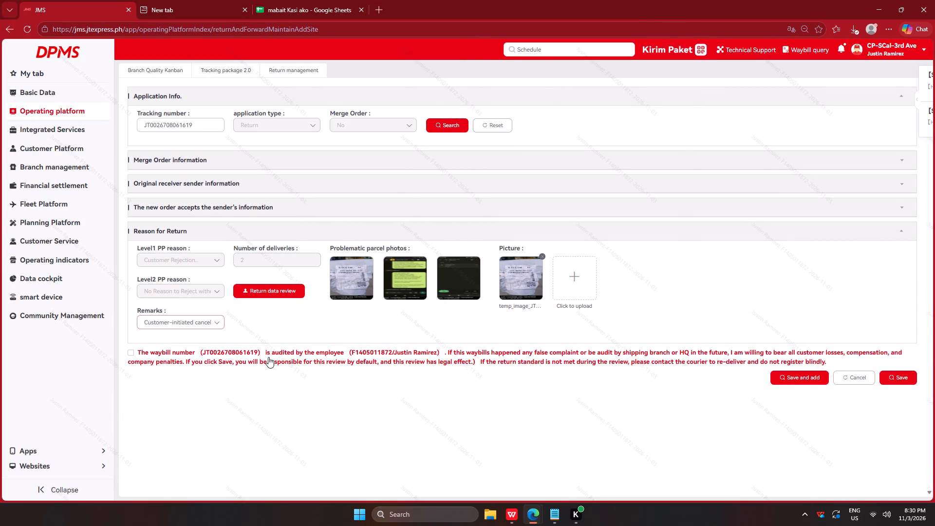
click(788, 376)
key(alt+Tab)
alt+click(416, 194)
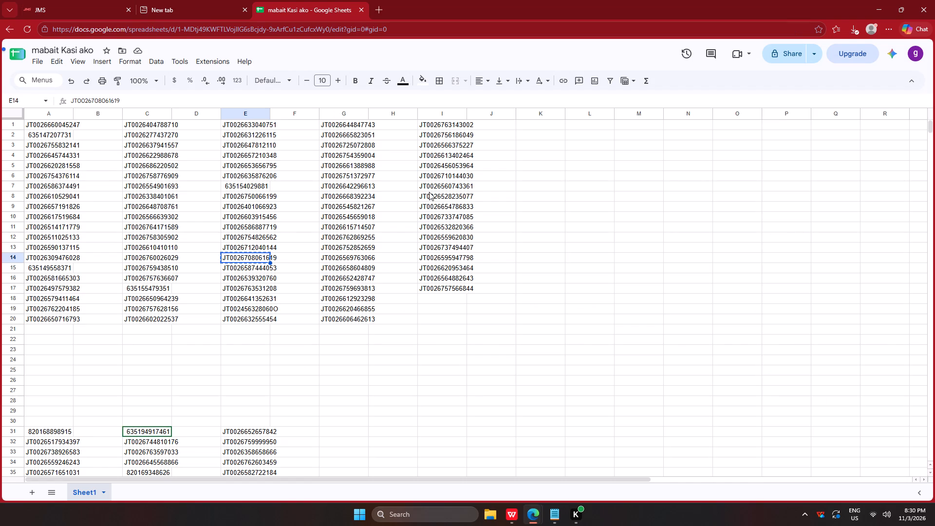
click(253, 269)
key(ctrl+c)
key(alt+Tab)
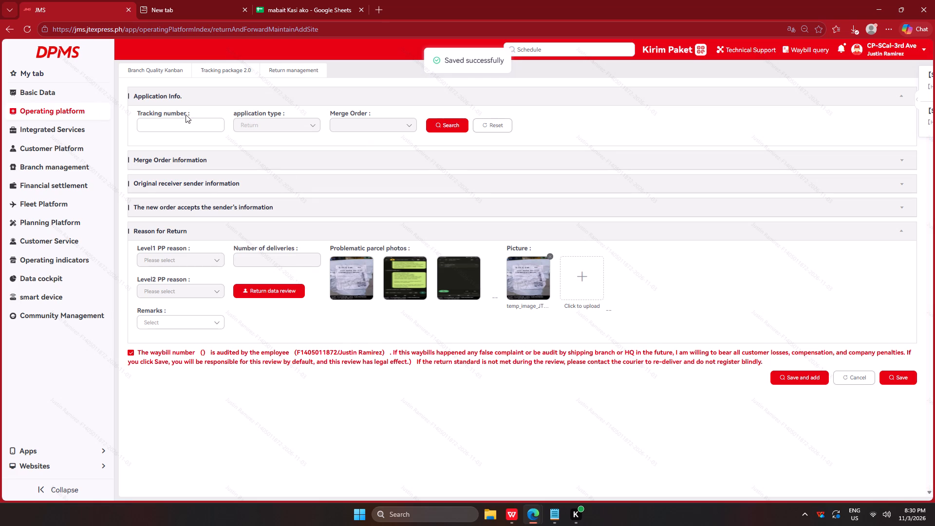
click(180, 116)
ctrl+click(182, 121)
key(ctrl+v)
click(441, 128)
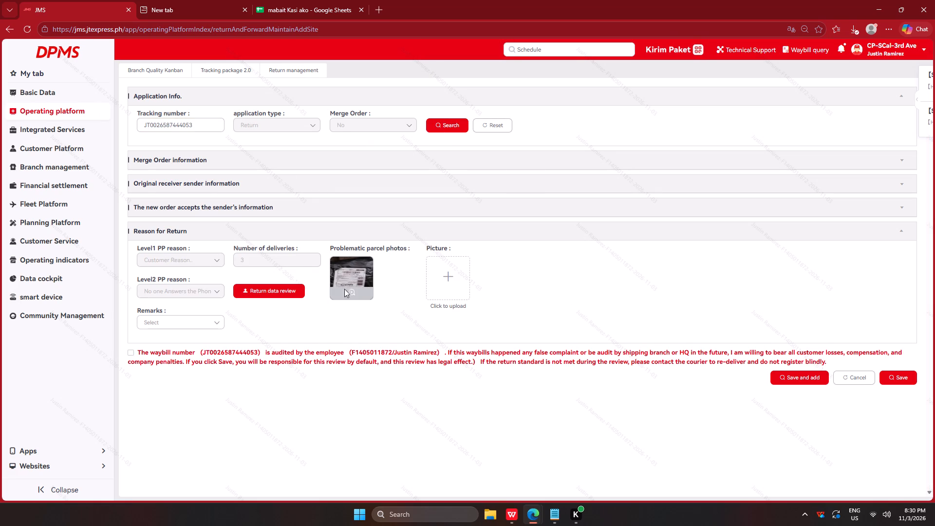
click(350, 294)
right_click(376, 211)
click(407, 245)
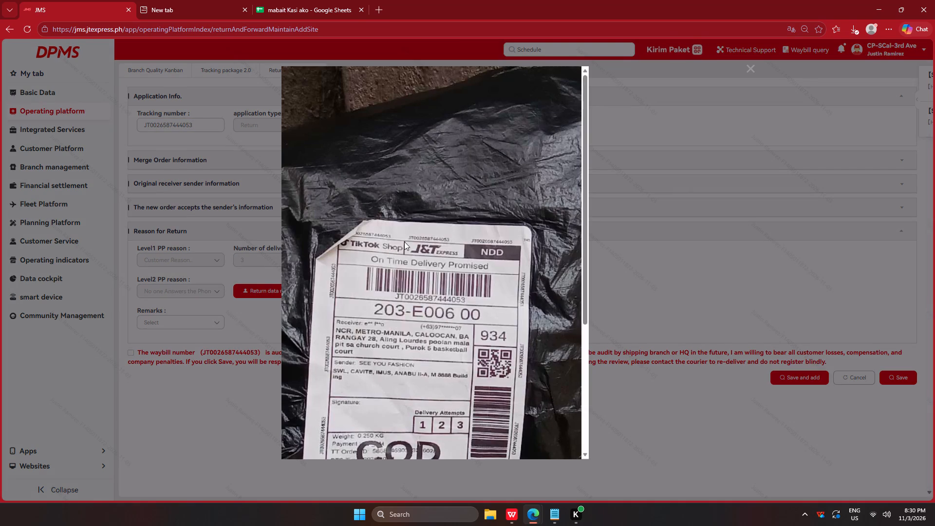
key(Return)
key(Return)
key(Return)
click(202, 426)
key(Return)
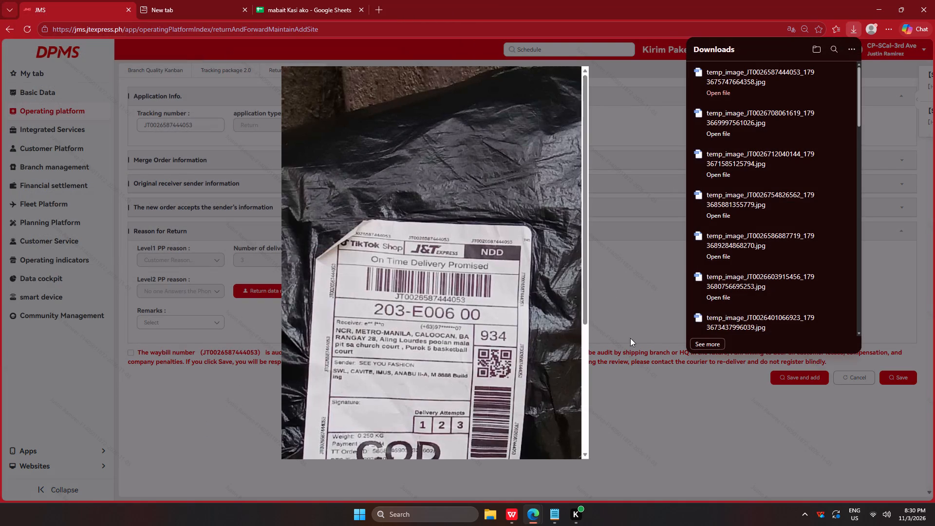
key(Return)
click(688, 417)
click(434, 280)
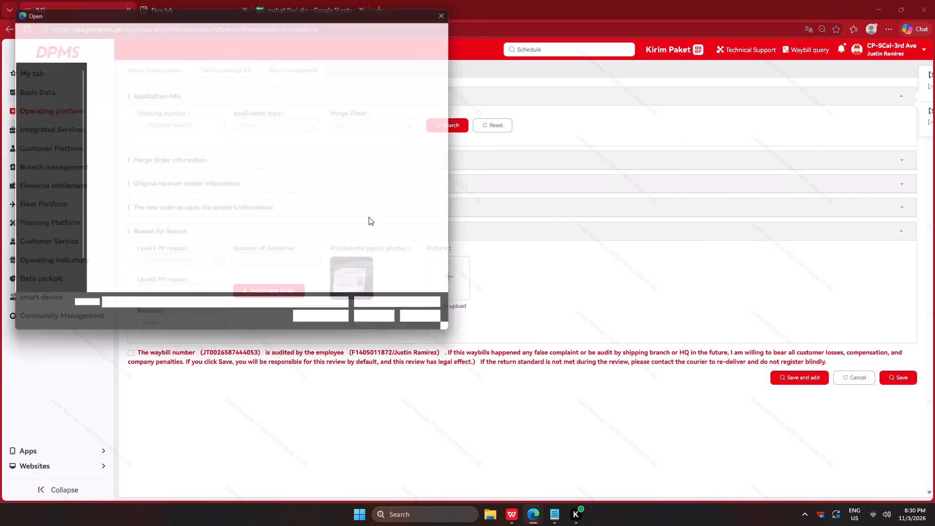
click(113, 113)
click(375, 331)
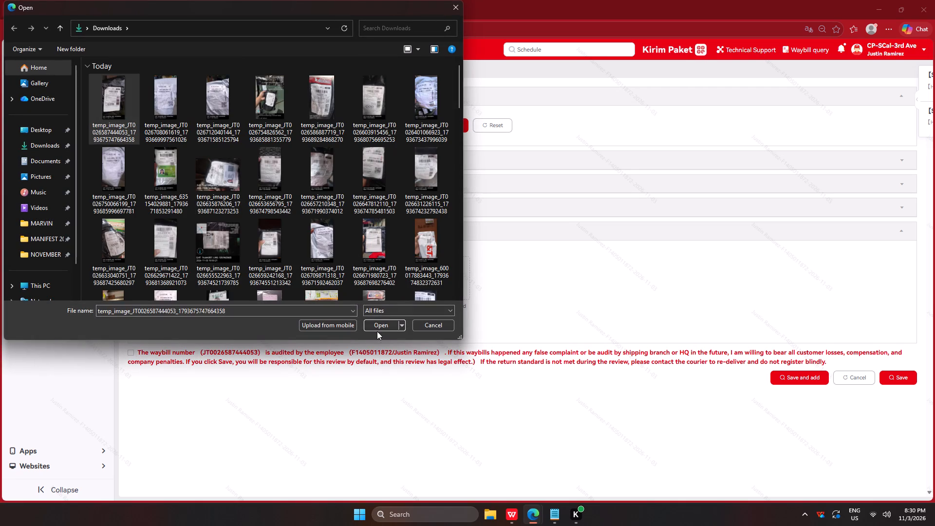
click(377, 331)
click(200, 320)
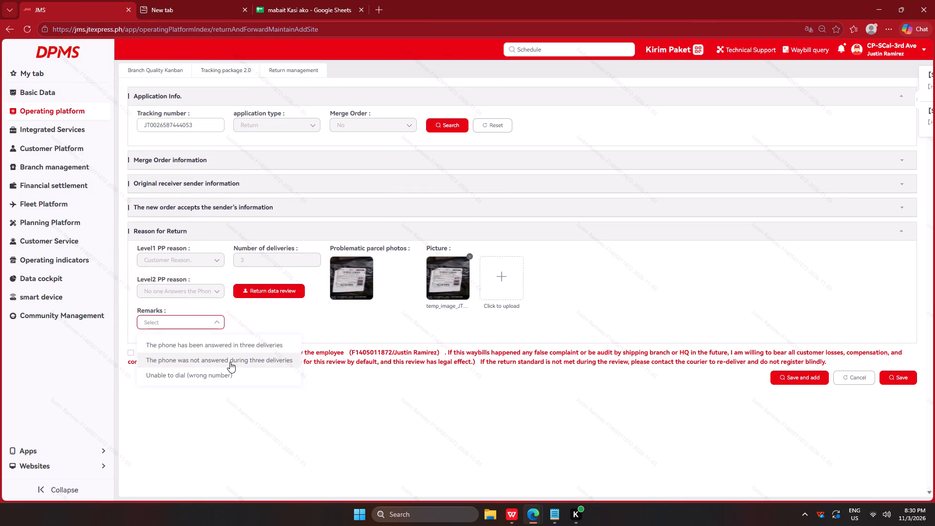
double_click(229, 362)
click(792, 380)
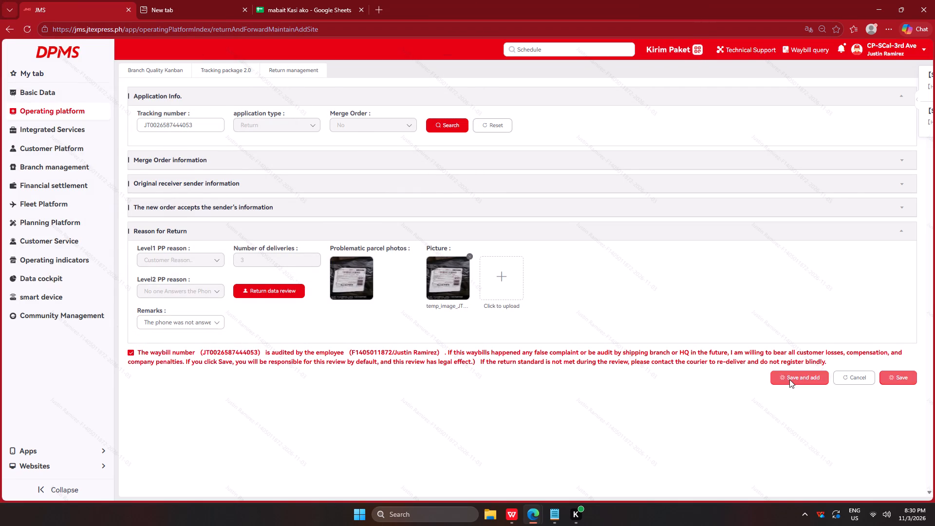
key(alt+Tab)
alt+click(449, 180)
click(263, 280)
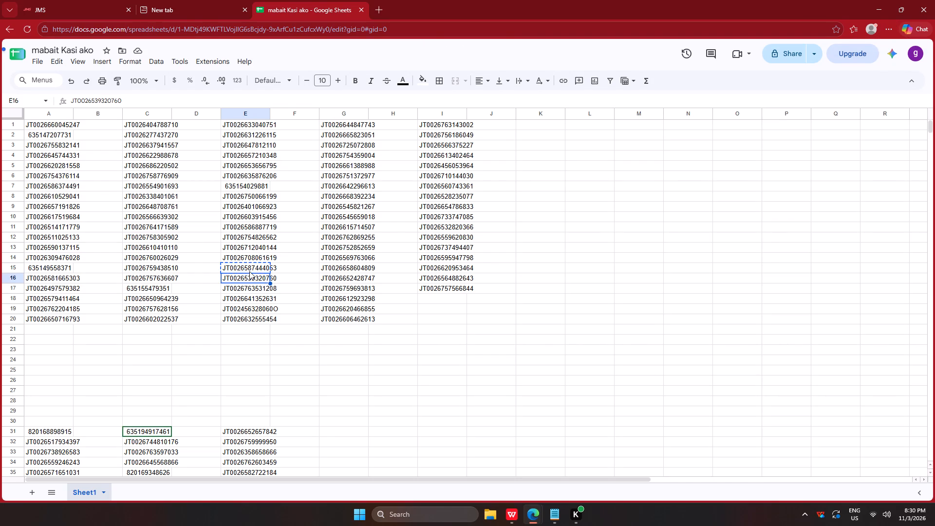
key(ctrl+c)
key(alt+Tab)
click(193, 127)
key(ctrl+v)
click(458, 121)
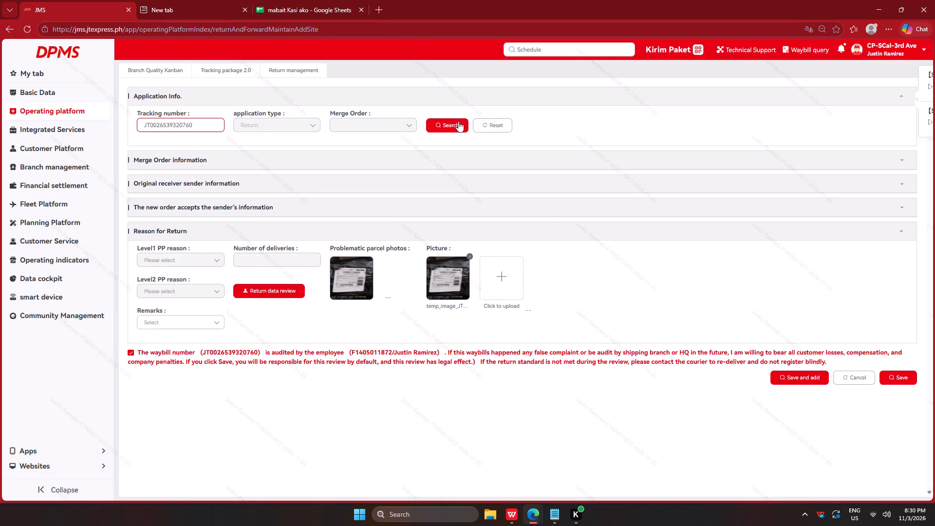
click(350, 291)
right_click(384, 167)
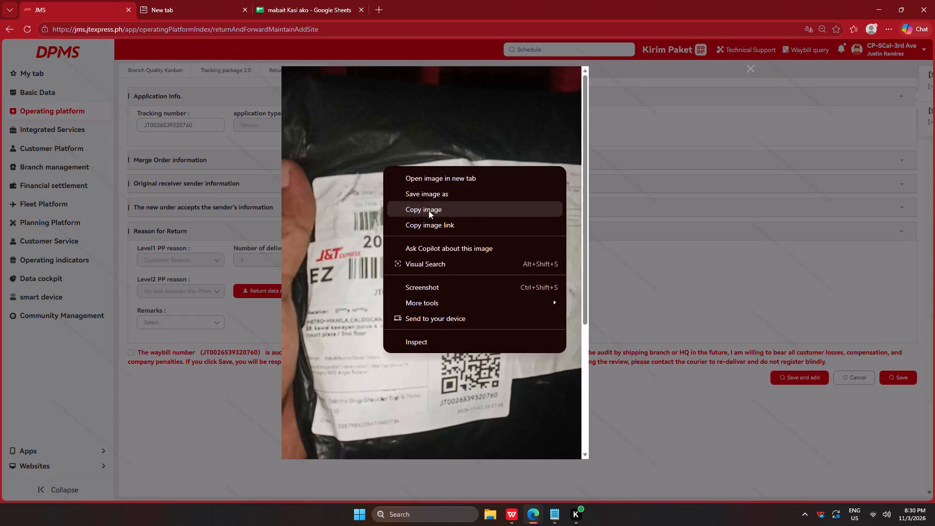
click(433, 195)
key(Return)
key(Return)
key(Return)
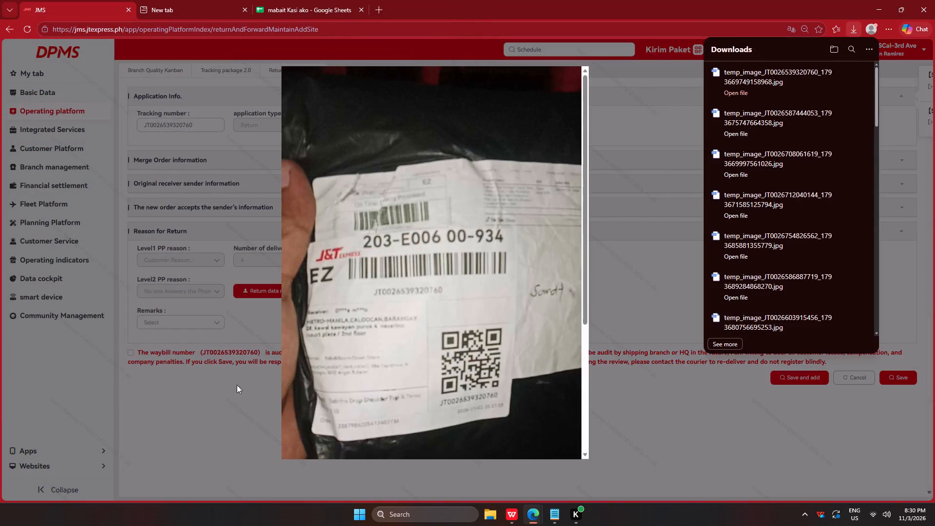
click(199, 366)
click(449, 277)
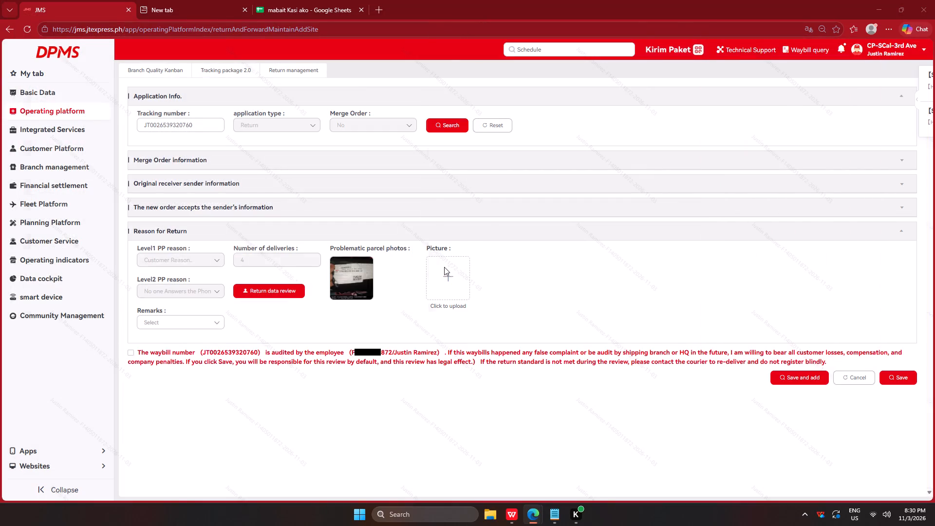
click(110, 97)
click(374, 327)
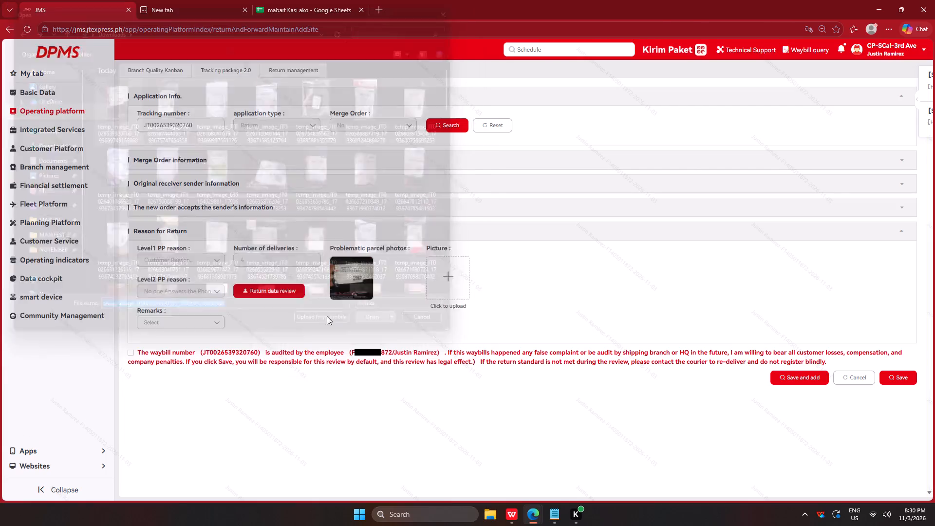
click(190, 322)
double_click(237, 361)
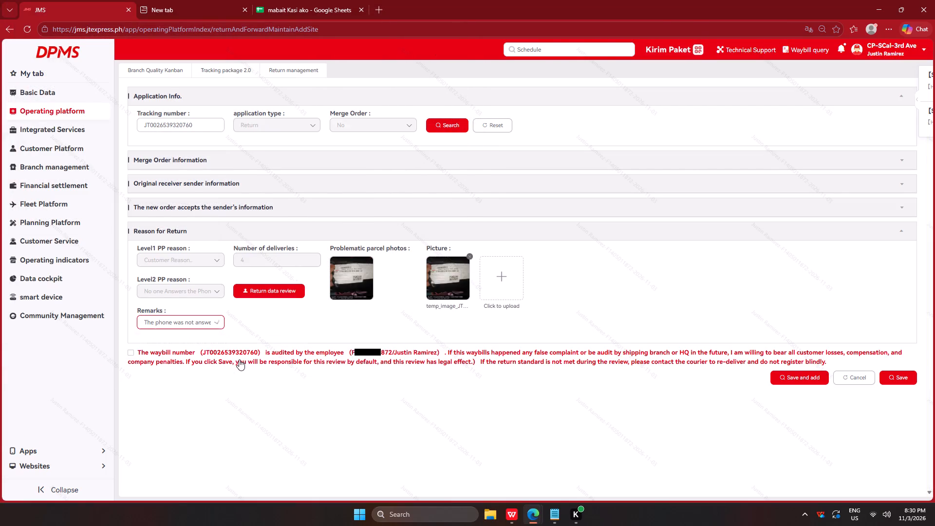
click(789, 381)
key(alt+Tab)
alt+click(467, 208)
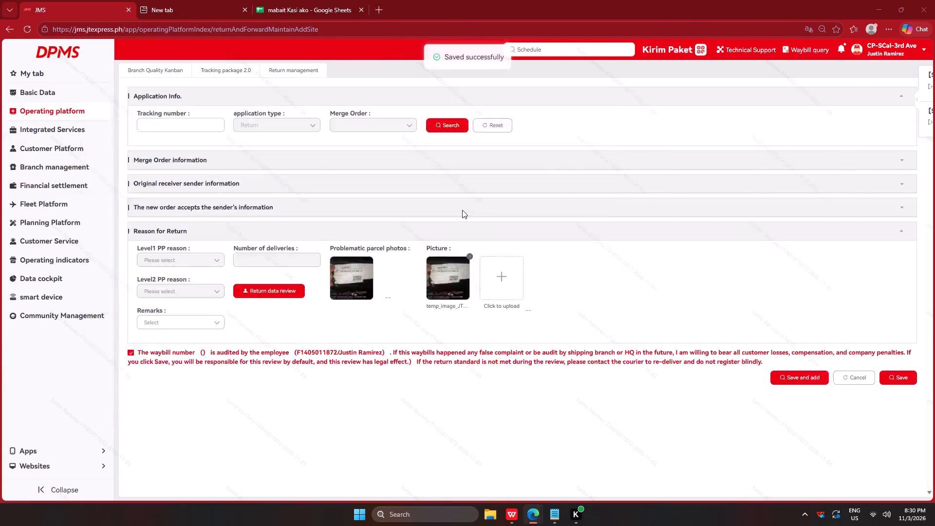
click(262, 285)
key(ctrl+c)
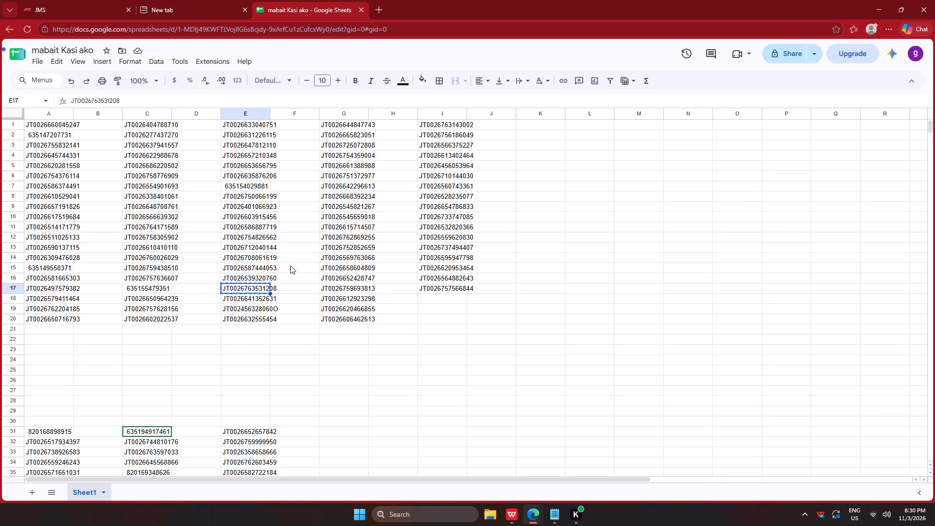
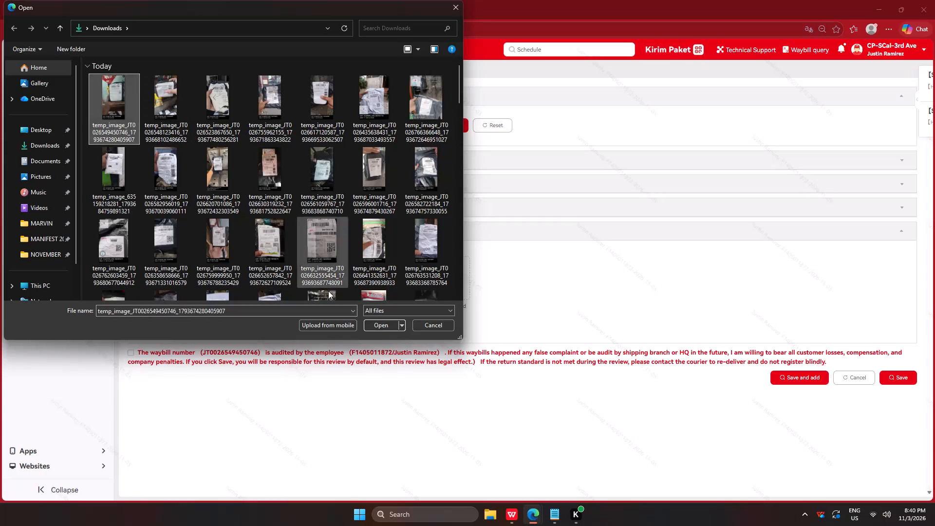
click(384, 327)
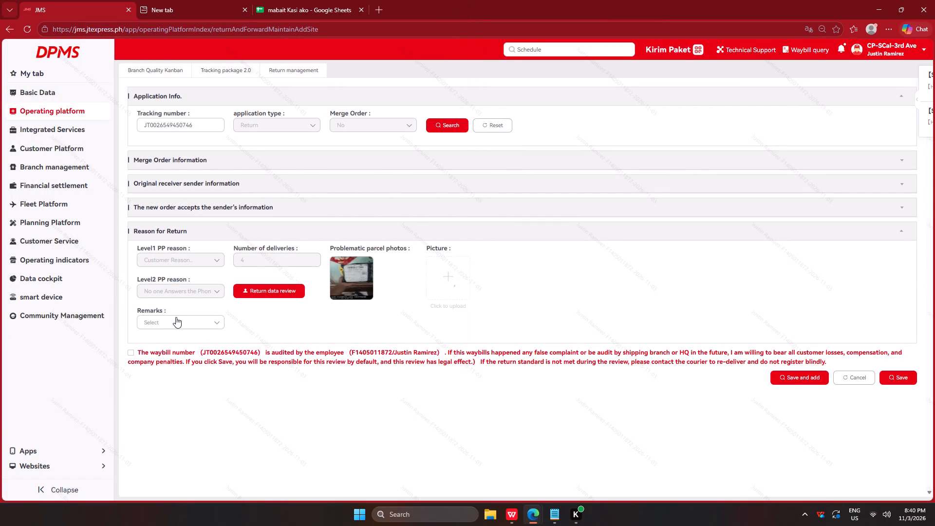
click(168, 316)
double_click(228, 359)
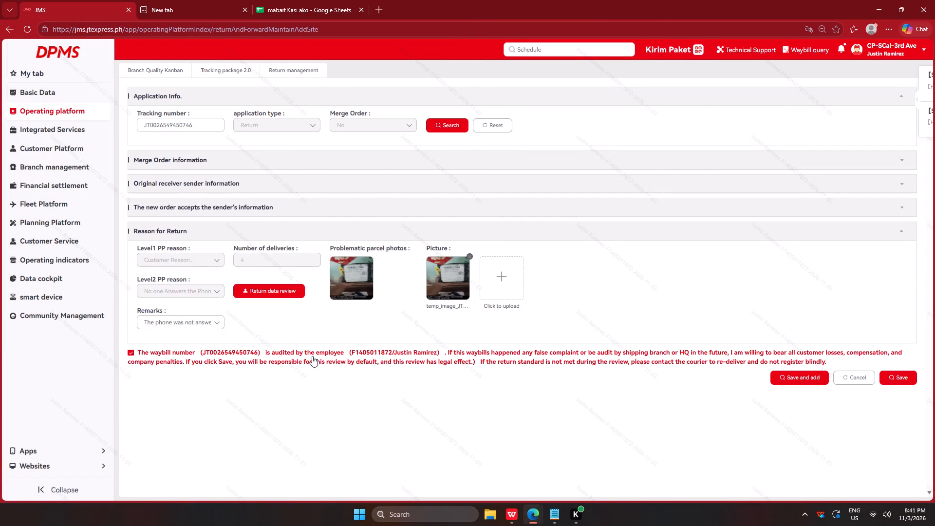
click(779, 376)
key(alt+Tab)
alt+click(408, 159)
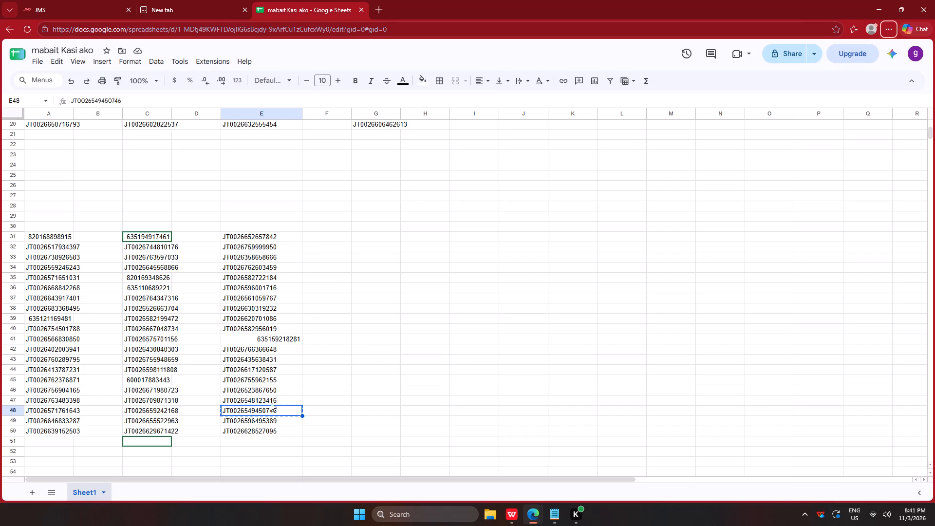
click(276, 421)
key(ctrl+c)
key(alt+Tab)
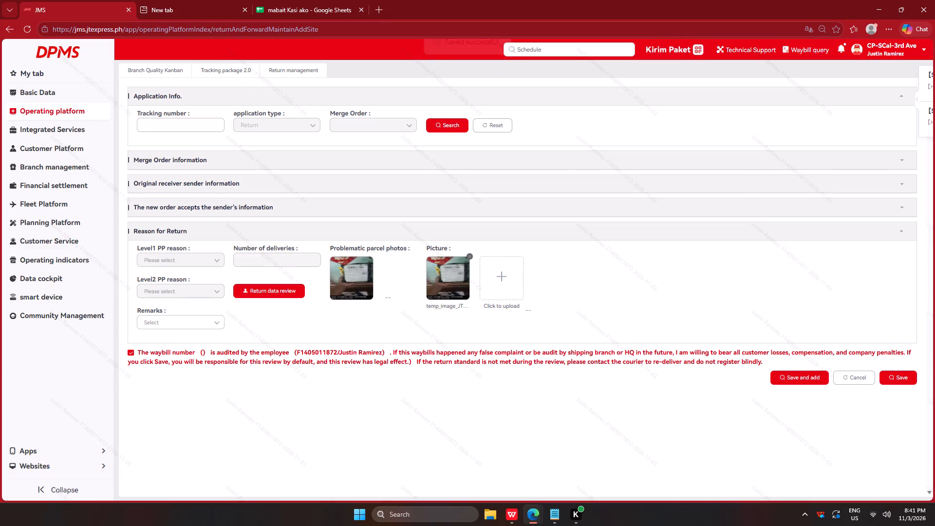
click(189, 124)
key(ctrl+v)
click(459, 123)
click(352, 296)
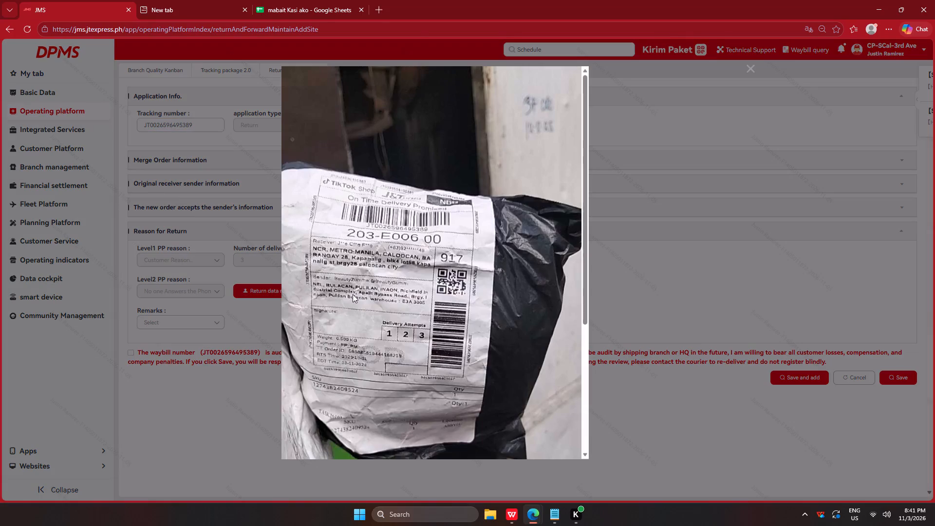
right_click(363, 215)
click(408, 236)
key(Return)
key(Return)
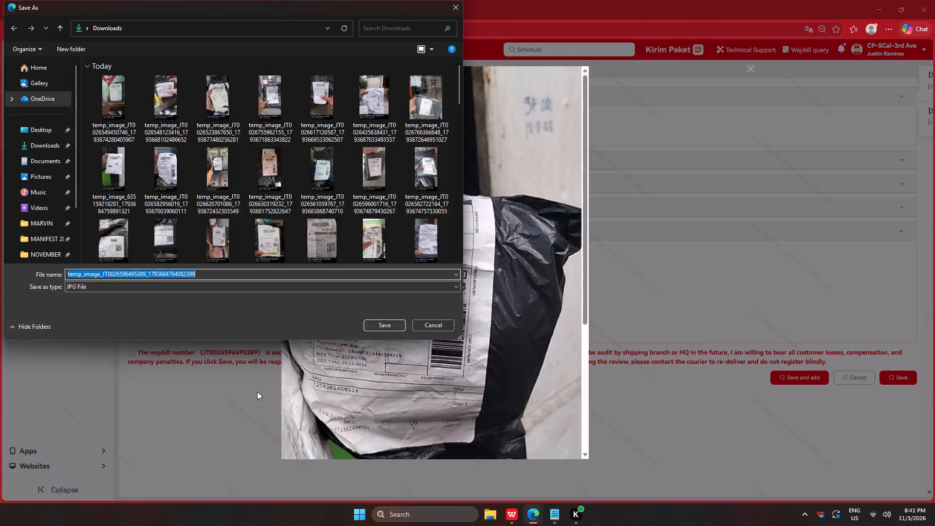
key(Return)
key(Return)
click(248, 401)
click(448, 276)
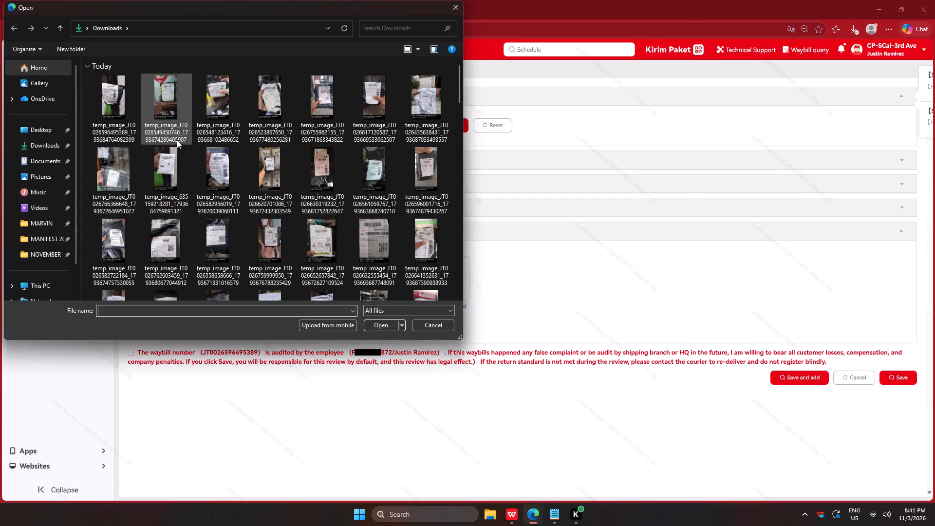
click(113, 108)
click(379, 322)
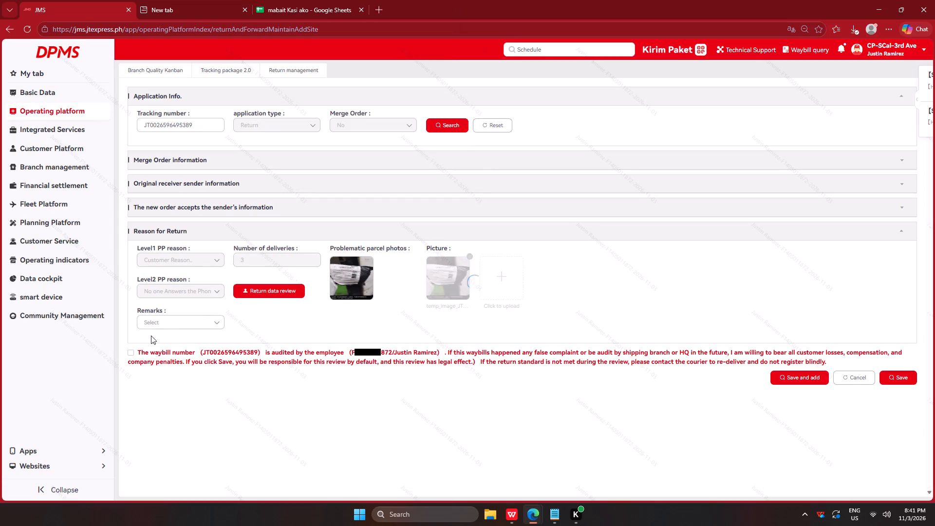
click(169, 320)
click(227, 358)
click(232, 355)
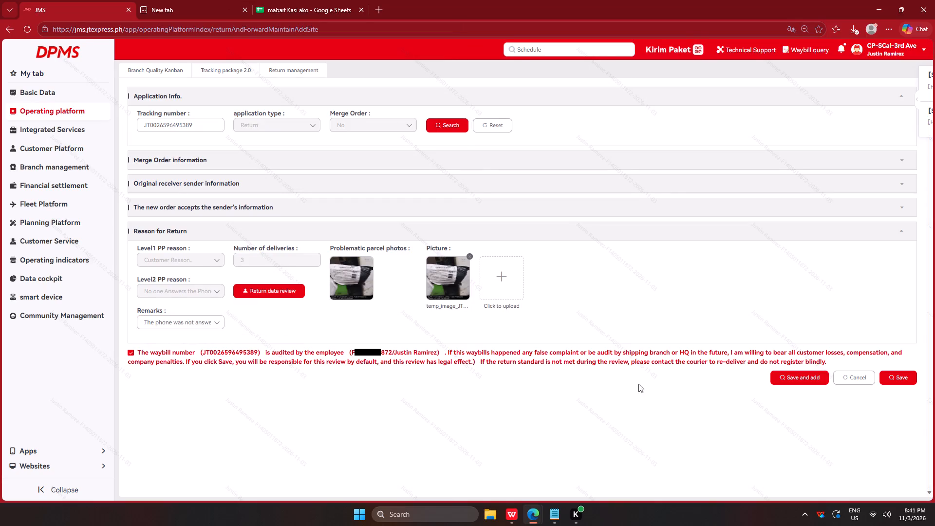
click(785, 369)
click(793, 379)
key(alt+Tab)
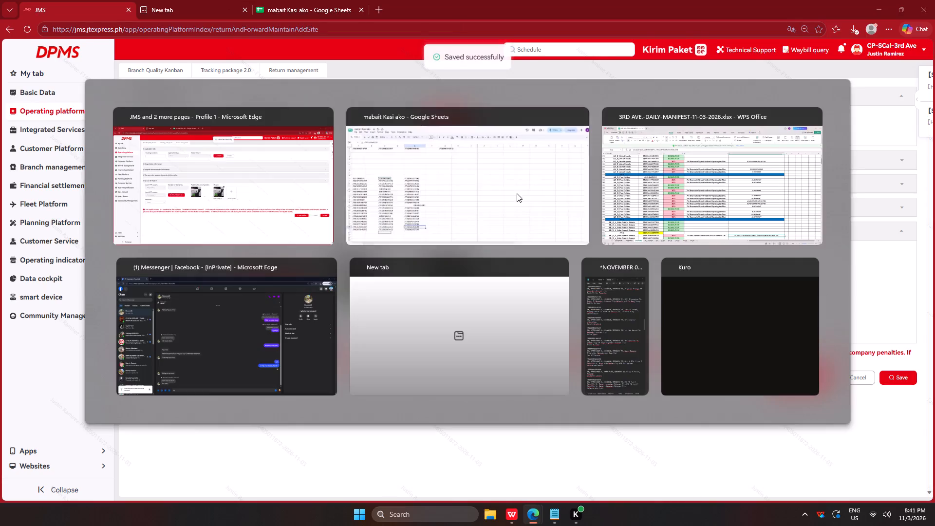
alt+click(401, 154)
click(269, 430)
key(ctrl+c)
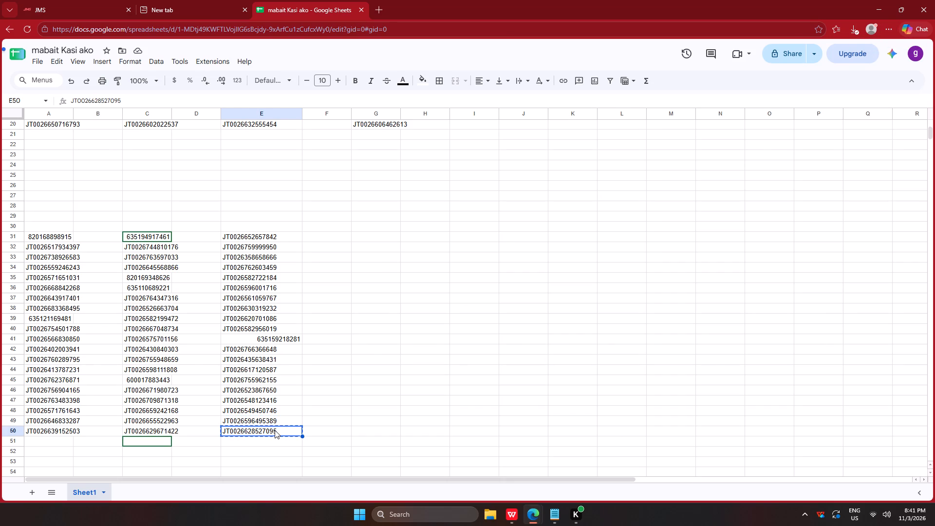
key(alt+Tab)
click(190, 129)
key(ctrl+v)
click(432, 124)
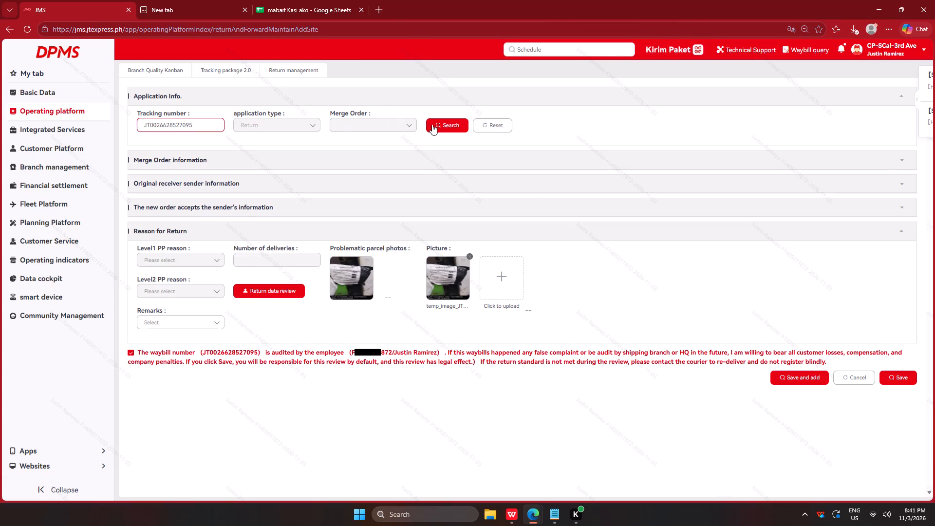
click(348, 295)
right_click(394, 189)
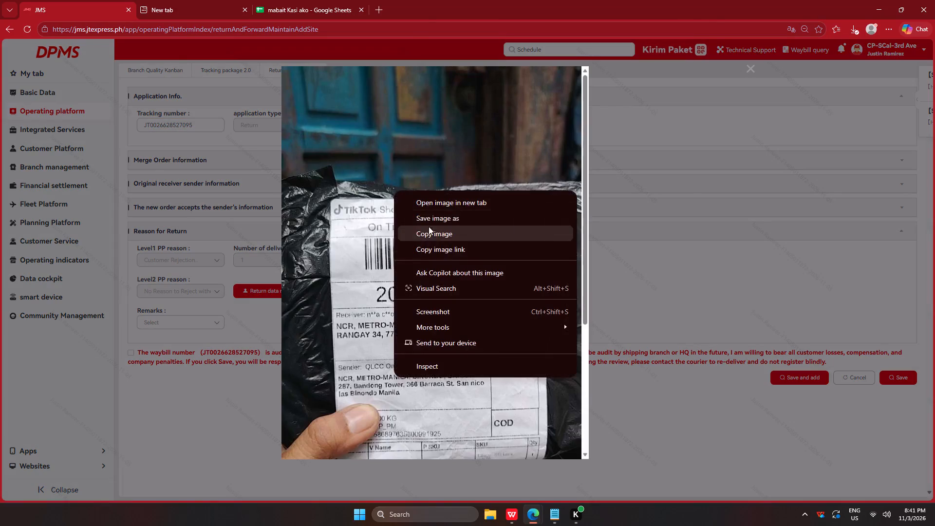
click(434, 218)
key(Return)
key(Return)
key(Return)
key(Return)
click(234, 400)
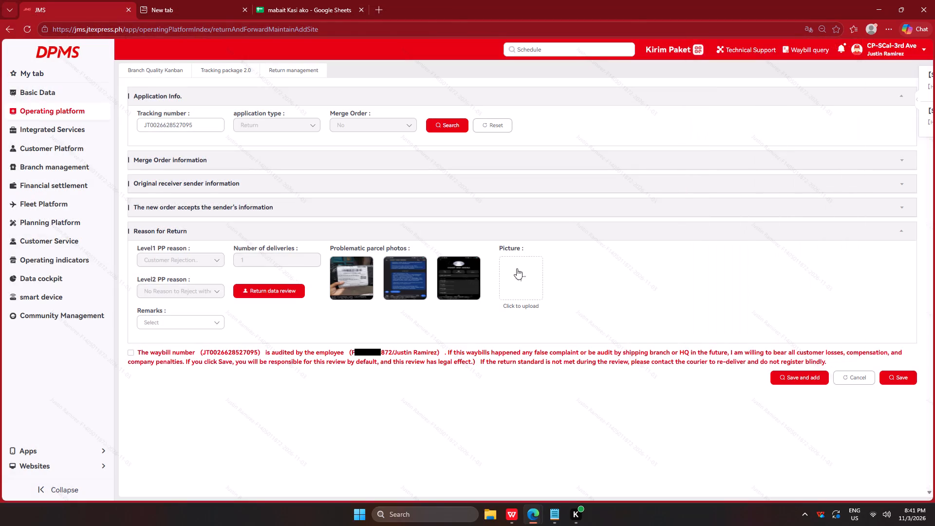
click(521, 265)
click(112, 113)
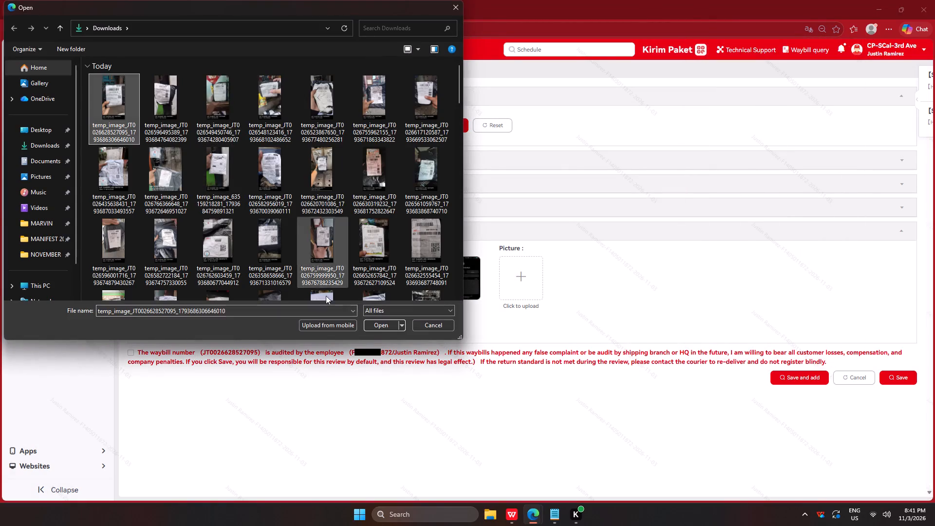
click(376, 328)
click(169, 319)
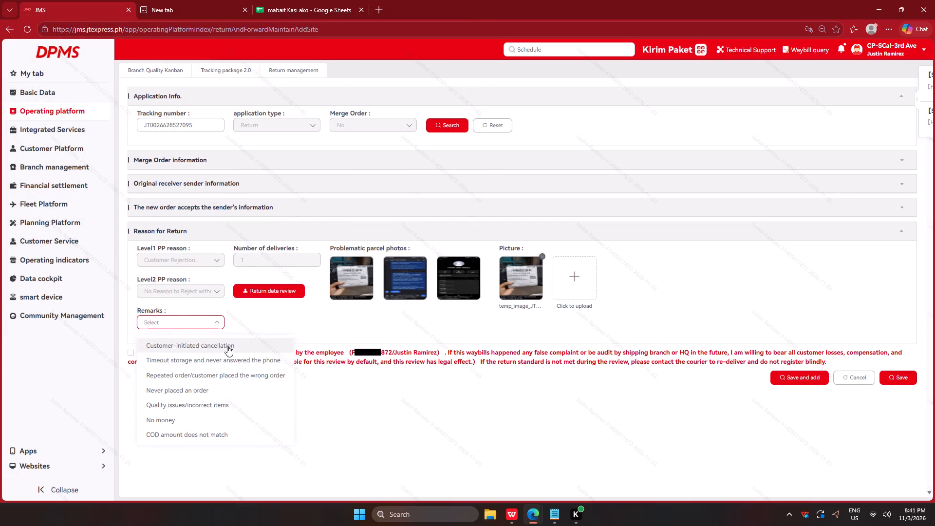
click(227, 346)
click(234, 355)
click(789, 376)
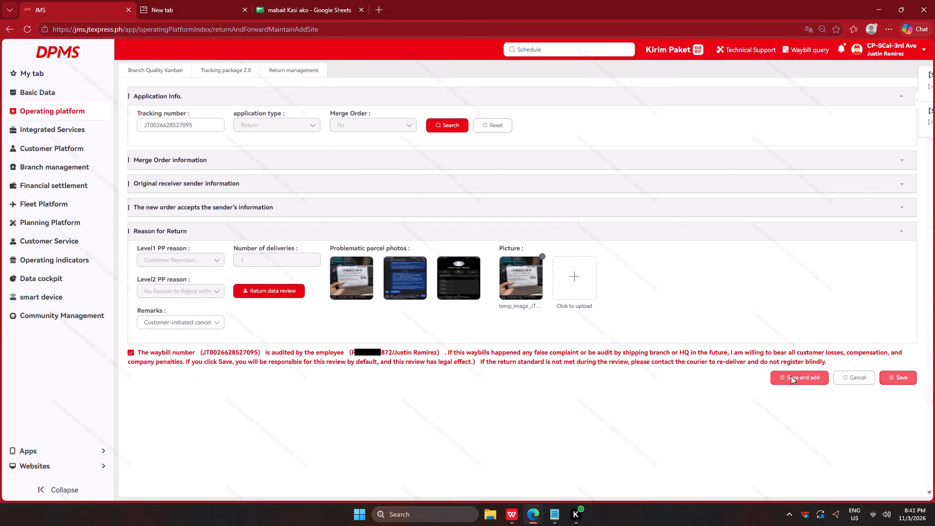
key(alt+Tab)
alt+click(458, 189)
click(361, 209)
scroll(375, 211, up, 5)
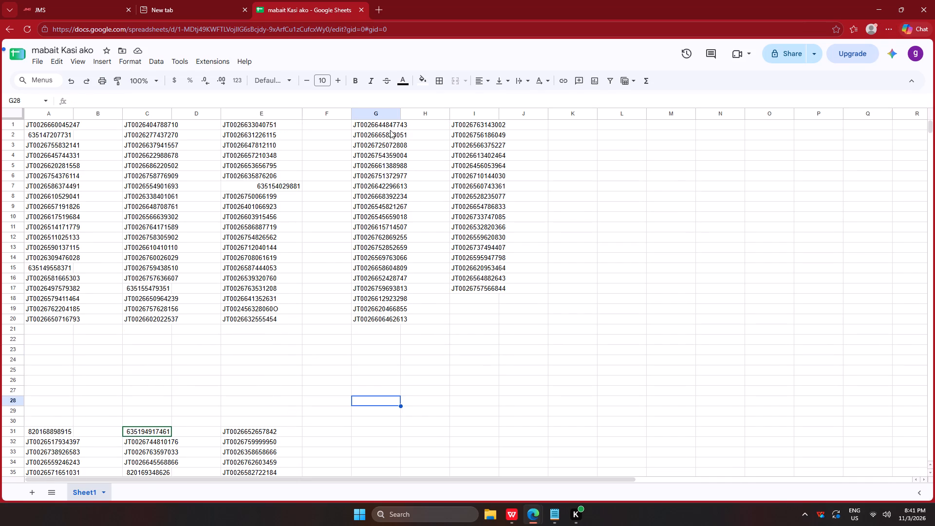
click(392, 124)
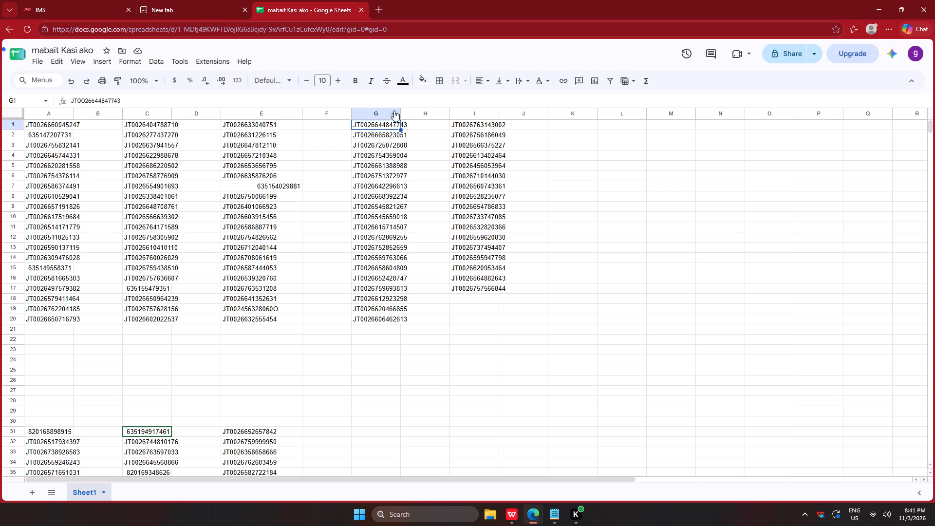
key(ctrl+c)
key(alt+Tab)
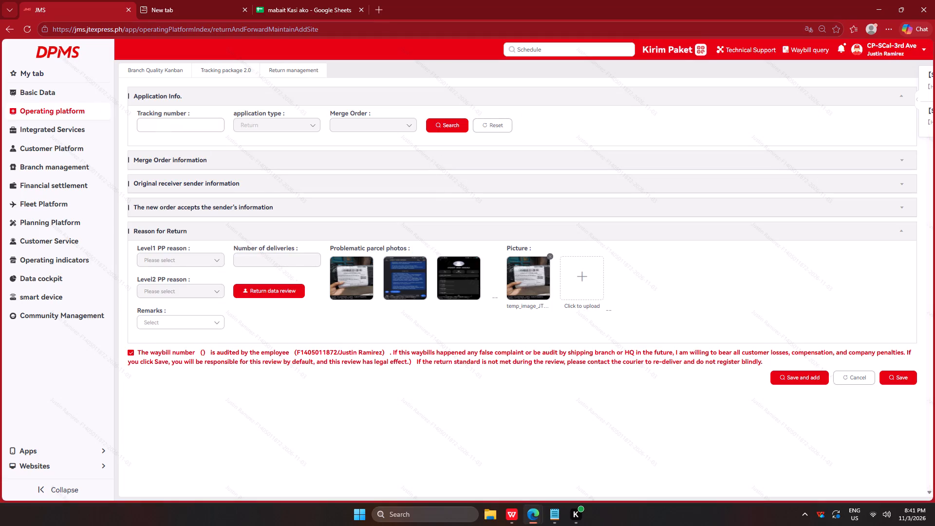
click(188, 130)
key(ctrl+v)
click(456, 125)
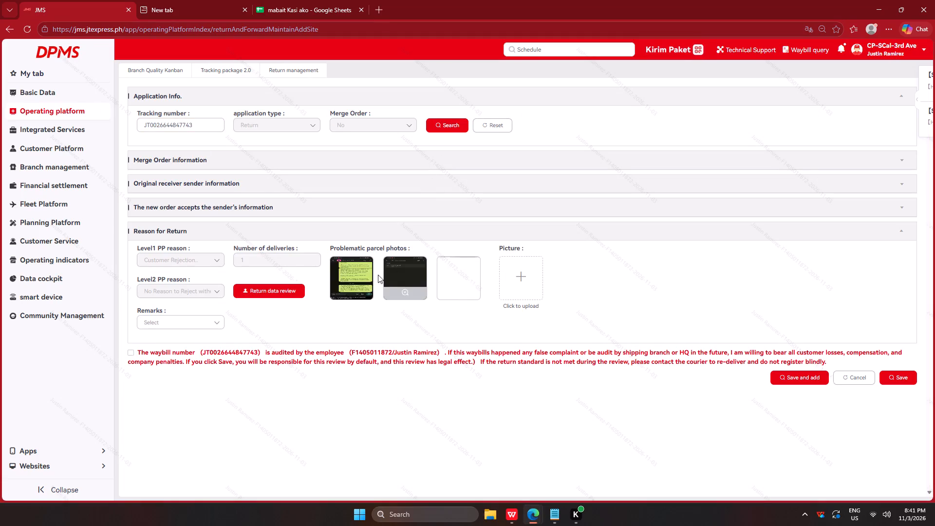
click(456, 289)
right_click(394, 197)
click(429, 228)
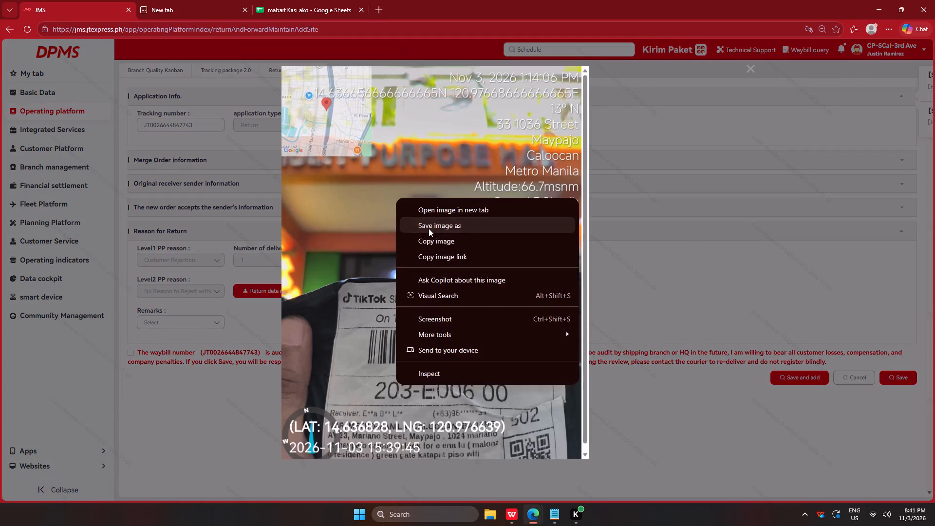
key(Return)
key(Return)
key(Return)
key(Return)
drag(220, 361, 225, 358)
click(511, 273)
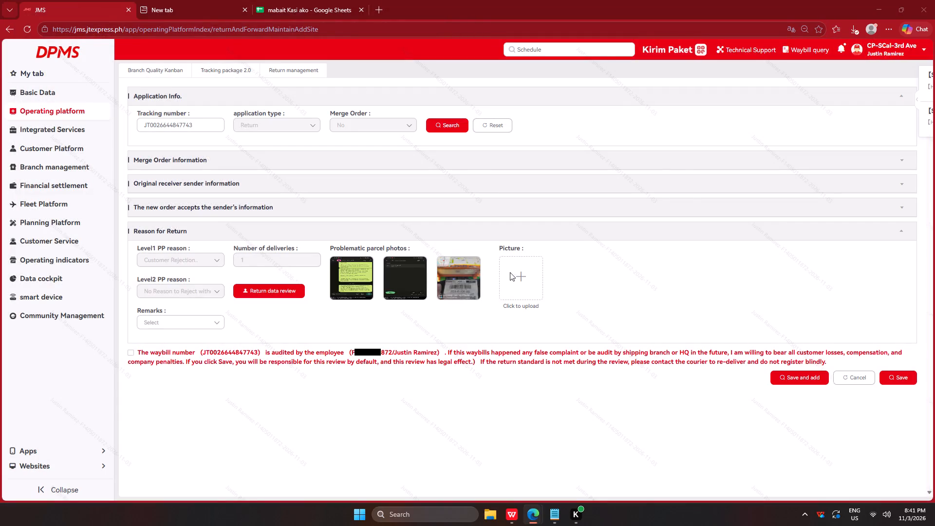
click(114, 106)
click(376, 324)
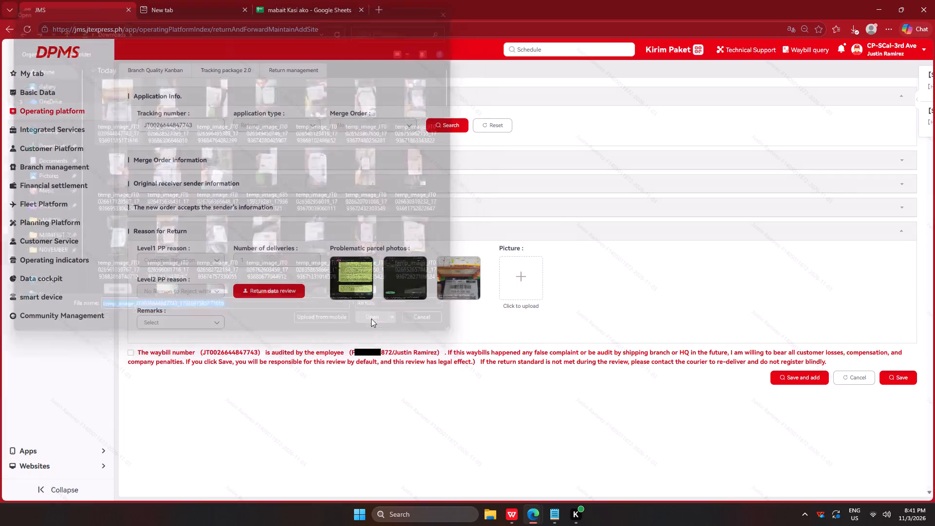
click(196, 323)
click(236, 345)
click(249, 353)
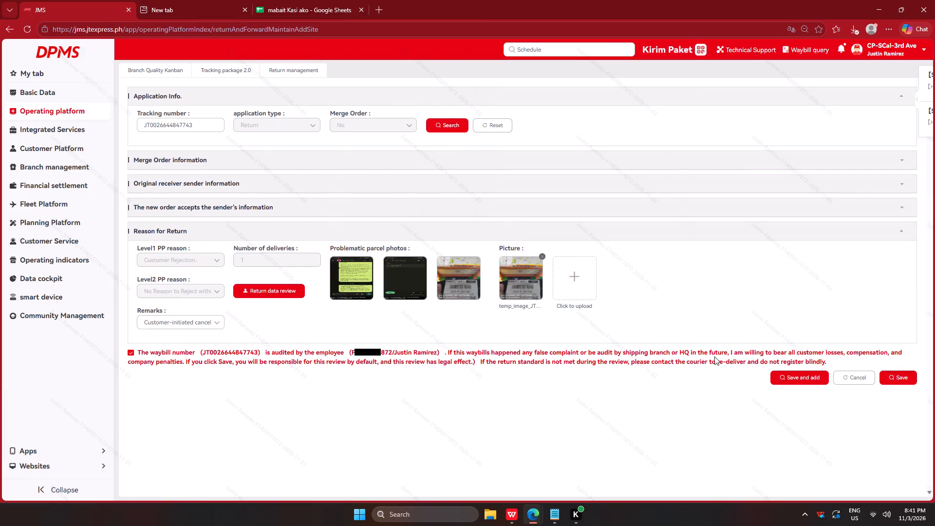
click(801, 373)
key(alt+Tab)
alt+click(430, 163)
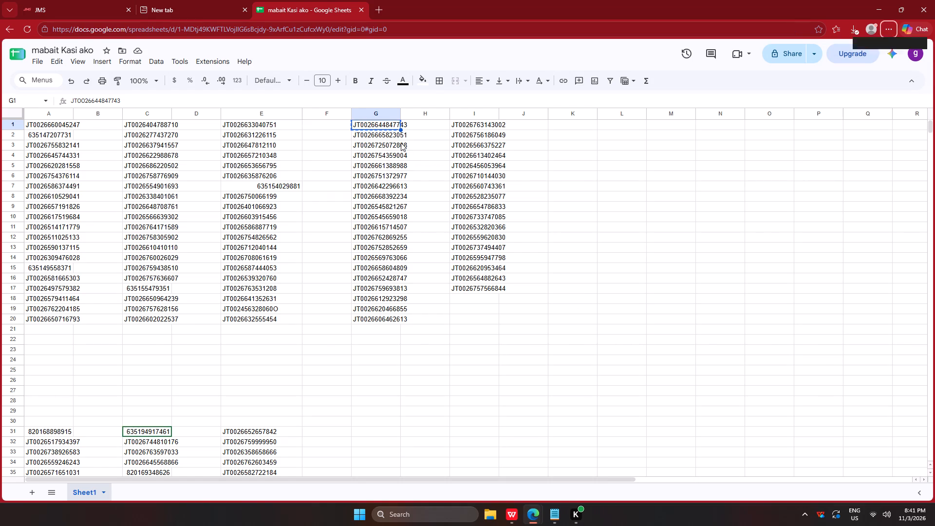
click(394, 138)
key(ctrl+c)
key(alt+Tab)
click(195, 121)
key(ctrl+v)
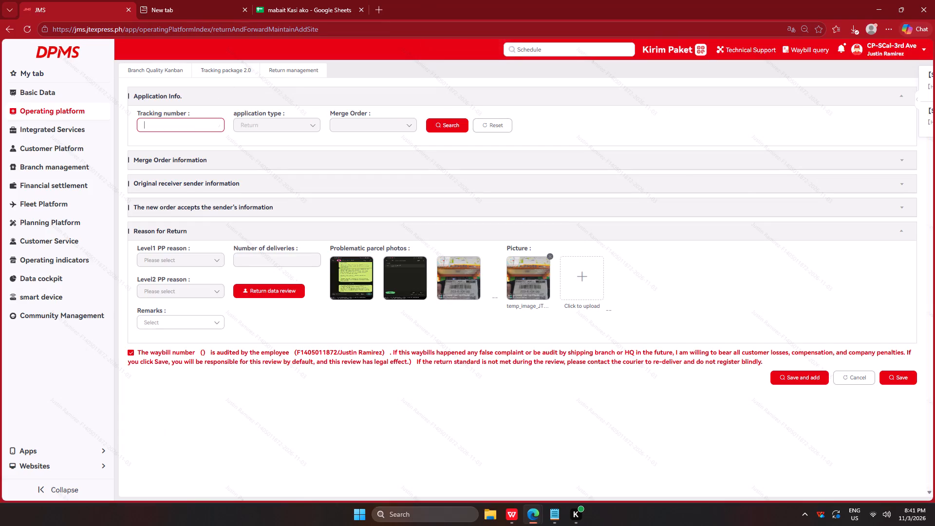
click(437, 123)
click(343, 288)
click(346, 290)
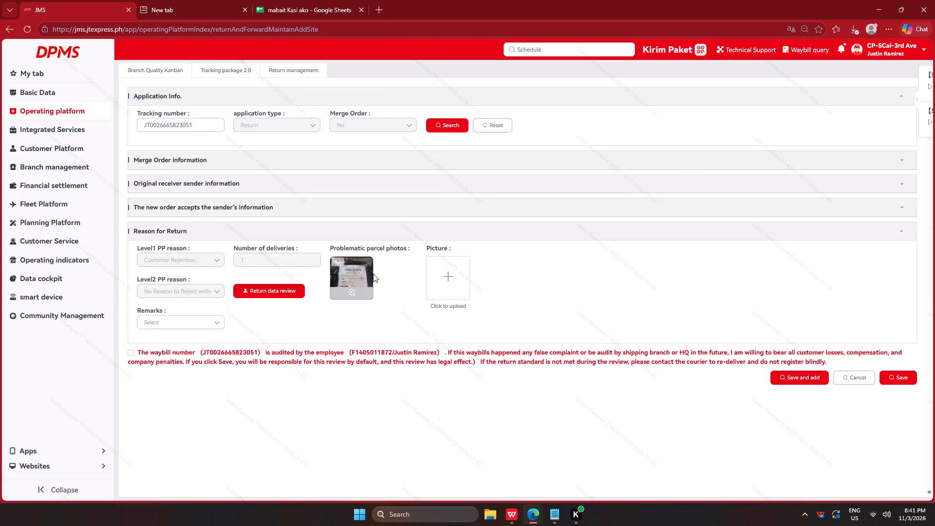
click(353, 291)
right_click(379, 181)
click(408, 214)
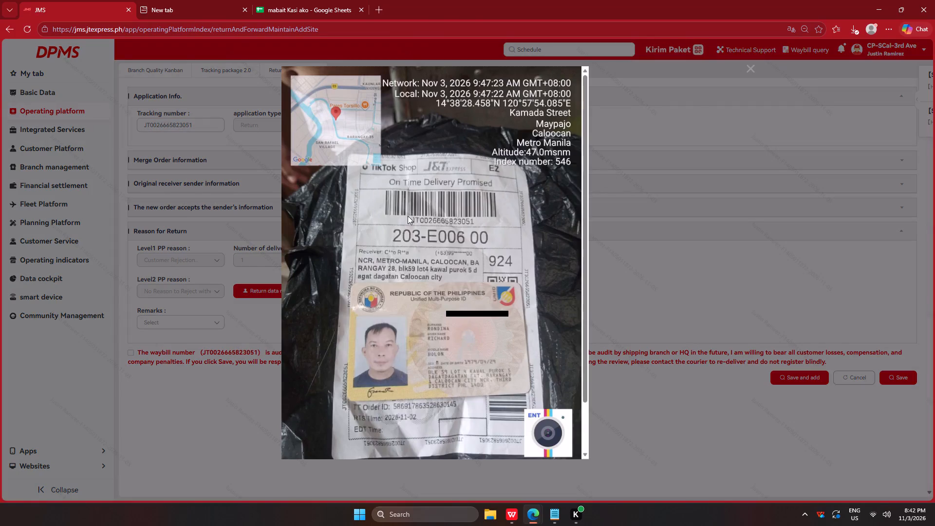
key(Return)
key(Return)
key(Return)
key(Return)
key(Return)
click(237, 379)
click(442, 278)
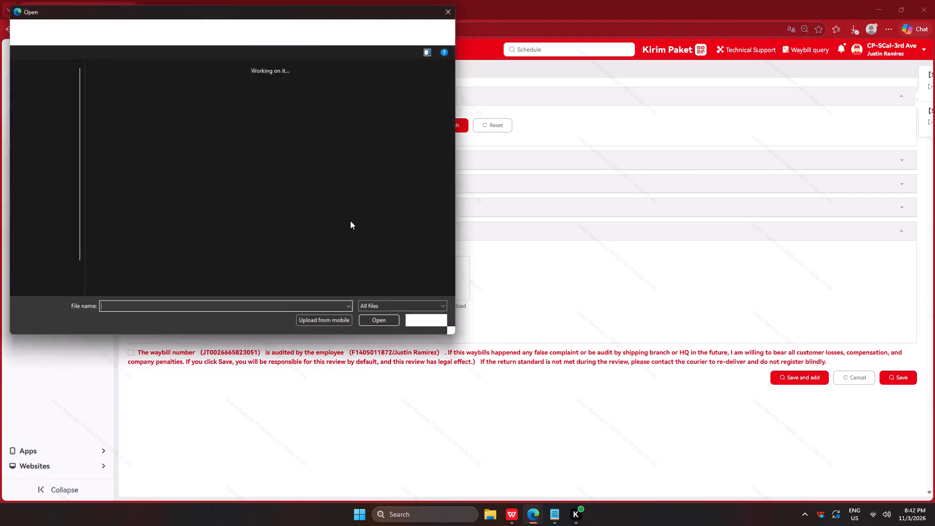
click(112, 116)
click(376, 323)
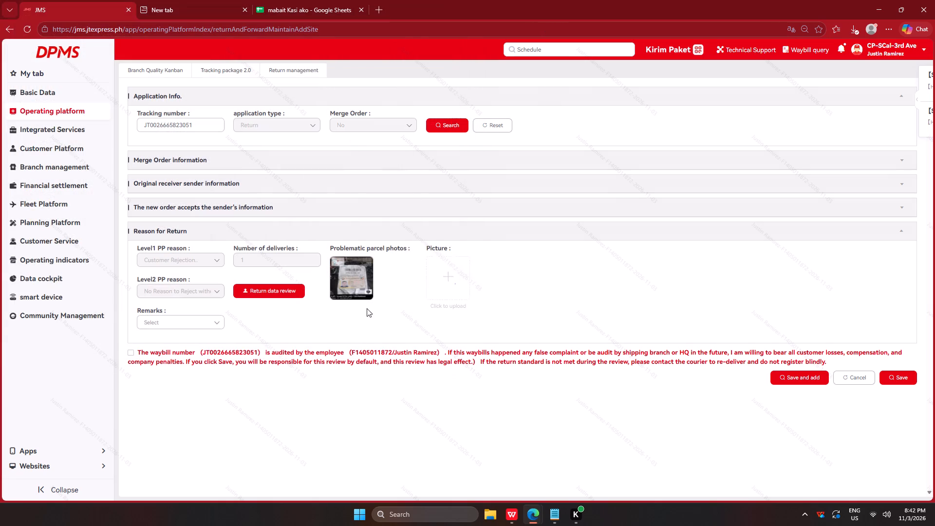
click(177, 325)
click(222, 346)
click(232, 353)
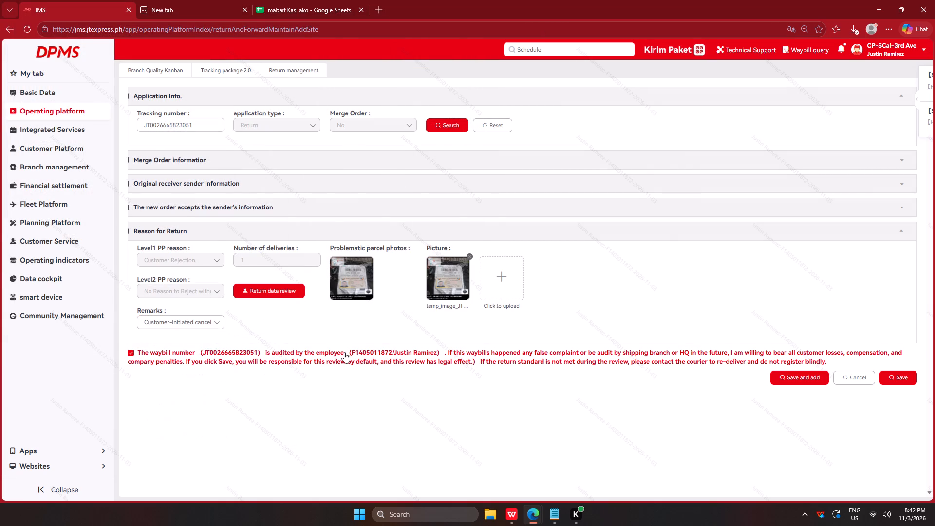
click(791, 373)
key(alt+Tab)
alt+click(476, 195)
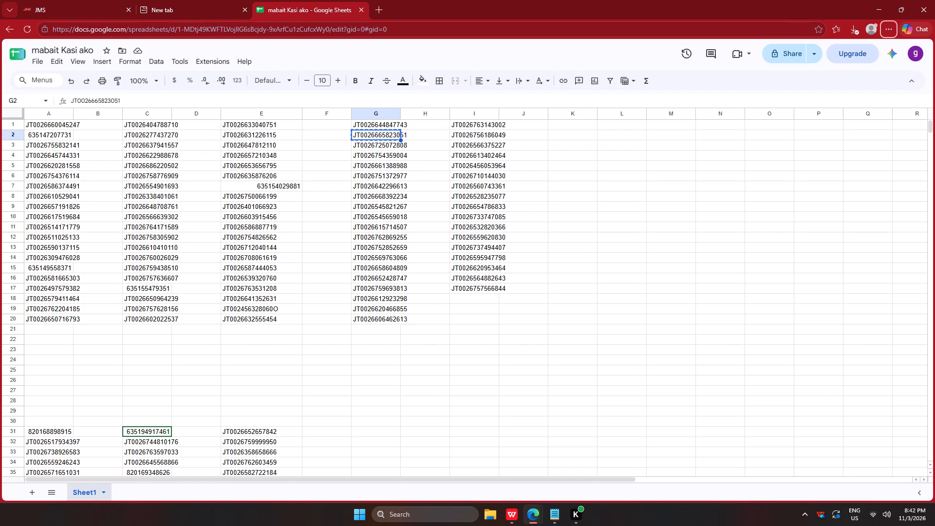
click(394, 145)
key(ctrl+c)
key(alt+Tab)
click(193, 123)
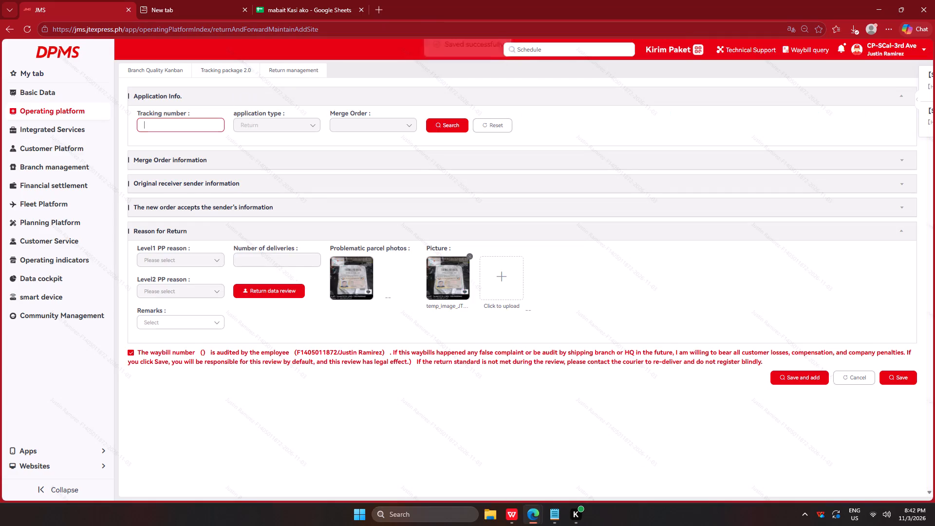
key(ctrl+v)
click(448, 121)
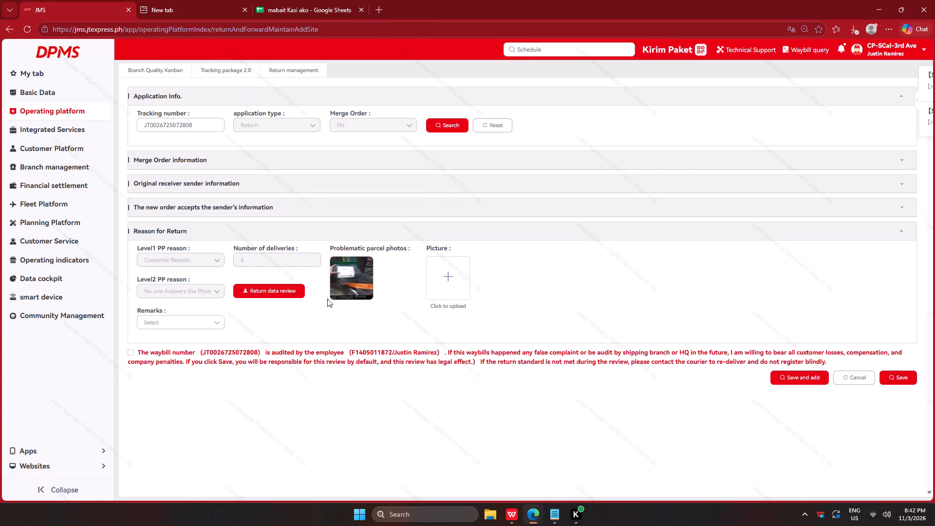
click(355, 288)
right_click(374, 193)
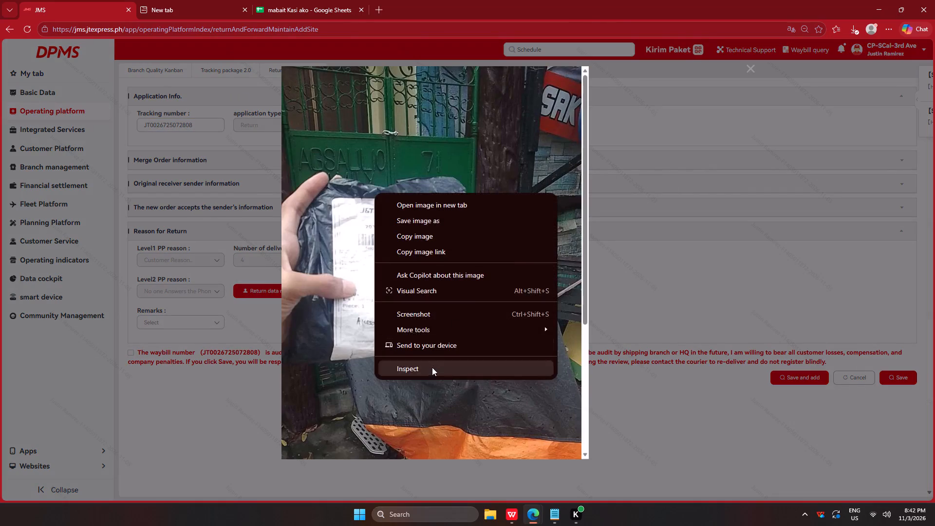
click(431, 368)
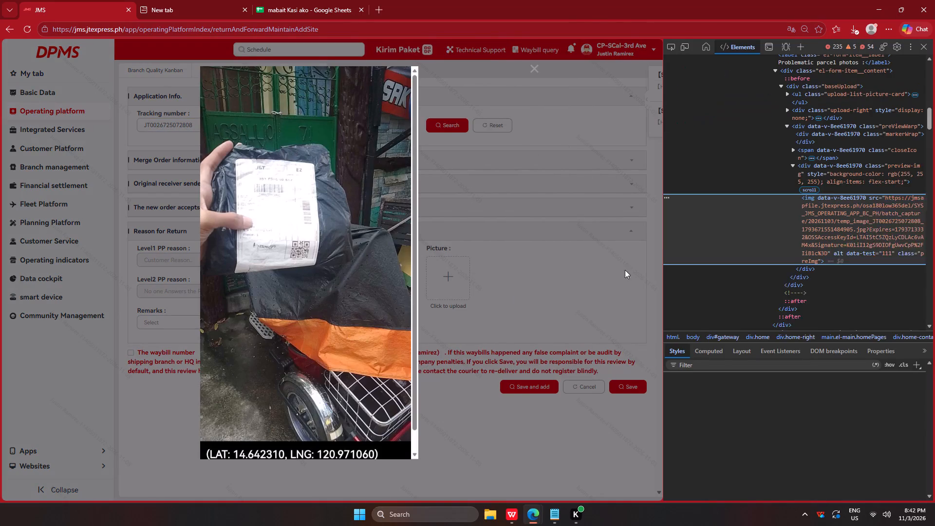
click(923, 48)
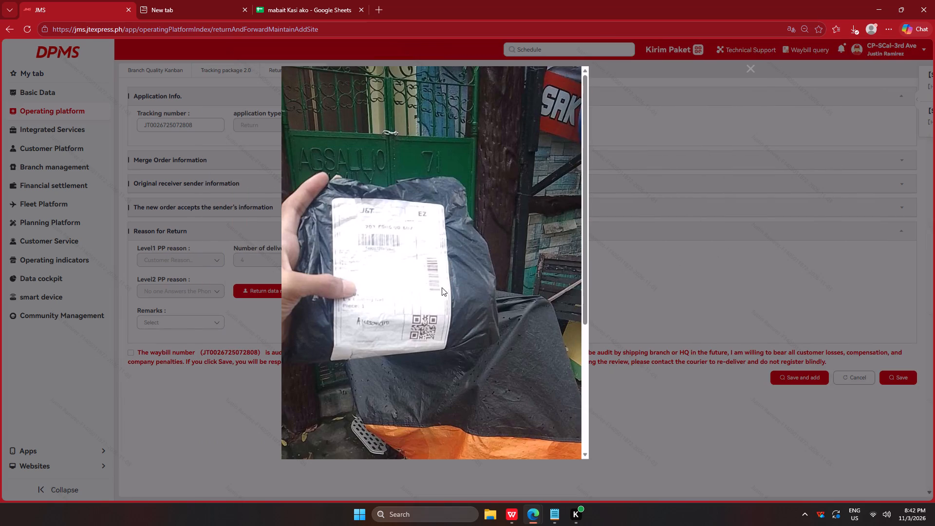
scroll(419, 293, down, 4)
scroll(417, 295, up, 4)
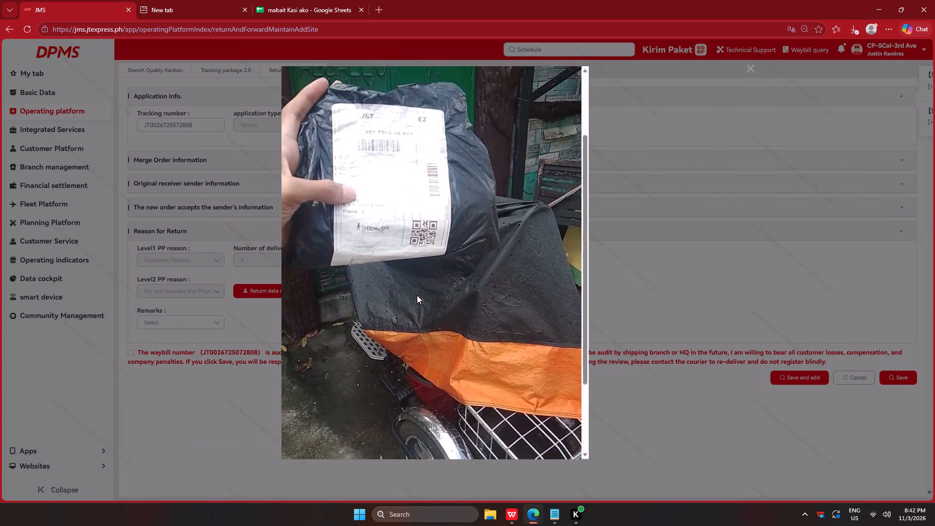
scroll(417, 295, up, 1)
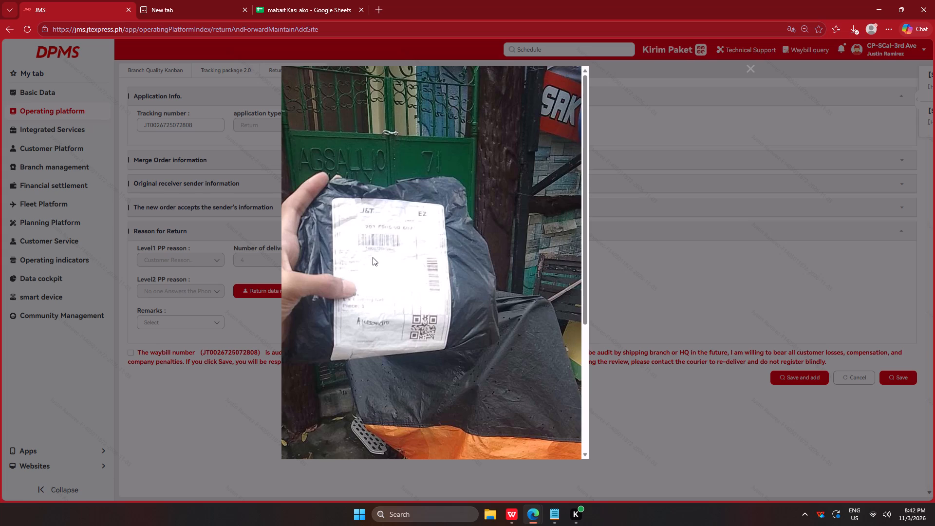
scroll(373, 264, up, 3)
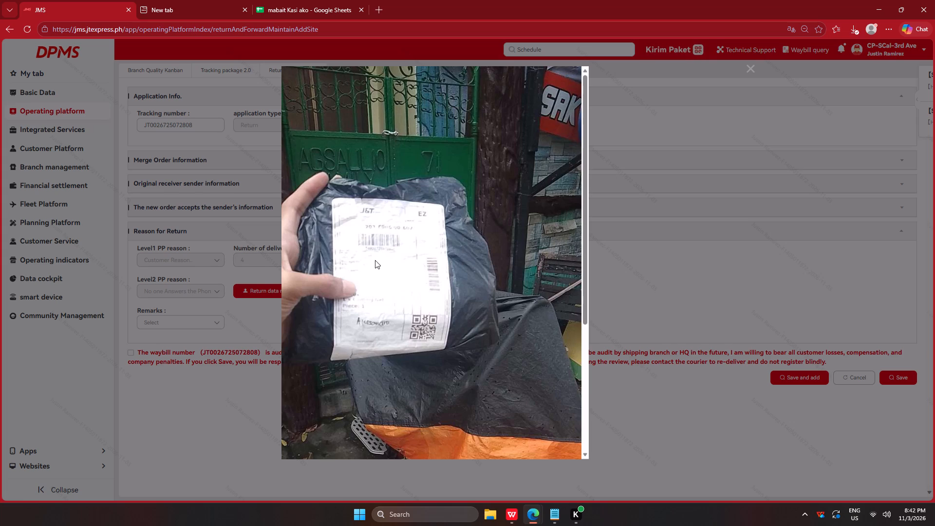
click(227, 417)
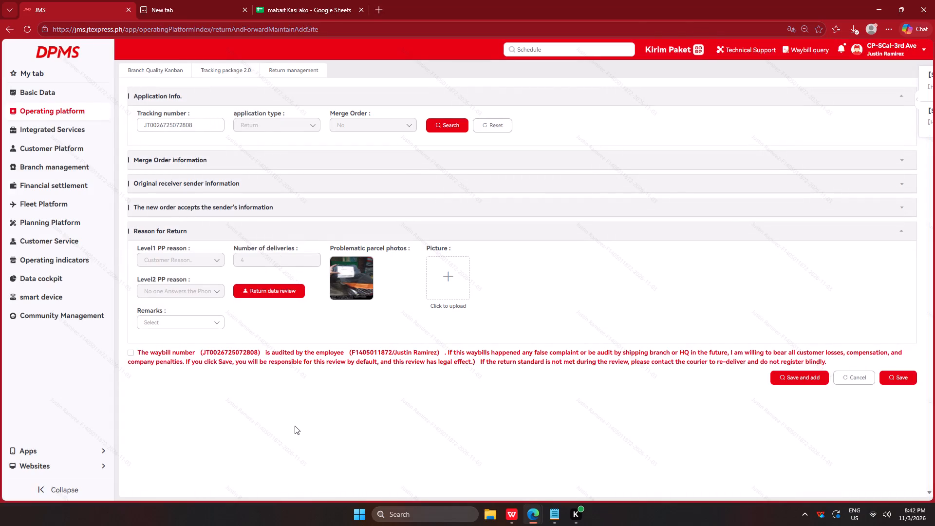
double_click(172, 127)
key(ctrl+c)
click(224, 71)
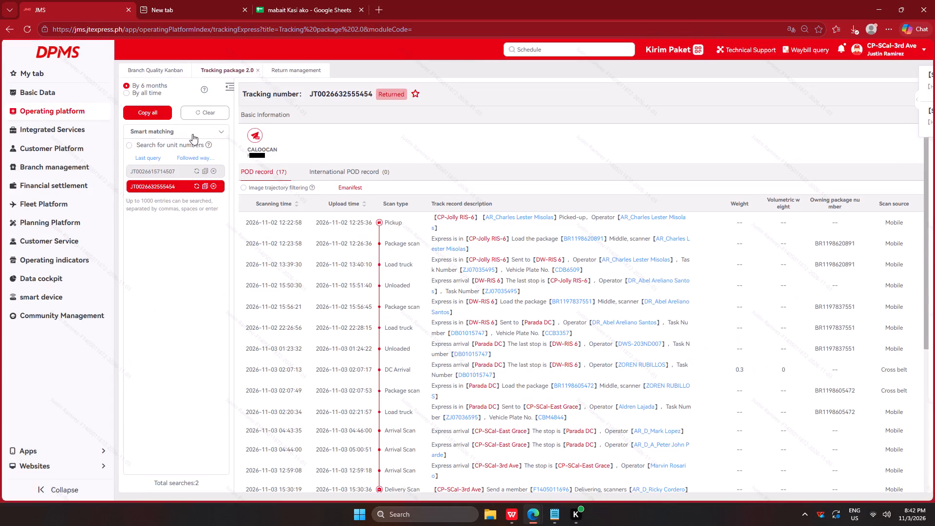
click(197, 117)
click(179, 229)
key(ctrl+v)
scroll(491, 321, down, 4)
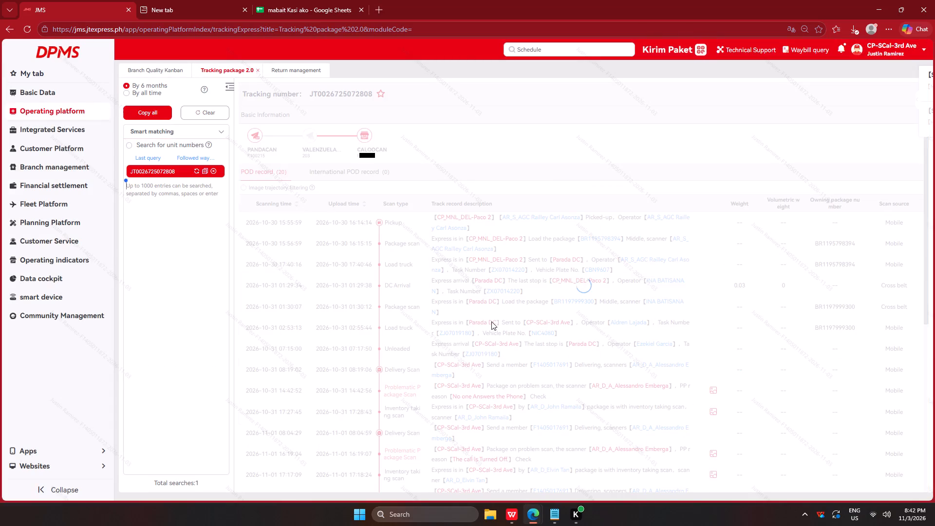
scroll(491, 321, down, 2)
scroll(358, 294, down, 5)
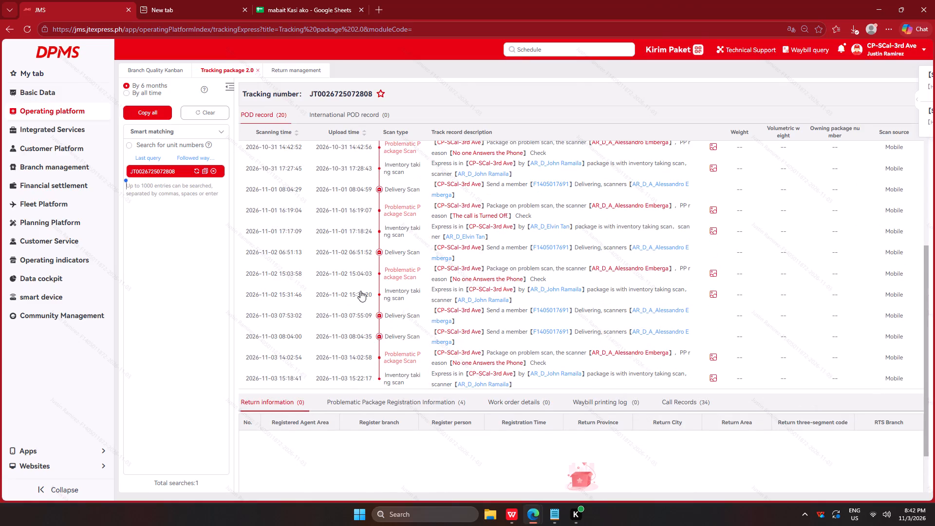
scroll(360, 291, up, 1)
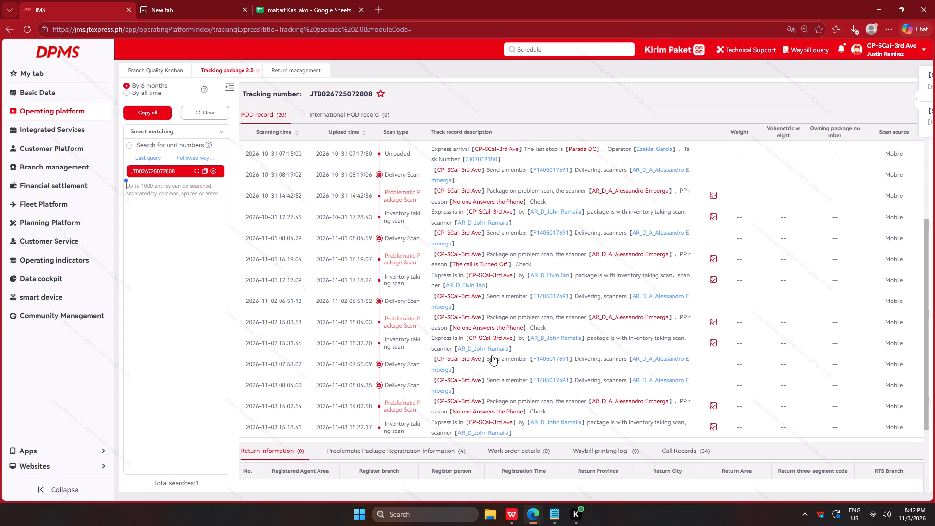
key(alt+Tab)
click(386, 158)
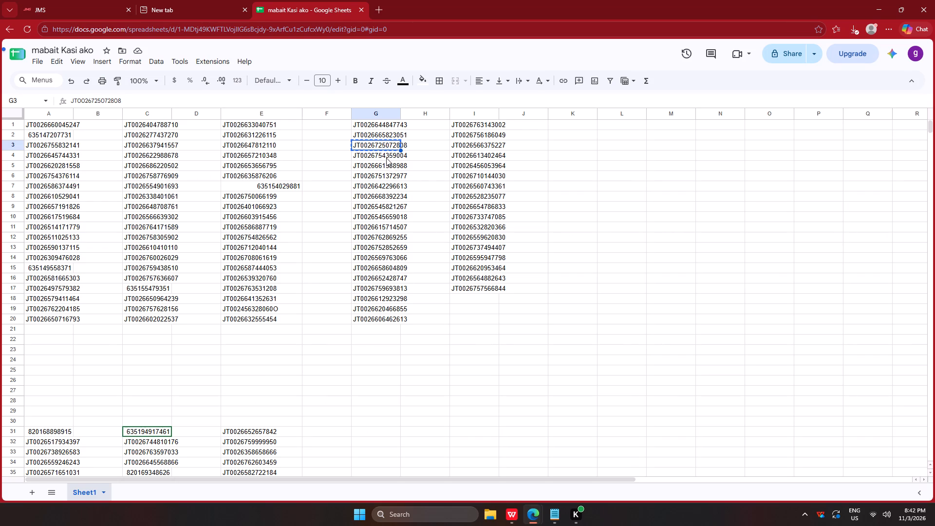
key(ctrl+c)
key(alt+Tab)
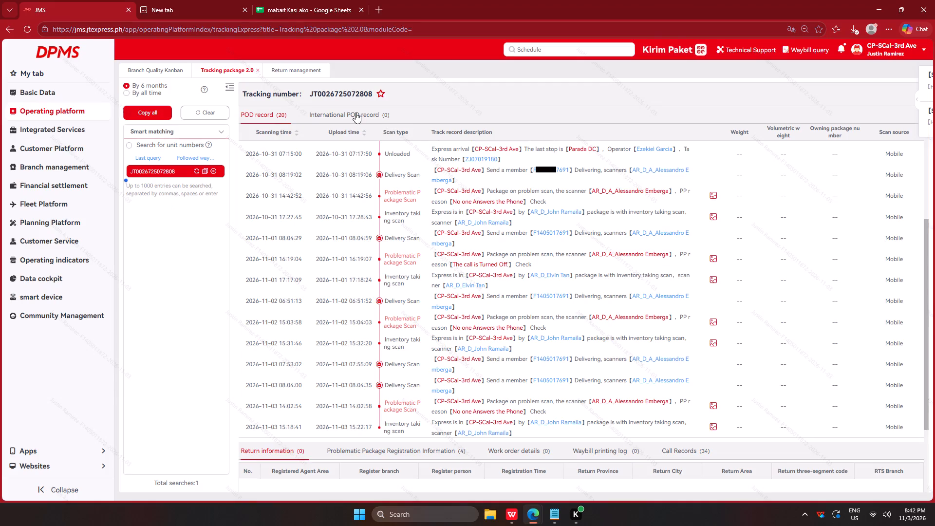
click(285, 60)
click(288, 71)
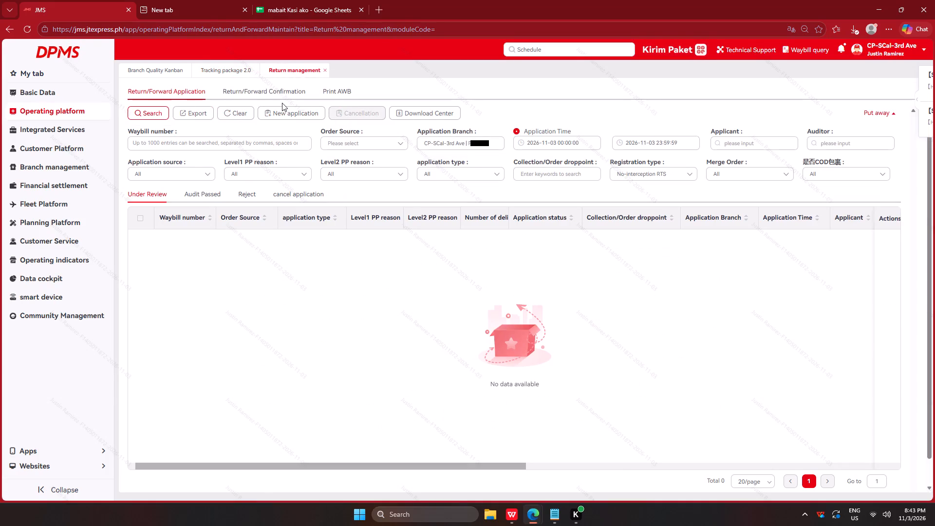
click(302, 114)
click(188, 124)
key(ctrl+v)
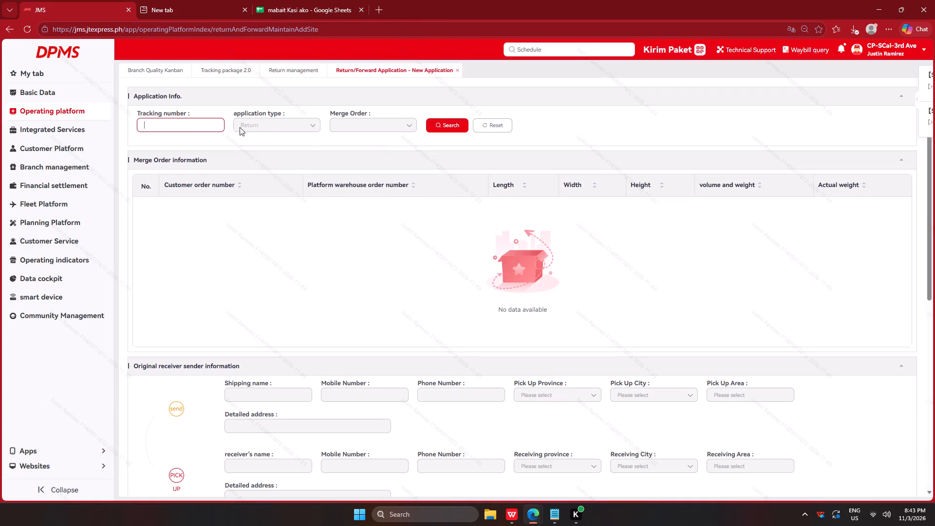
click(454, 119)
click(445, 151)
click(459, 184)
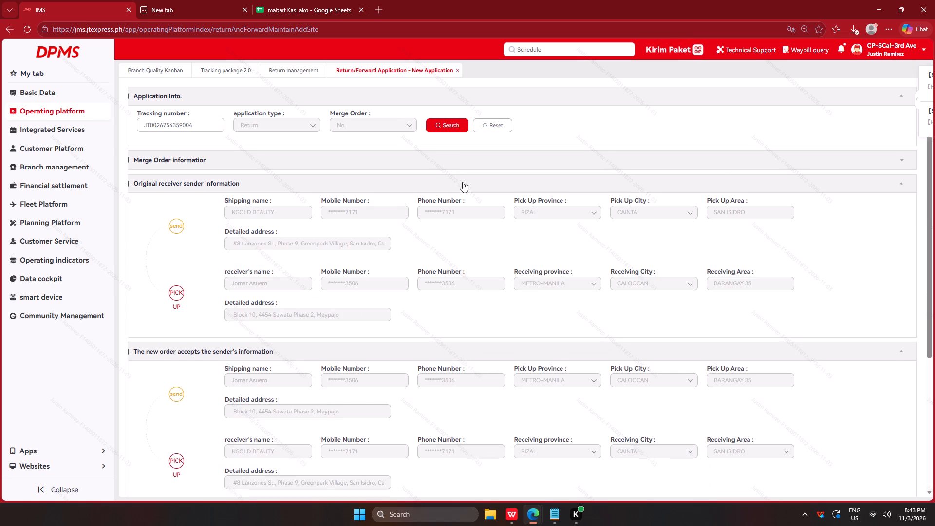
click(462, 207)
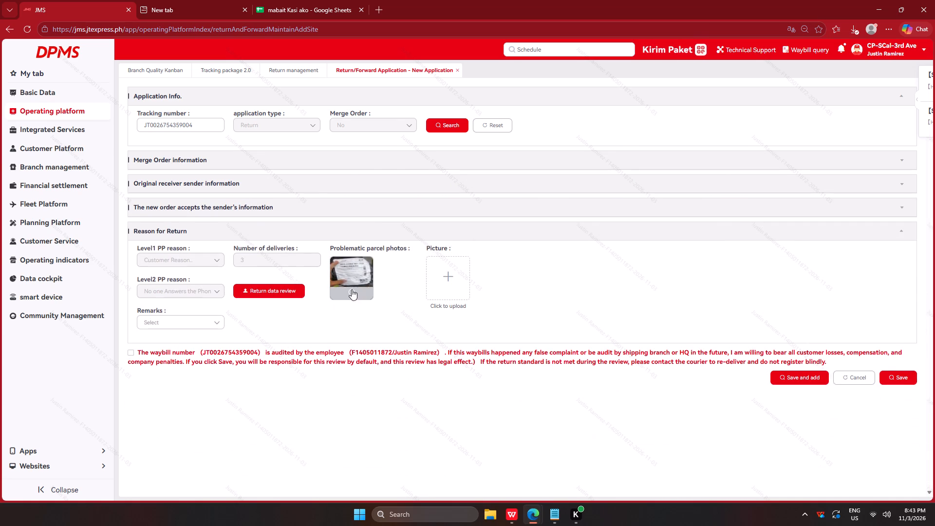
click(352, 289)
right_click(372, 222)
click(412, 249)
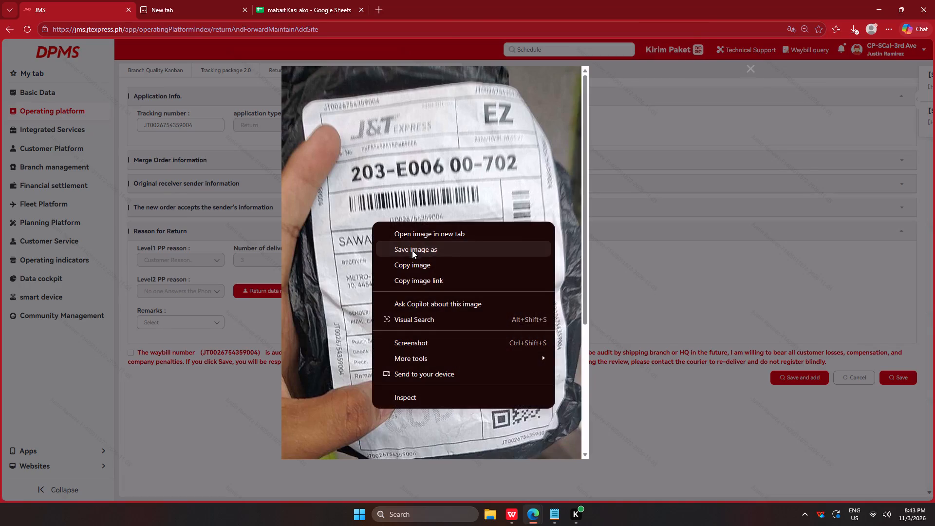
key(Return)
key(Return)
key(Return)
key(Return)
click(201, 433)
click(439, 272)
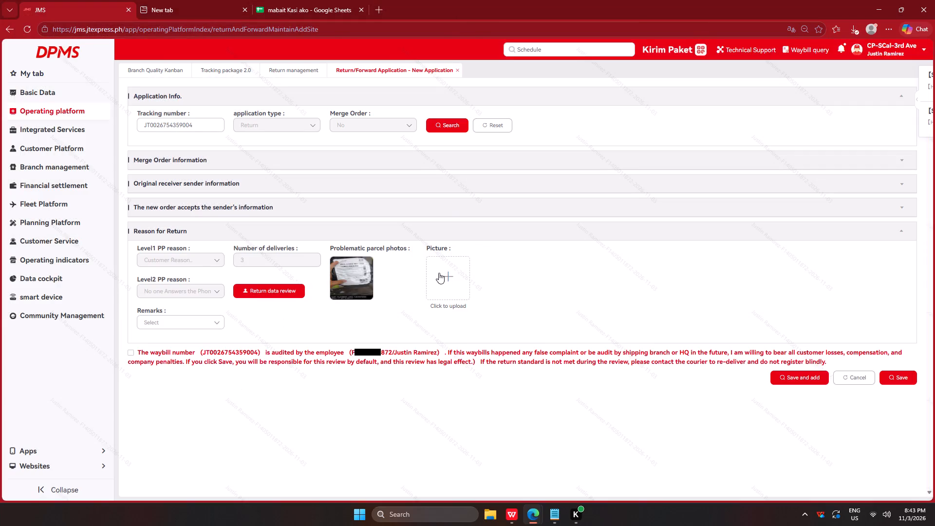
click(124, 113)
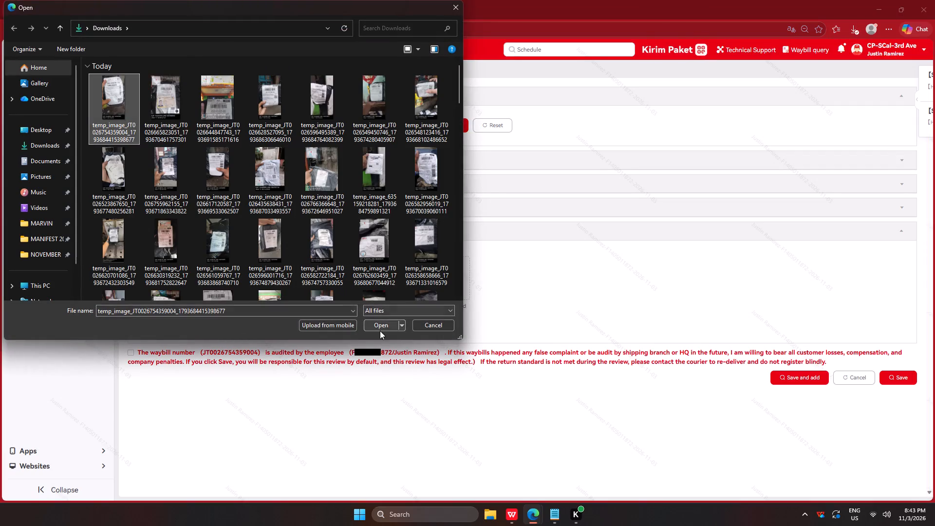
click(380, 326)
click(194, 327)
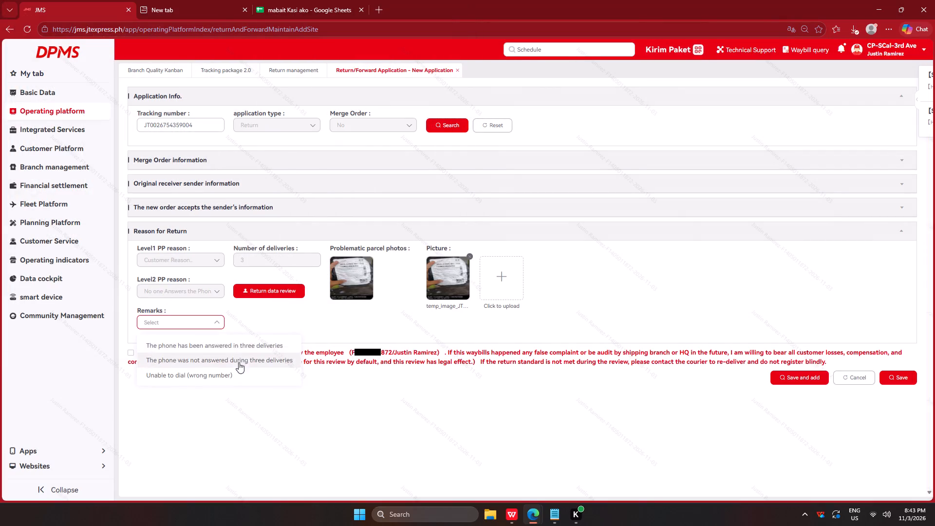
click(239, 362)
click(244, 357)
click(790, 378)
key(alt+Tab)
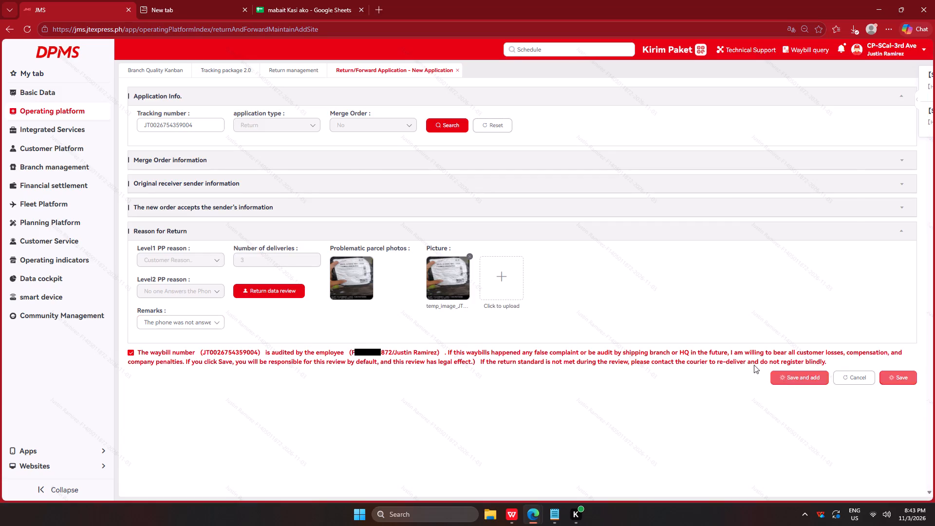
alt+click(458, 202)
click(393, 164)
key(ctrl+c)
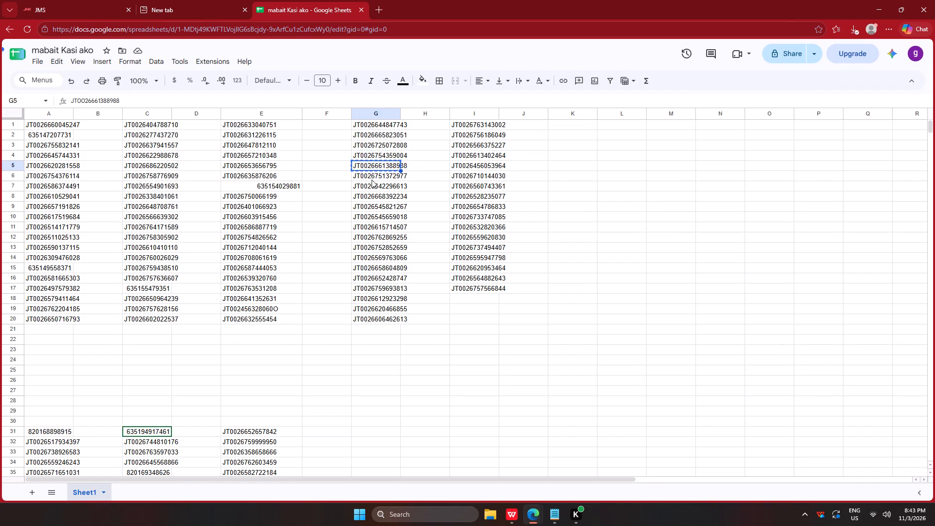
key(alt+Tab)
click(185, 123)
key(ctrl+v)
click(440, 125)
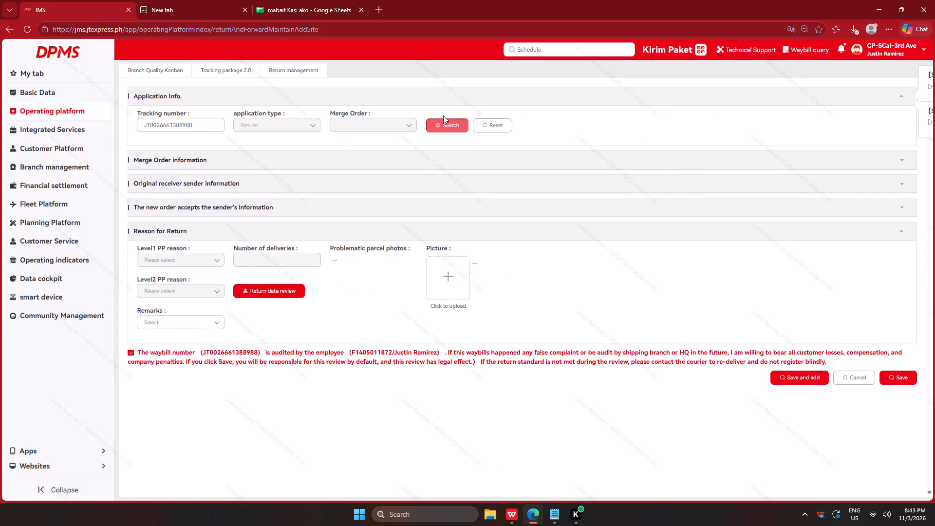
click(350, 291)
right_click(422, 165)
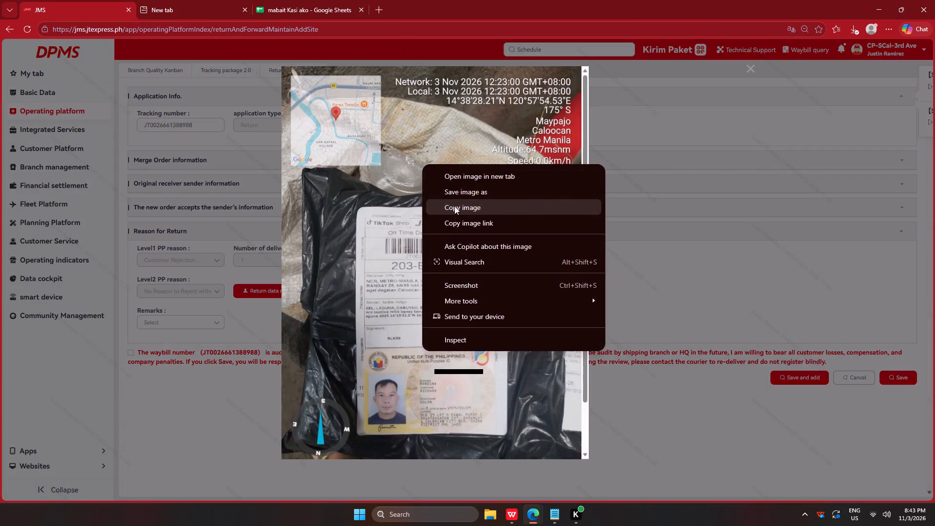
click(463, 196)
key(Return)
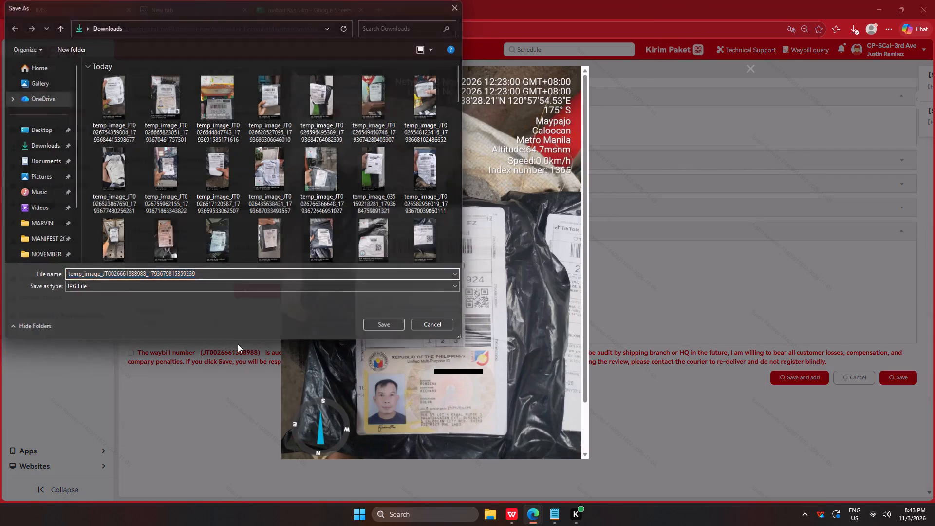
key(Return)
key(Return)
click(227, 402)
click(464, 280)
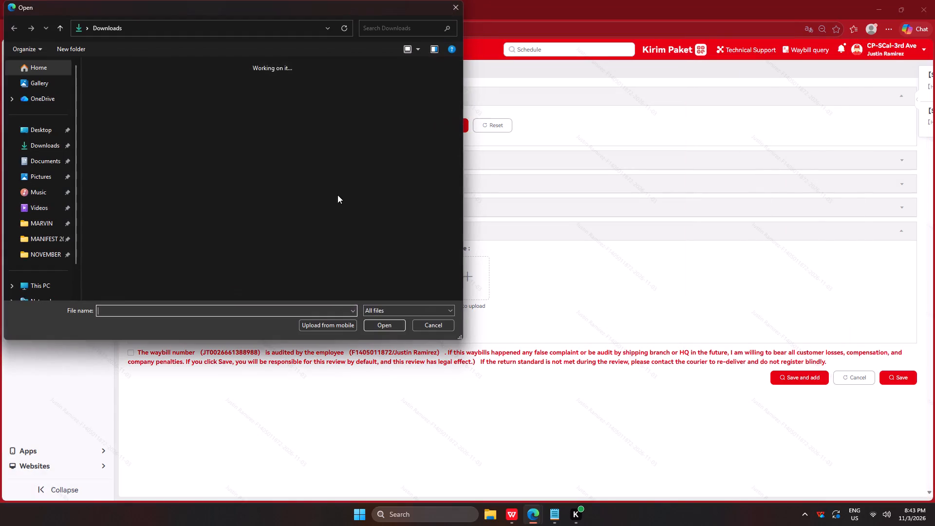
drag(105, 110, 112, 115)
click(388, 328)
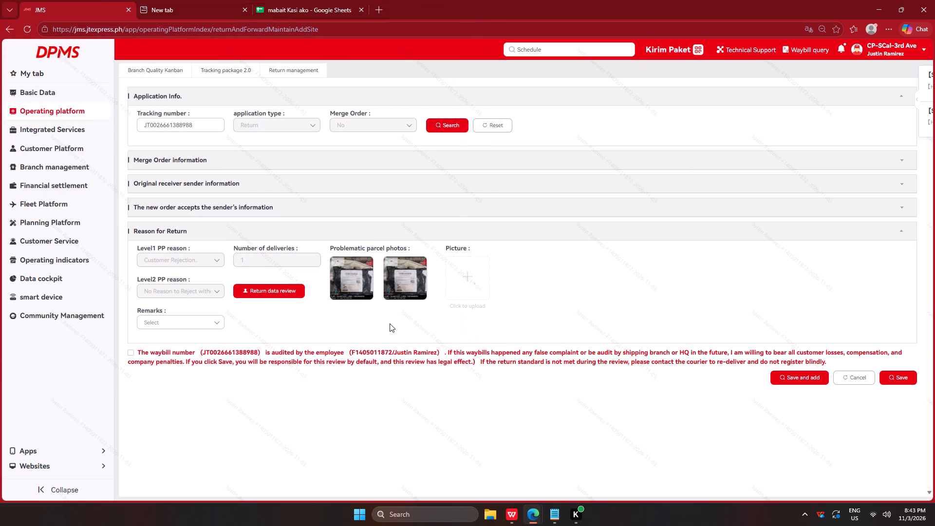
click(172, 317)
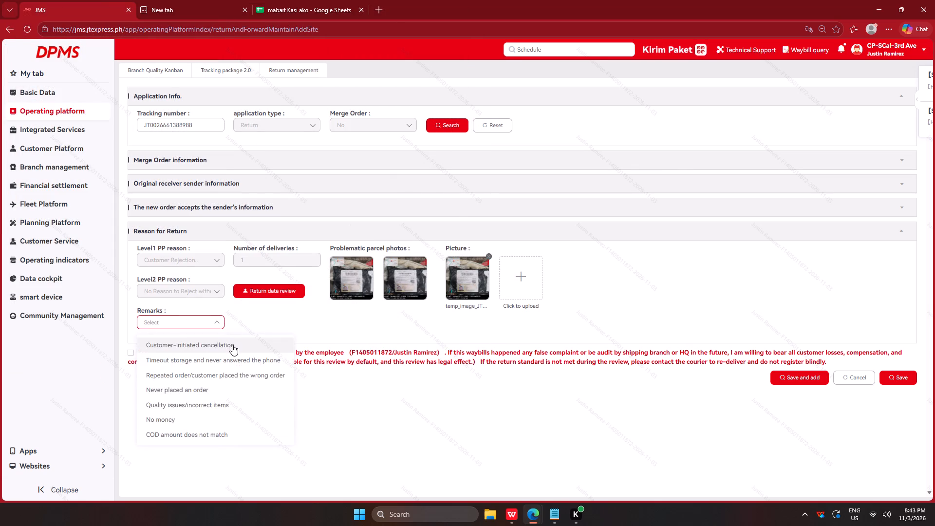
click(232, 345)
click(276, 357)
click(804, 370)
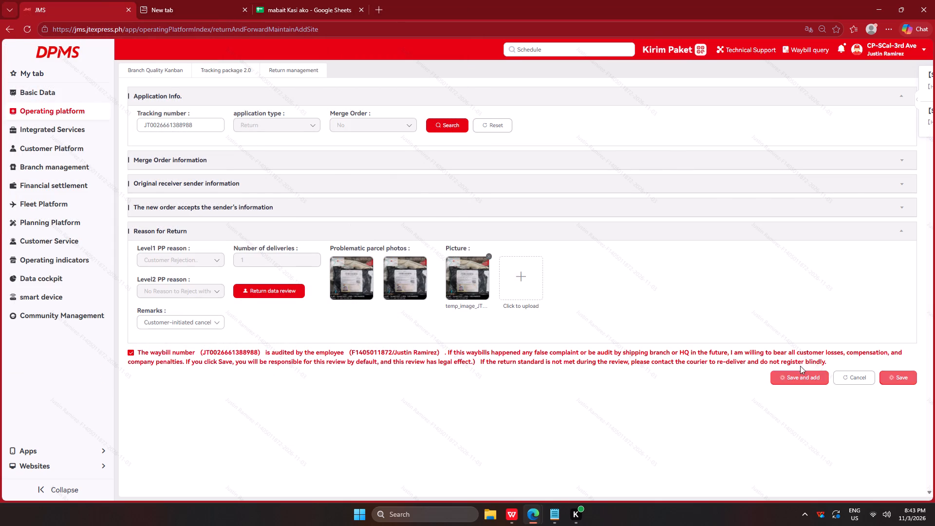
key(alt+Tab)
alt+click(479, 190)
click(395, 175)
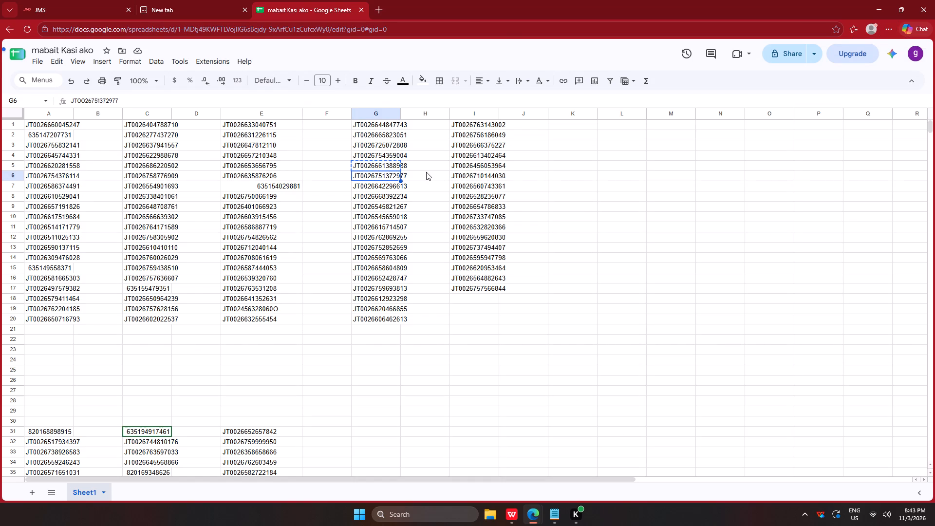
key(ctrl+c)
key(alt+Tab)
click(176, 131)
key(ctrl+v)
click(440, 129)
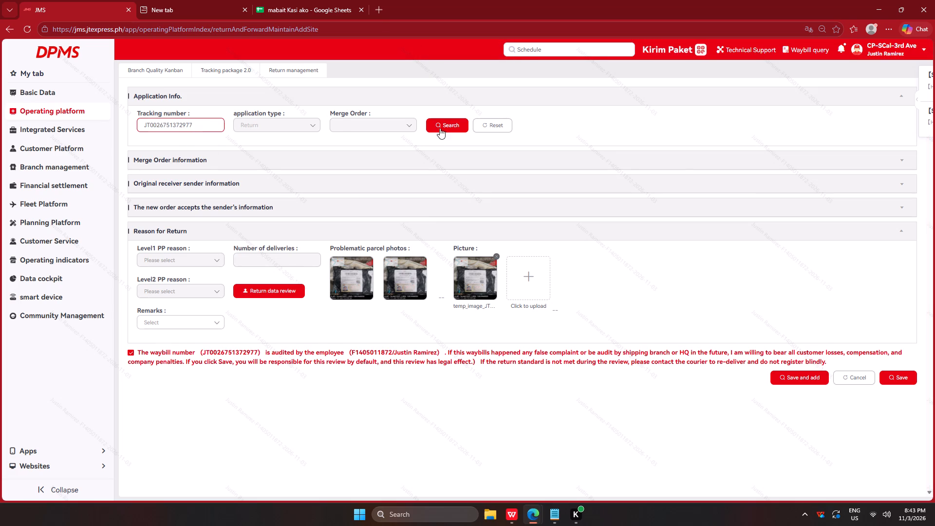
click(351, 291)
right_click(357, 190)
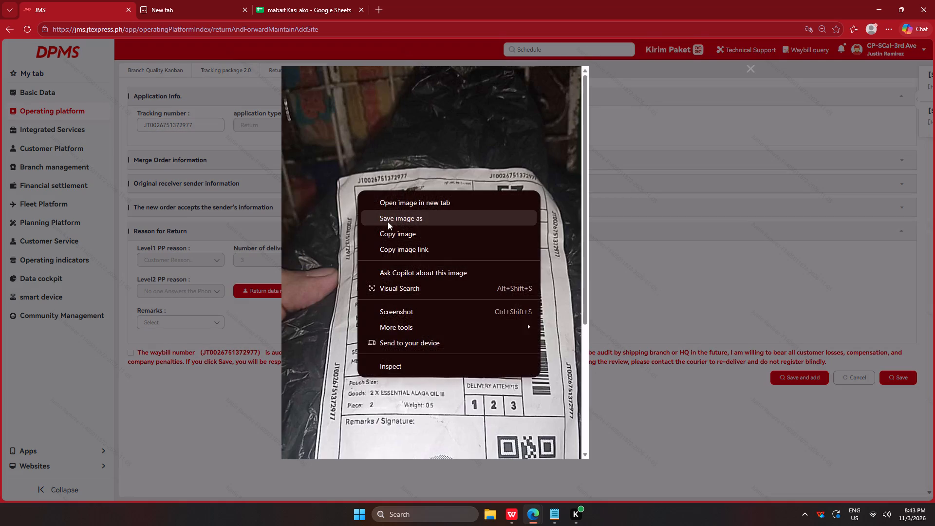
click(390, 223)
key(Return)
key(Return)
key(Return)
key(Return)
drag(230, 413, 234, 410)
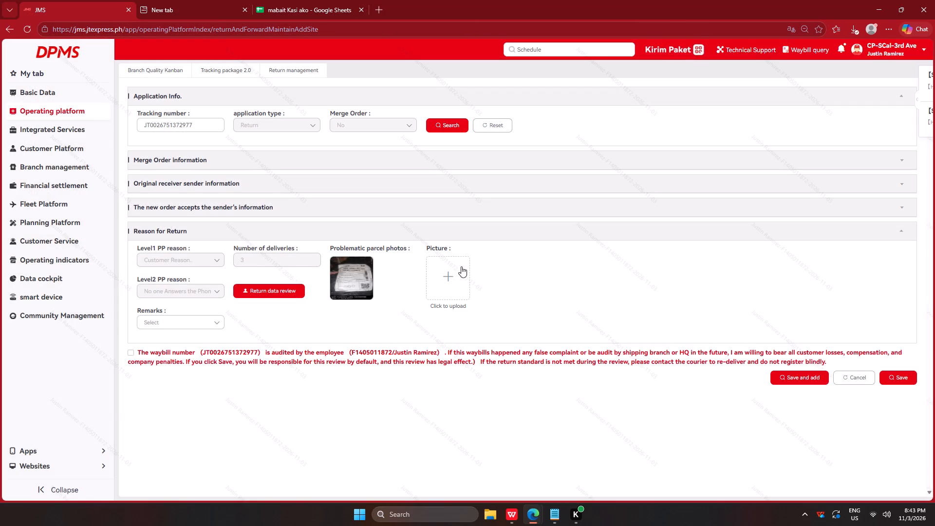
click(458, 277)
click(114, 110)
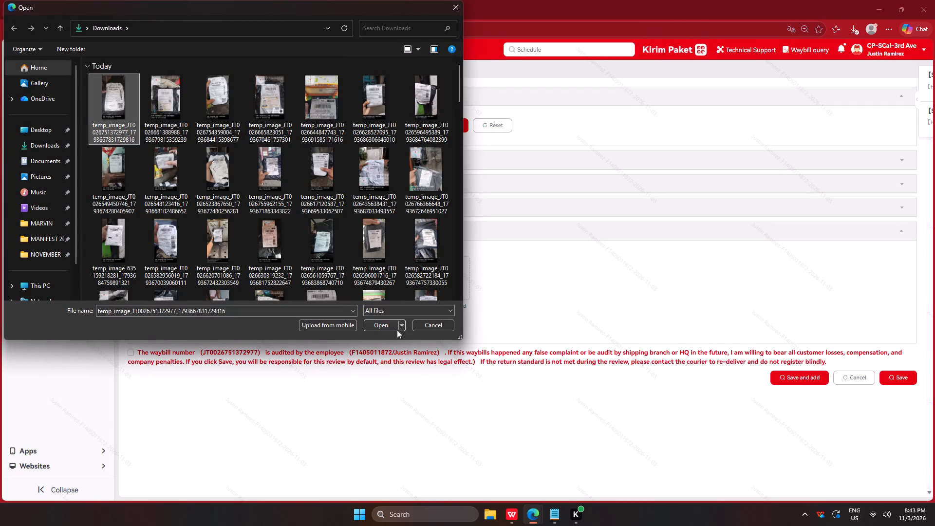
click(375, 323)
click(181, 323)
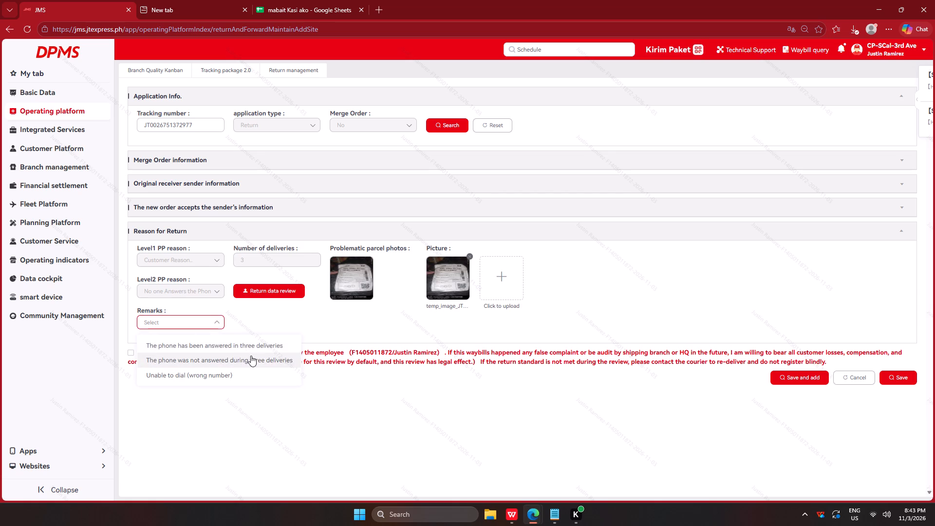
click(256, 360)
click(288, 355)
click(813, 378)
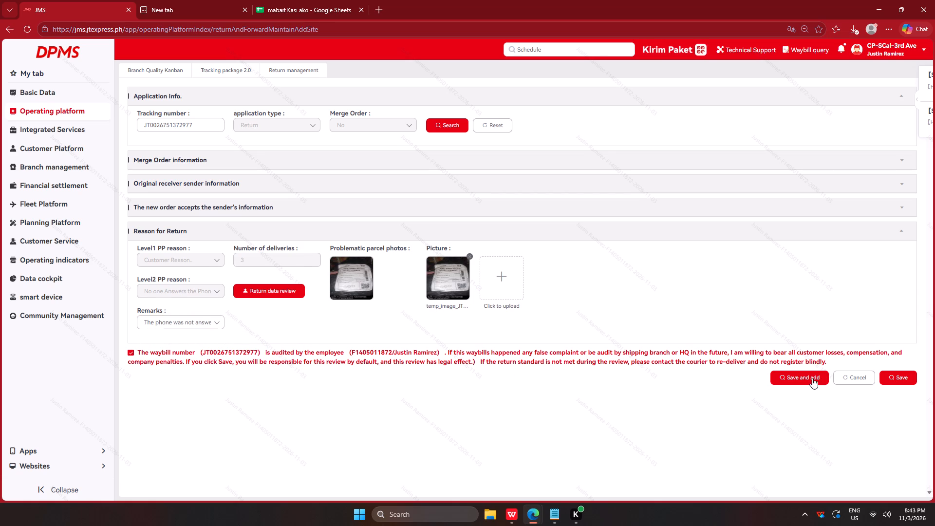
key(alt+Tab)
alt+click(491, 238)
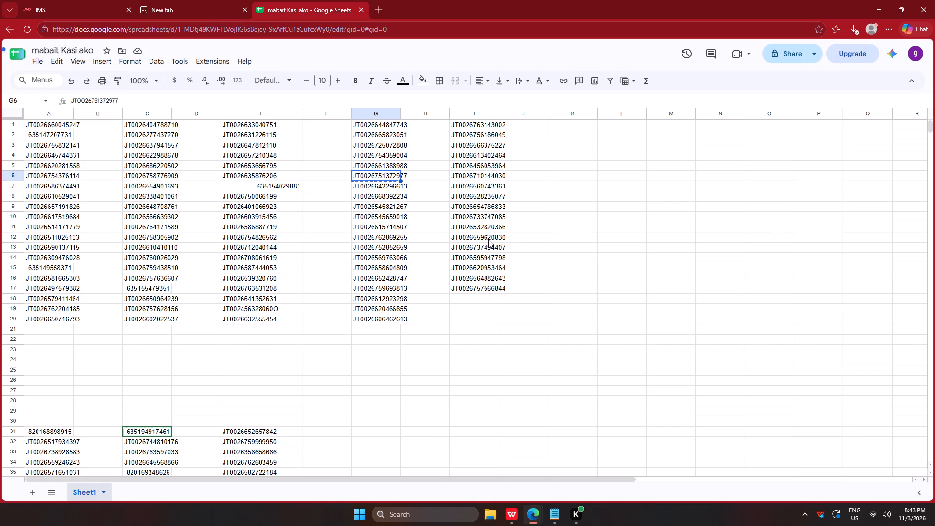
click(380, 184)
key(ctrl+c)
key(alt+Tab)
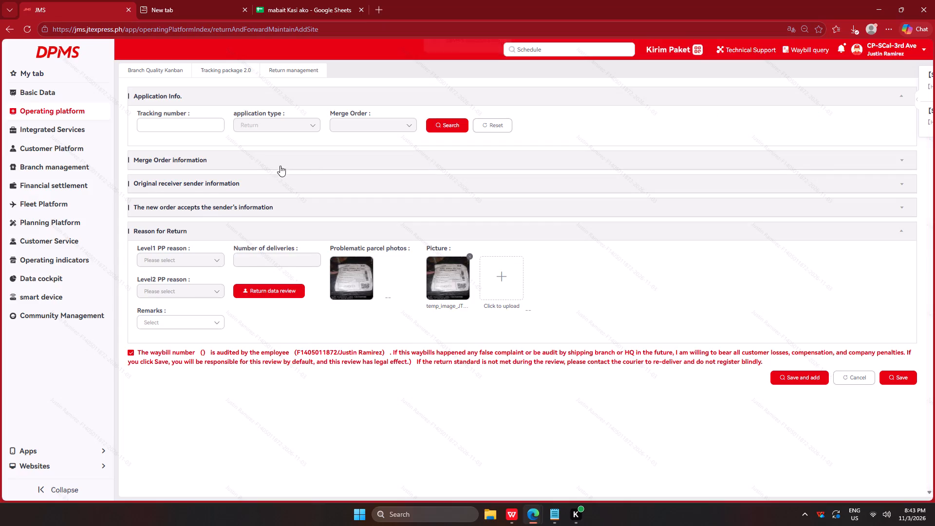
click(180, 128)
key(ctrl+v)
click(442, 129)
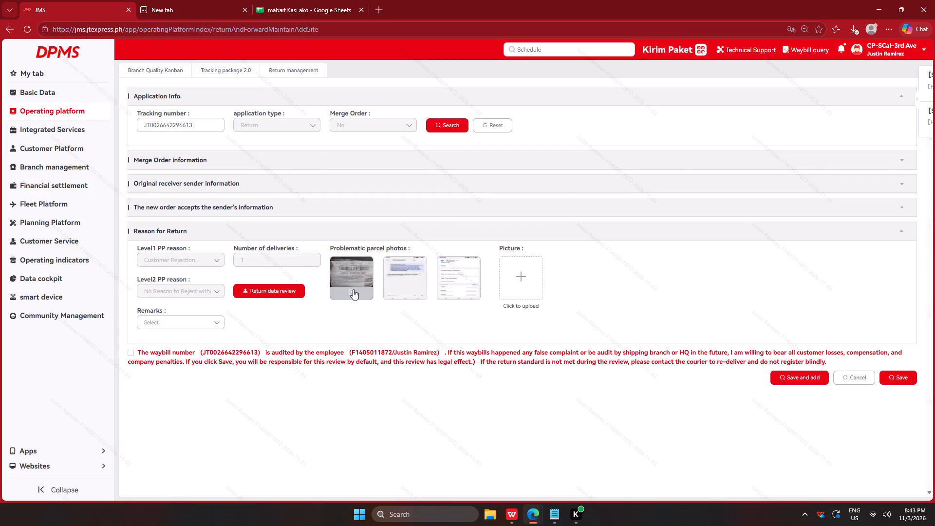
click(351, 291)
right_click(399, 188)
click(433, 218)
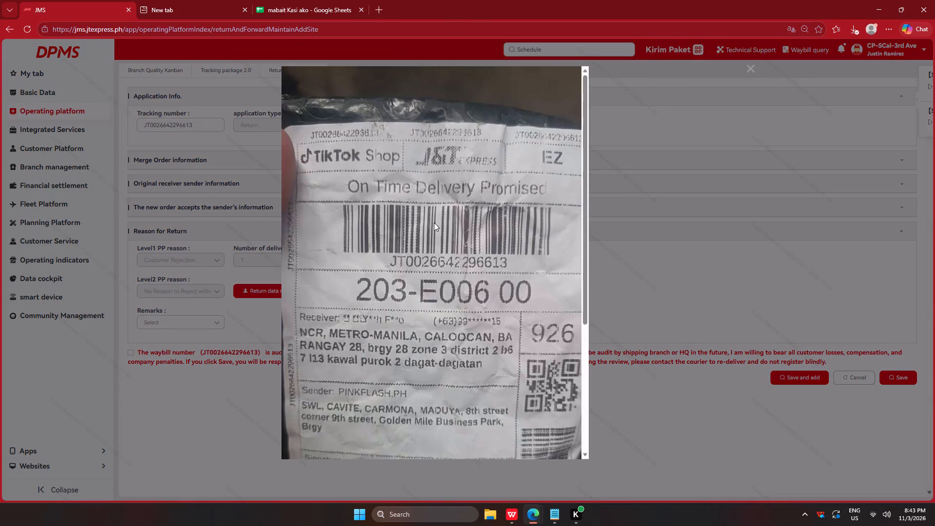
key(Return)
key(Return)
key(Return)
drag(218, 407, 223, 406)
click(524, 276)
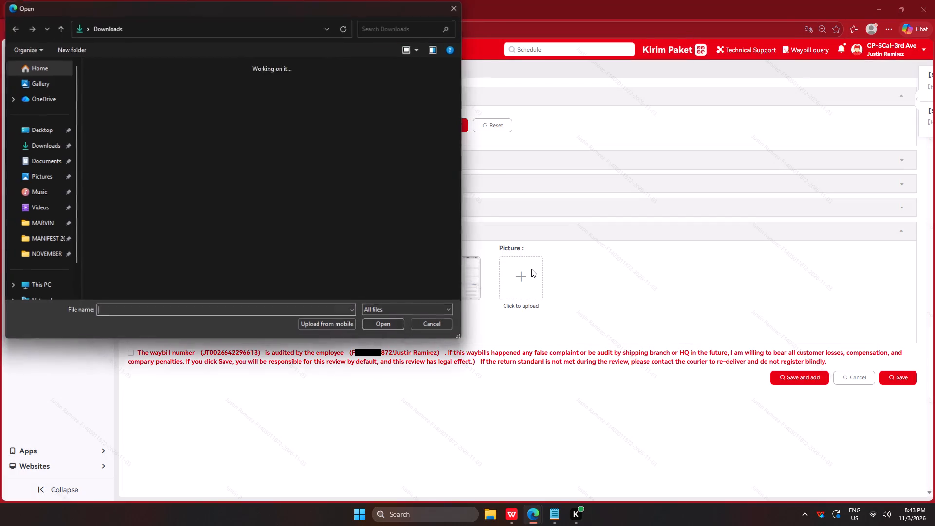
click(119, 100)
click(374, 325)
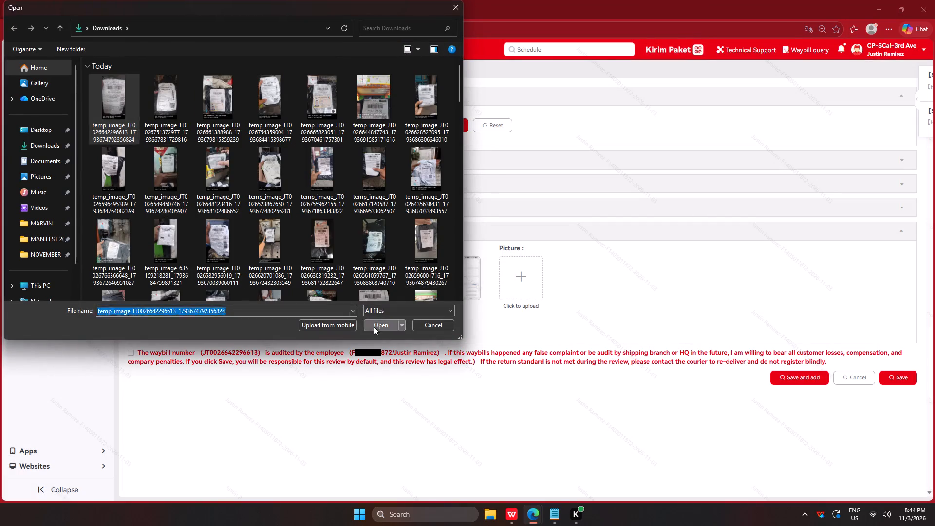
click(190, 320)
click(219, 348)
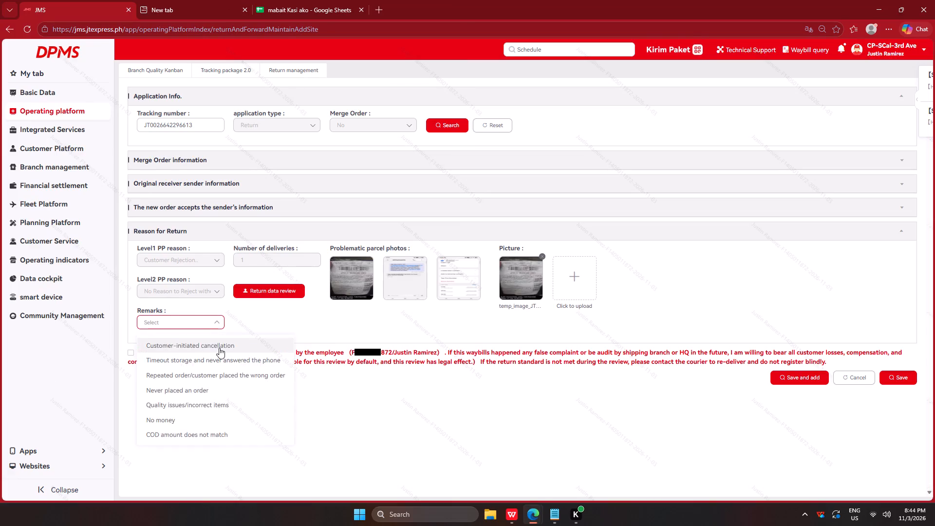
click(227, 354)
click(788, 373)
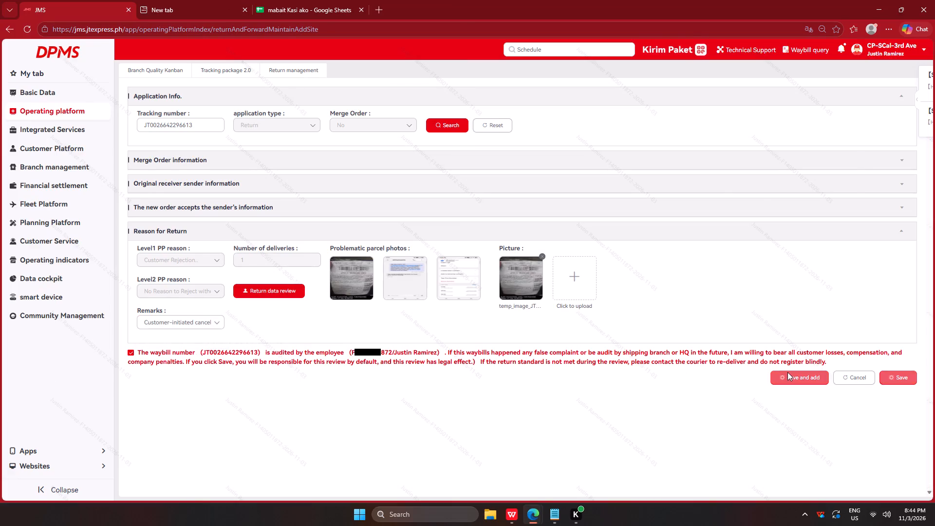
key(alt+Tab)
alt+click(464, 207)
click(392, 199)
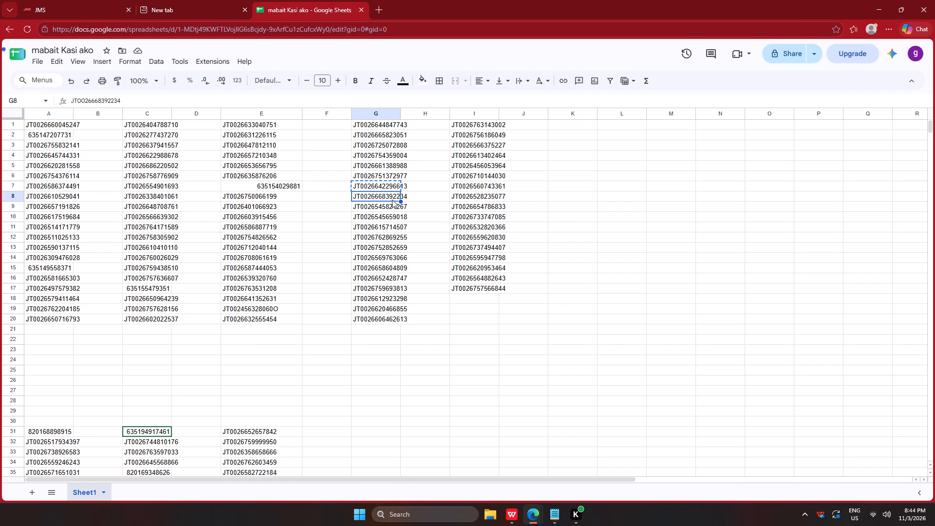
key(ctrl+c)
key(alt+Tab)
click(168, 120)
key(ctrl+v)
click(454, 130)
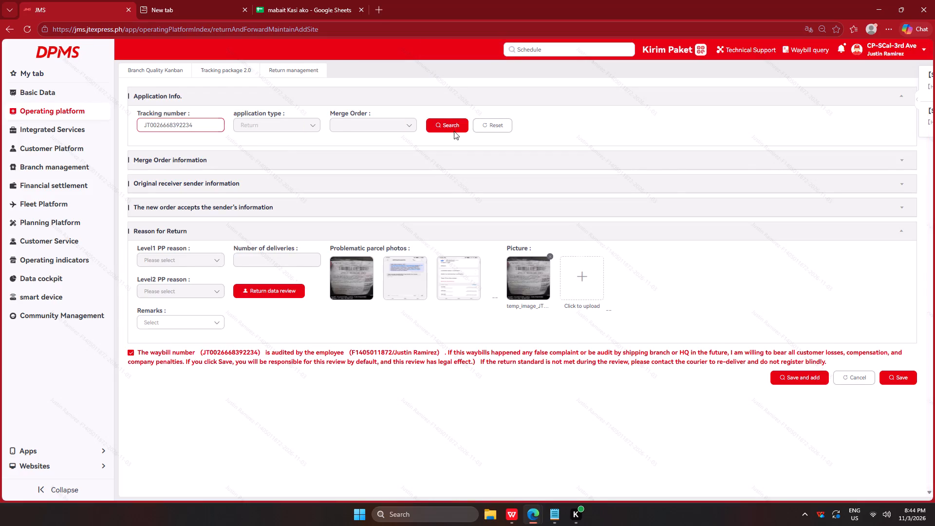
click(353, 291)
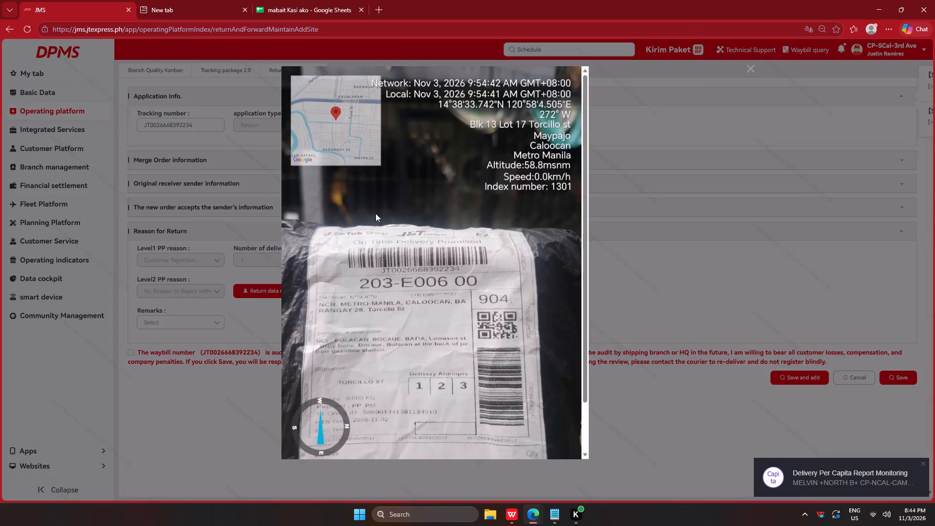
right_click(375, 213)
click(411, 247)
key(Return)
key(Return)
key(Return)
key(Return)
drag(233, 416, 237, 414)
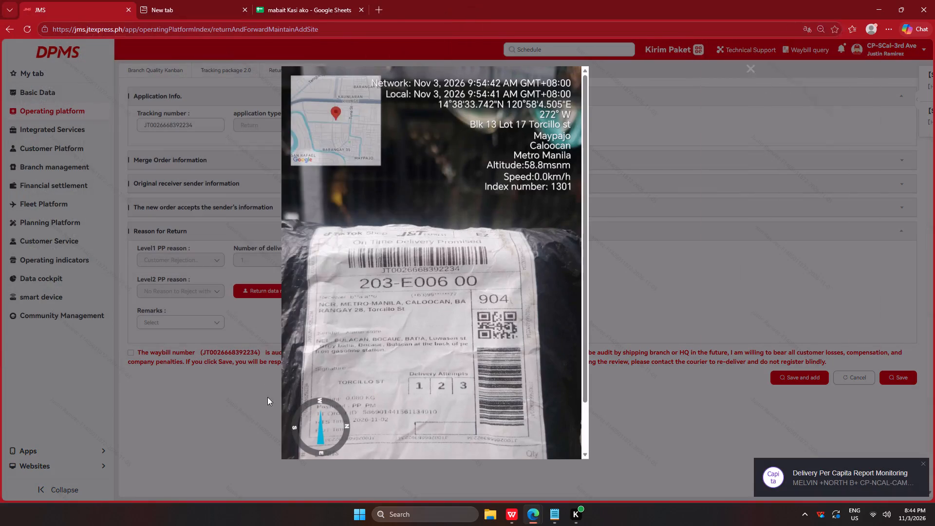
click(516, 278)
click(120, 92)
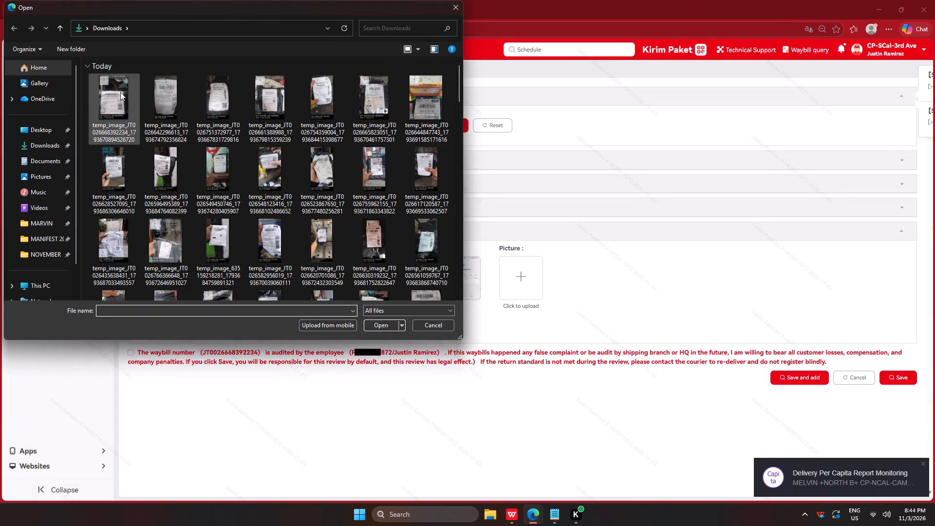
click(383, 328)
click(194, 325)
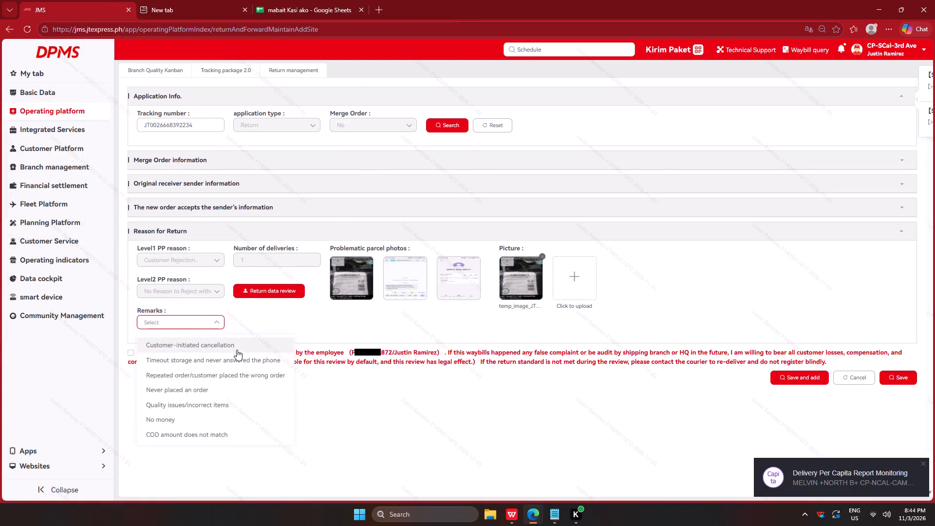
click(237, 350)
click(259, 354)
click(801, 375)
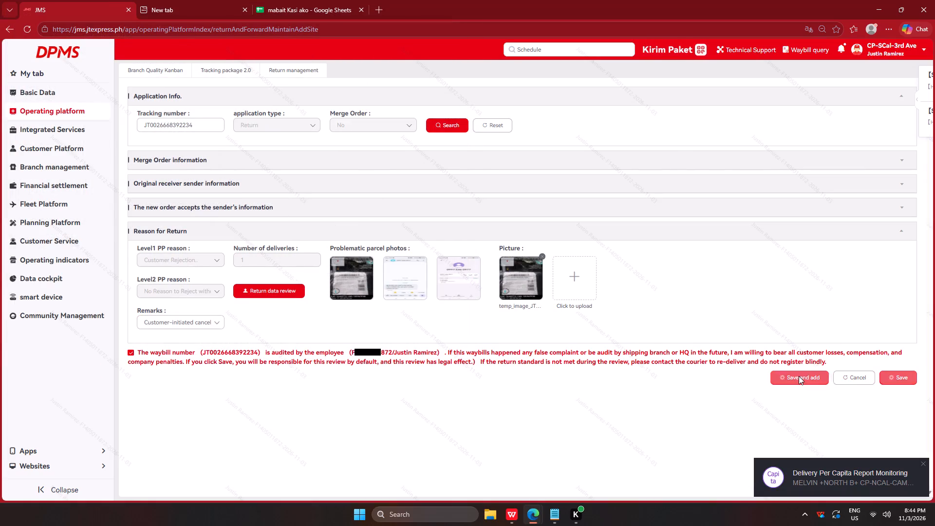
key(alt+Tab)
alt+click(462, 179)
click(391, 206)
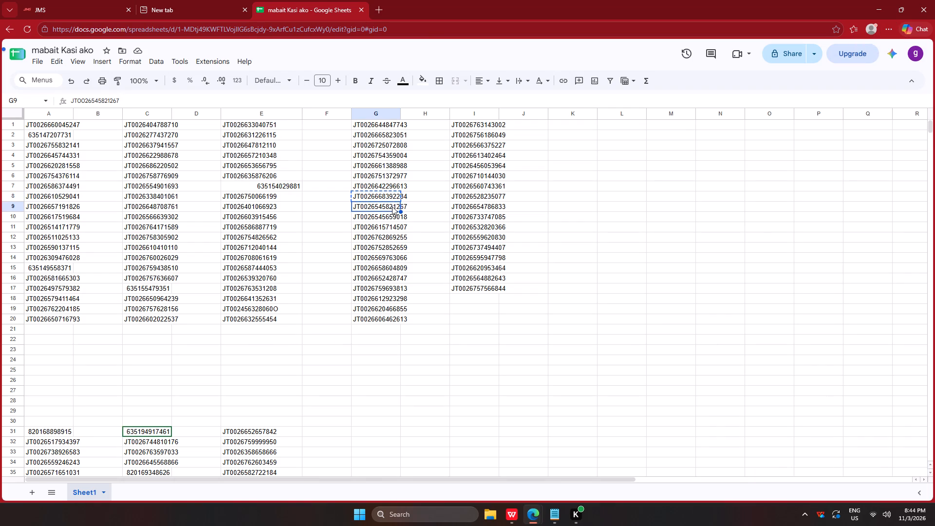
key(ctrl+c)
key(alt+Tab)
click(193, 128)
key(ctrl+v)
click(441, 122)
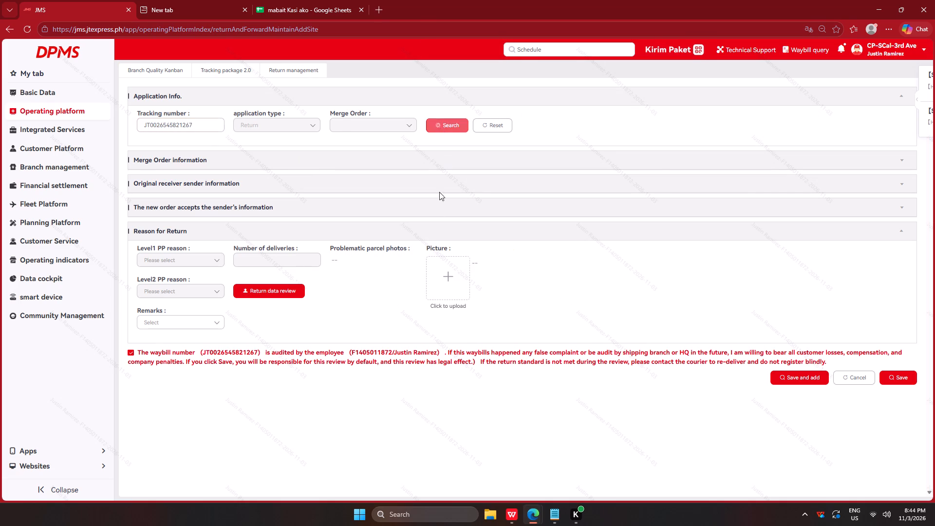
click(351, 294)
right_click(401, 181)
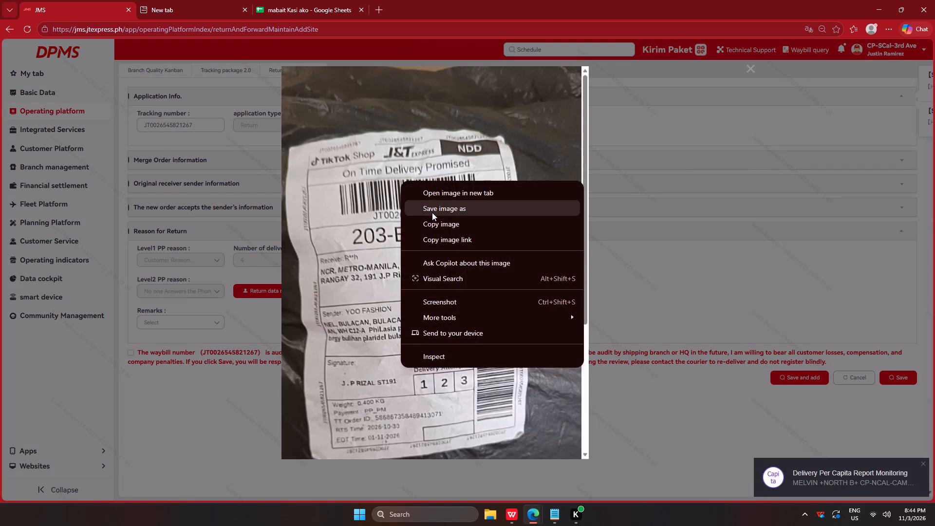
click(432, 212)
click(210, 380)
drag(216, 377, 225, 374)
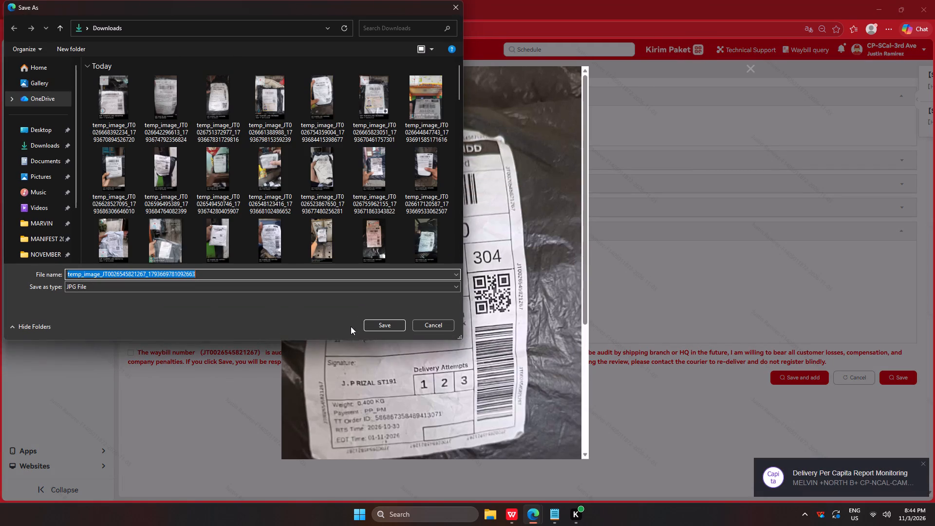
key(Return)
key(Return)
key(Return)
drag(199, 436, 204, 433)
click(456, 273)
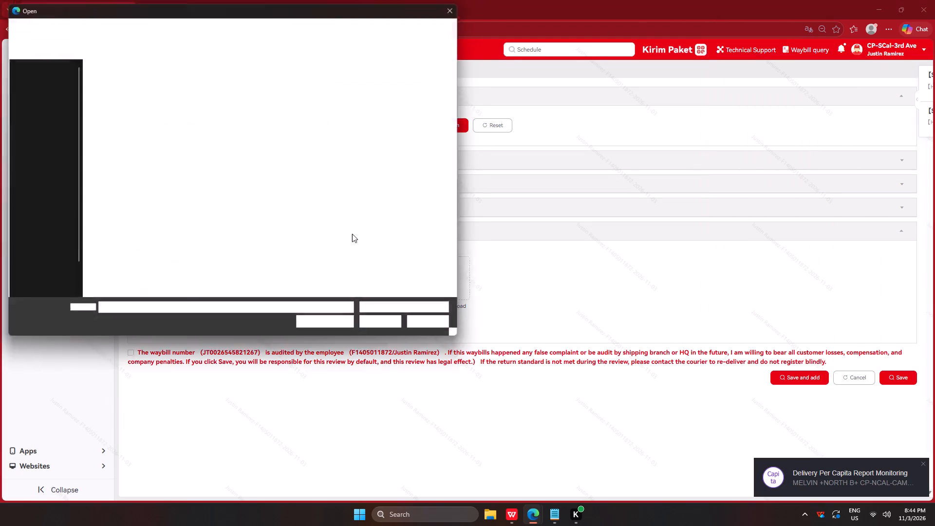
click(104, 98)
click(382, 324)
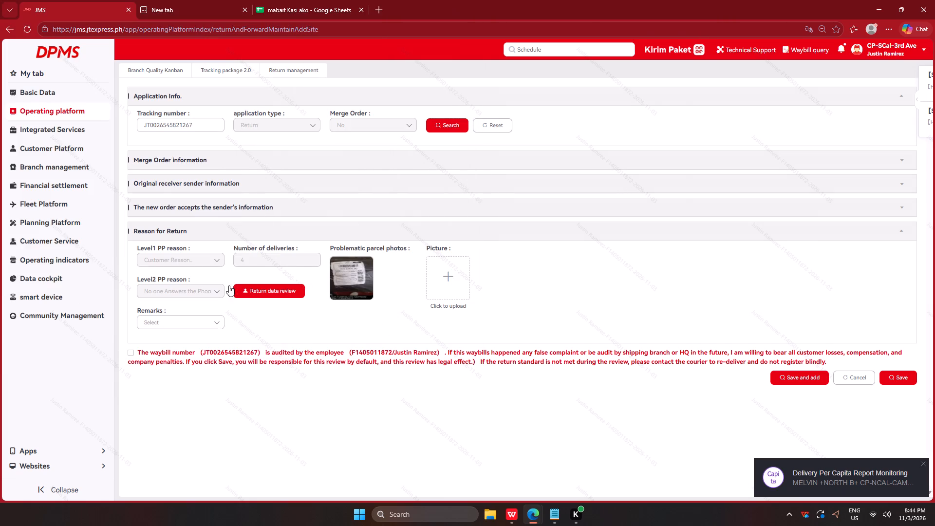
click(174, 319)
click(246, 361)
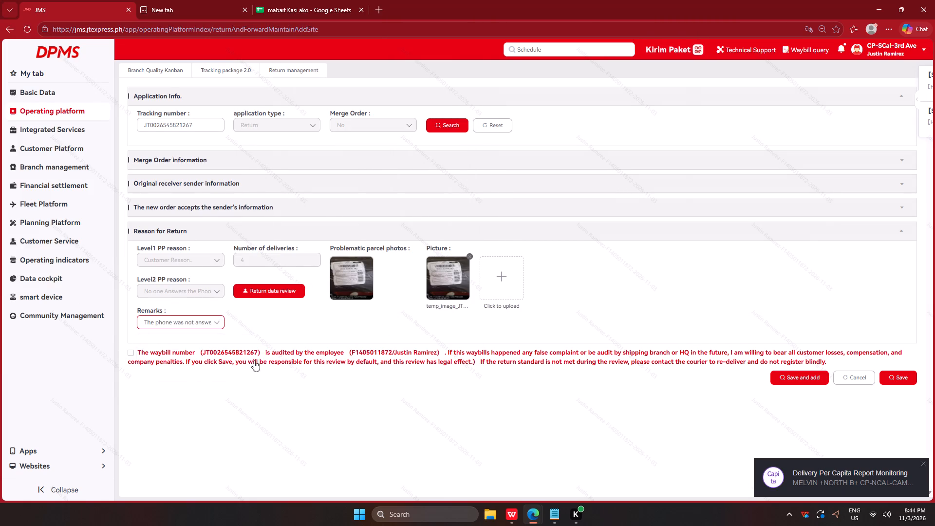
click(260, 354)
click(795, 376)
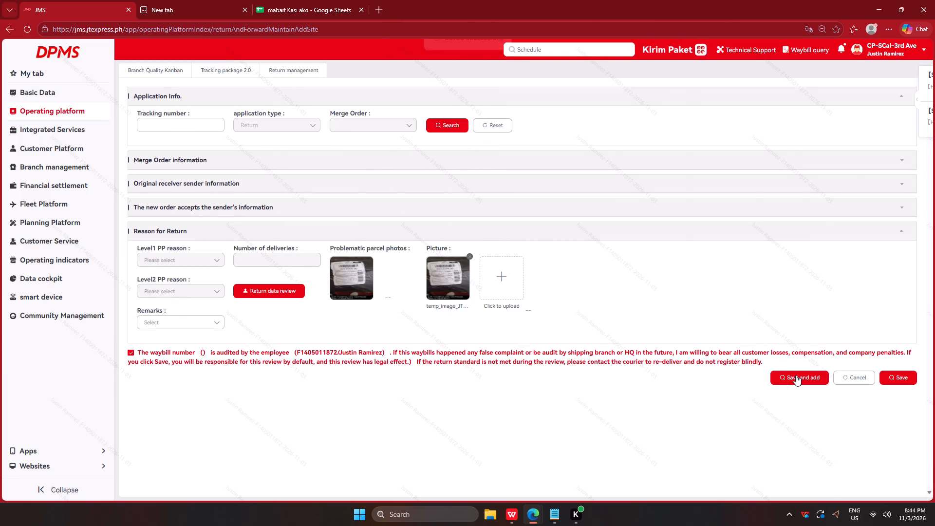
key(alt+Tab)
alt+click(455, 199)
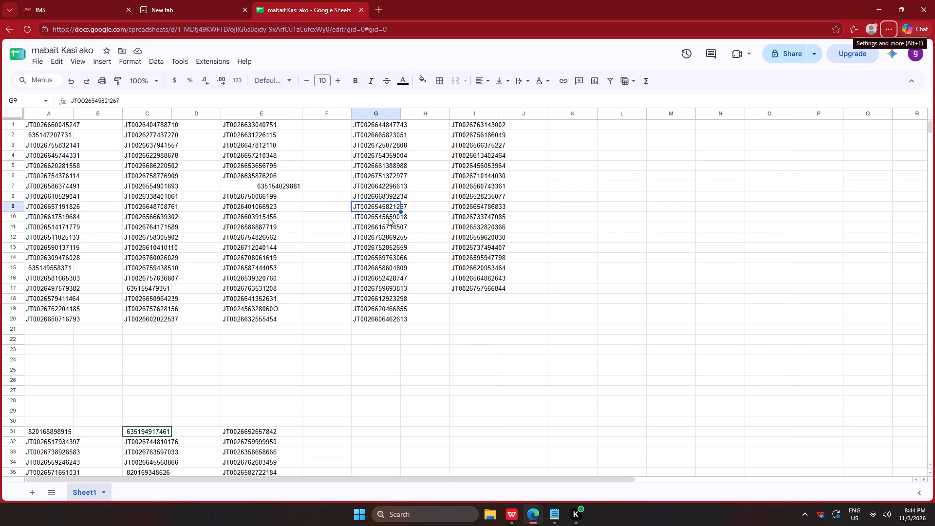
click(388, 218)
key(ctrl+c)
key(alt+Tab)
click(160, 126)
key(ctrl+v)
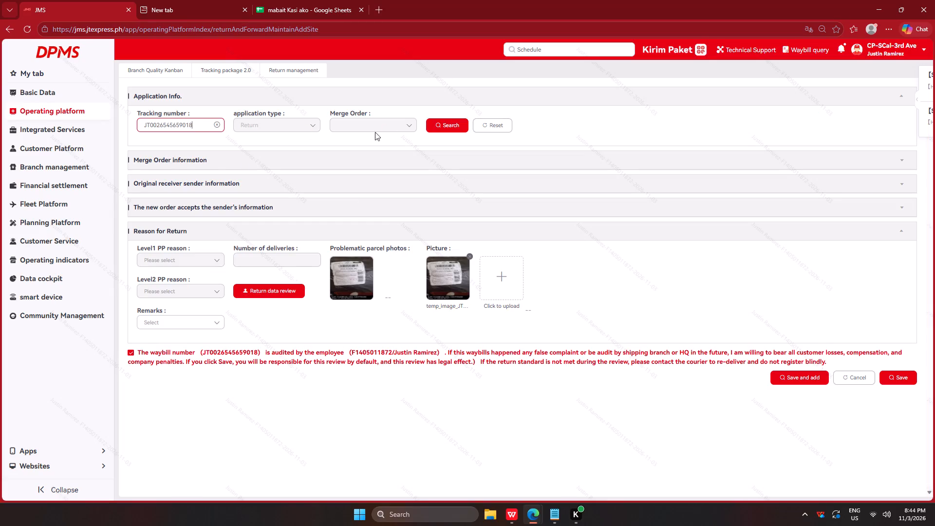
click(440, 126)
click(350, 293)
right_click(391, 193)
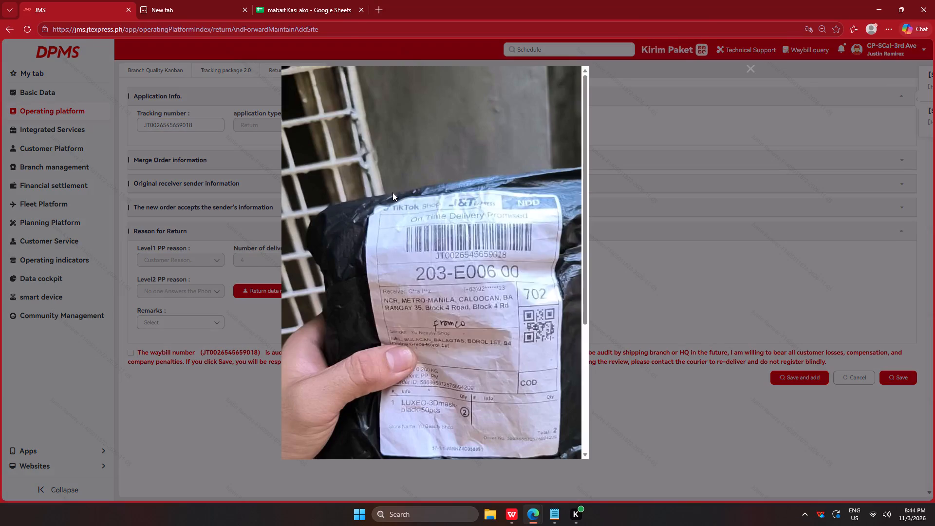
click(425, 221)
key(Return)
key(Return)
key(Return)
key(Return)
click(232, 394)
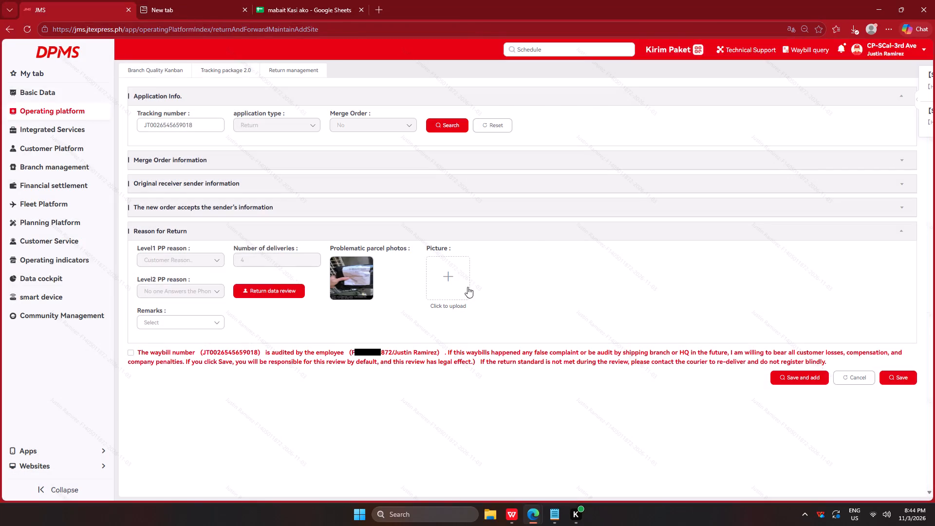
click(437, 284)
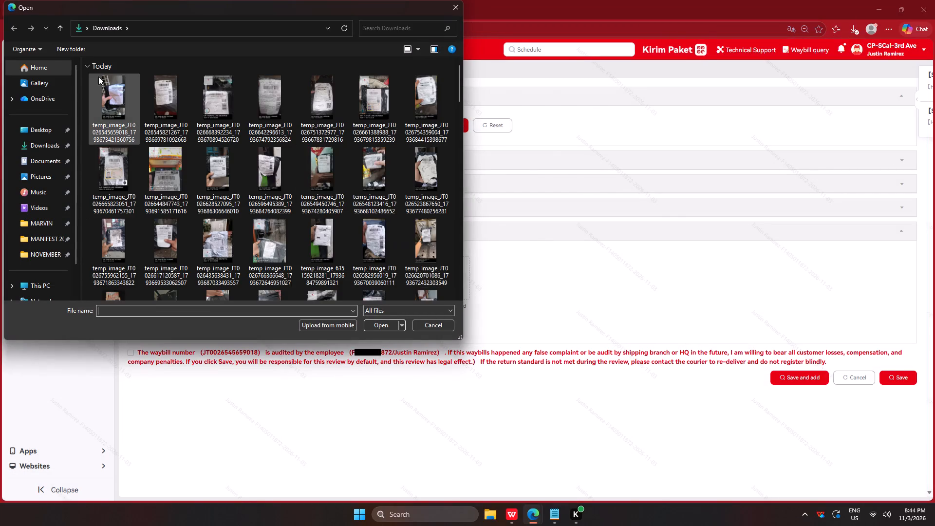
drag(128, 96, 134, 100)
click(370, 319)
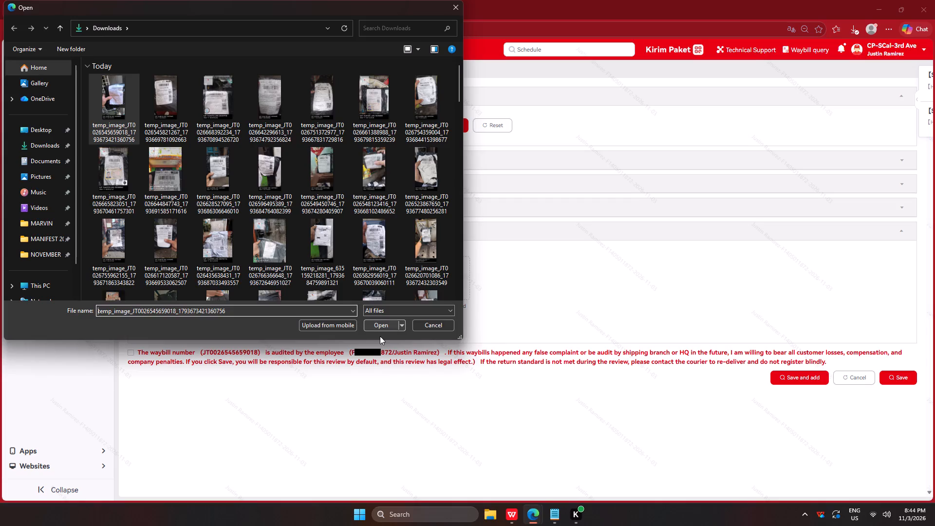
click(384, 324)
click(186, 317)
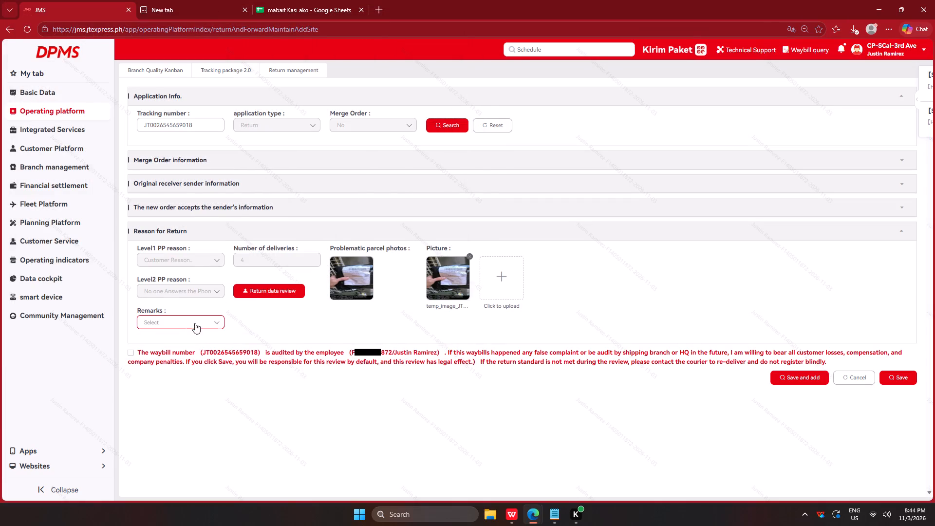
click(242, 360)
click(248, 357)
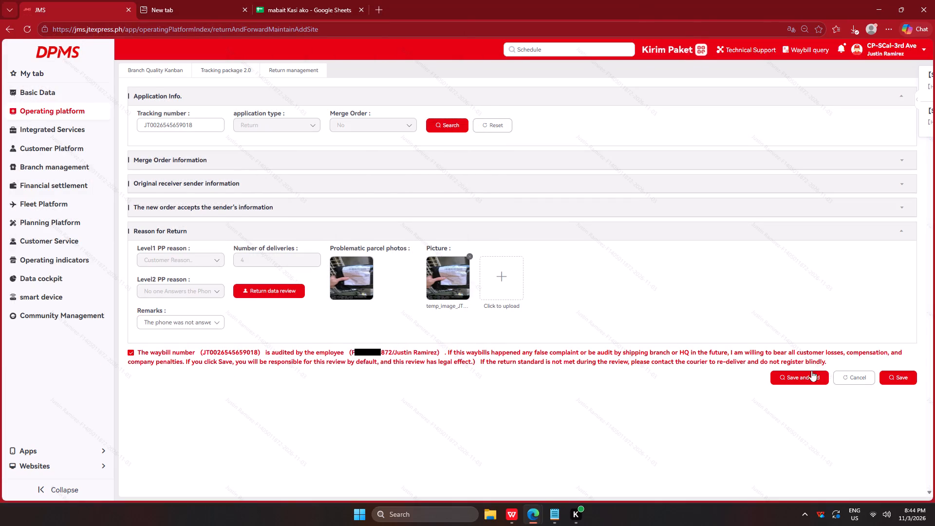
click(772, 377)
key(alt+Tab)
alt+click(407, 176)
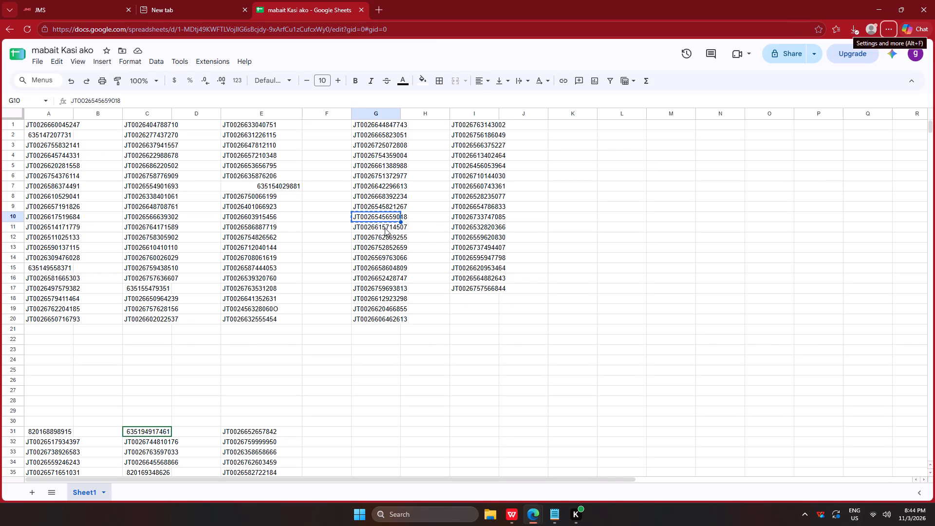
click(385, 228)
key(ctrl+c)
key(alt+Tab)
click(190, 116)
click(193, 124)
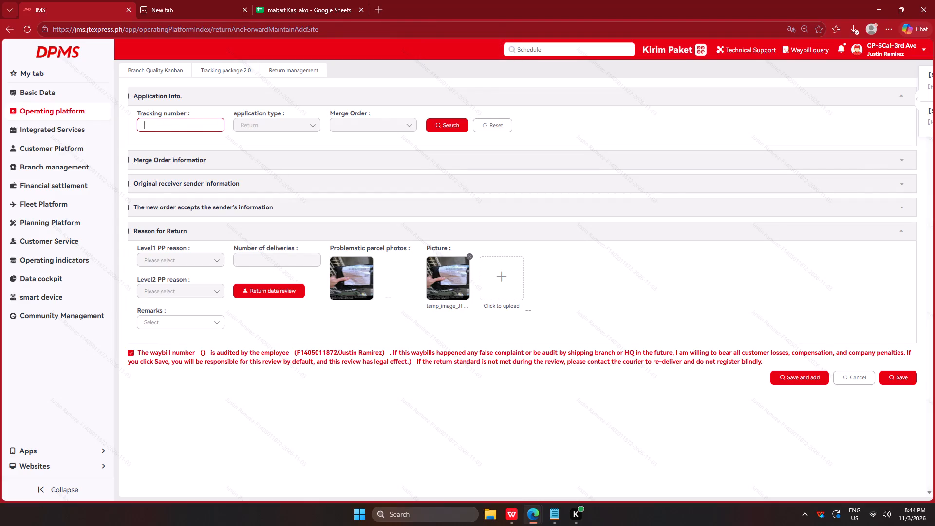
key(ctrl+v)
click(442, 117)
click(445, 130)
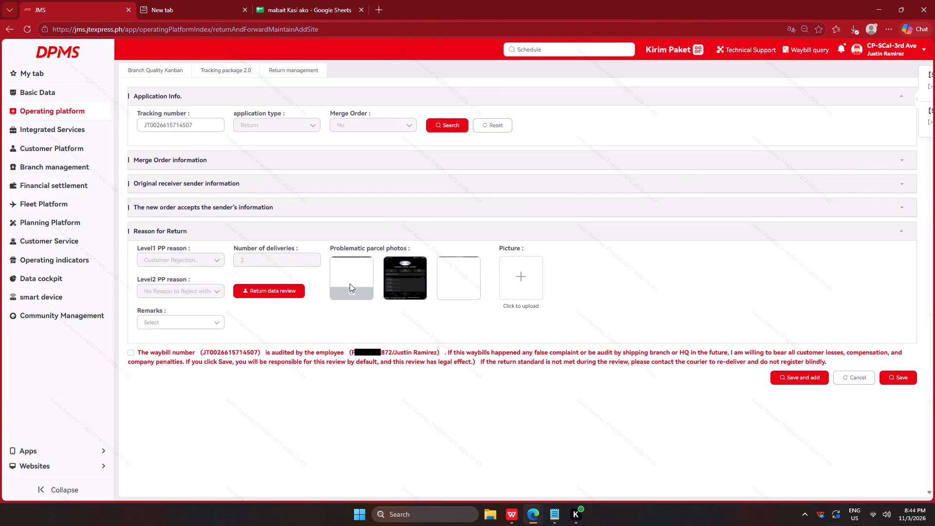
click(458, 293)
right_click(455, 214)
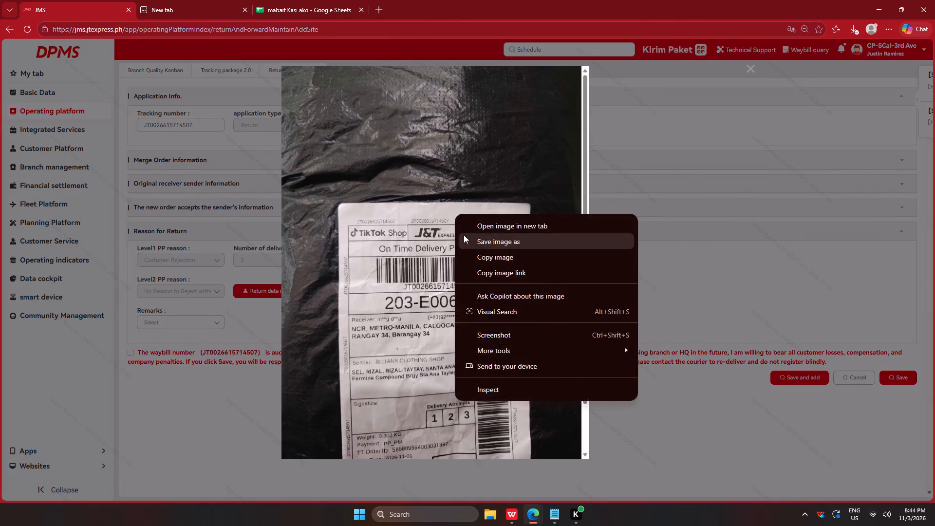
click(470, 239)
key(Return)
key(Return)
key(Return)
key(Return)
click(263, 386)
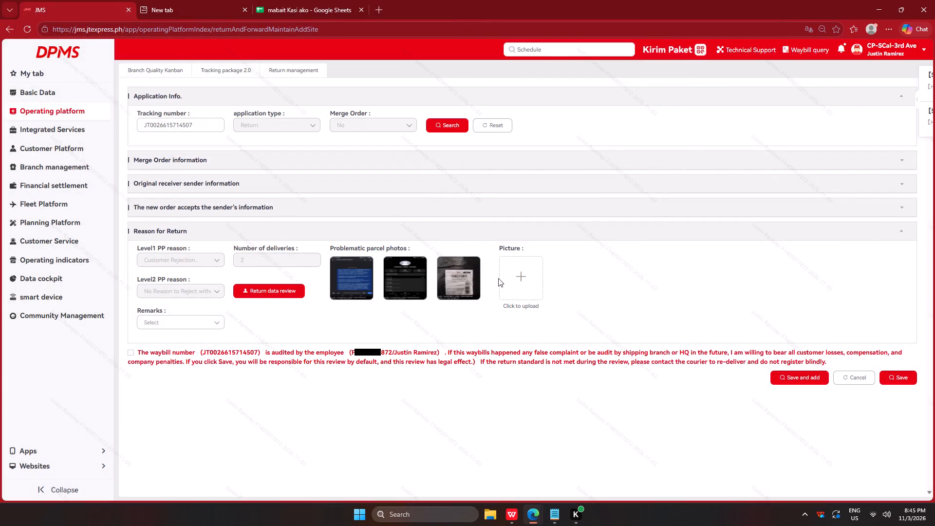
click(518, 278)
click(131, 109)
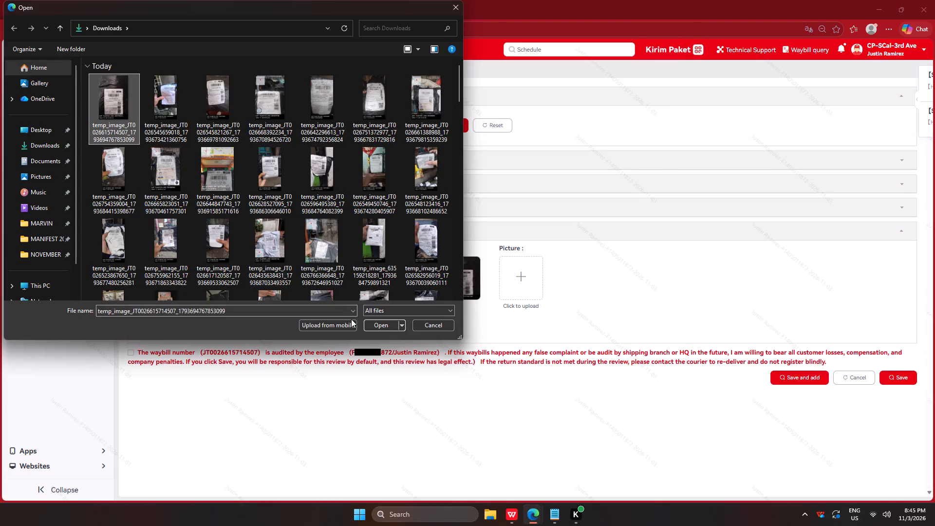
click(384, 322)
click(172, 322)
click(243, 344)
click(263, 348)
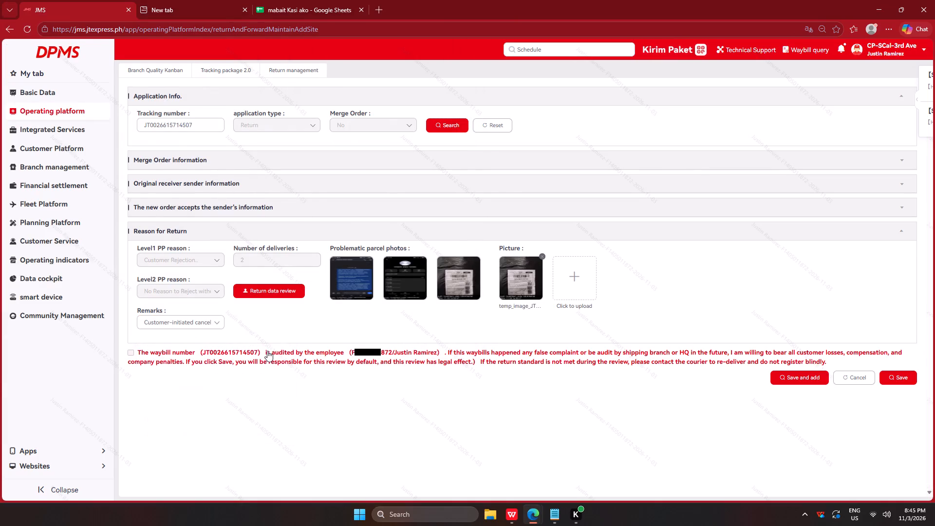
click(806, 373)
key(alt+Tab)
alt+click(496, 184)
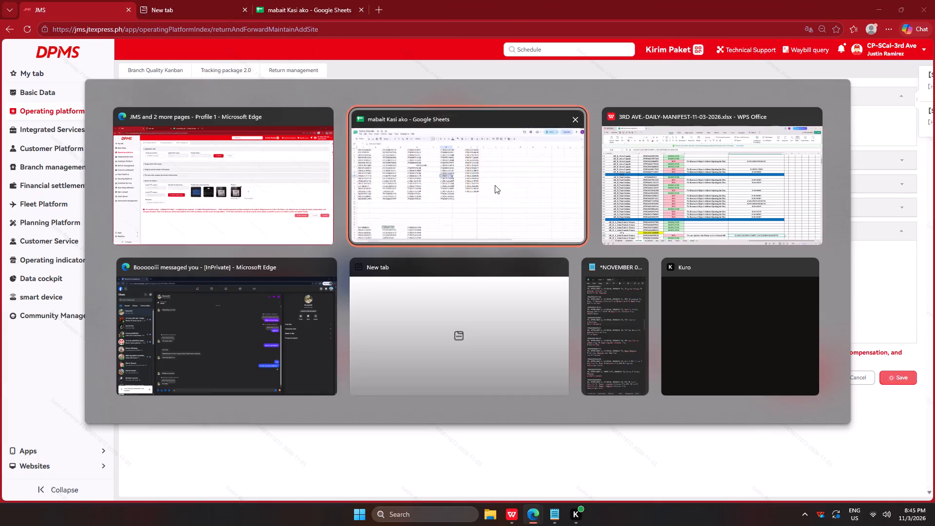
click(385, 235)
key(ctrl+c)
key(alt+Tab)
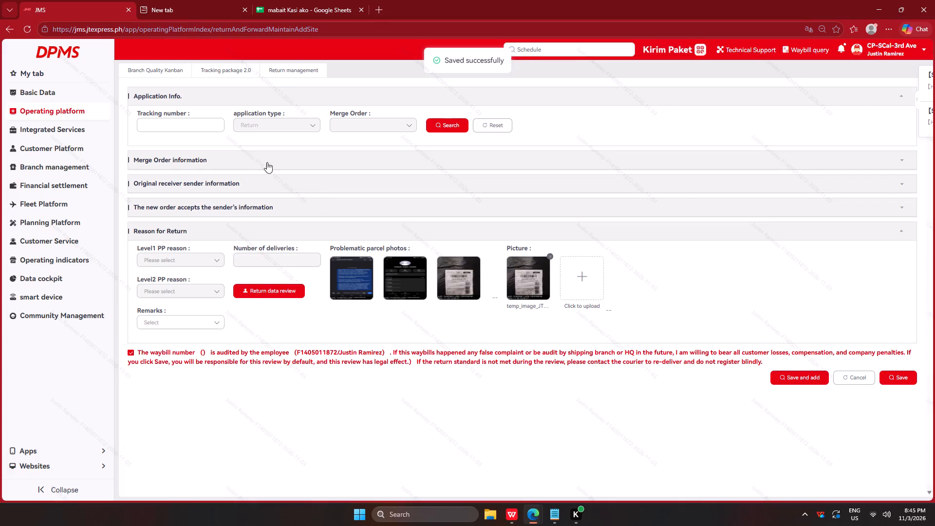
click(185, 130)
key(ctrl+v)
click(449, 128)
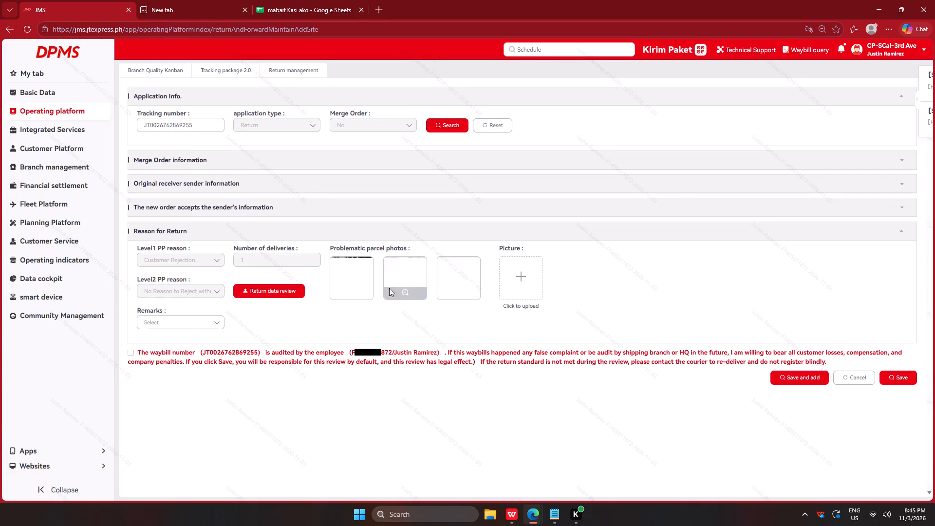
click(351, 294)
right_click(353, 205)
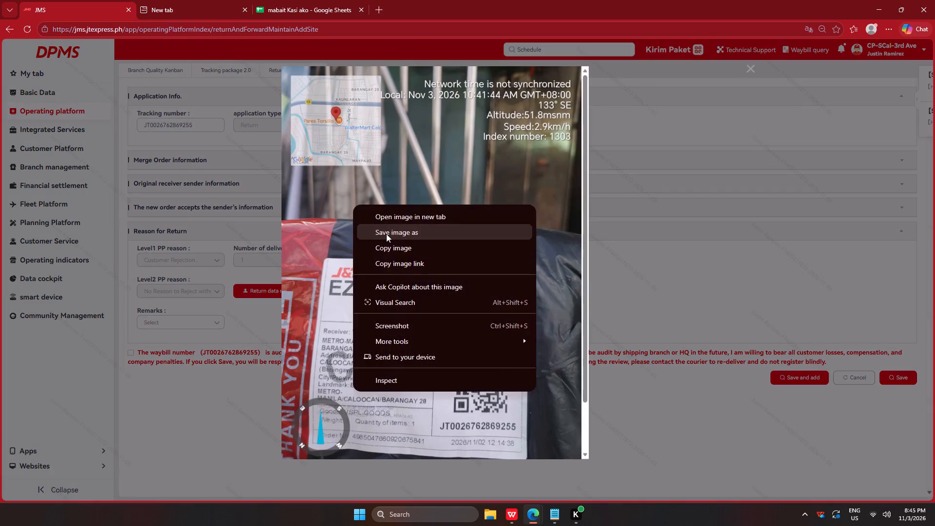
click(386, 233)
key(Return)
key(Return)
key(Return)
key(Return)
click(239, 389)
click(512, 270)
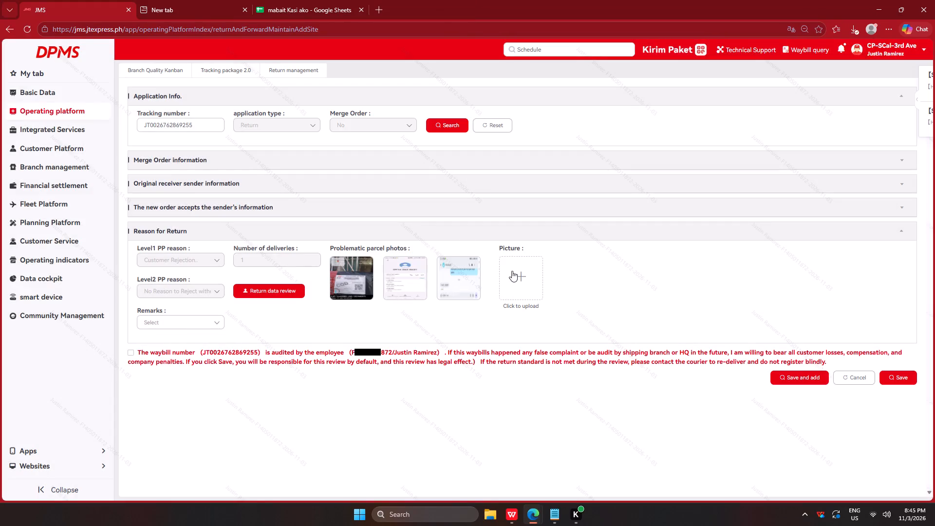
click(100, 97)
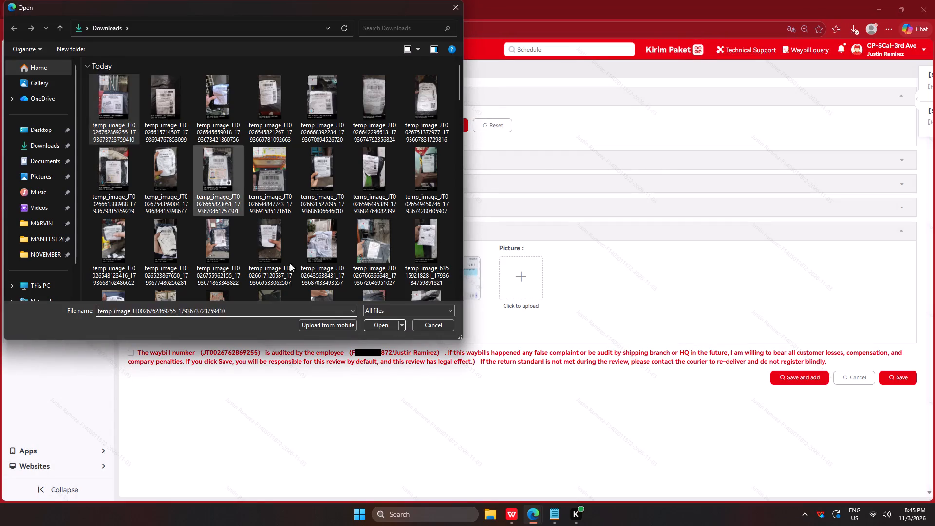
click(382, 327)
click(182, 319)
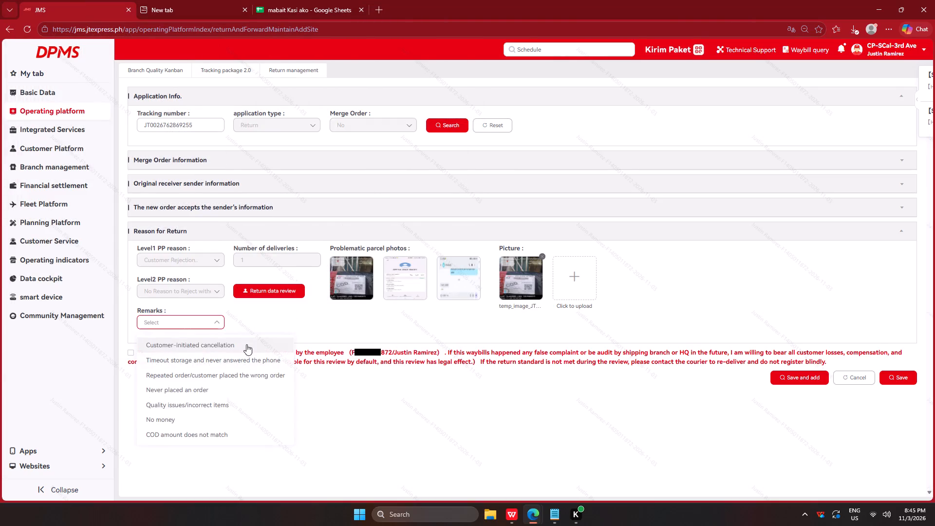
click(246, 344)
click(276, 355)
click(232, 356)
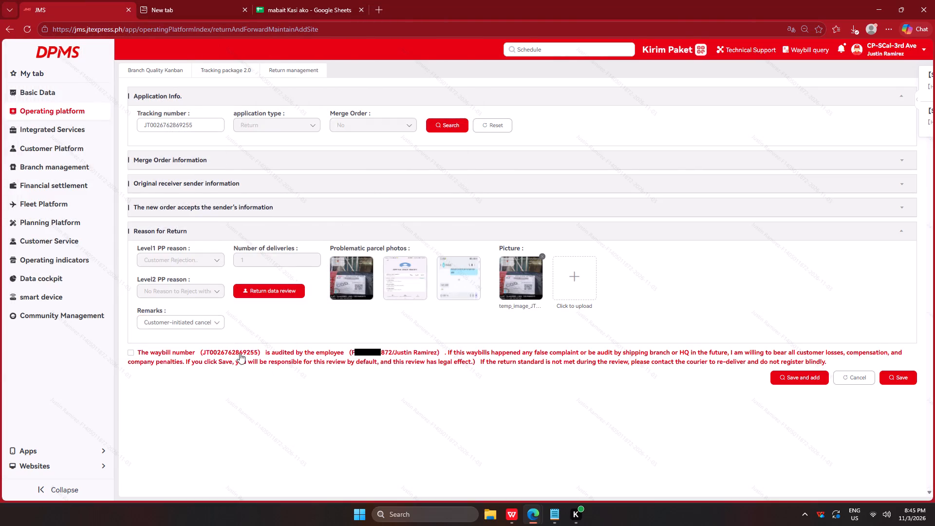
click(178, 354)
click(807, 371)
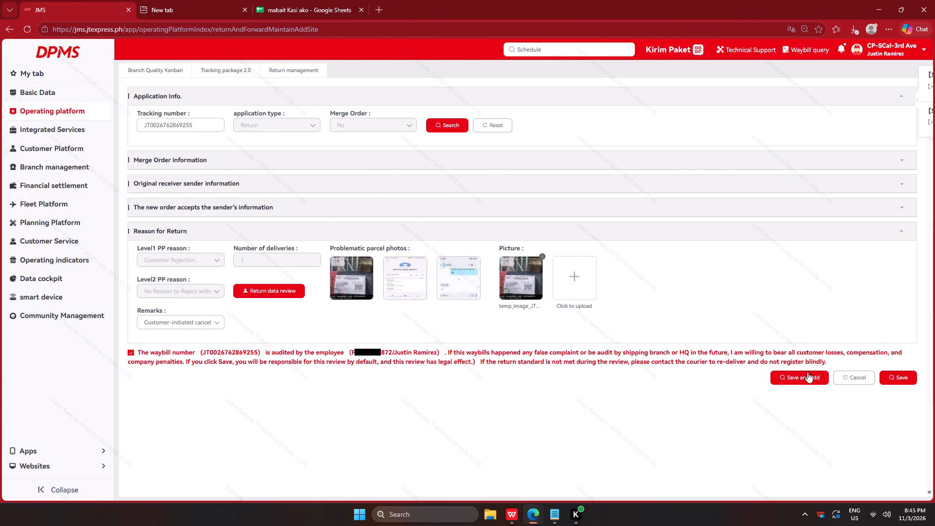
key(alt+Tab)
alt+click(475, 187)
click(386, 247)
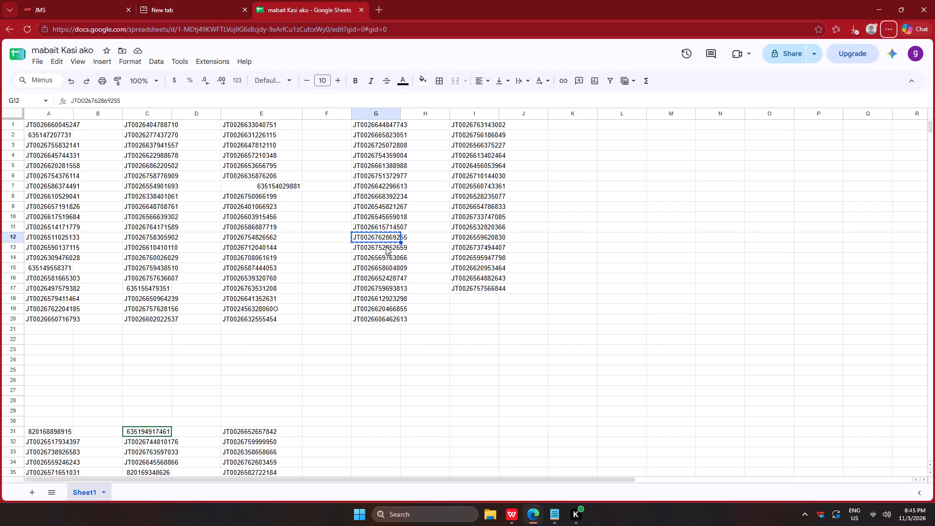
key(ctrl+c)
key(alt+Tab)
click(193, 131)
key(ctrl+v)
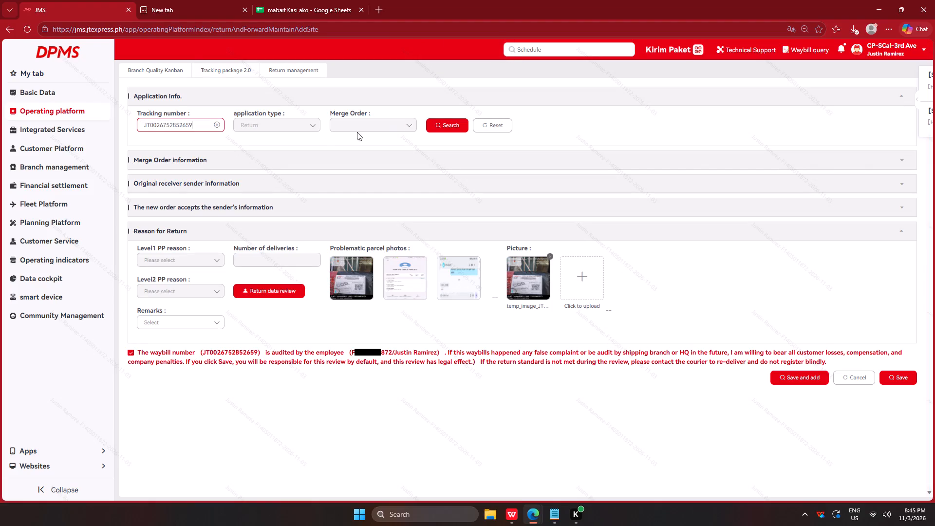
click(447, 125)
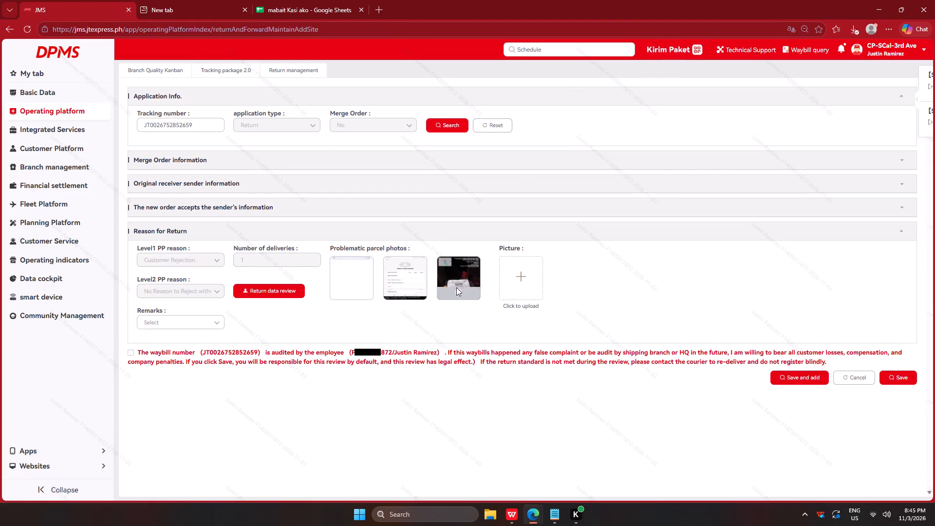
click(455, 292)
right_click(438, 188)
click(463, 222)
key(Return)
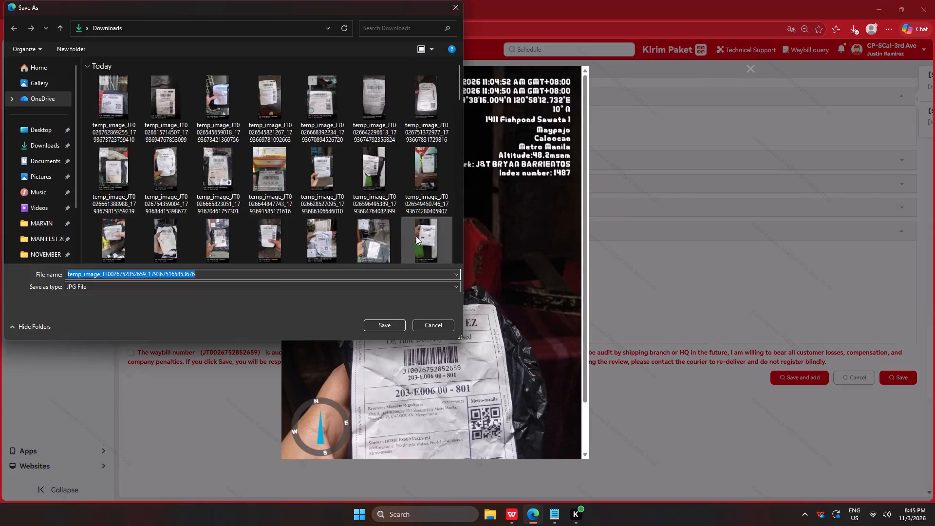
key(Return)
key(Return)
key(Return)
click(239, 405)
click(530, 265)
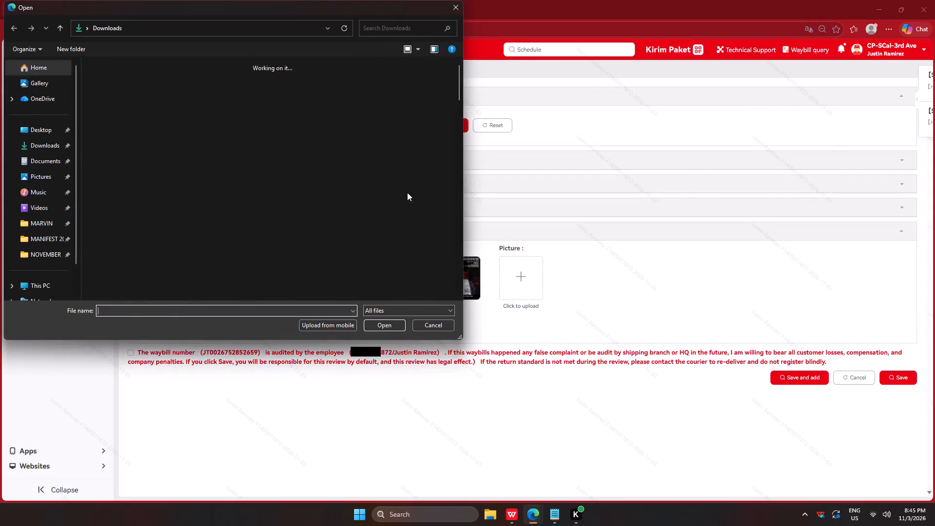
click(114, 109)
click(399, 324)
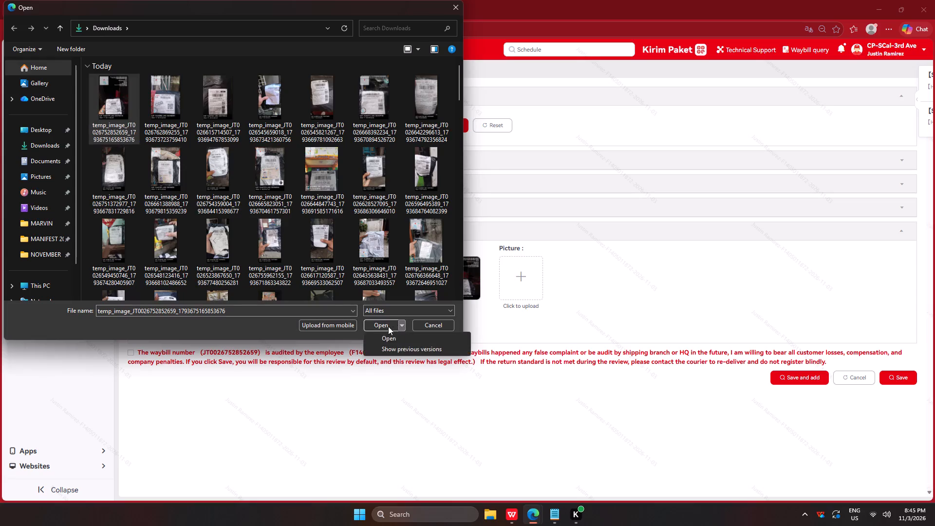
click(370, 325)
click(374, 326)
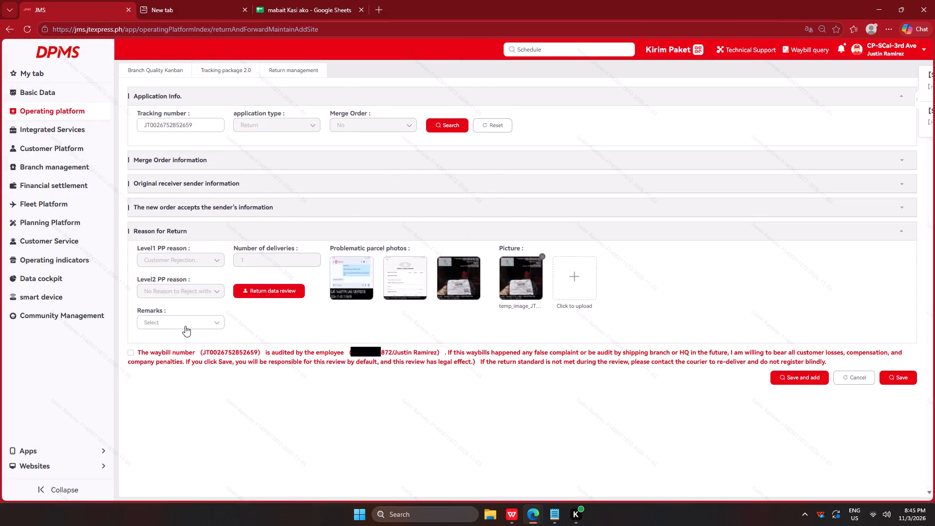
click(187, 321)
click(213, 346)
click(222, 354)
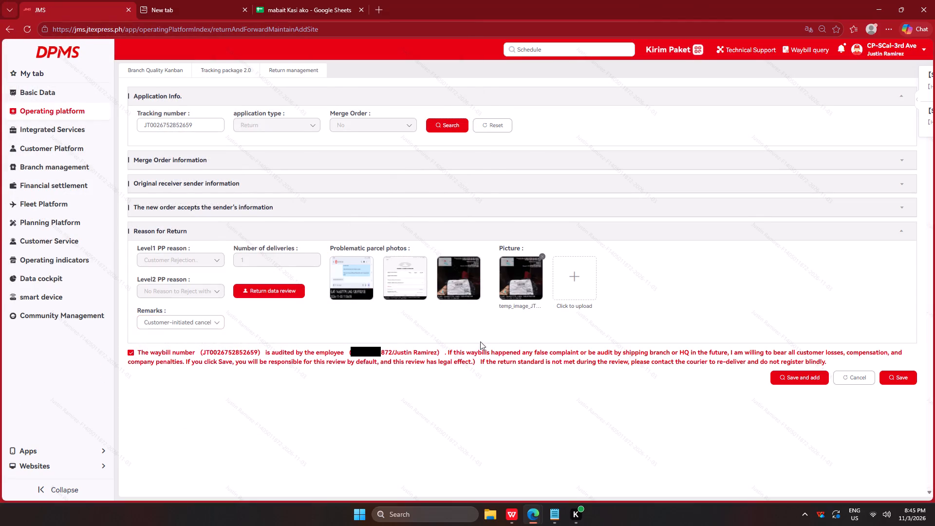
click(792, 380)
key(alt+Tab)
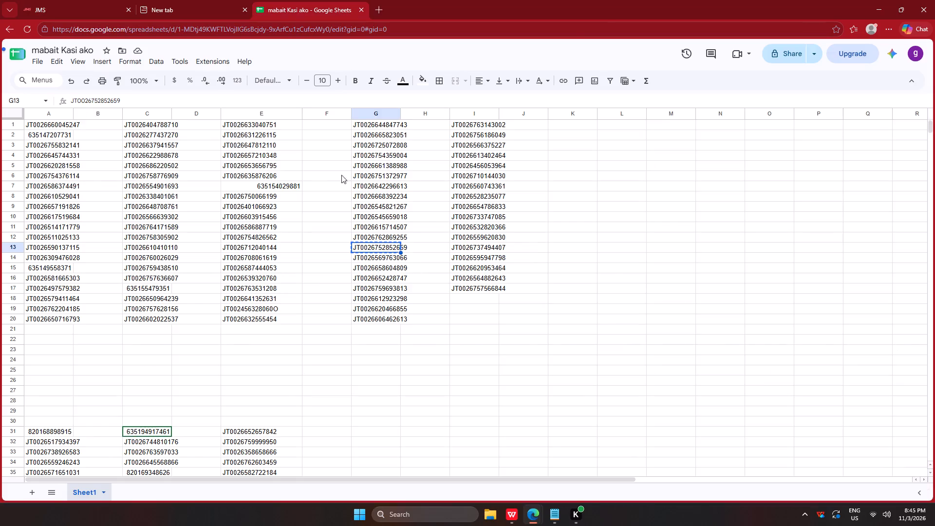
click(388, 260)
key(ctrl+c)
key(alt+Tab)
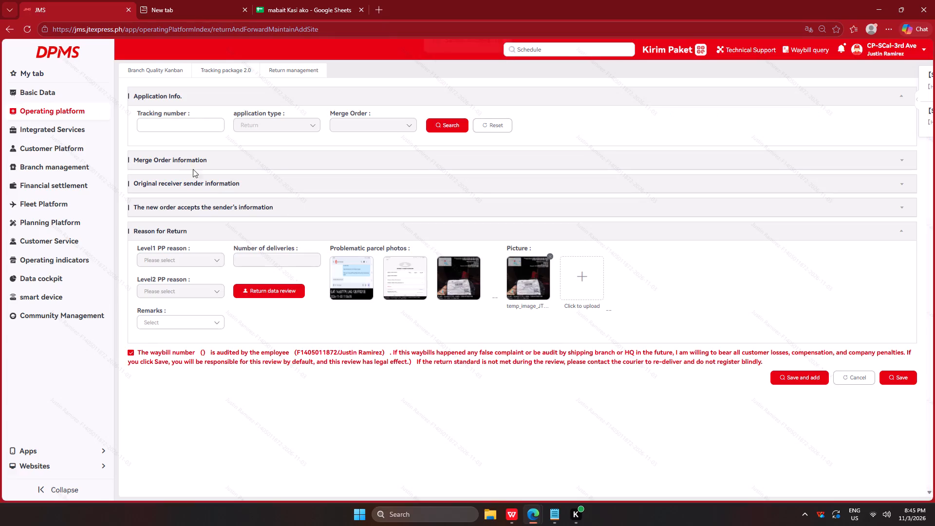
click(181, 120)
key(ctrl+v)
click(447, 124)
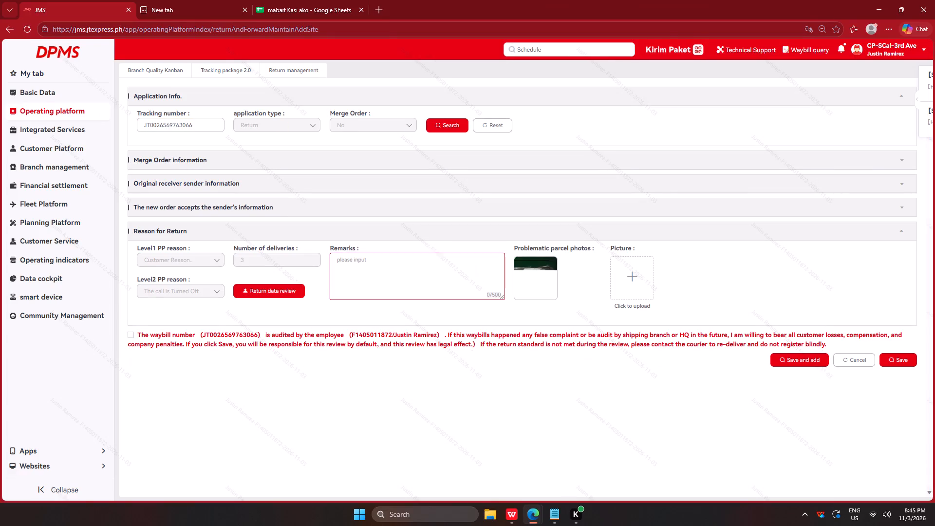
click(536, 292)
right_click(483, 203)
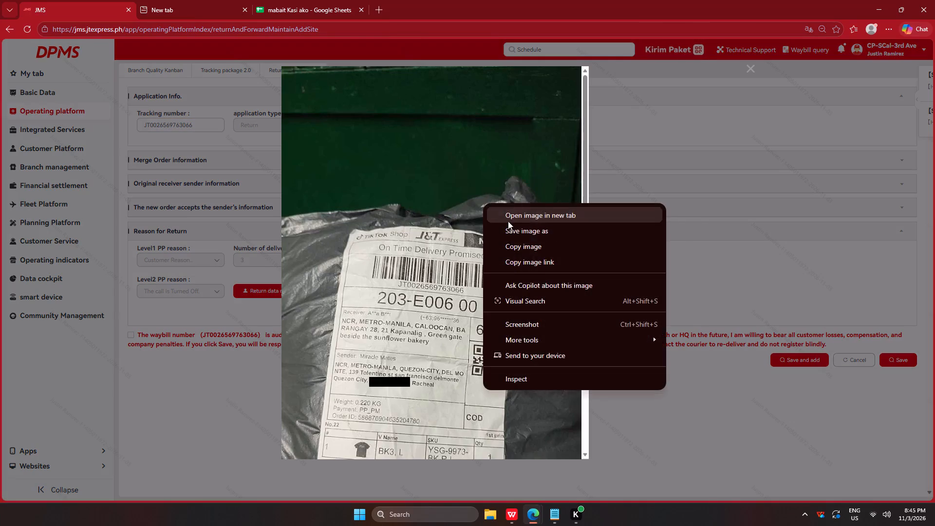
click(511, 230)
key(Return)
key(Return)
key(Return)
key(Return)
drag(244, 368, 268, 357)
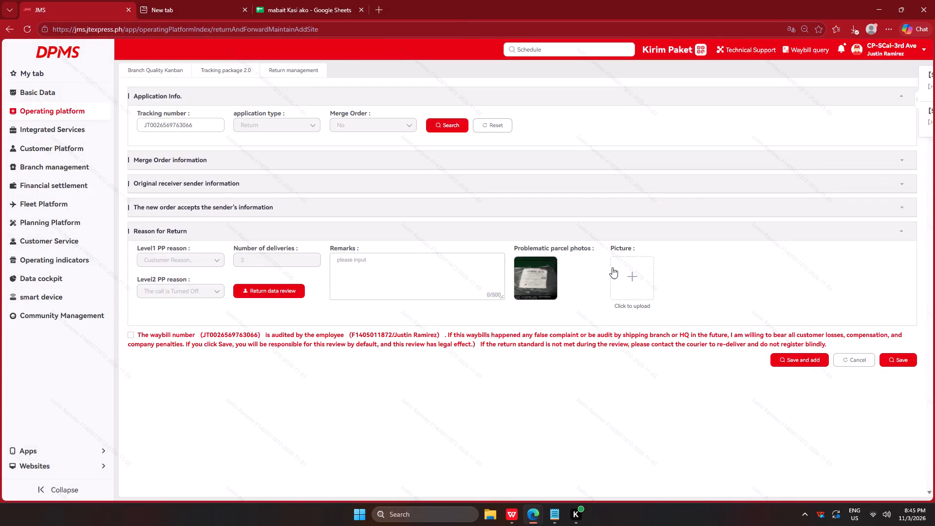
click(622, 272)
click(120, 91)
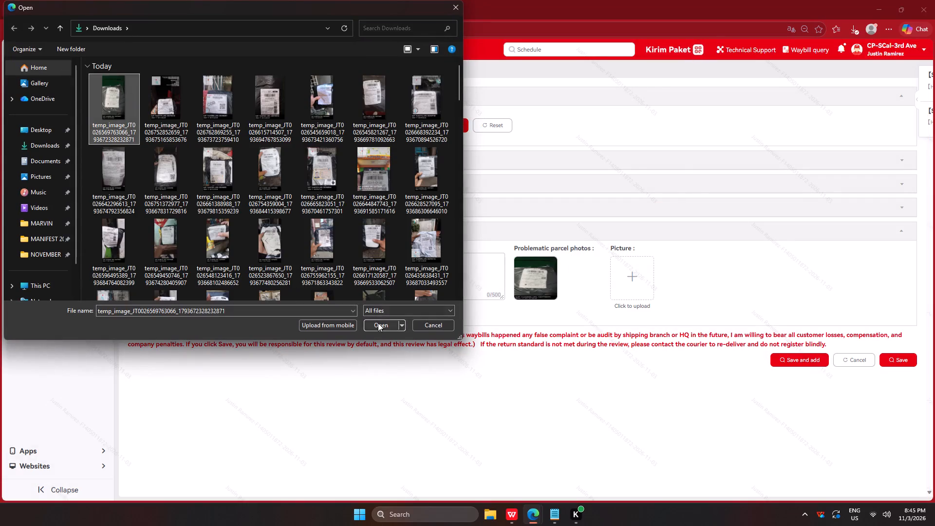
click(378, 323)
key(alt+Tab)
alt+click(646, 201)
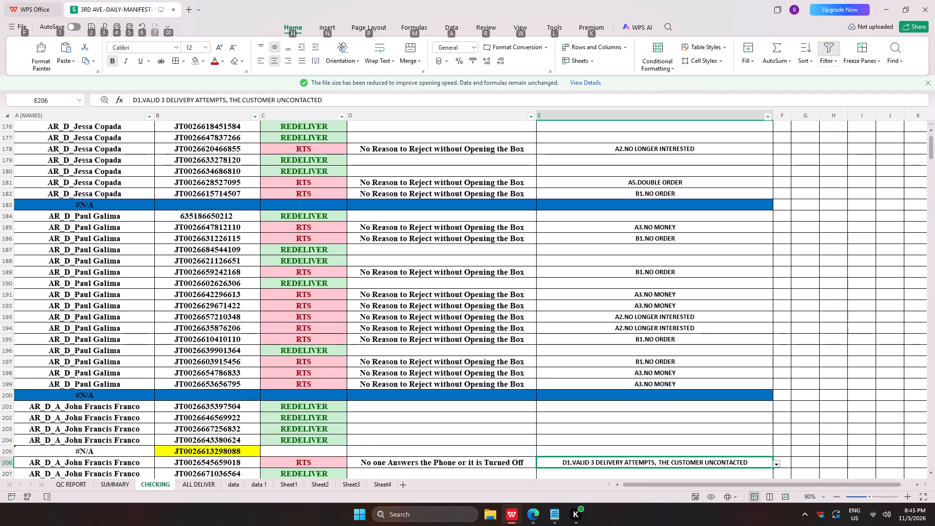
key(ctrl+c)
key(alt+Tab)
click(401, 267)
key(ctrl+v)
click(297, 350)
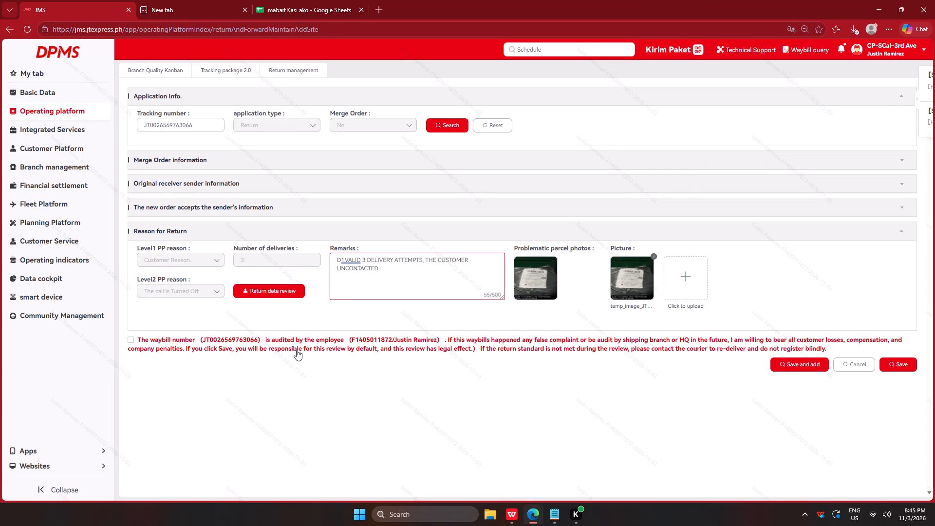
click(804, 366)
key(alt+Tab)
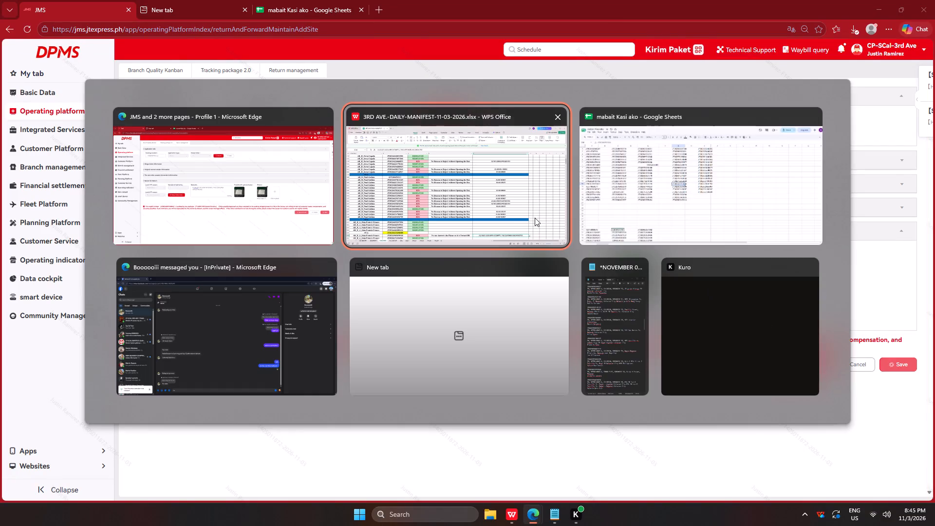
alt+click(652, 207)
click(383, 266)
key(ctrl+c)
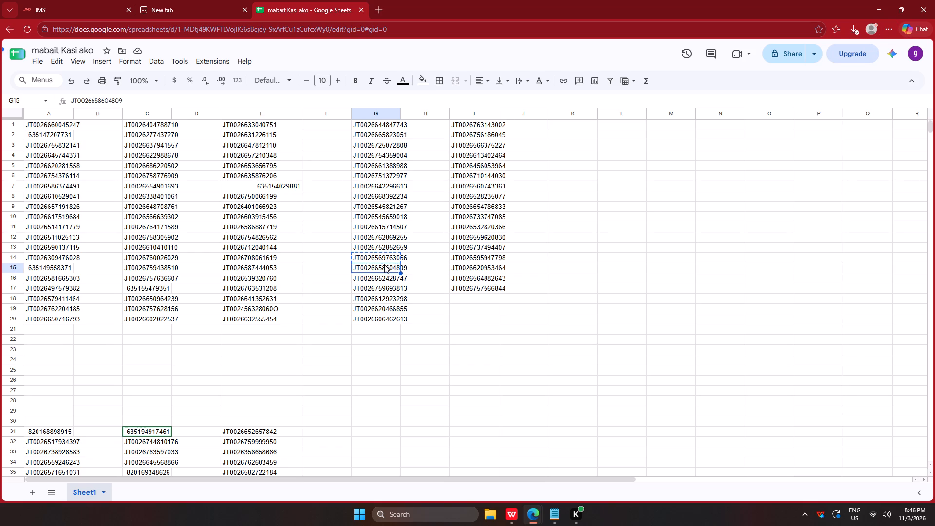
key(alt+Tab)
click(181, 124)
key(ctrl+v)
click(440, 128)
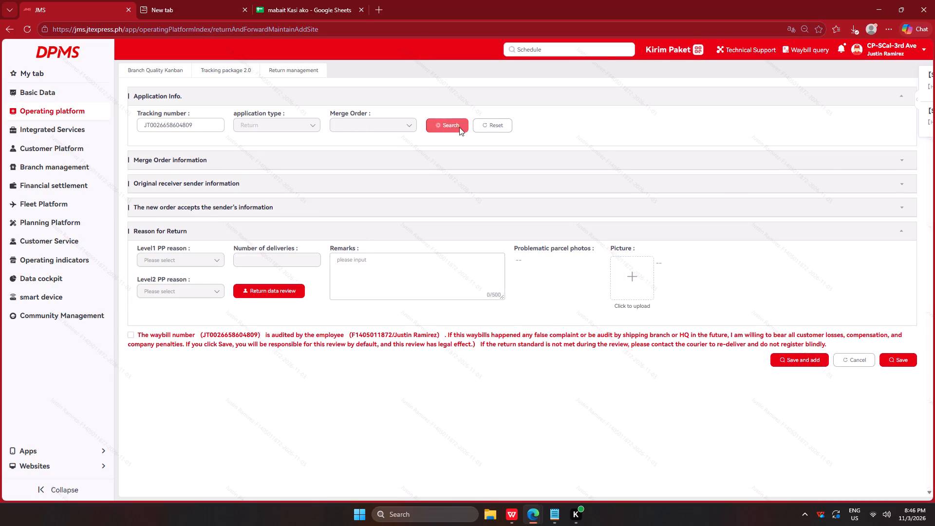
click(407, 295)
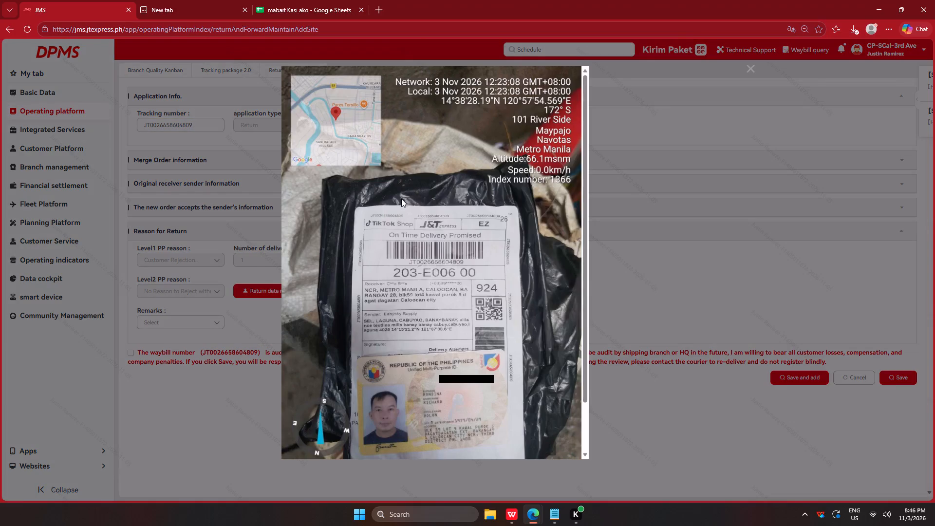
right_click(401, 199)
click(437, 229)
key(Return)
key(Return)
key(Return)
key(Return)
click(228, 359)
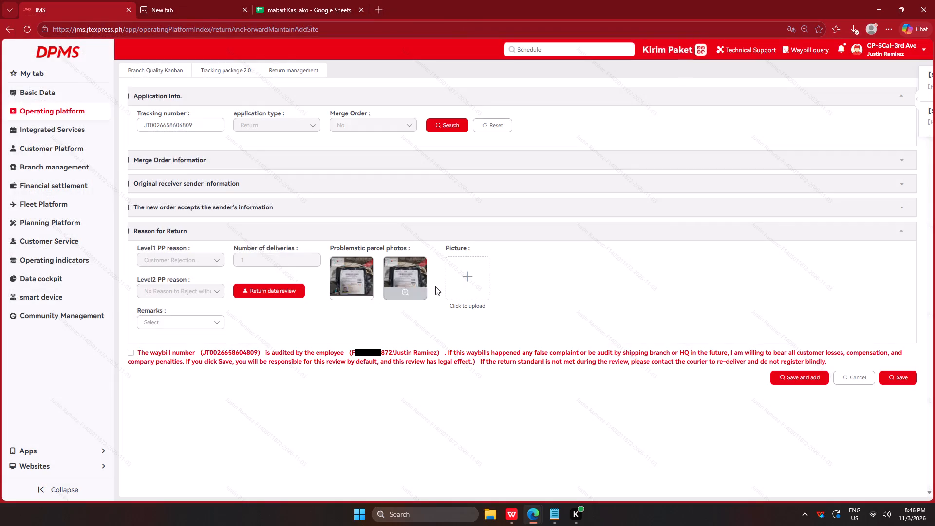
click(467, 282)
click(106, 100)
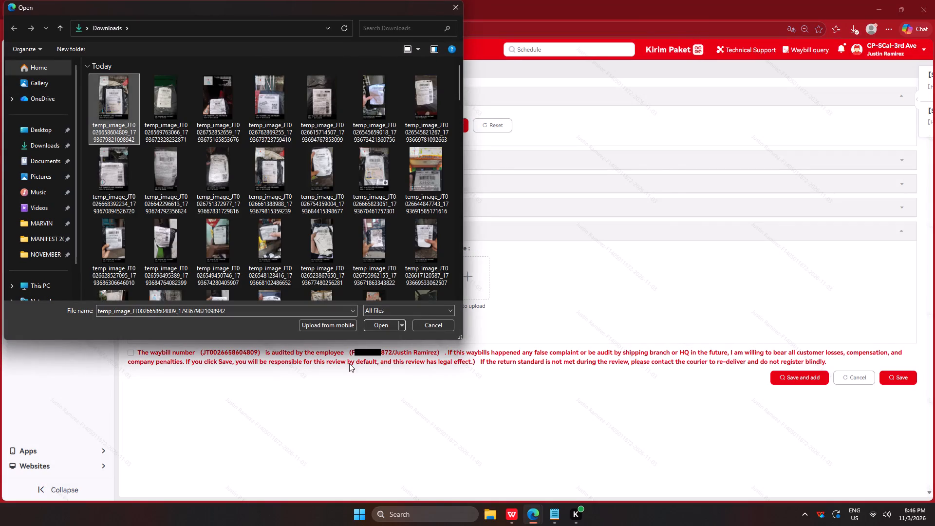
click(389, 318)
click(383, 326)
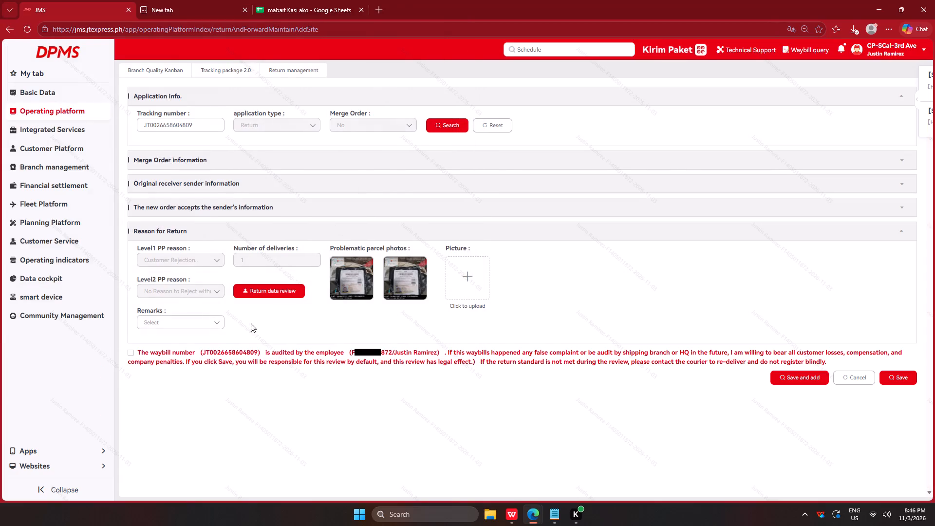
click(196, 325)
click(242, 348)
click(262, 352)
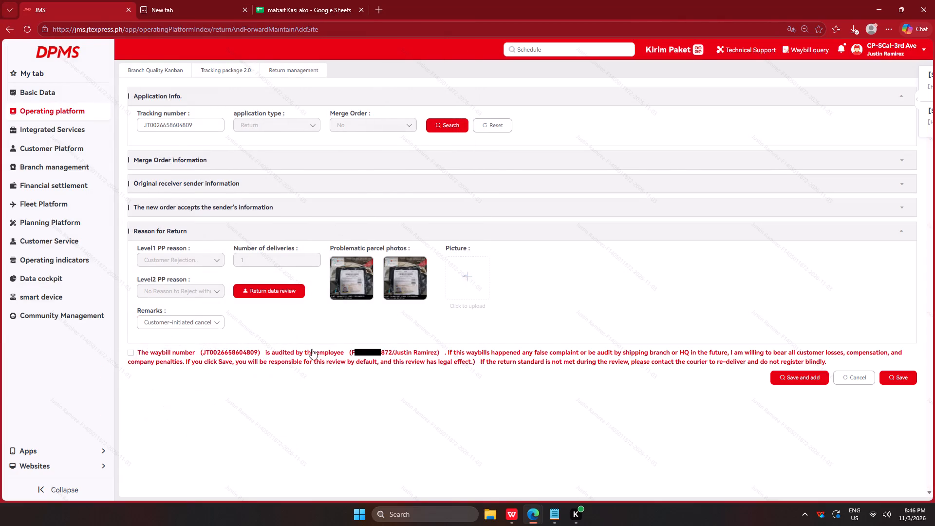
click(286, 357)
click(420, 363)
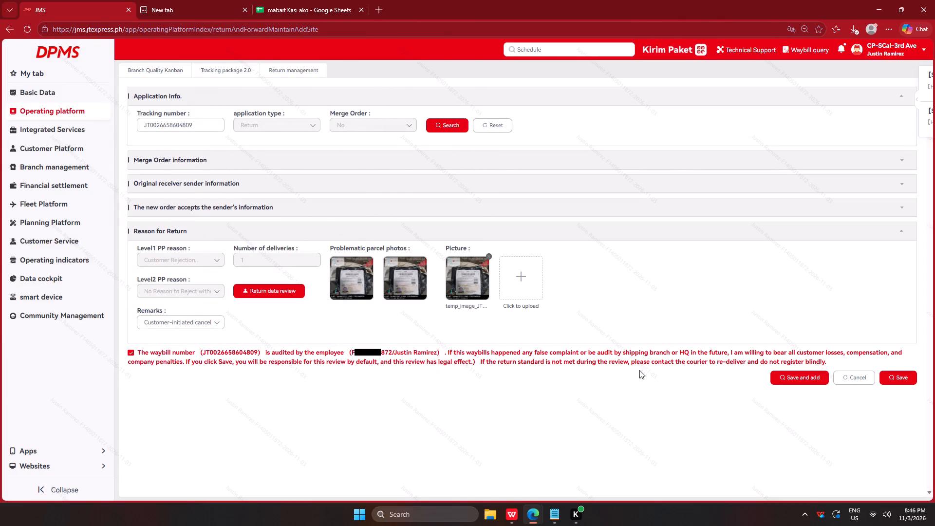
click(796, 376)
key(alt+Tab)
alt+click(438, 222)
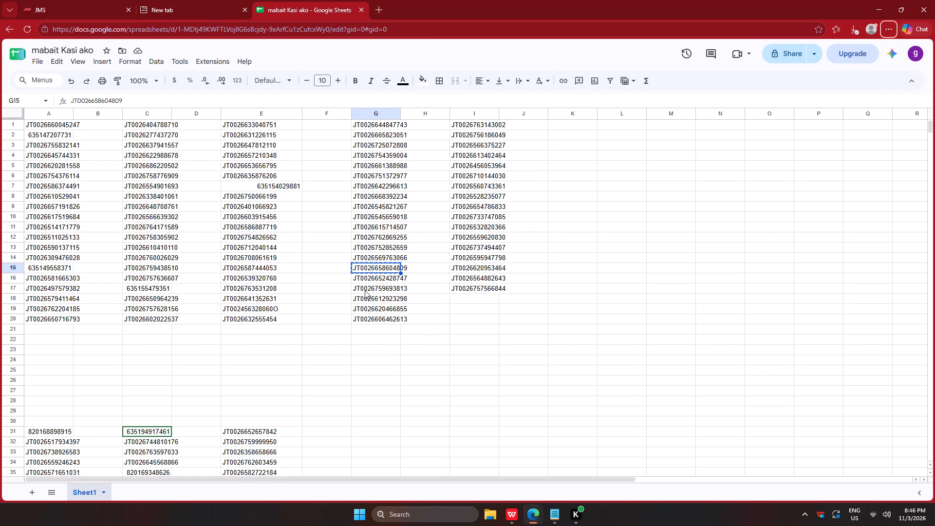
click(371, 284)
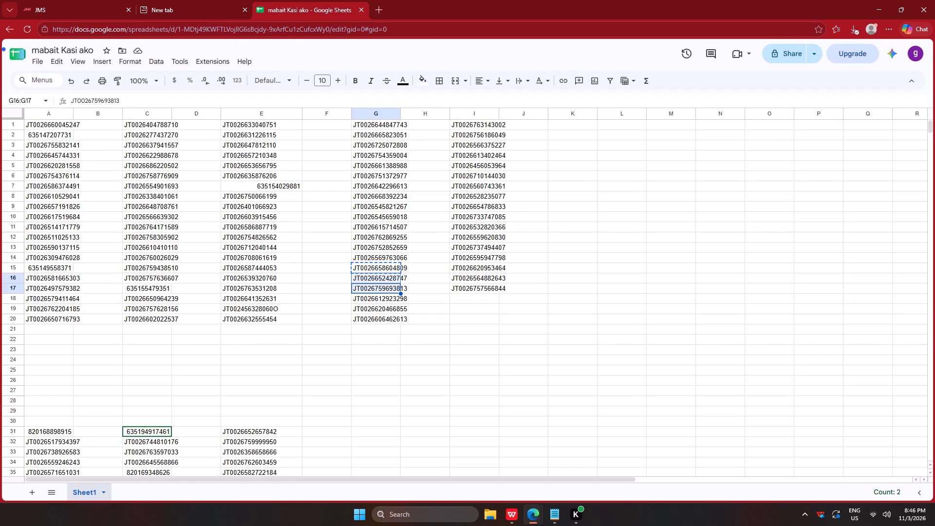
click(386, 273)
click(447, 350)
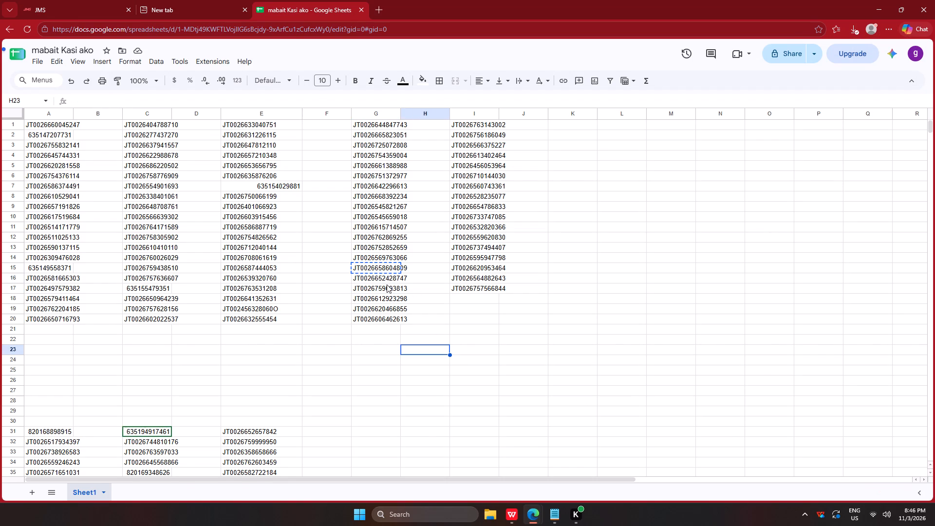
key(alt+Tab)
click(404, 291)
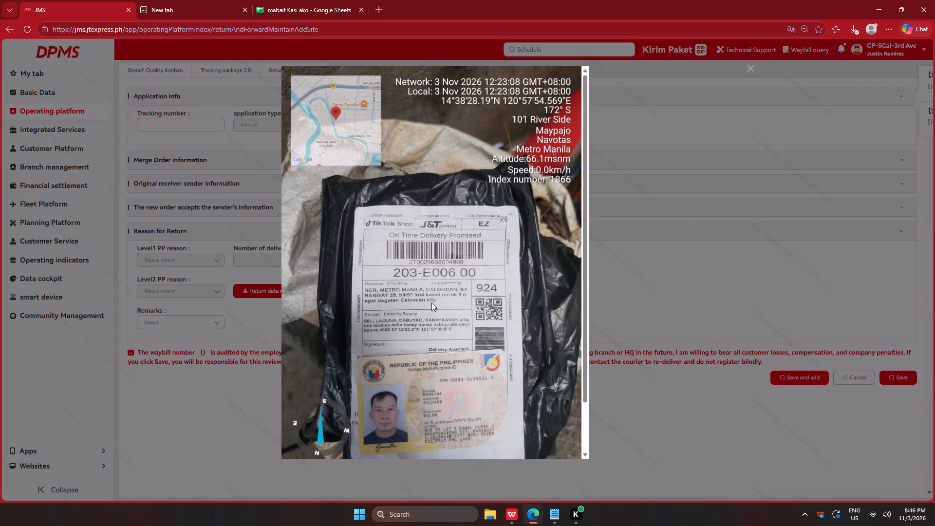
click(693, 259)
key(alt+Tab)
alt+click(459, 234)
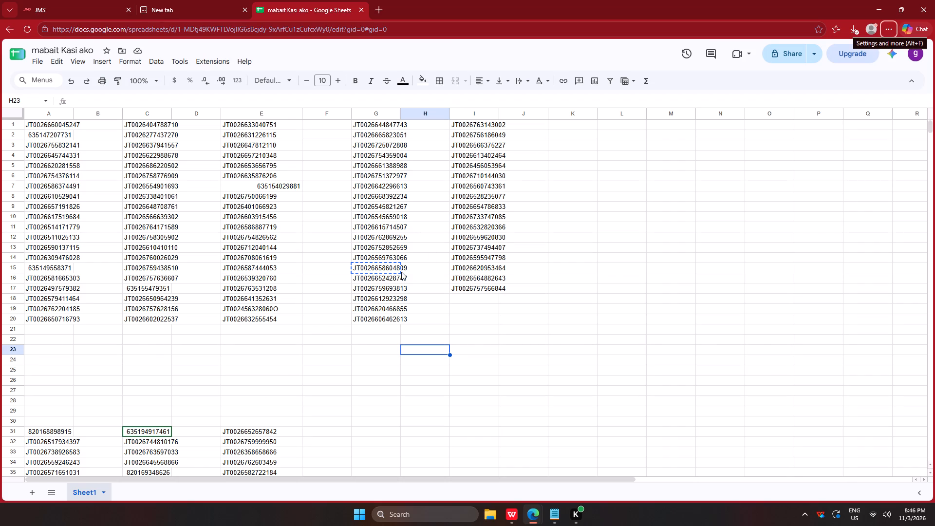
click(390, 275)
key(ctrl+c)
key(alt+Tab)
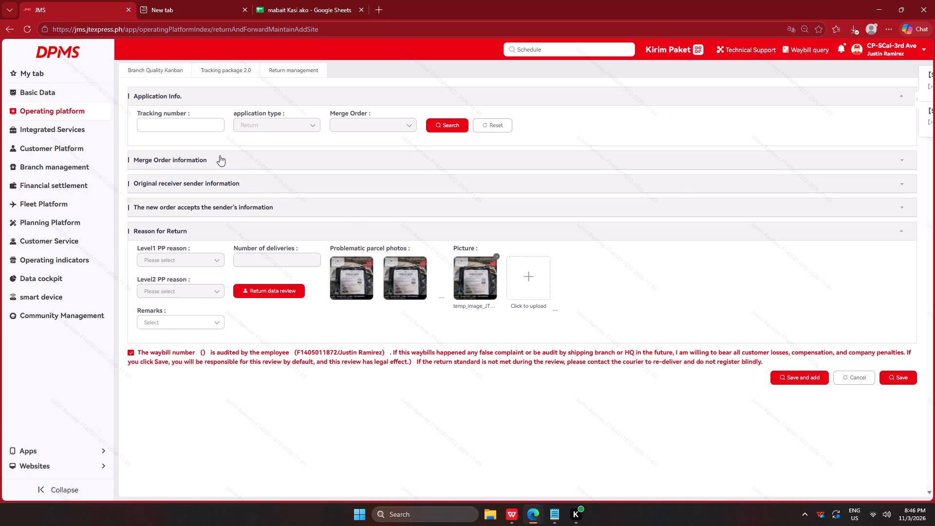
click(185, 125)
key(ctrl+v)
click(444, 127)
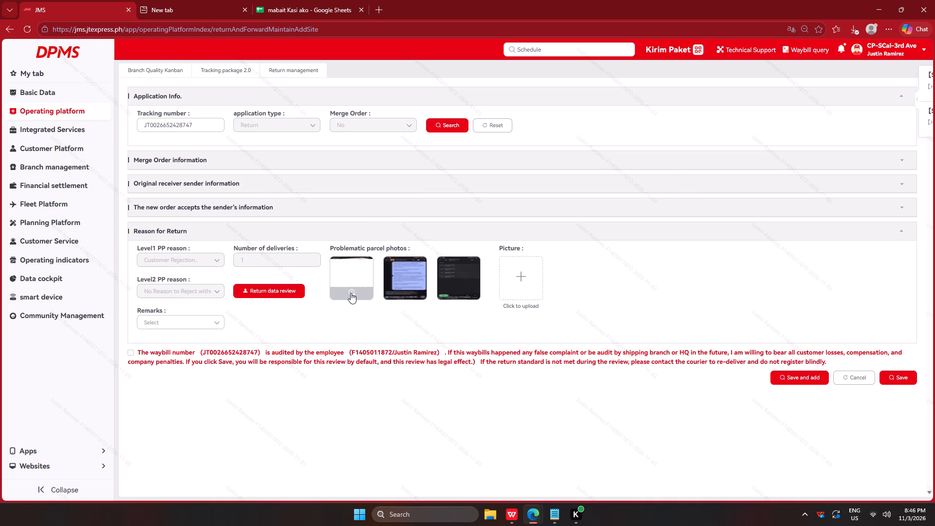
click(351, 292)
right_click(381, 199)
click(399, 224)
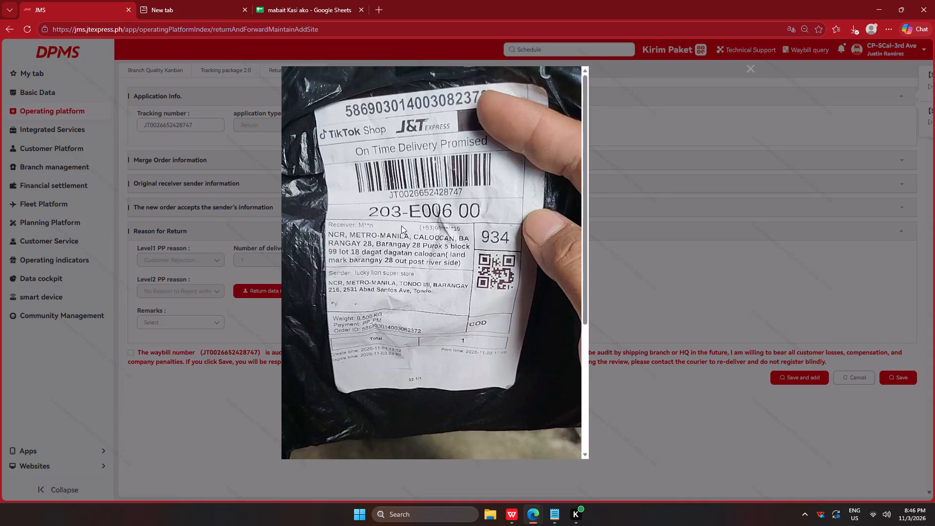
key(Return)
key(Return)
key(Return)
key(Return)
click(221, 411)
click(520, 282)
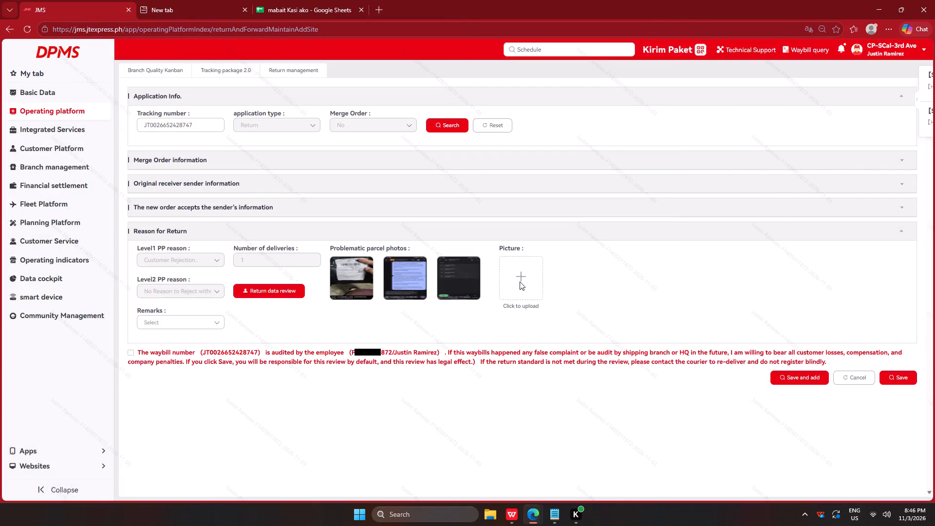
click(119, 91)
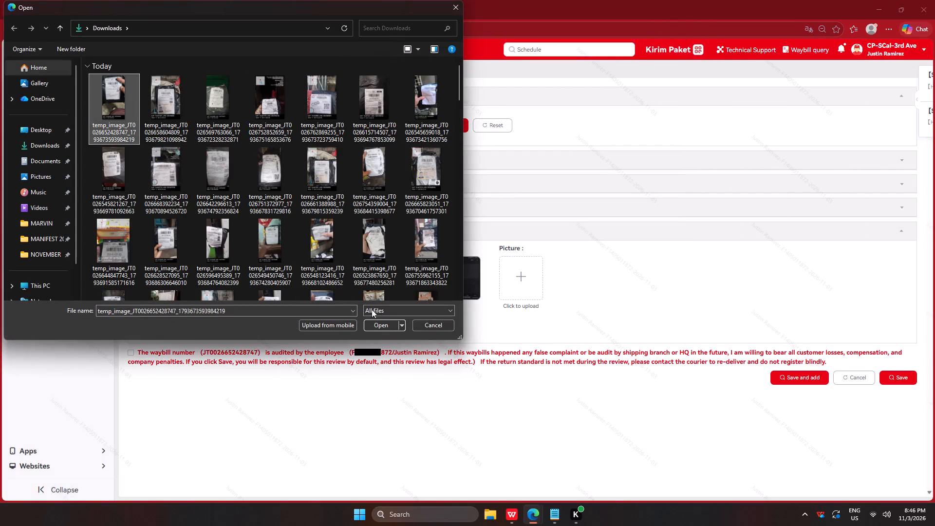
click(379, 324)
click(168, 322)
click(227, 346)
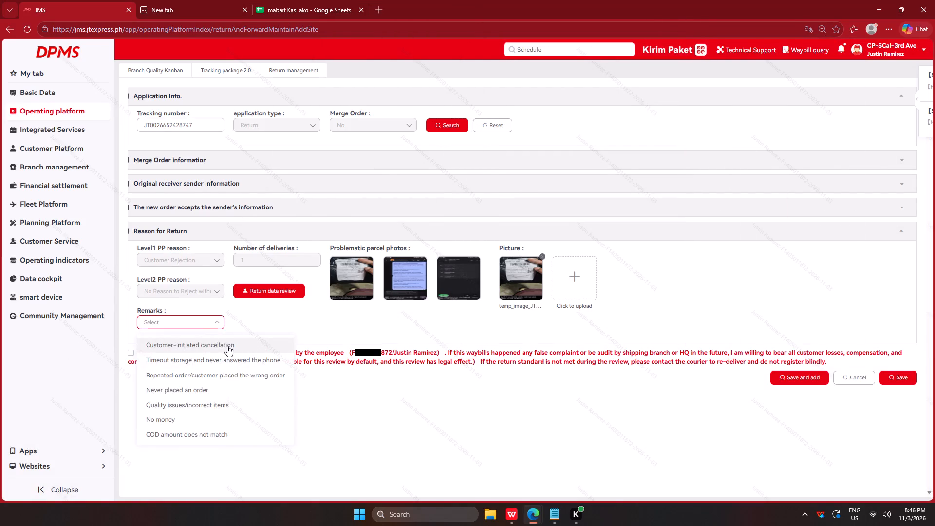
click(238, 350)
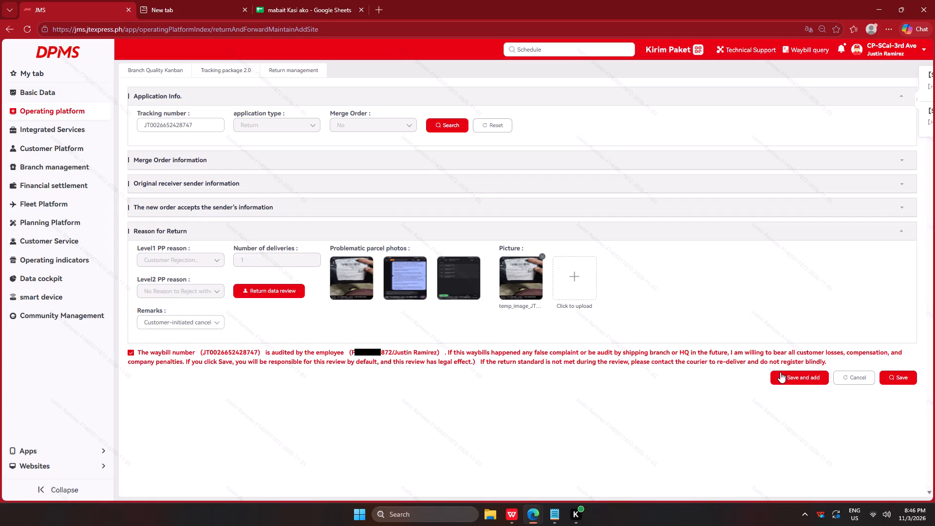
click(785, 373)
key(alt+Tab)
alt+click(401, 173)
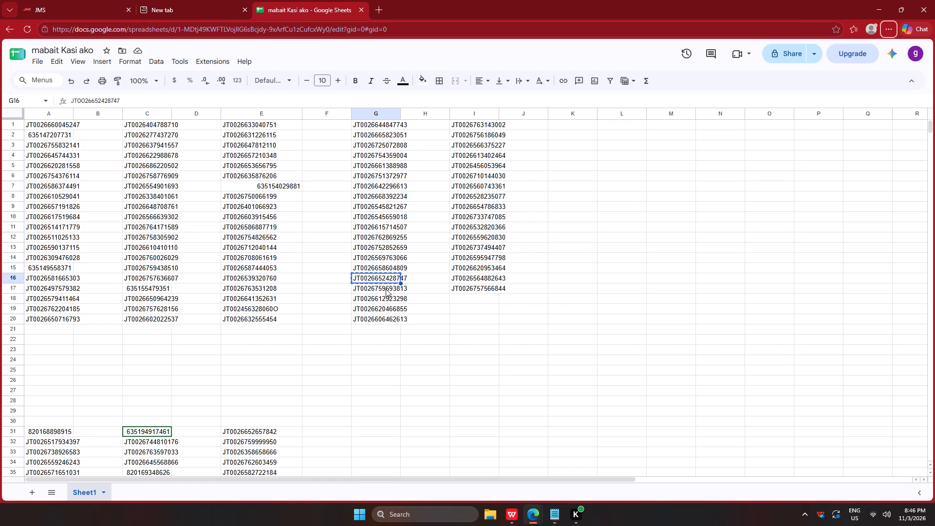
click(386, 289)
key(ctrl+c)
key(alt+Tab)
click(196, 125)
key(ctrl+v)
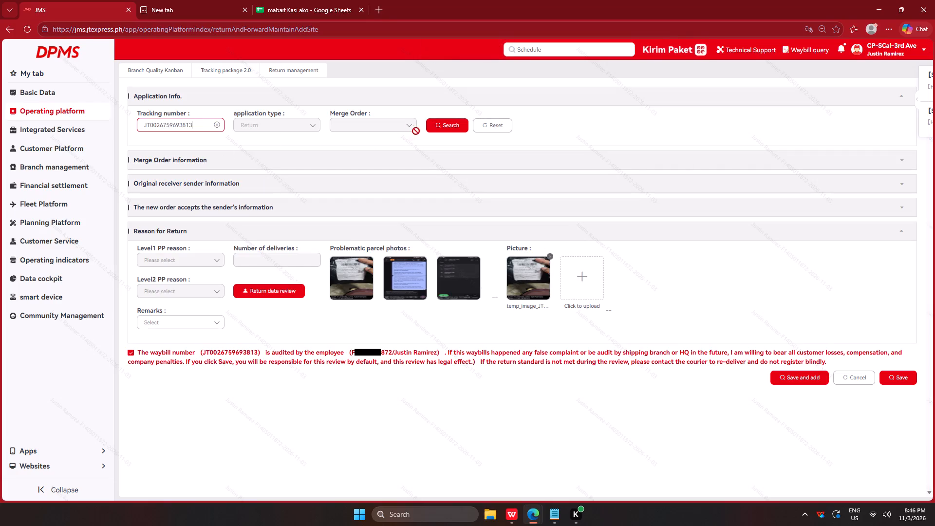
click(441, 125)
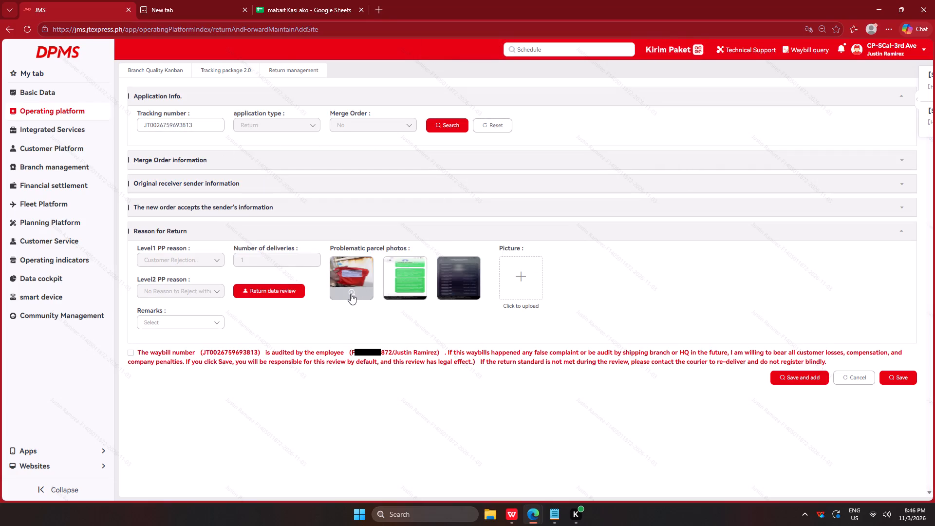
click(351, 294)
right_click(349, 189)
click(381, 219)
key(Return)
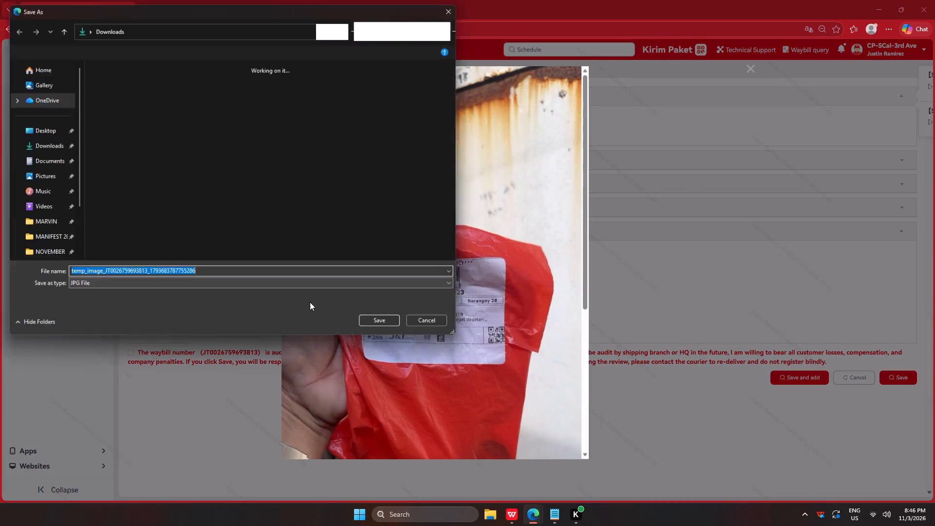
key(Return)
key(Return)
key(Return)
click(203, 410)
click(528, 275)
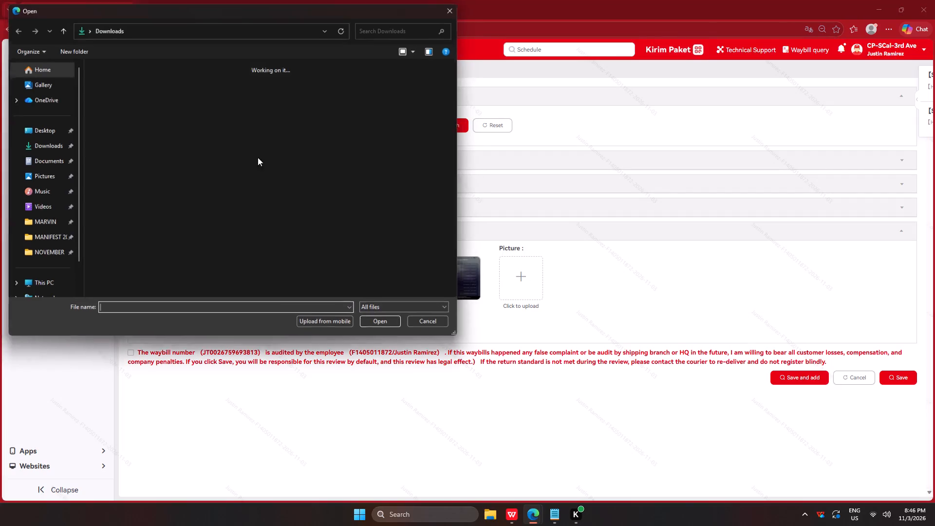
click(131, 98)
click(374, 325)
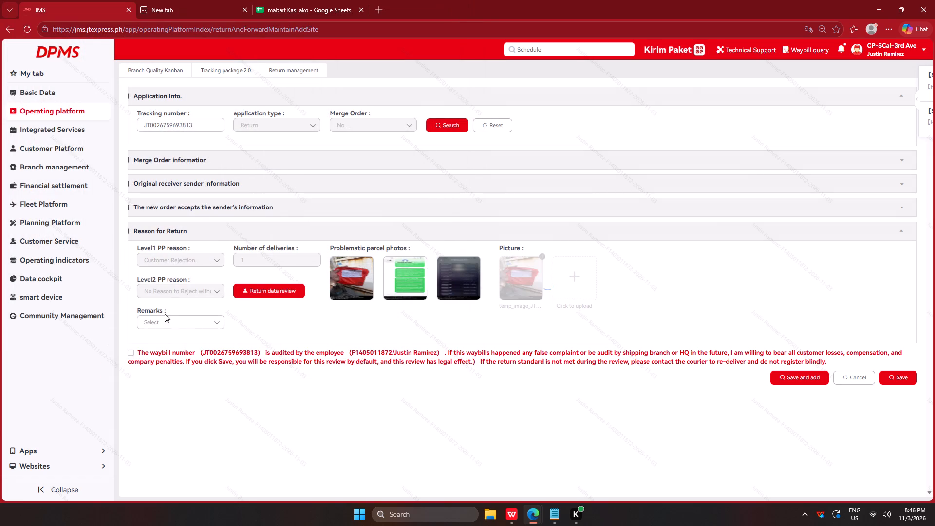
click(164, 313)
click(193, 320)
click(213, 340)
click(220, 349)
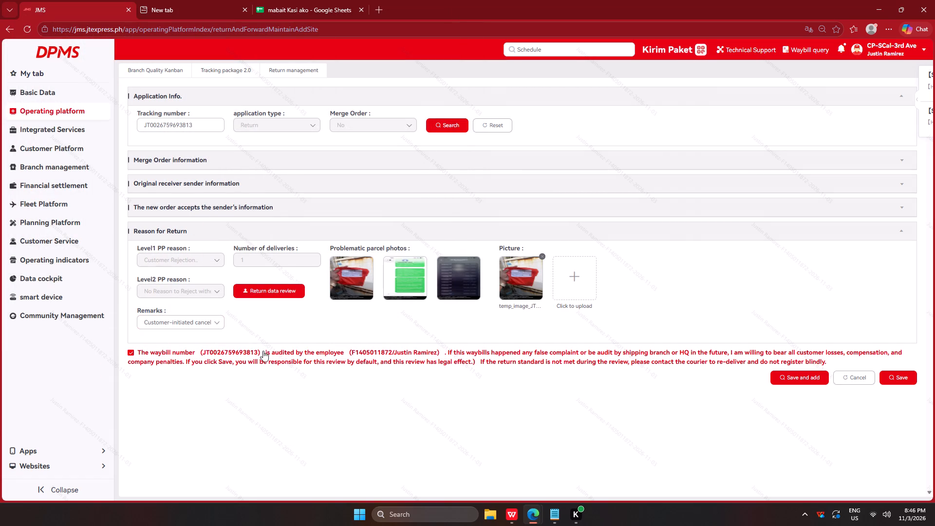
click(795, 379)
key(alt+Tab)
alt+click(460, 177)
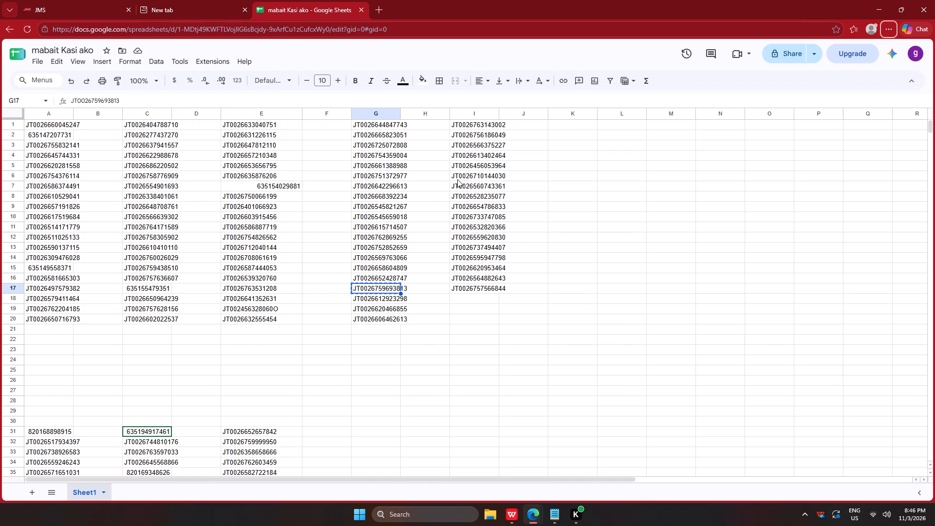
click(380, 301)
key(ctrl+c)
key(alt+Tab)
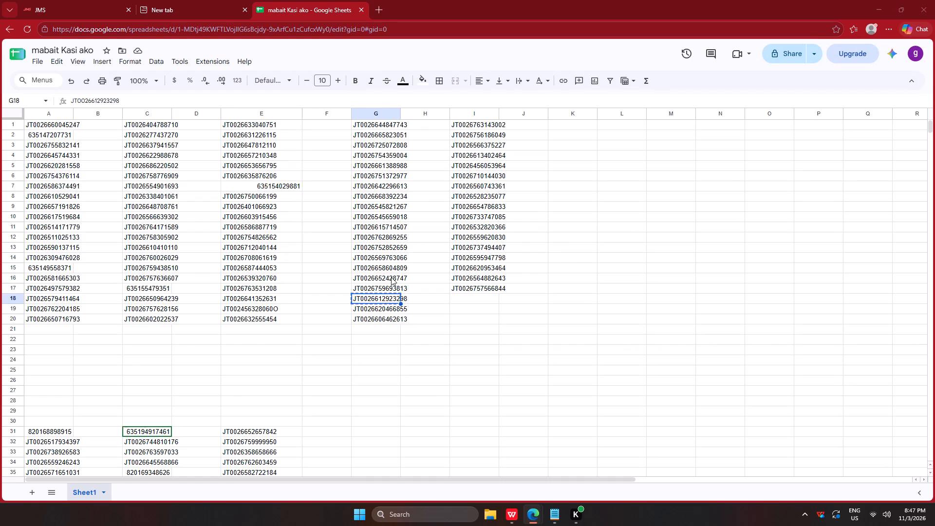
click(291, 131)
ctrl+click(184, 128)
key(ctrl+v)
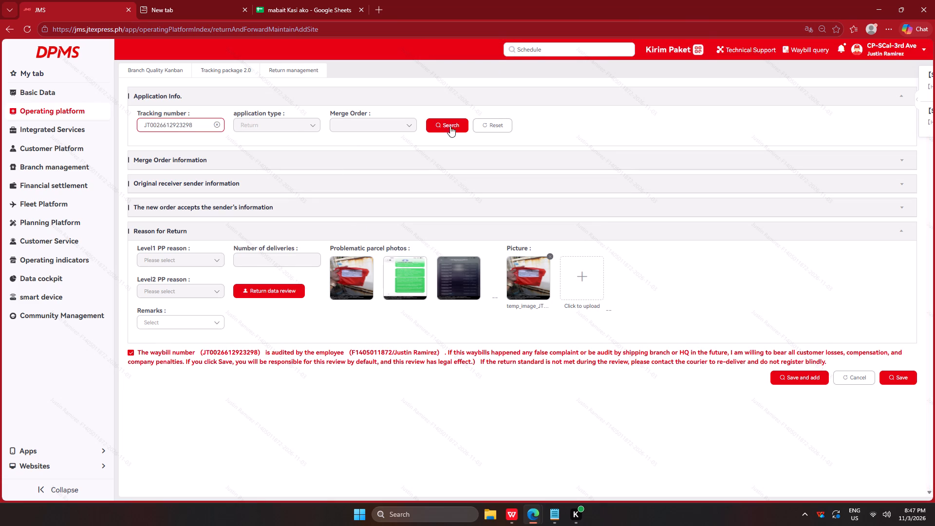
click(450, 126)
click(399, 289)
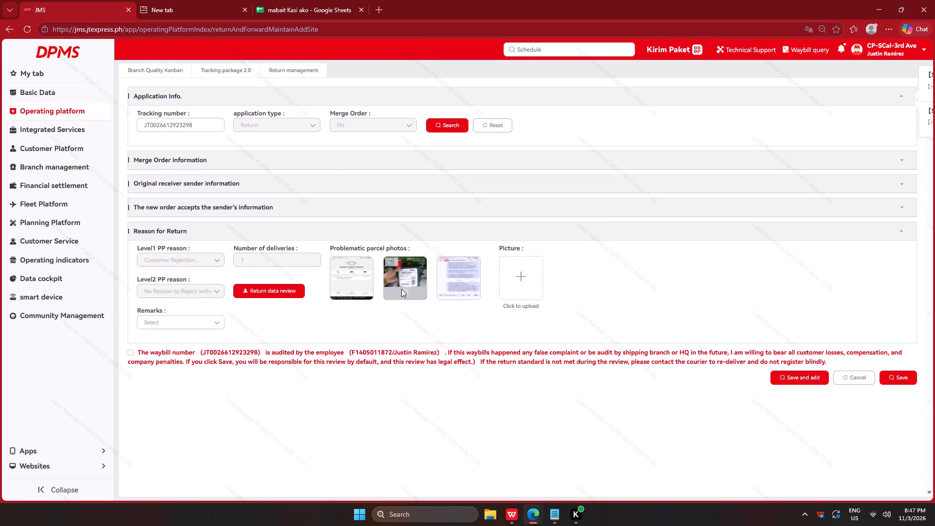
click(404, 293)
right_click(376, 208)
click(409, 232)
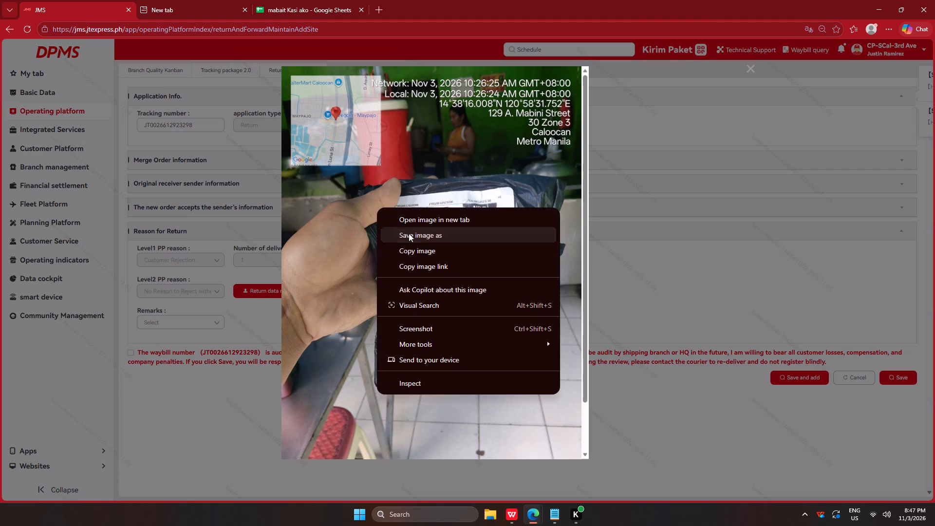
key(Return)
key(Return)
key(Return)
key(Return)
click(224, 401)
click(524, 282)
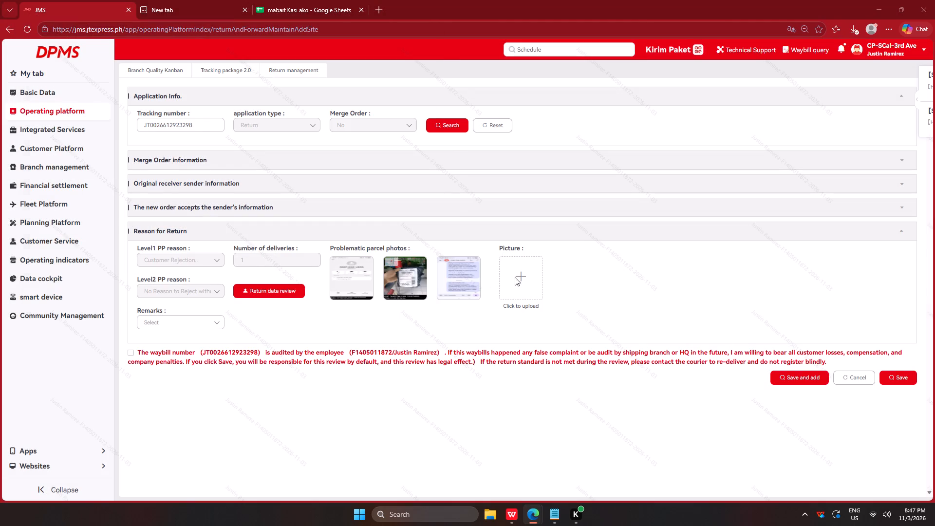
click(126, 94)
click(369, 326)
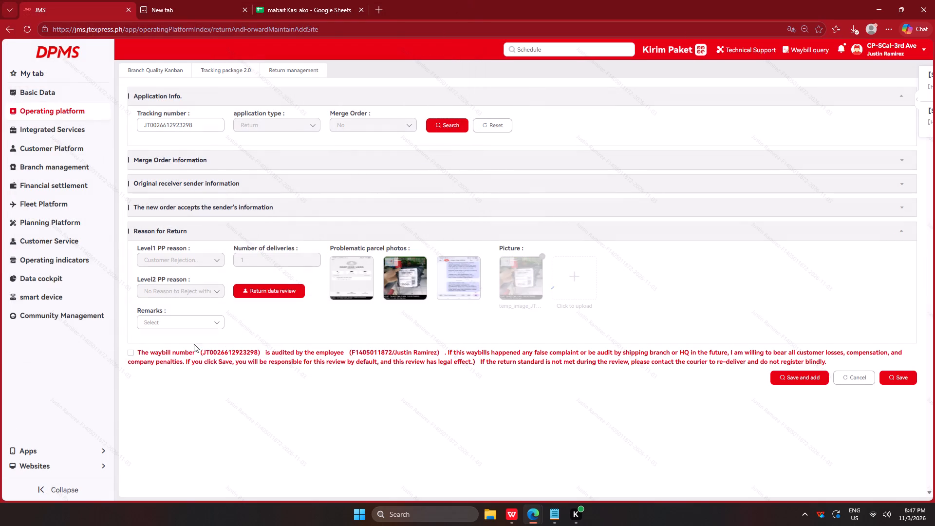
click(158, 322)
click(214, 348)
click(223, 353)
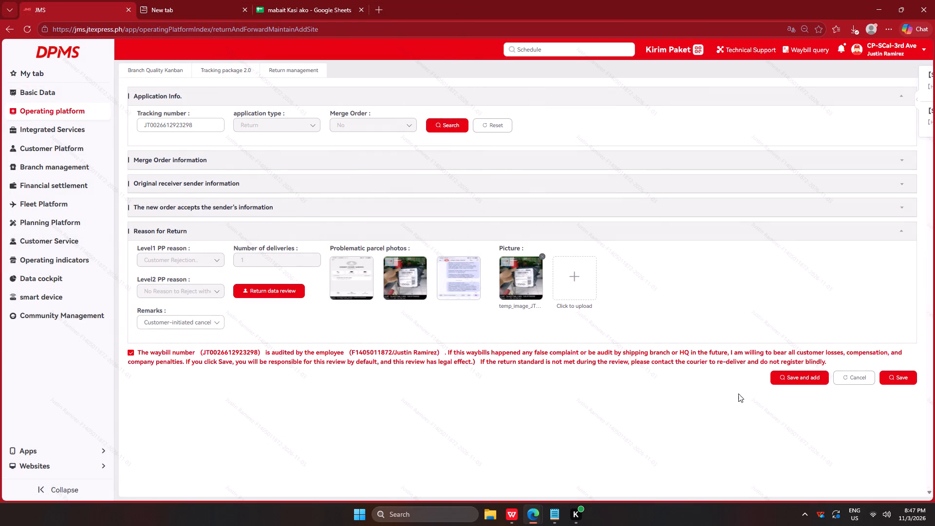
click(784, 377)
key(alt+Tab)
alt+click(425, 192)
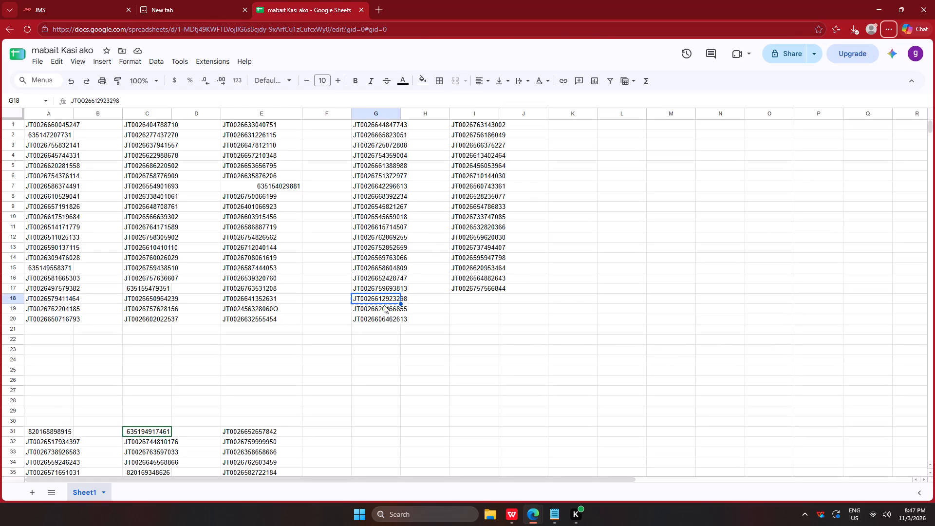
click(382, 306)
key(ctrl+c)
key(alt+Tab)
click(172, 125)
key(ctrl+v)
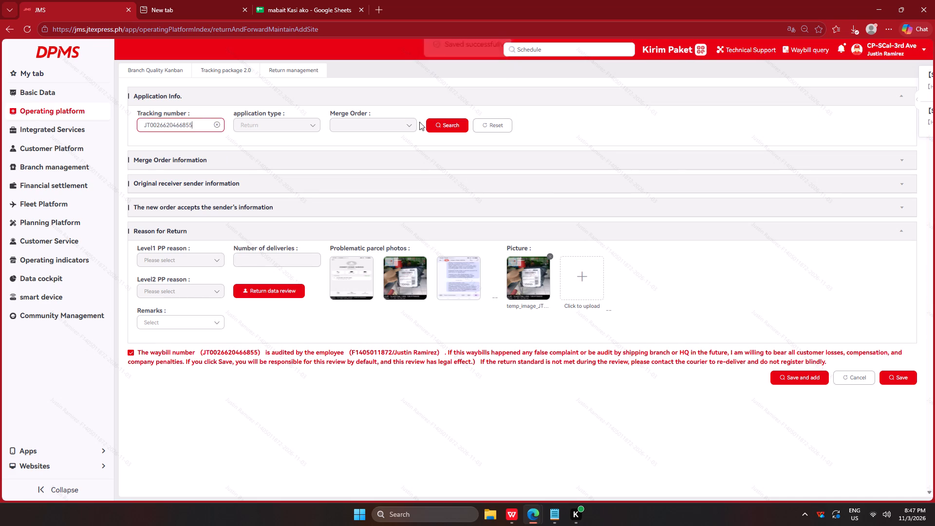
click(433, 122)
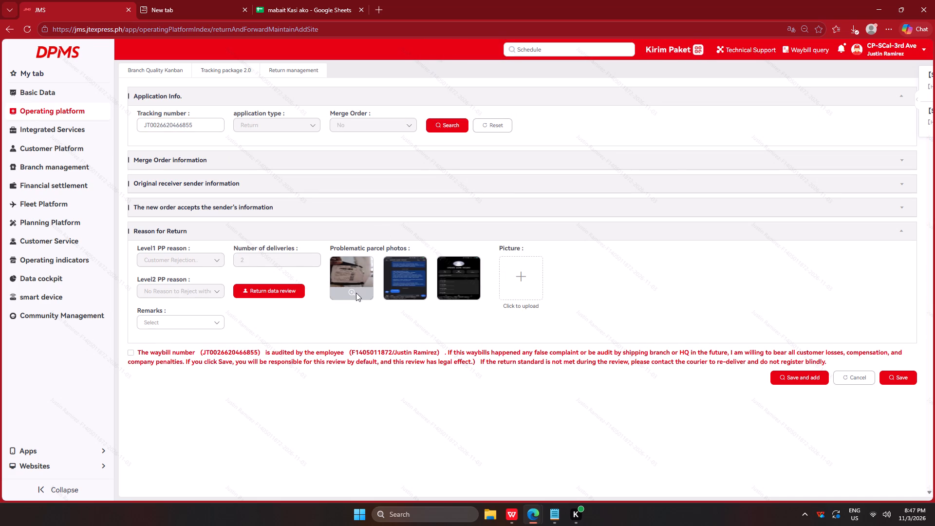
drag(357, 293, 349, 294)
click(342, 295)
click(351, 294)
right_click(347, 192)
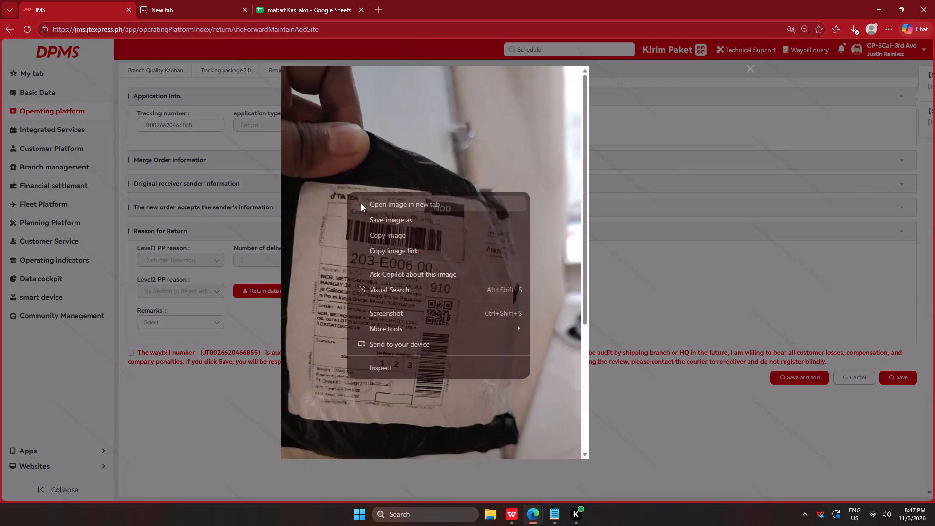
click(392, 224)
key(Return)
key(Return)
key(Return)
key(Return)
click(200, 388)
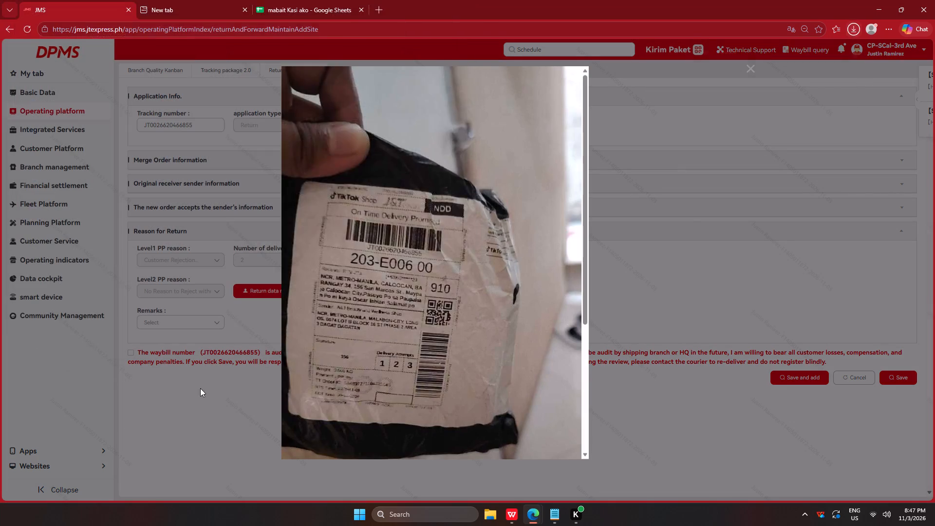
click(510, 285)
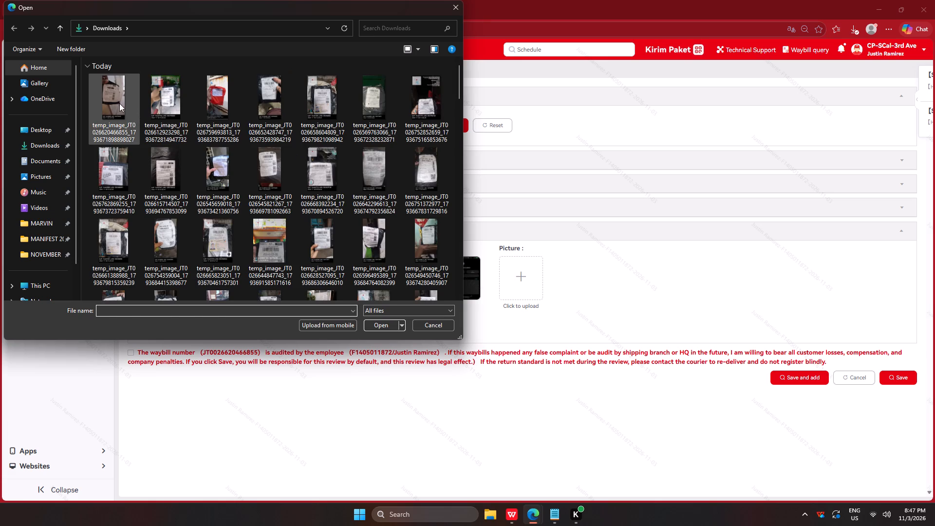
click(117, 101)
click(374, 322)
click(170, 327)
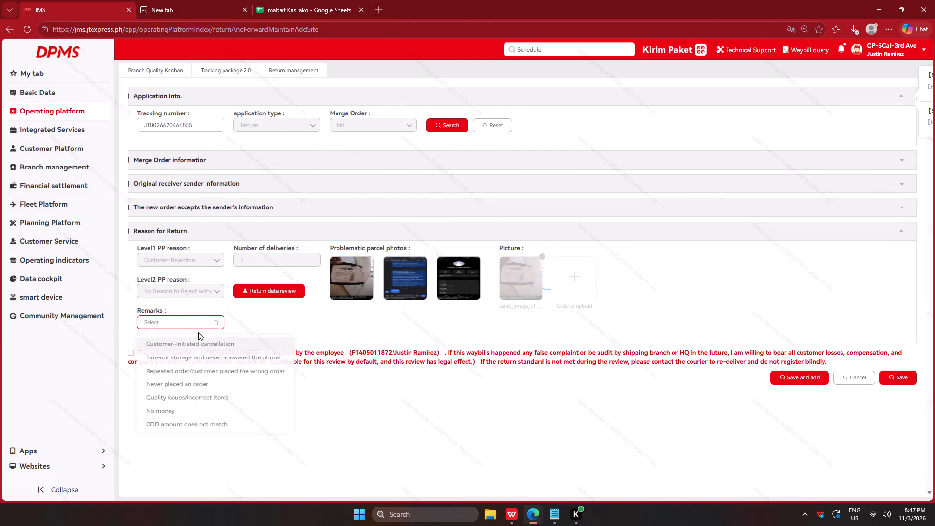
click(208, 347)
click(216, 353)
click(801, 376)
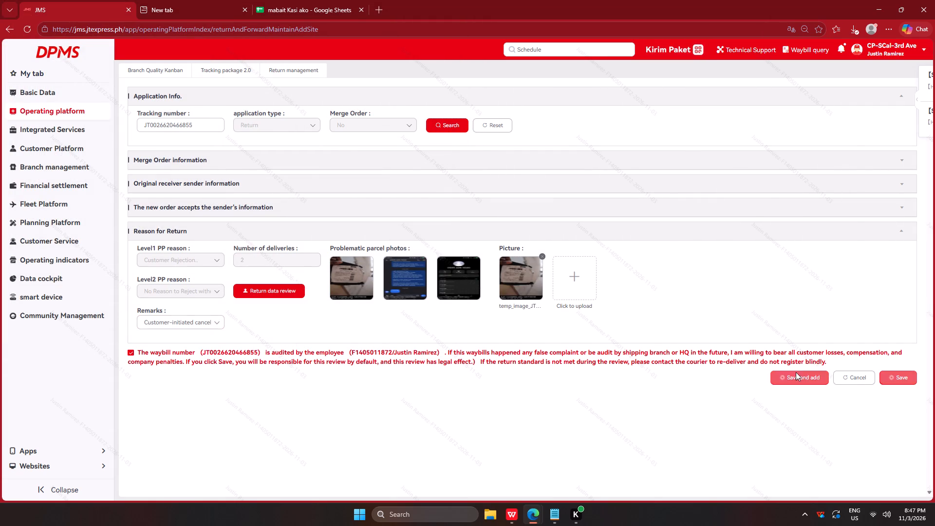
key(alt+Tab)
alt+click(461, 199)
click(380, 324)
key(ctrl+c)
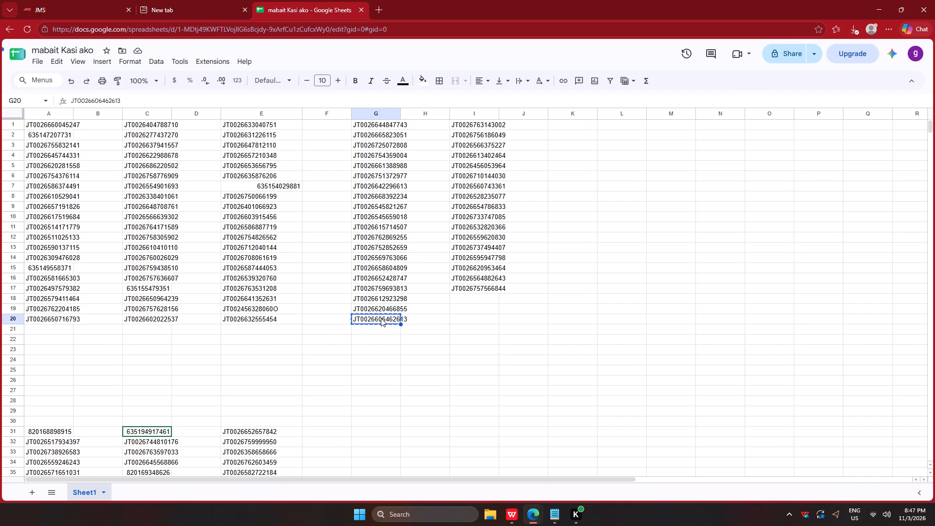
key(alt+Tab)
click(176, 121)
key(ctrl+v)
click(456, 124)
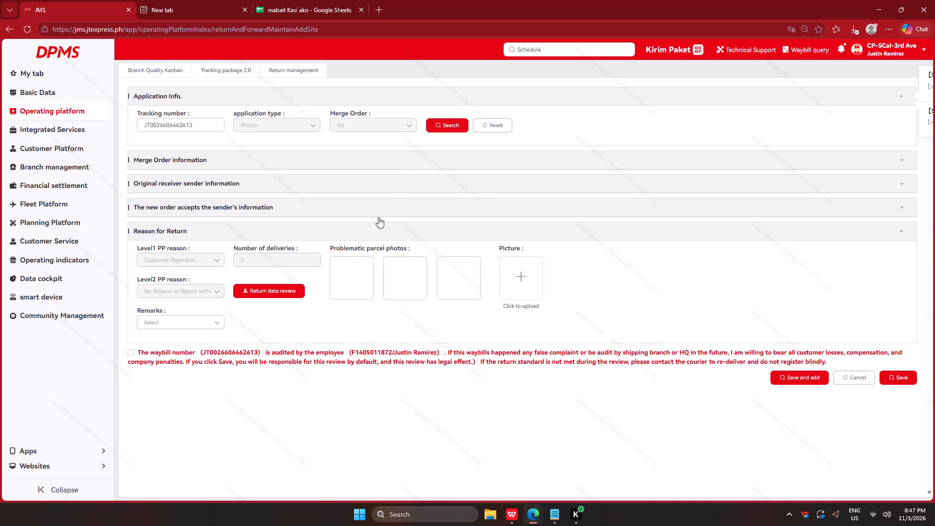
click(460, 290)
right_click(447, 226)
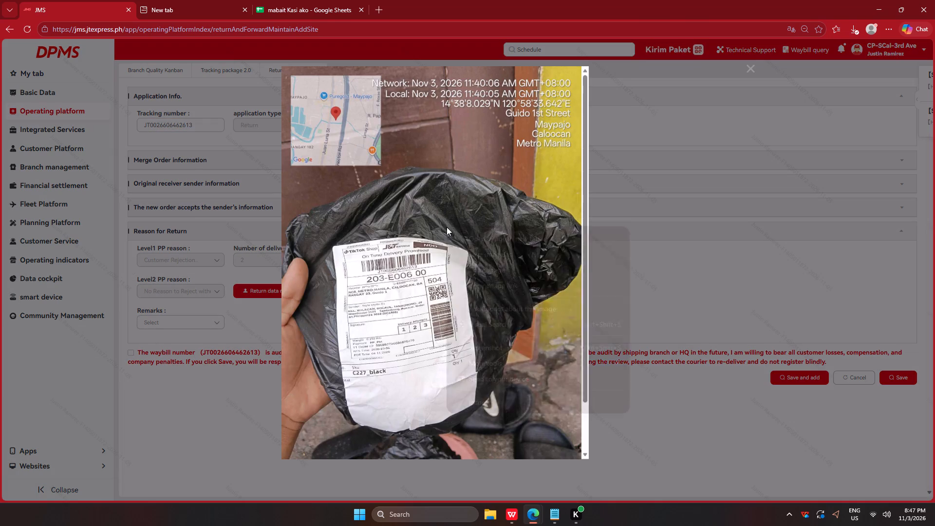
click(465, 249)
key(Return)
key(Return)
key(Return)
key(Return)
click(217, 387)
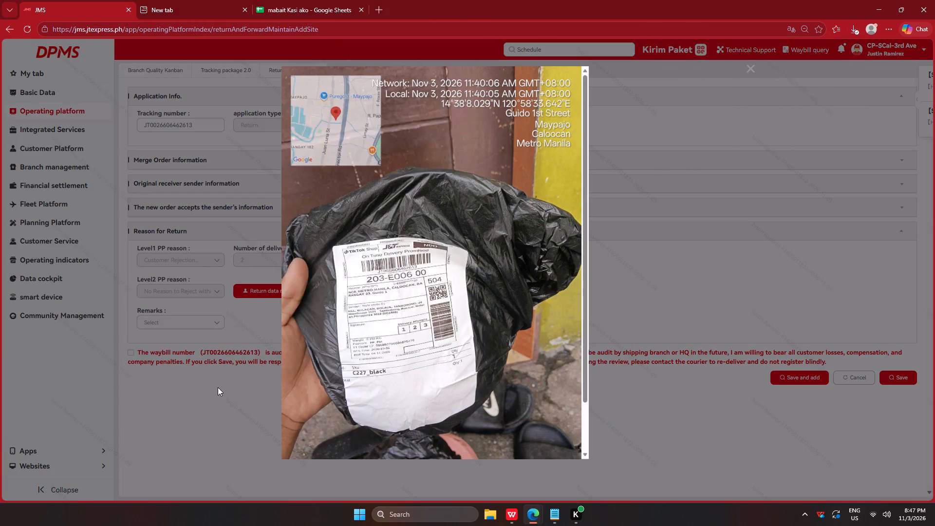
click(528, 265)
click(125, 102)
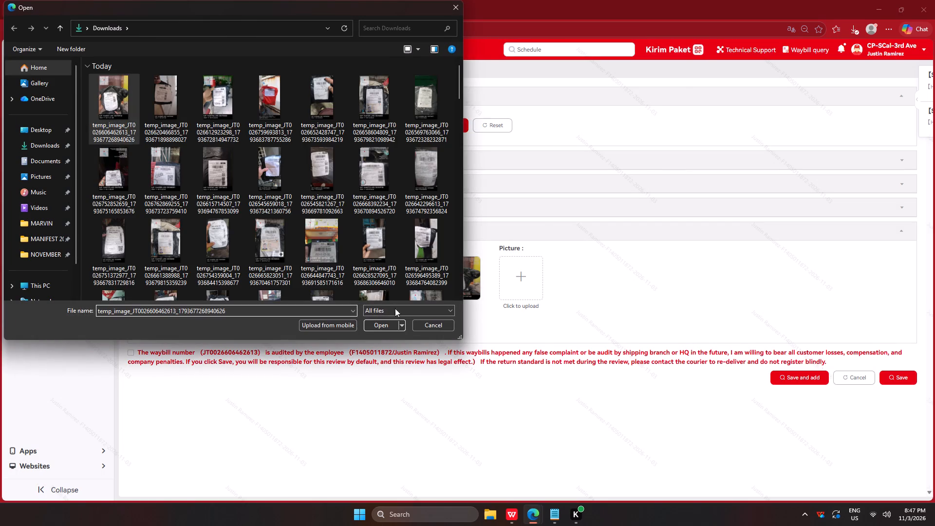
click(383, 321)
click(164, 319)
click(221, 345)
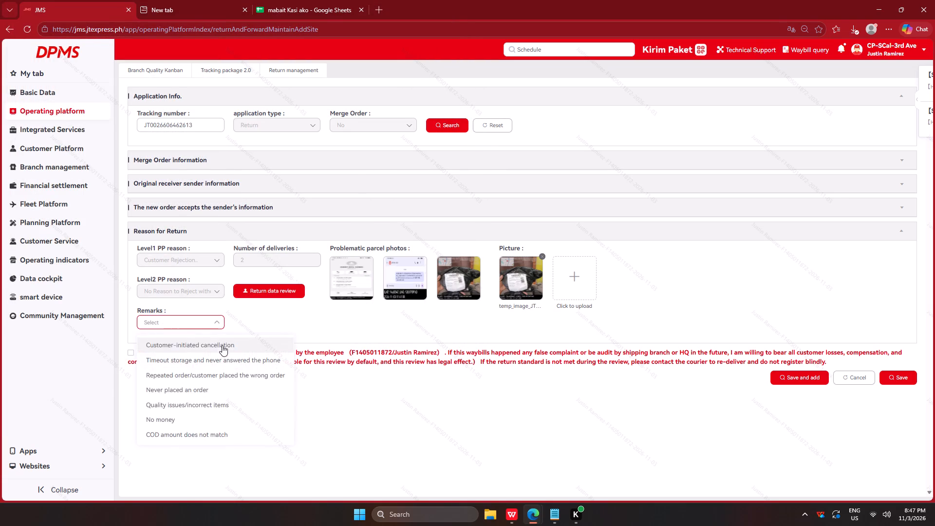
click(242, 351)
click(787, 378)
key(alt+Tab)
alt+click(472, 209)
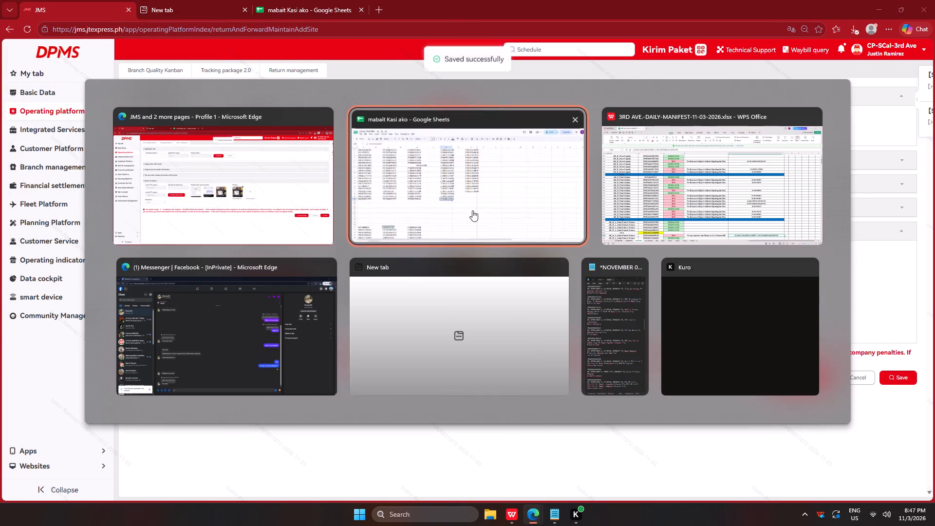
click(474, 127)
key(ctrl+c)
key(alt+Tab)
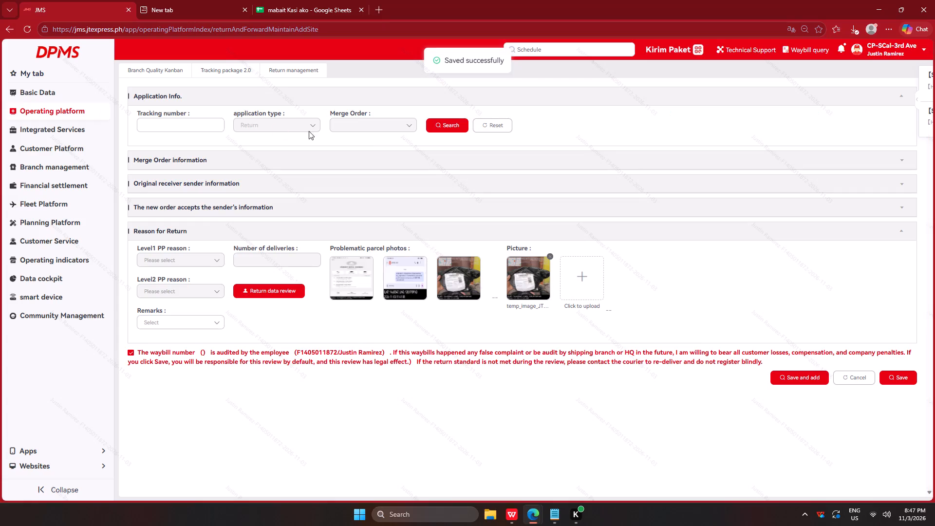
click(151, 123)
key(ctrl+v)
click(437, 122)
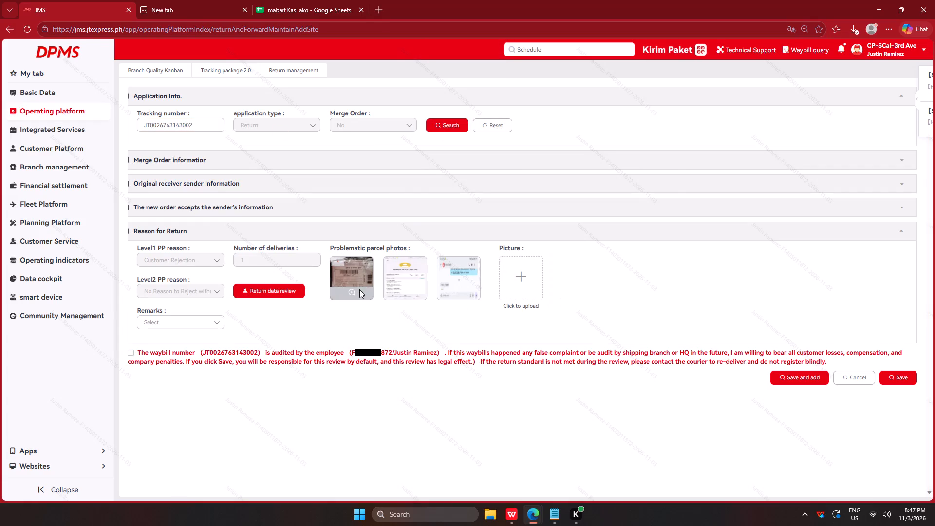
click(357, 292)
click(353, 293)
right_click(345, 222)
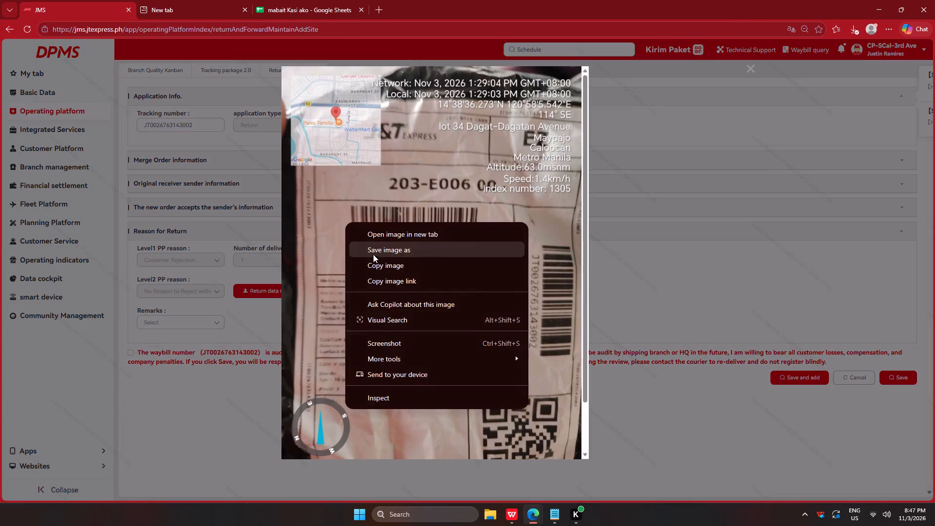
click(375, 256)
key(Return)
key(Return)
key(Return)
drag(200, 398, 206, 395)
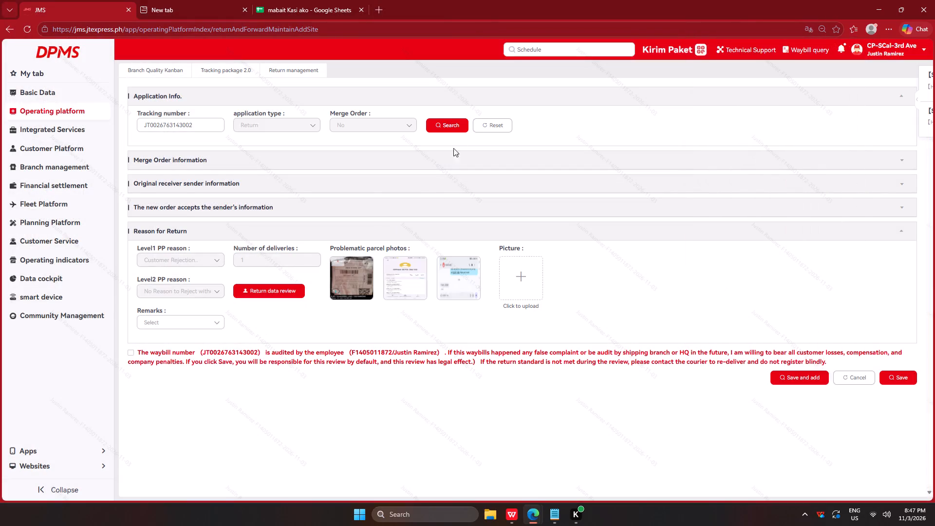
click(546, 282)
click(517, 276)
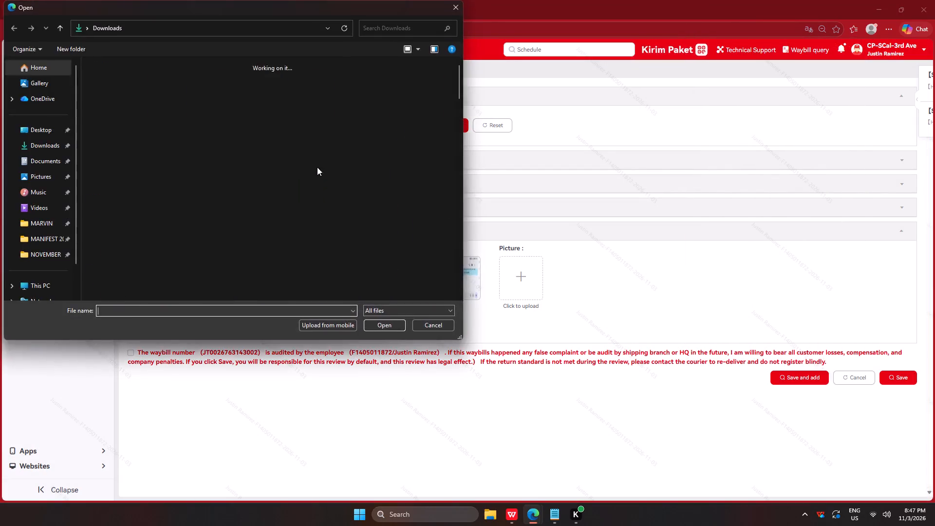
click(112, 116)
click(381, 327)
click(185, 326)
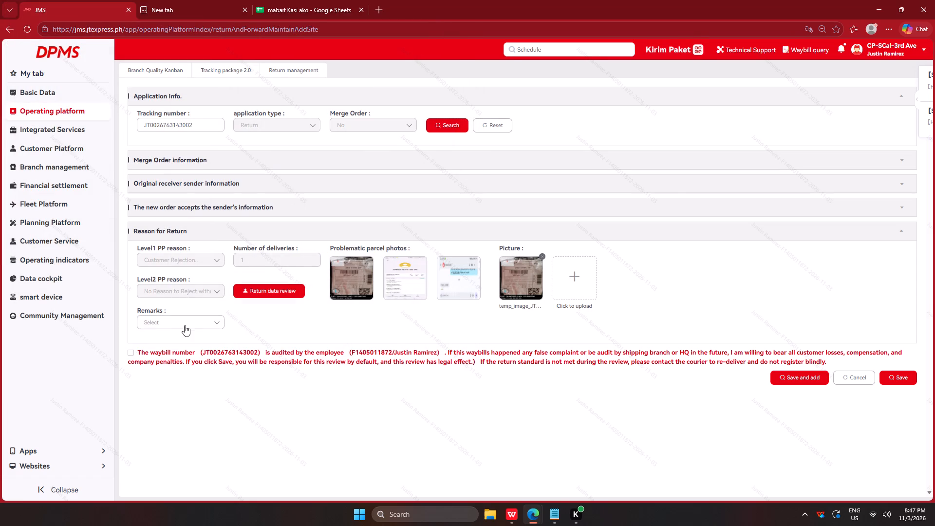
click(224, 345)
click(249, 353)
click(809, 378)
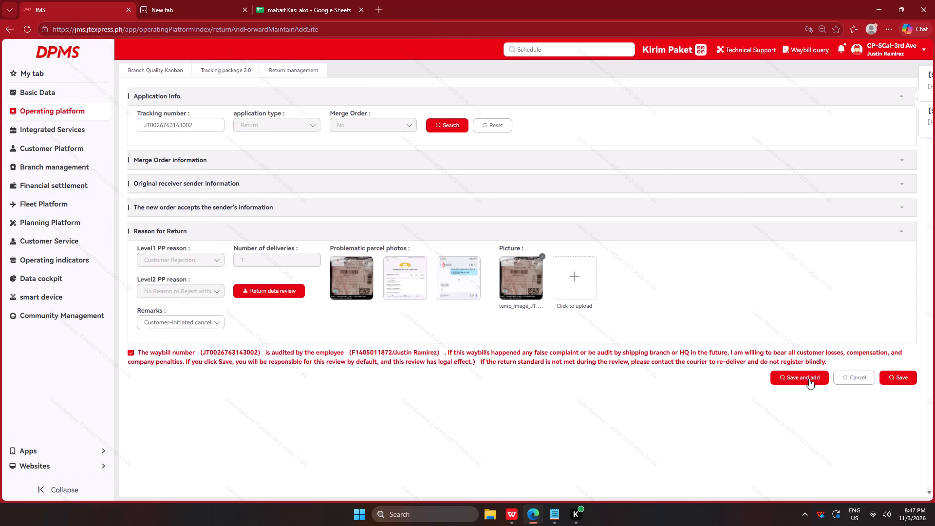
key(alt+Tab)
alt+click(479, 199)
click(476, 130)
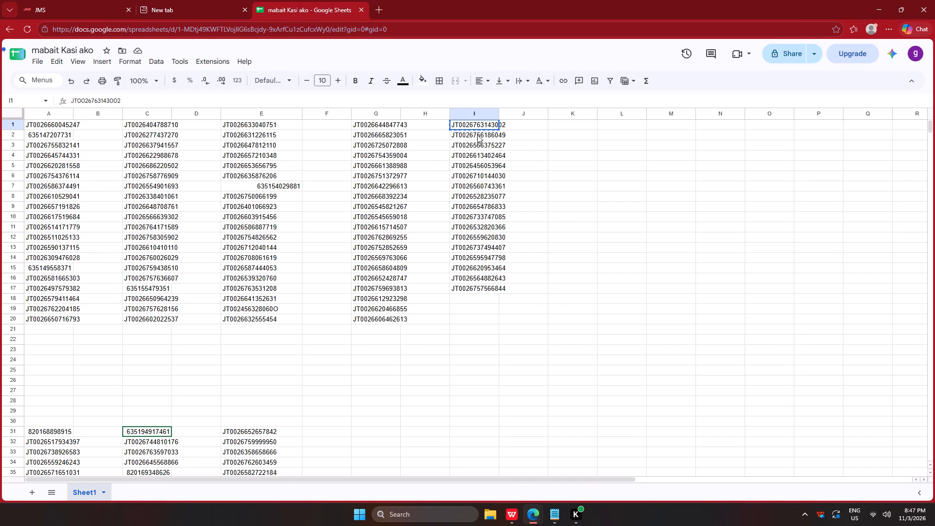
click(485, 136)
key(ctrl+c)
key(alt+Tab)
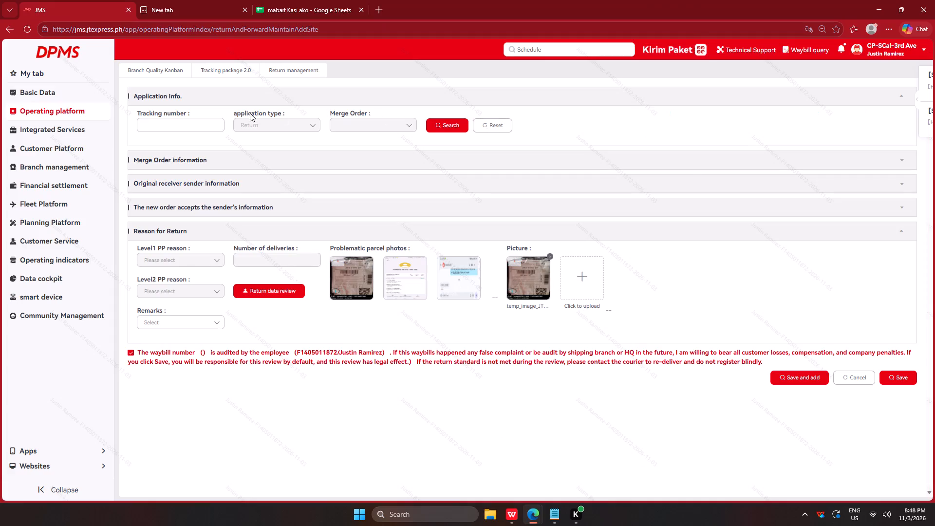
click(182, 124)
key(ctrl+v)
click(437, 123)
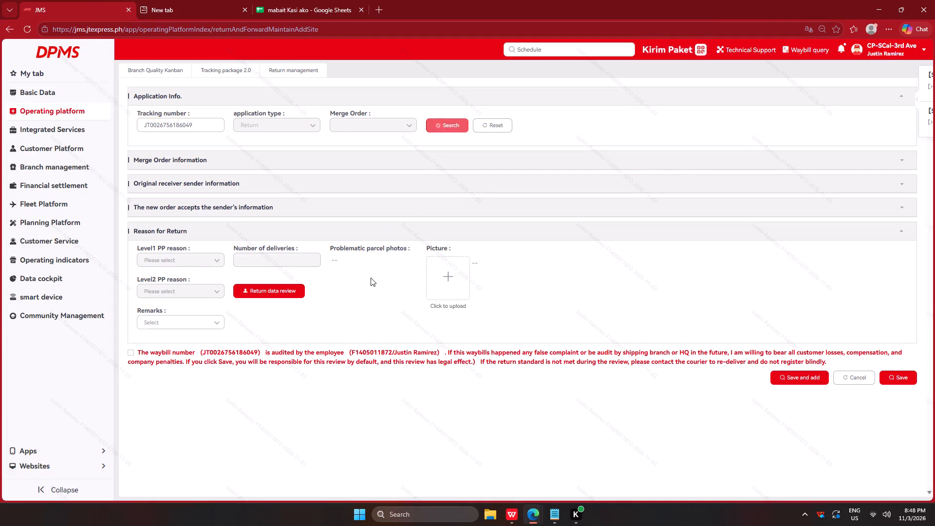
click(355, 294)
right_click(411, 193)
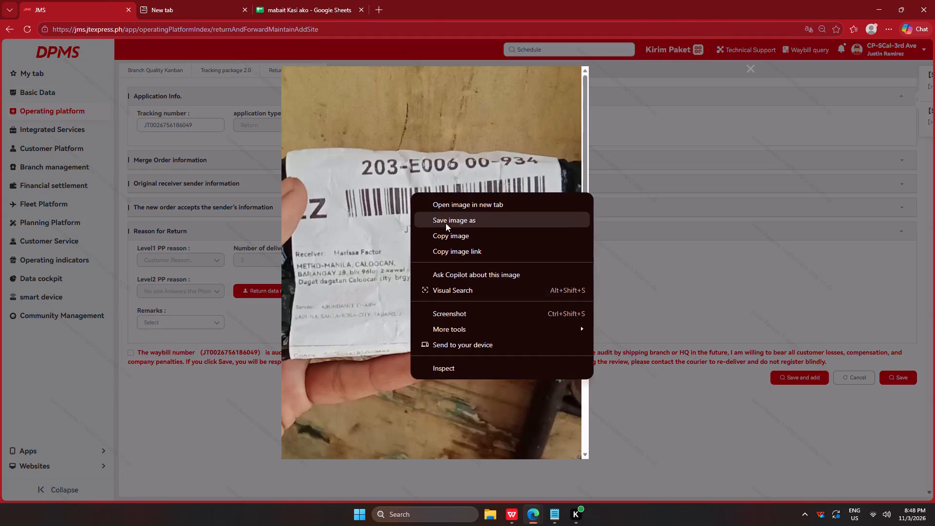
click(446, 223)
key(Return)
key(Return)
key(Return)
key(Return)
click(220, 369)
click(457, 286)
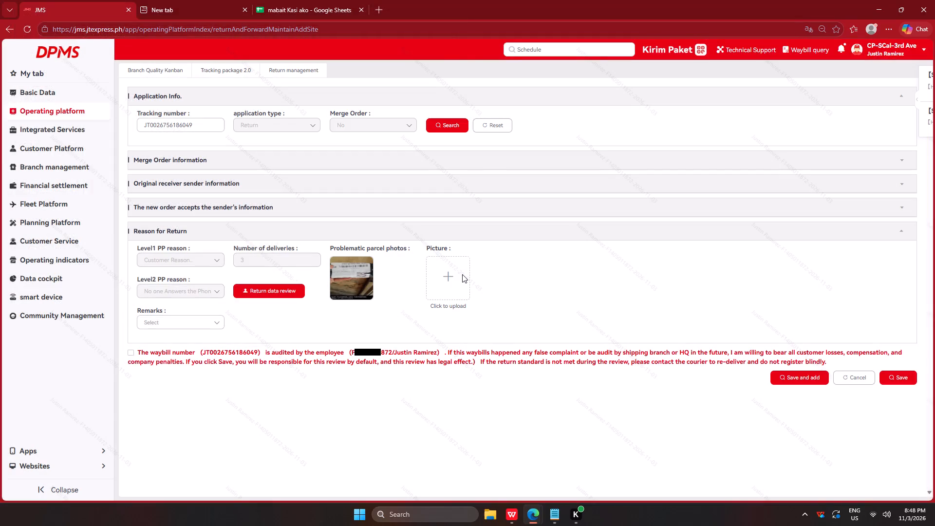
click(108, 94)
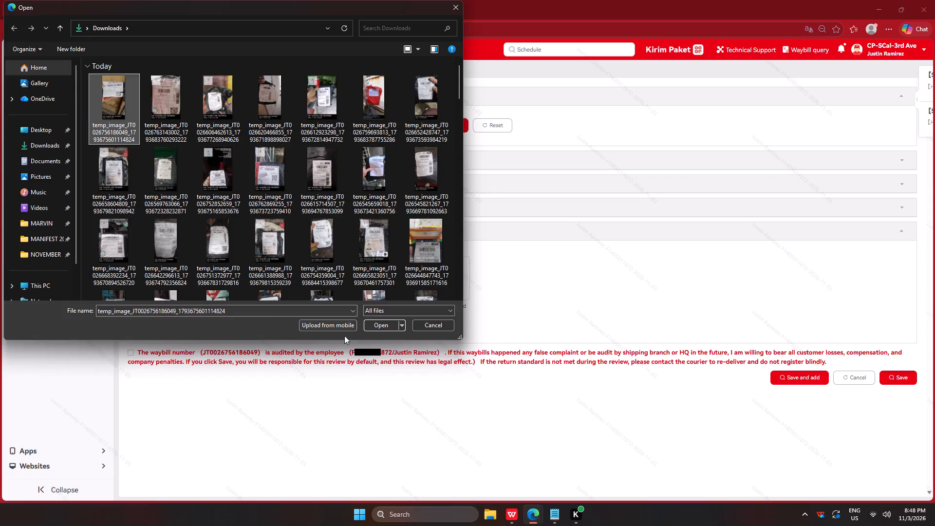
click(375, 325)
click(186, 325)
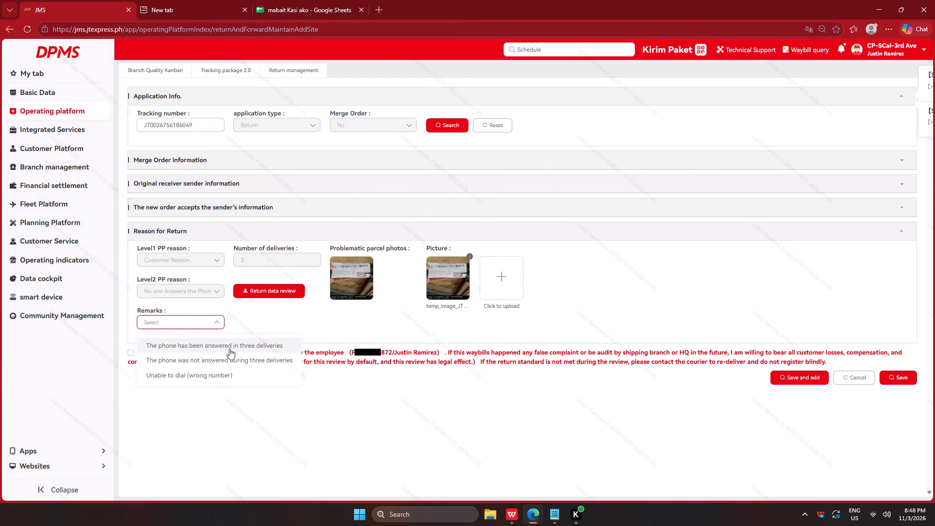
click(232, 357)
click(232, 357)
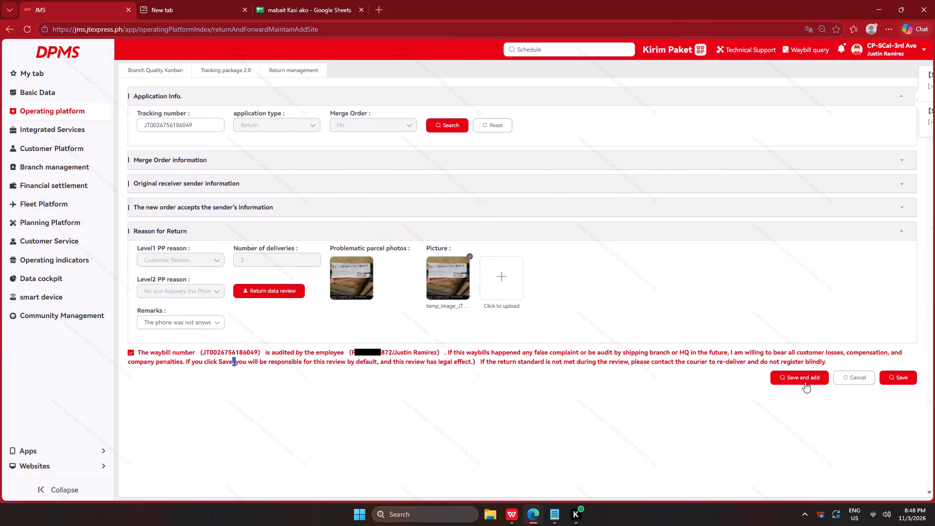
click(800, 380)
key(alt+Tab)
alt+click(470, 199)
click(483, 143)
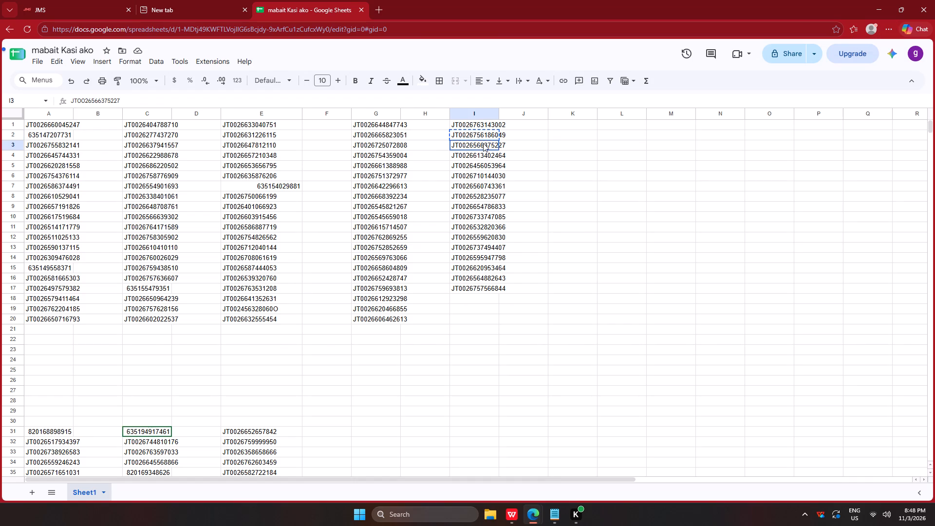
key(ctrl+c)
key(alt+Tab)
click(168, 119)
key(ctrl+v)
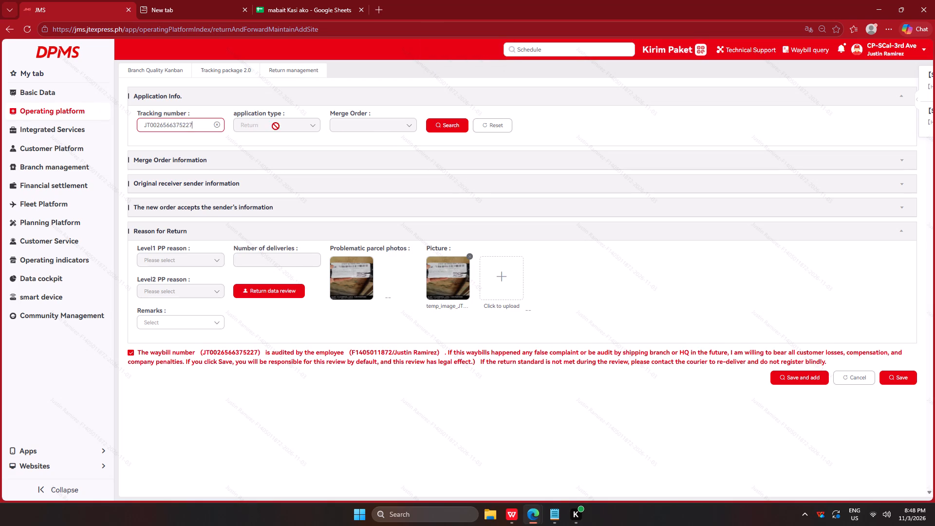
click(446, 128)
click(350, 285)
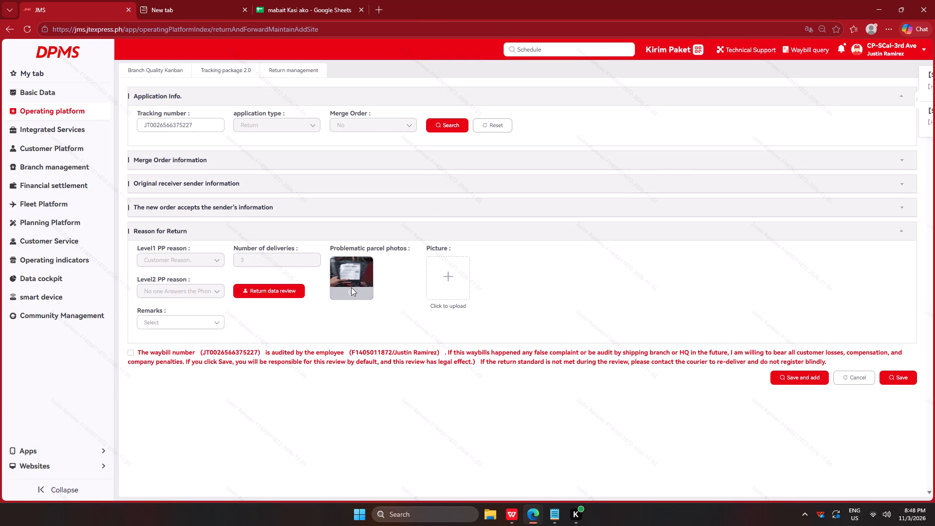
click(352, 293)
right_click(406, 220)
click(433, 246)
key(Return)
key(Return)
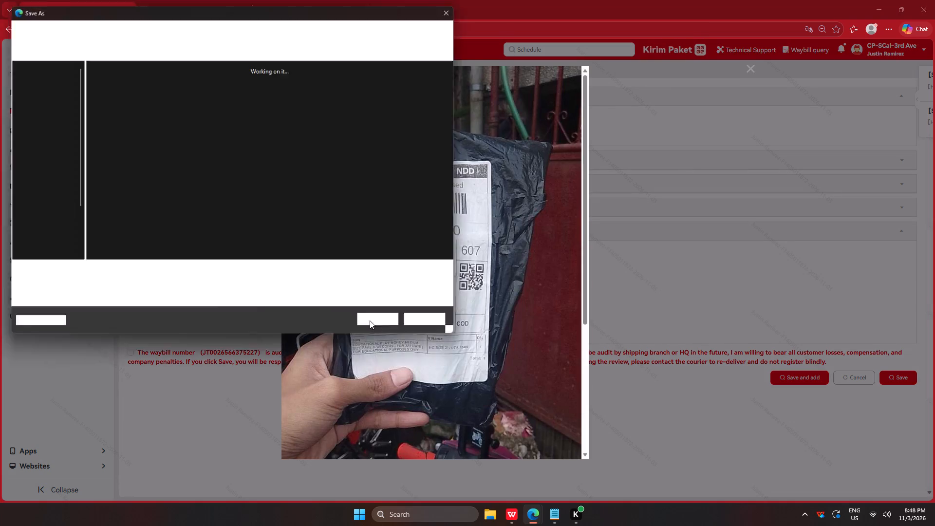
key(Return)
key(Return)
click(237, 406)
click(439, 273)
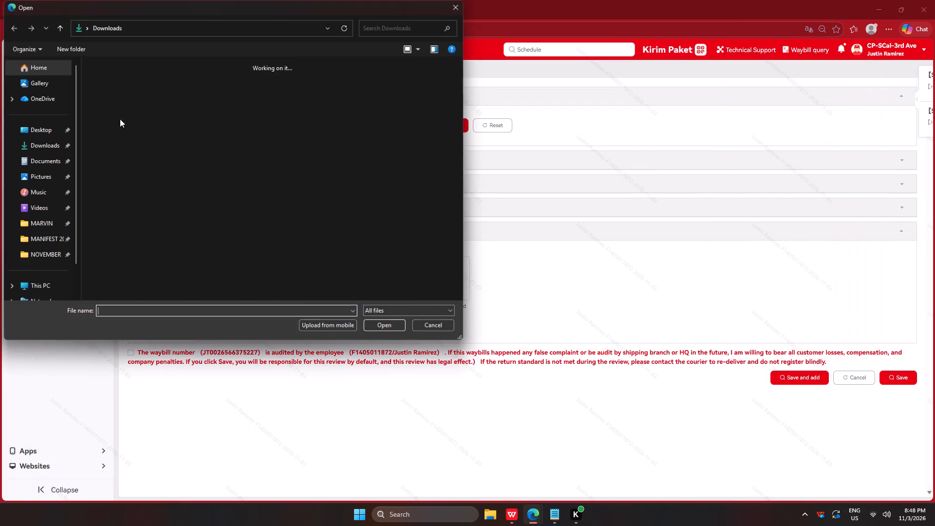
click(109, 104)
click(374, 324)
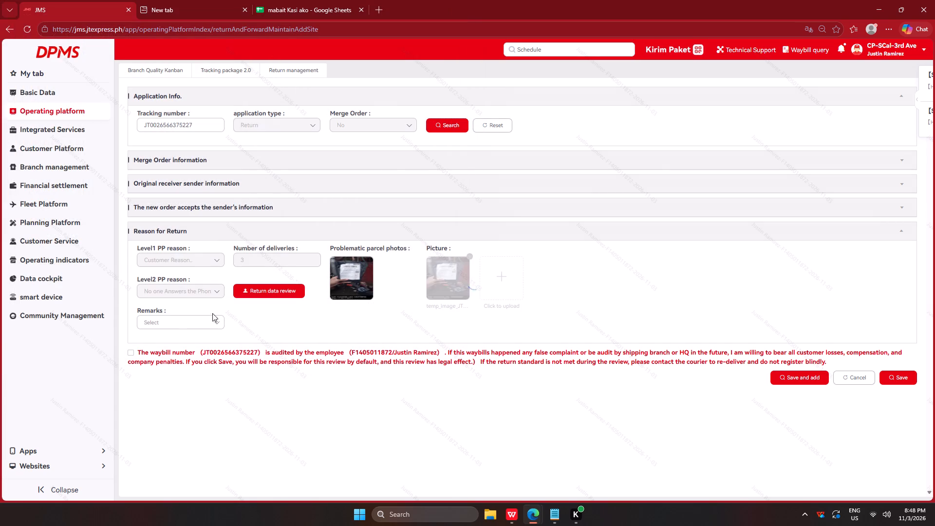
click(189, 321)
click(250, 361)
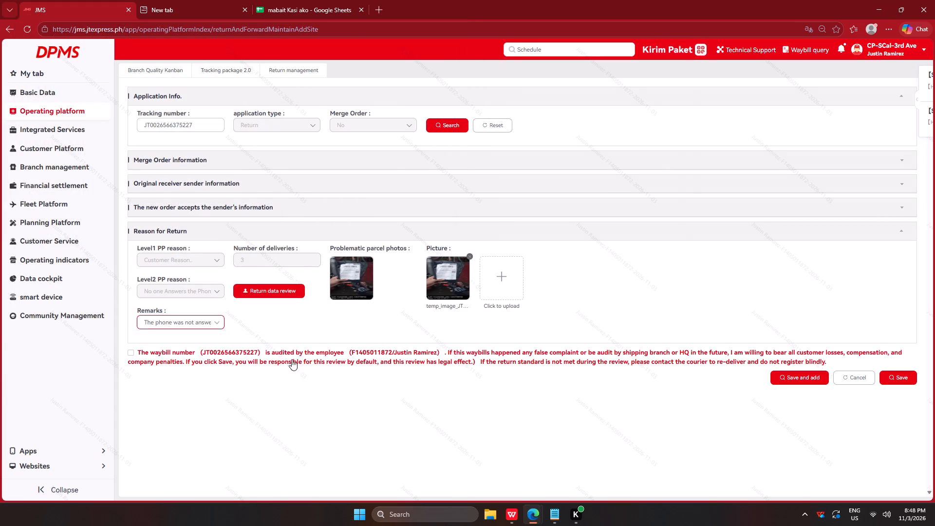
click(292, 359)
click(797, 376)
key(alt+Tab)
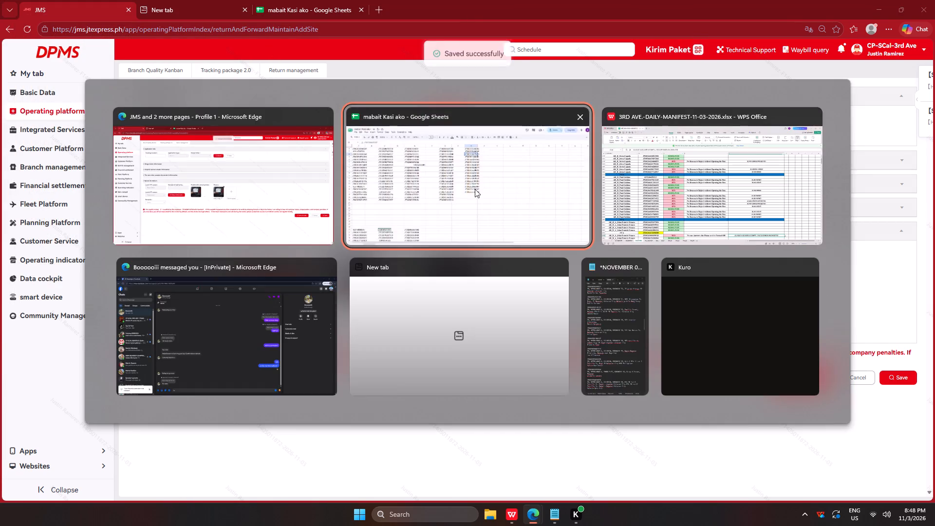
alt+click(473, 188)
click(483, 148)
click(482, 155)
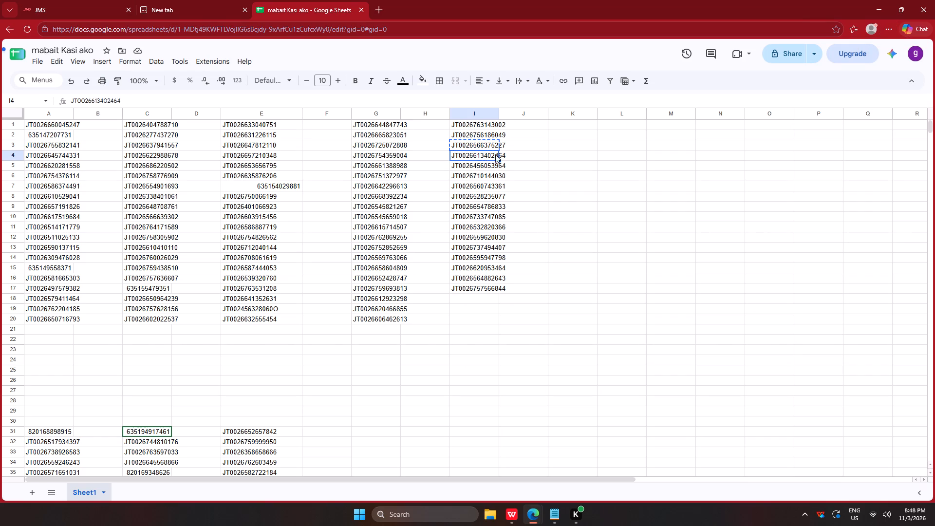
key(ctrl+c)
key(alt+Tab)
click(197, 120)
key(ctrl+v)
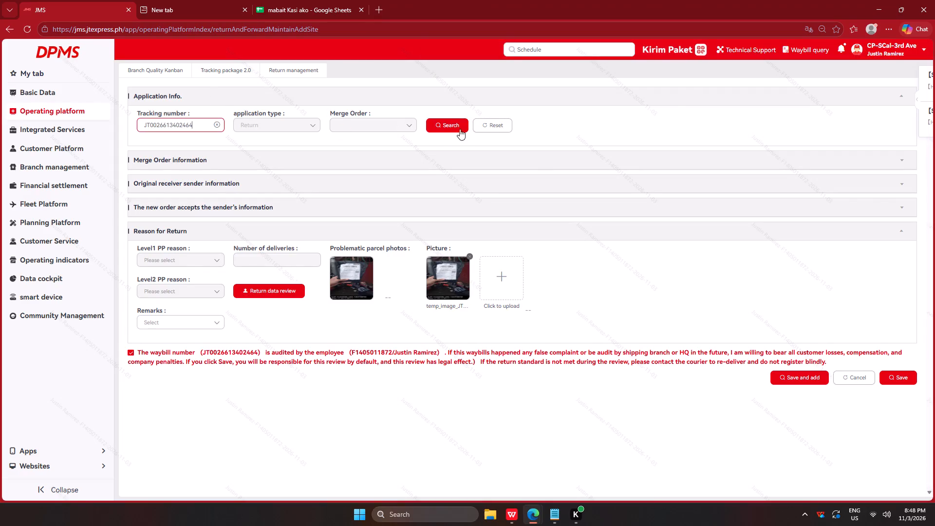
click(444, 126)
click(348, 294)
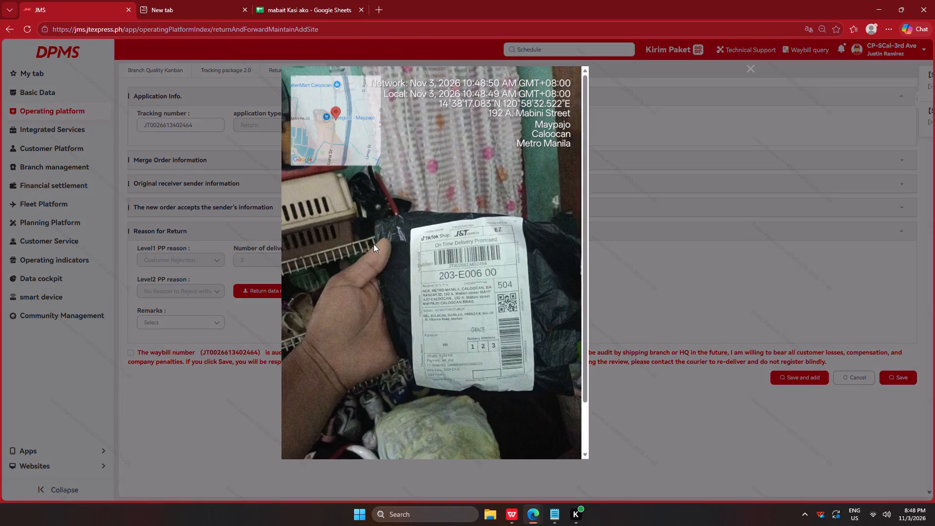
right_click(374, 238)
click(402, 265)
key(Return)
key(Return)
key(Return)
key(Return)
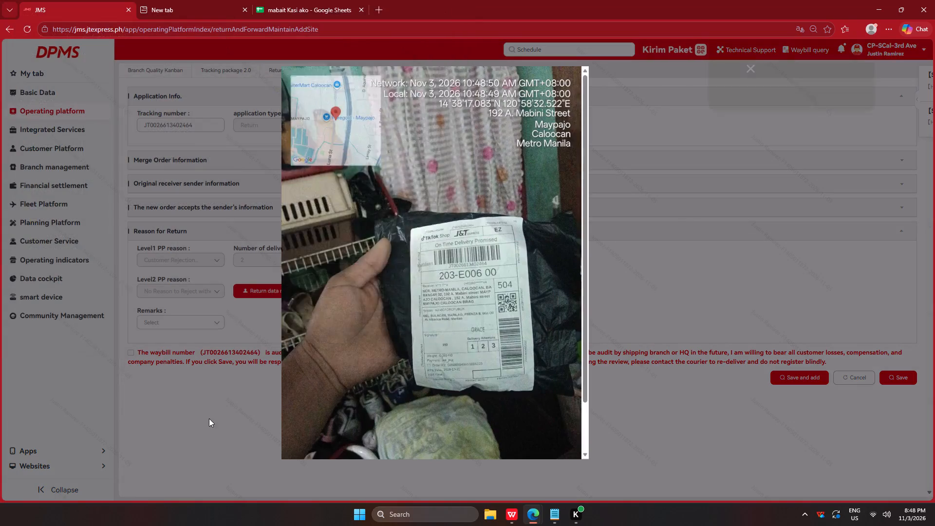
drag(209, 418, 223, 411)
click(512, 283)
click(119, 103)
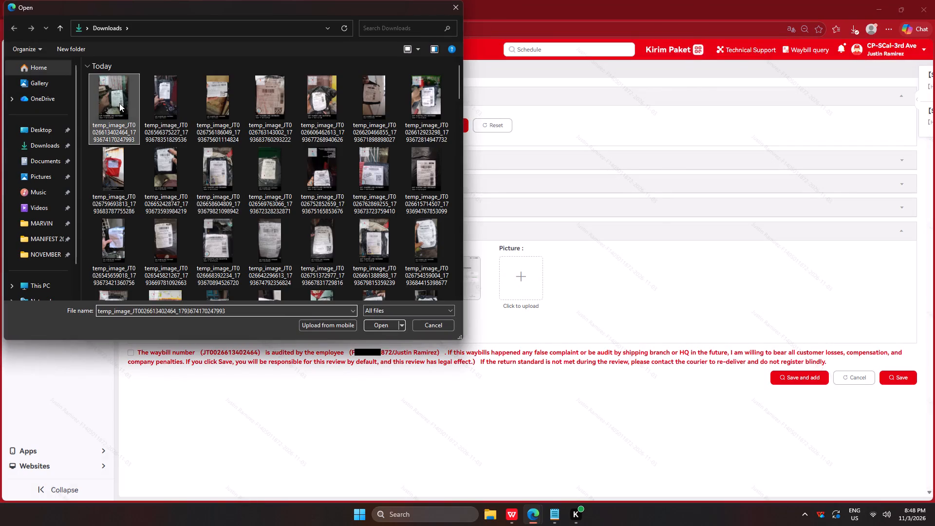
click(379, 325)
click(198, 321)
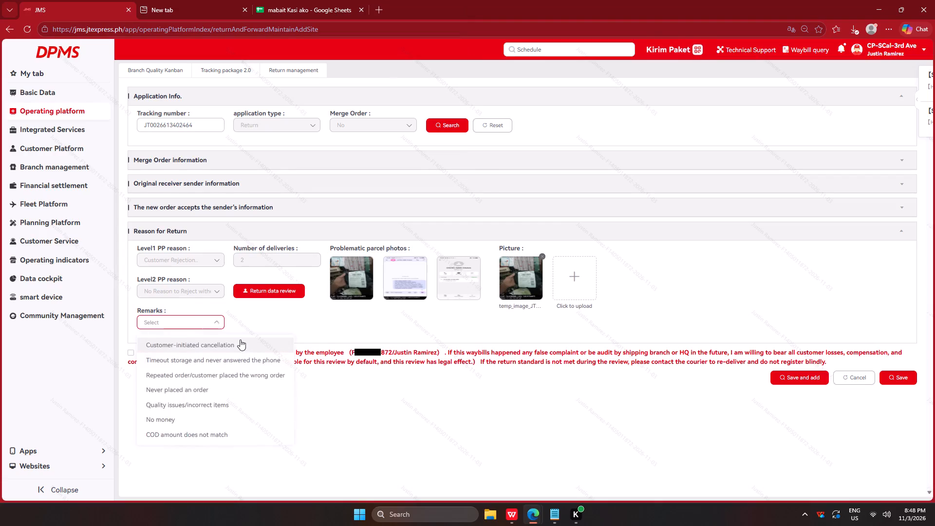
click(243, 342)
click(275, 351)
click(796, 382)
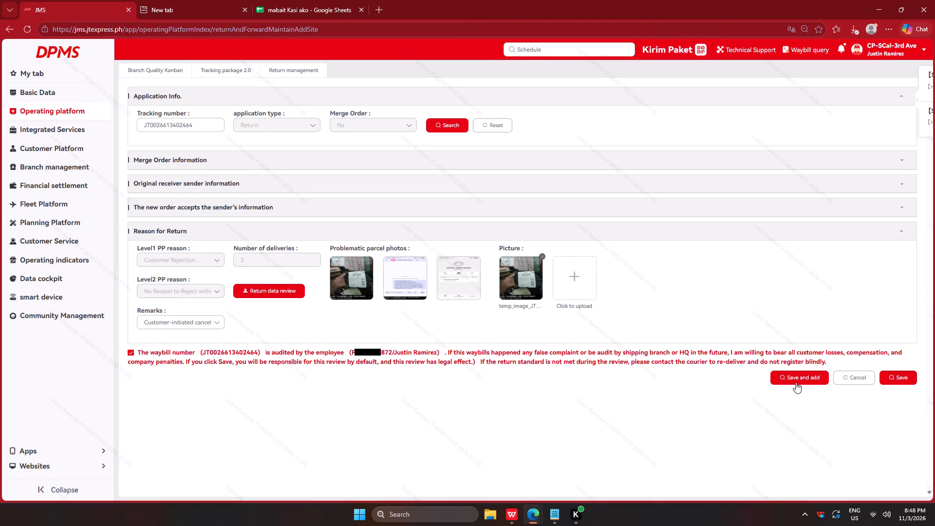
key(alt+Tab)
alt+click(437, 167)
click(480, 165)
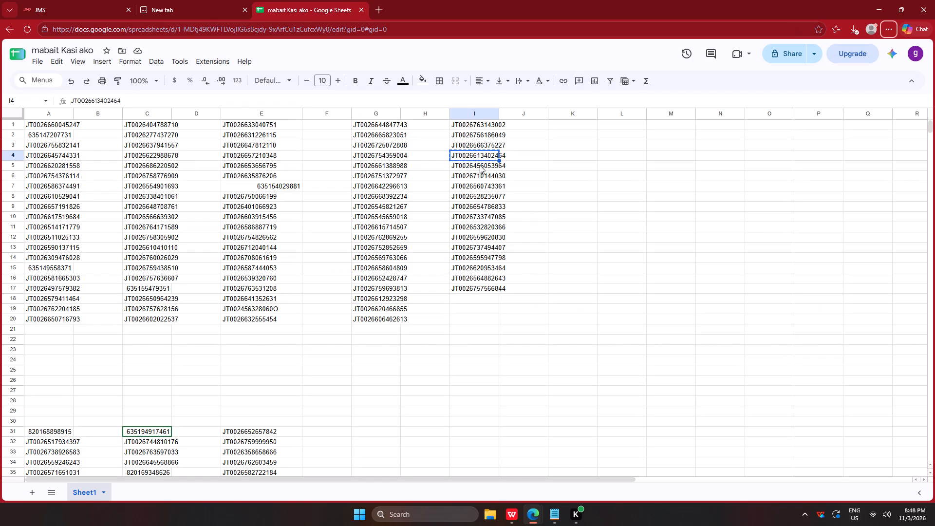
key(ctrl+c)
key(alt+Tab)
click(177, 133)
ctrl+click(185, 125)
key(ctrl+v)
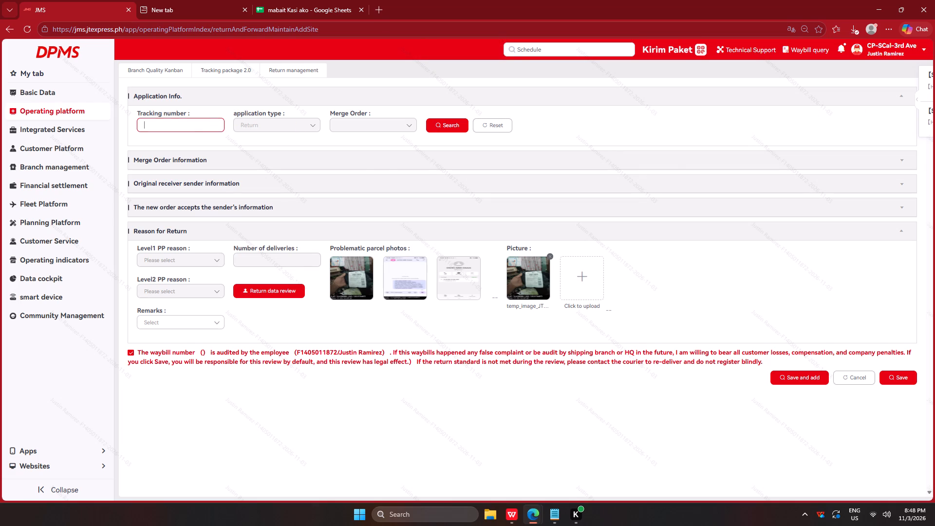
click(450, 126)
click(351, 292)
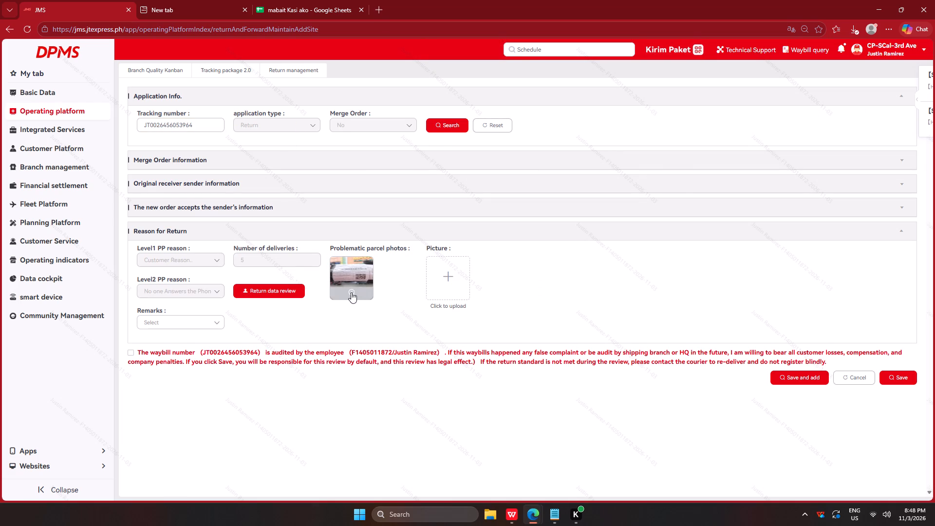
right_click(357, 188)
click(391, 217)
key(Return)
key(Return)
key(Return)
key(Return)
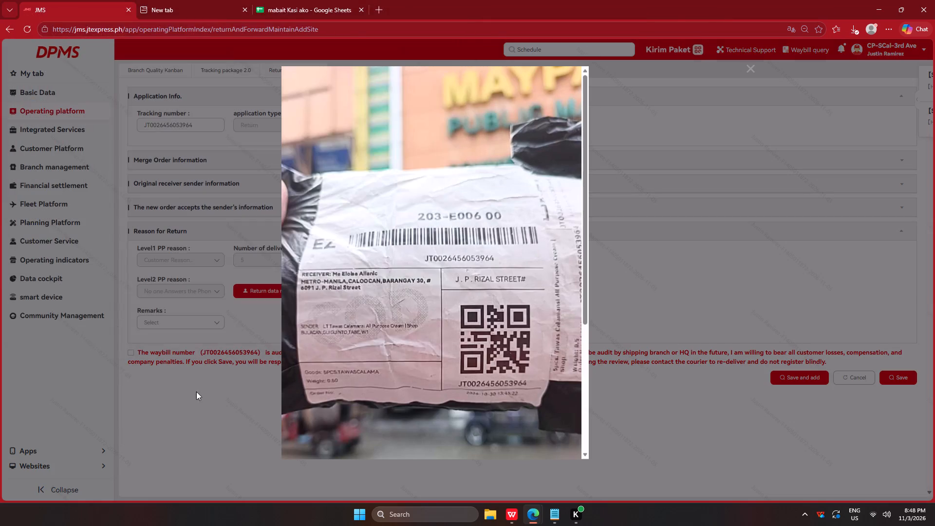
drag(196, 392, 201, 390)
click(456, 265)
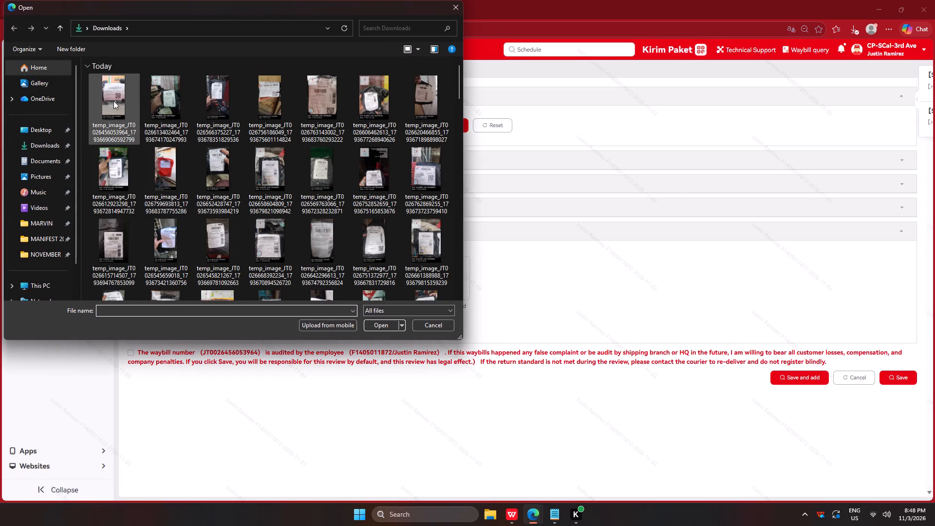
click(113, 101)
click(382, 325)
click(184, 320)
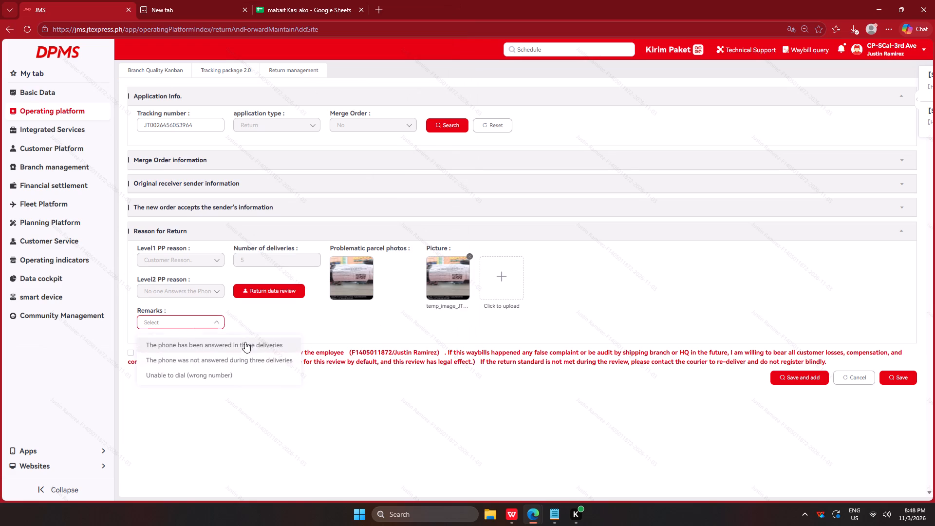
click(248, 358)
click(250, 357)
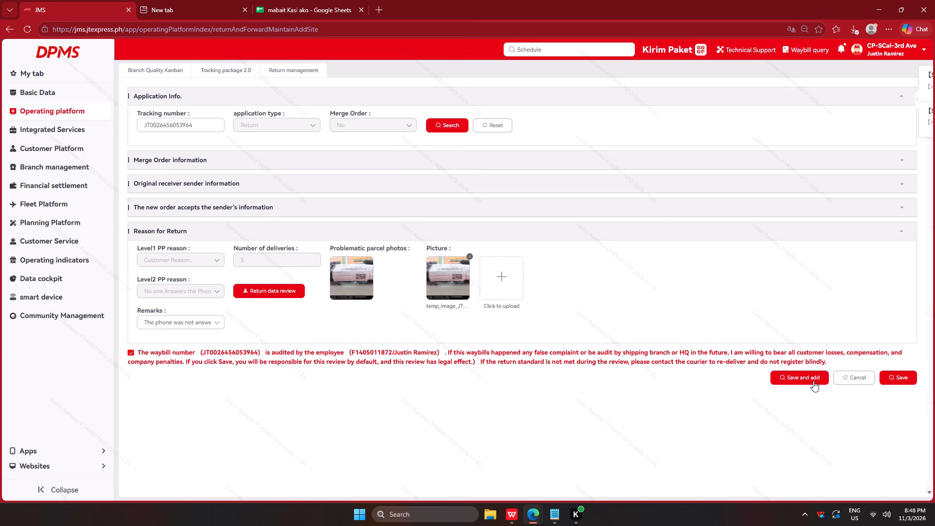
click(804, 376)
key(alt+Tab)
alt+click(477, 195)
click(477, 176)
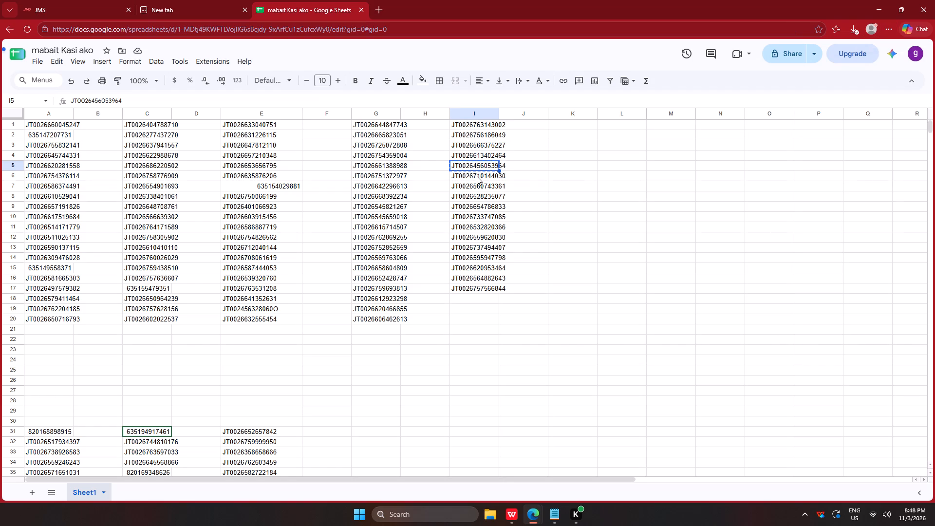
key(ctrl+c)
key(alt+Tab)
click(188, 129)
key(ctrl+v)
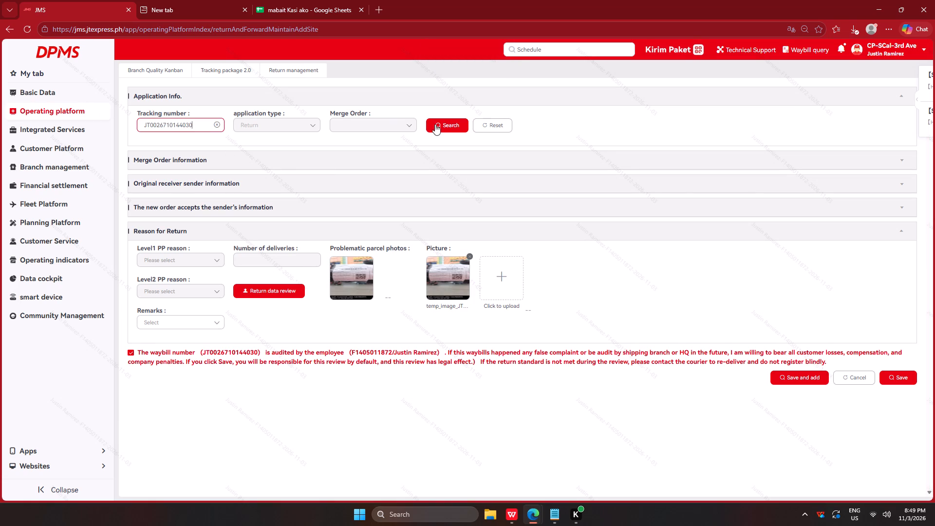
click(435, 124)
click(353, 295)
right_click(378, 185)
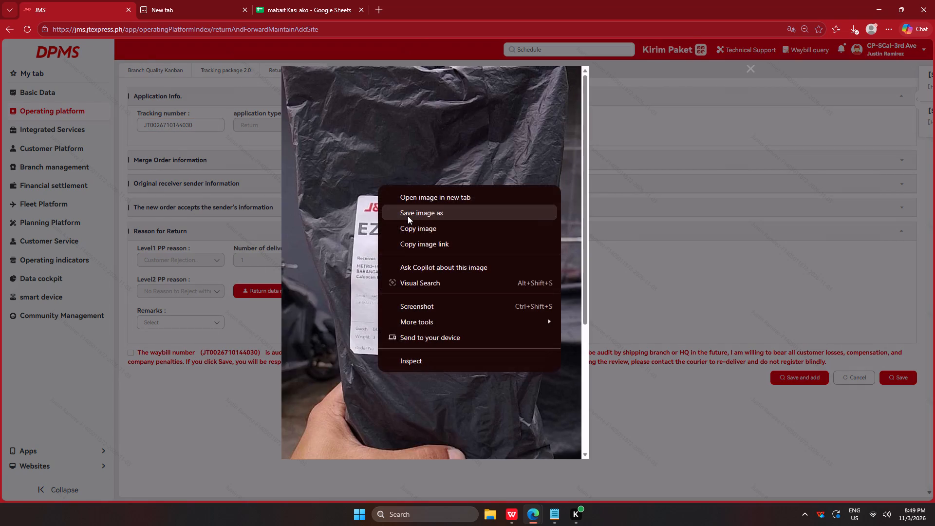
click(408, 216)
key(Return)
key(Return)
key(Return)
key(Return)
drag(218, 399, 222, 398)
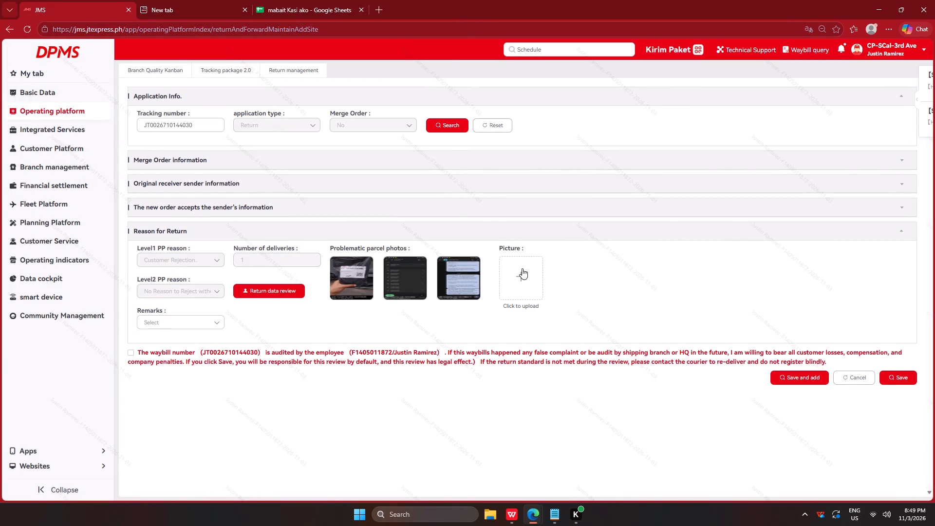
click(522, 268)
click(126, 104)
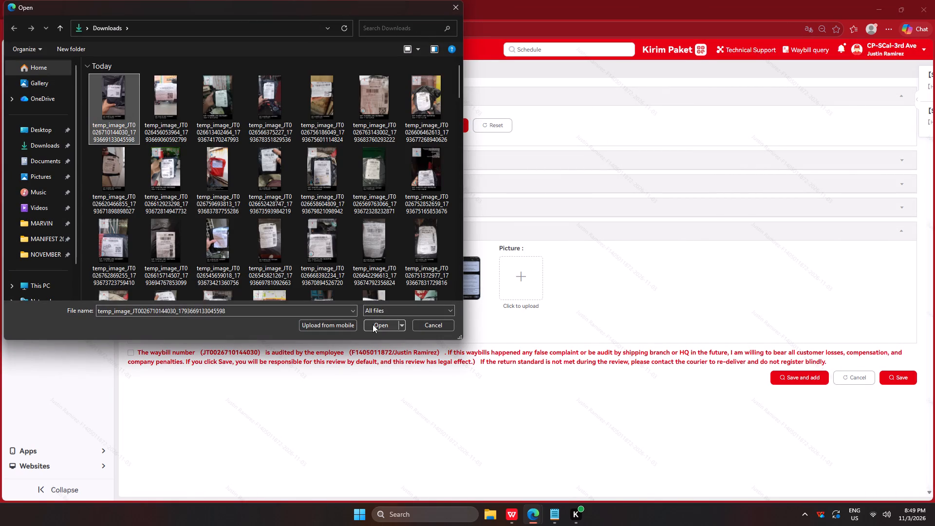
click(373, 325)
click(192, 319)
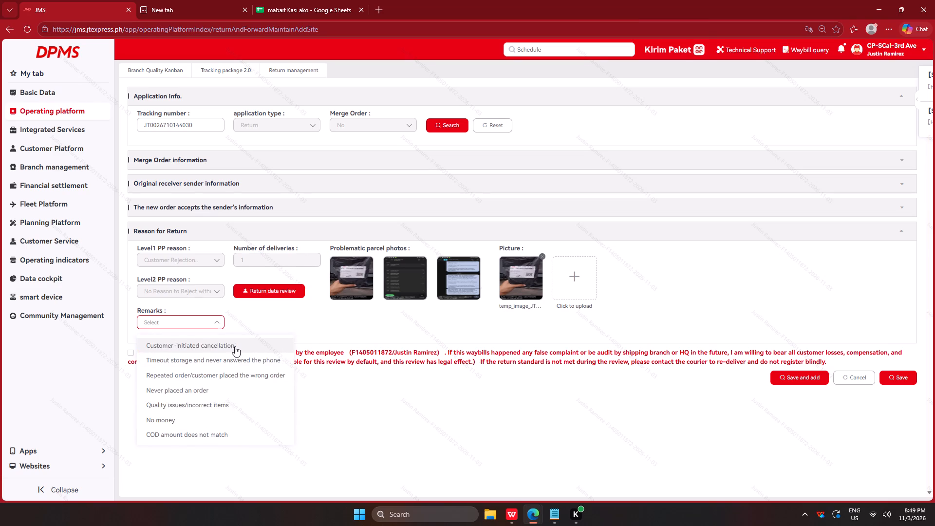
click(235, 346)
click(250, 357)
click(328, 354)
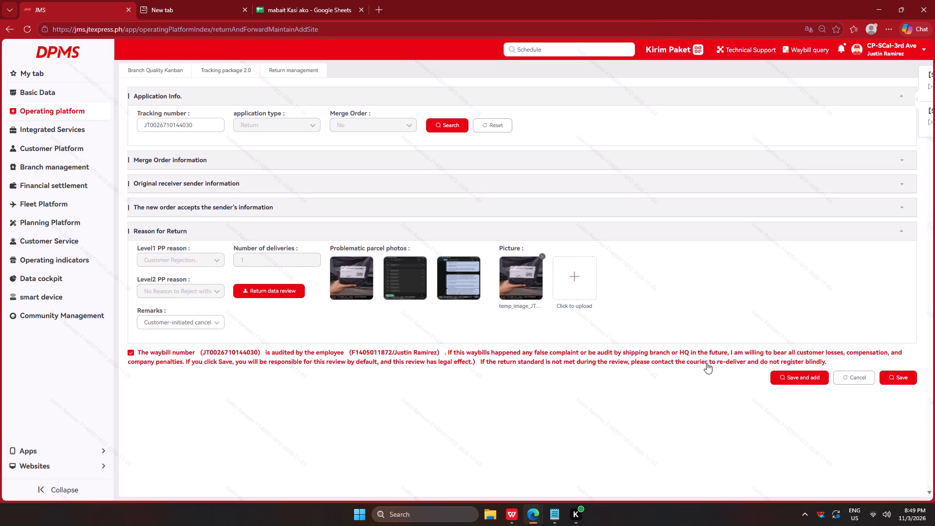
click(794, 375)
key(alt+Tab)
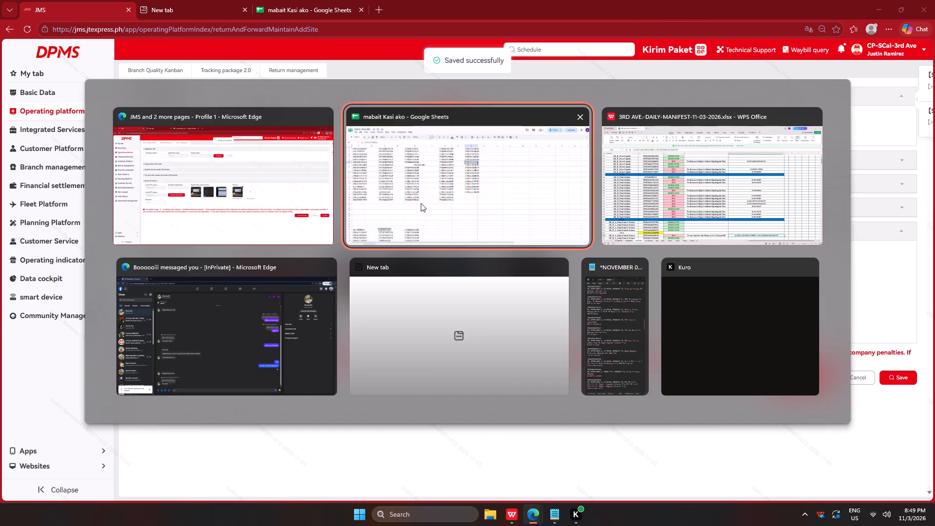
alt+click(421, 203)
click(490, 188)
key(ctrl+c)
key(alt+Tab)
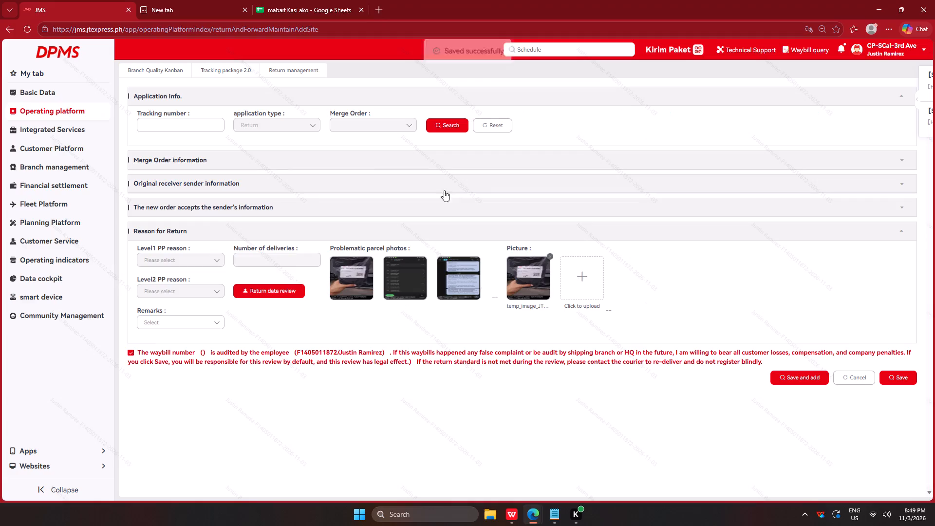
click(159, 116)
click(168, 124)
key(ctrl+v)
click(432, 123)
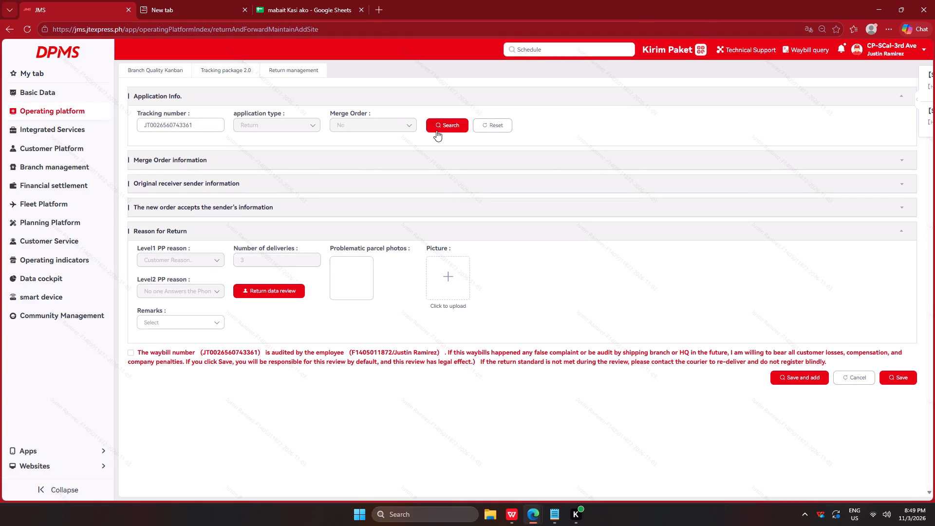
click(351, 292)
right_click(393, 206)
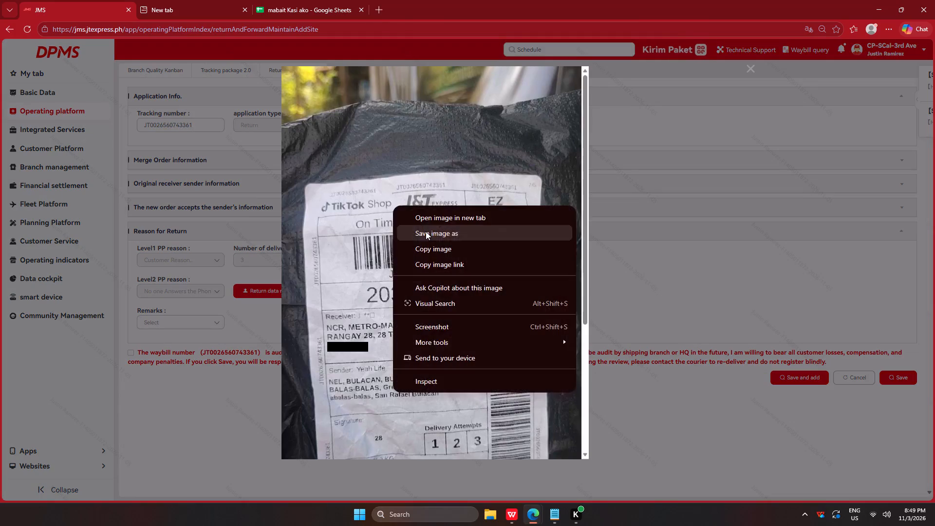
click(426, 231)
key(Return)
key(Return)
key(Return)
key(Return)
drag(223, 399, 227, 397)
click(455, 280)
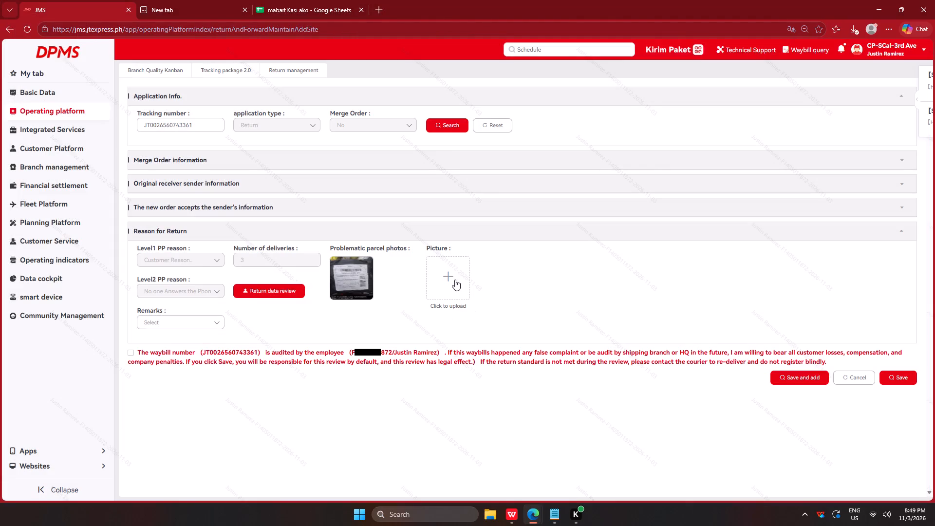
click(107, 102)
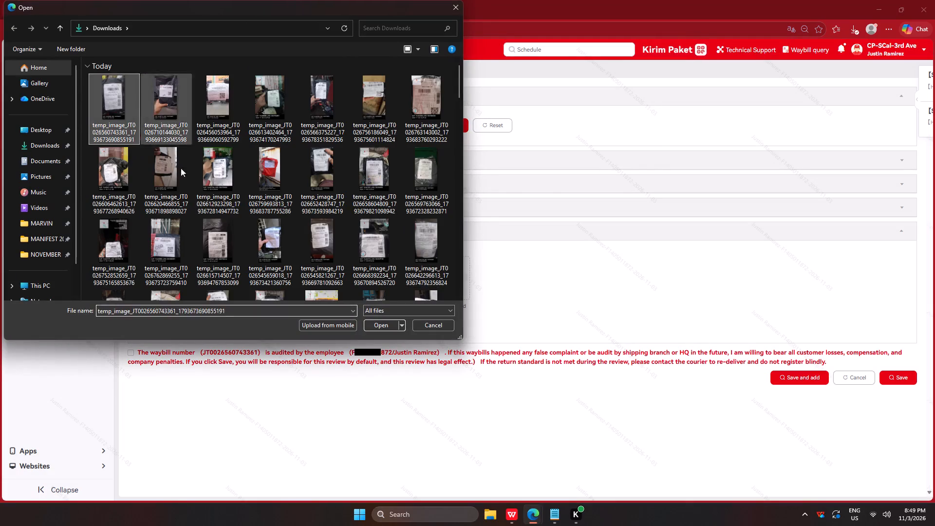
drag(358, 325, 383, 328)
click(384, 328)
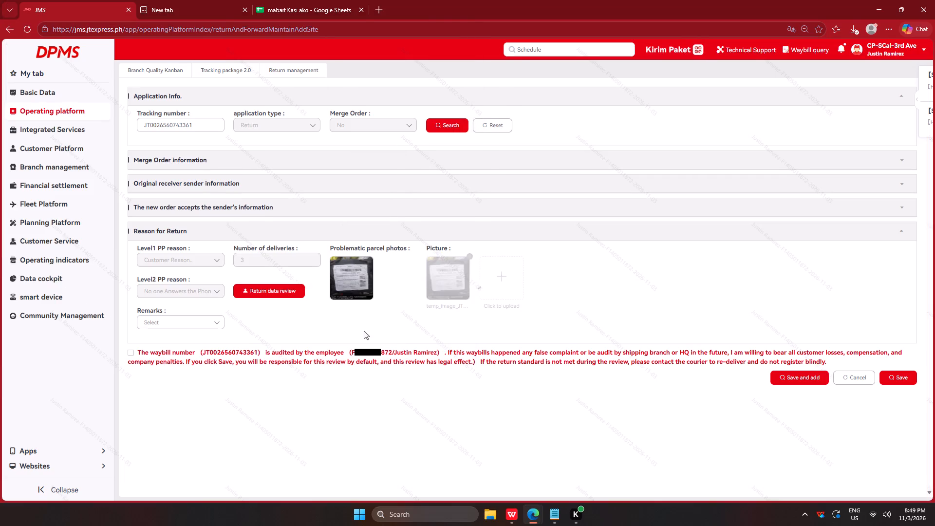
click(200, 324)
click(241, 361)
click(247, 357)
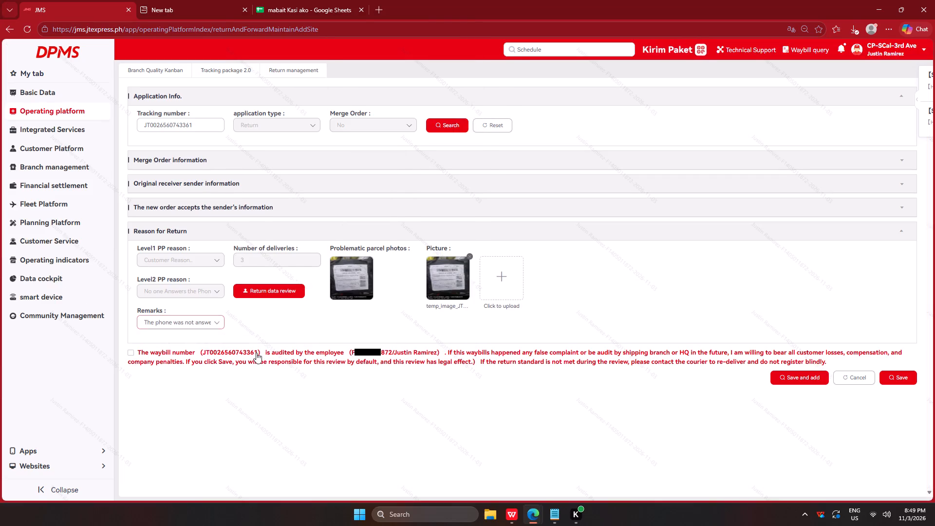
click(362, 357)
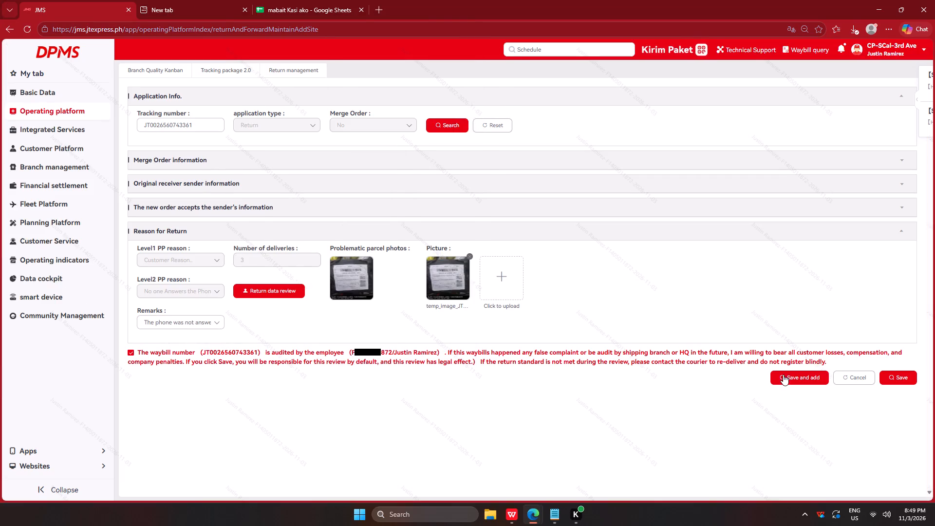
click(783, 375)
key(alt+Tab)
alt+click(433, 207)
click(488, 195)
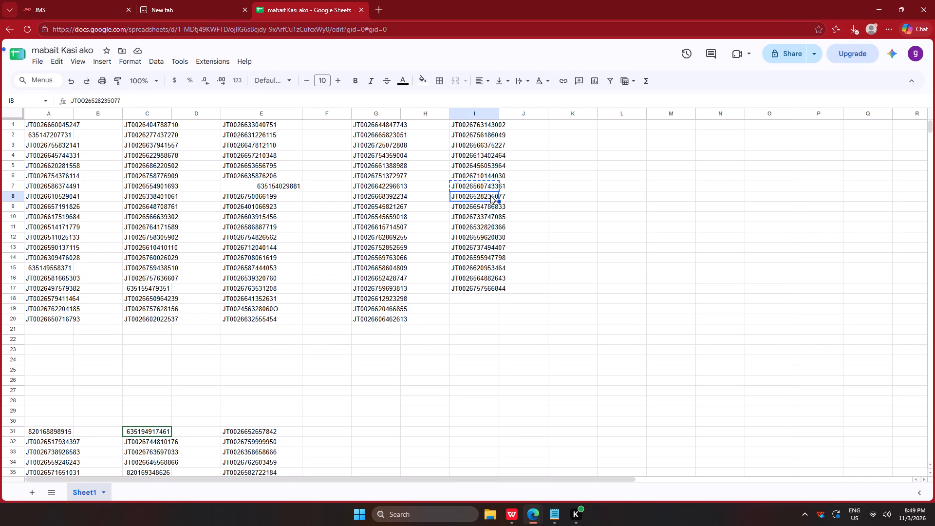
key(ctrl+c)
key(alt+Tab)
click(185, 124)
key(ctrl+v)
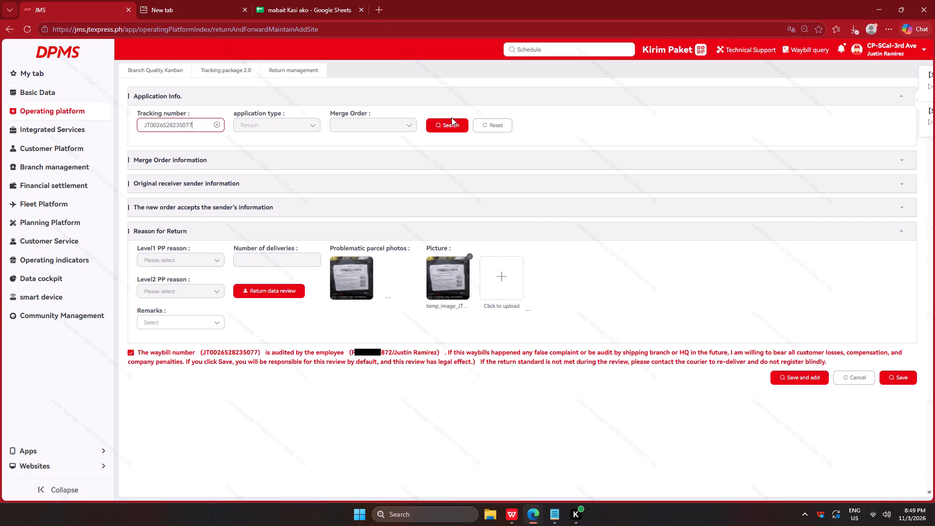
click(448, 123)
click(348, 295)
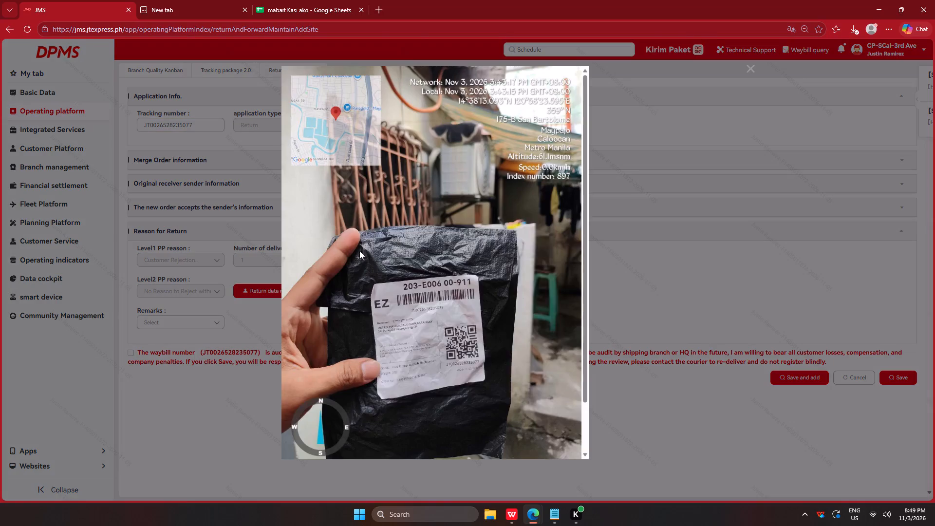
right_click(393, 211)
click(418, 241)
key(Return)
key(Return)
key(Return)
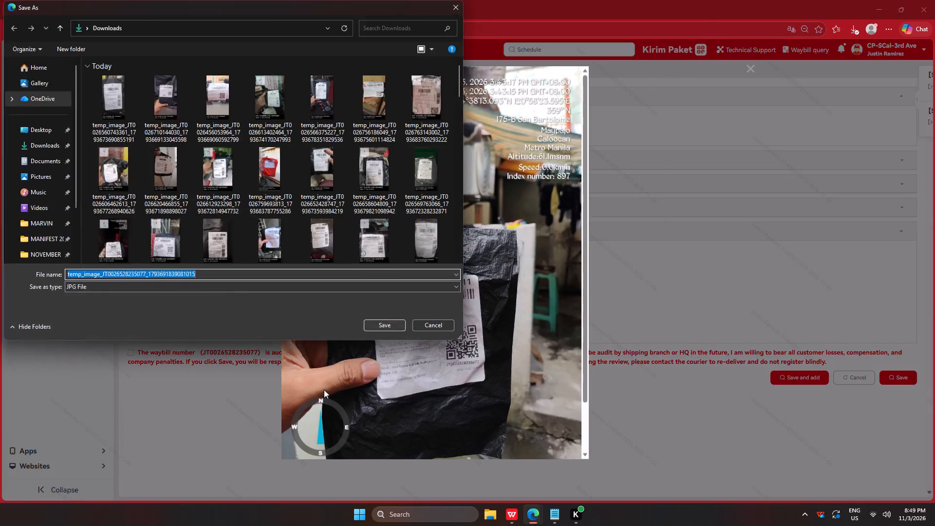
key(Return)
click(245, 395)
click(514, 283)
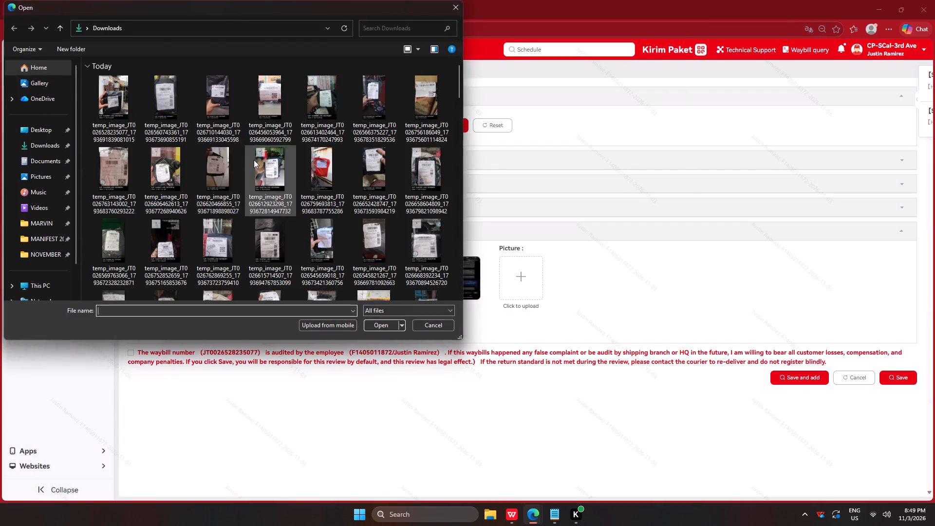
click(125, 98)
click(370, 326)
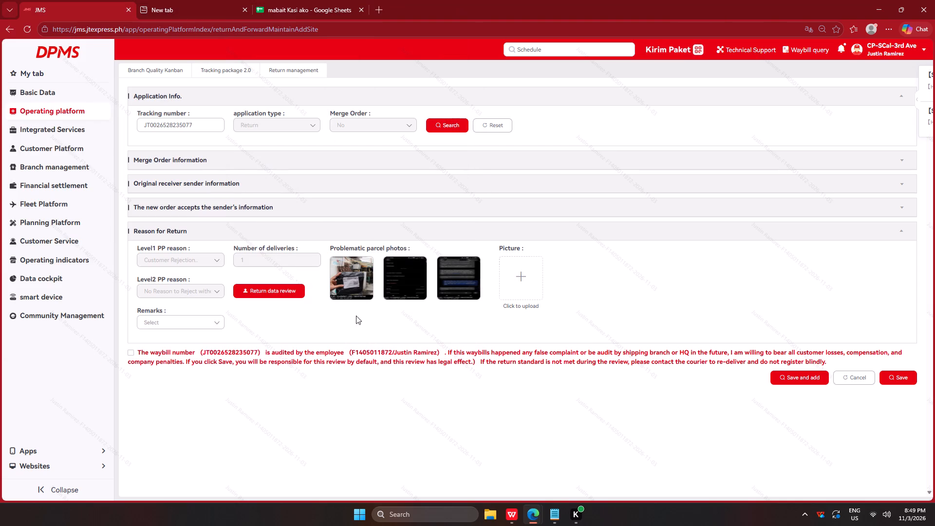
click(156, 324)
click(229, 348)
click(244, 351)
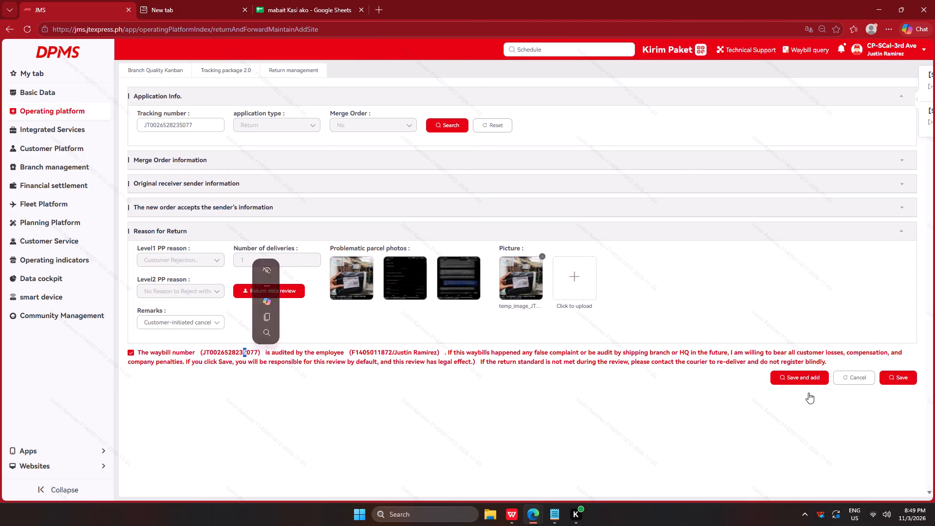
click(804, 383)
key(alt+Tab)
alt+click(508, 233)
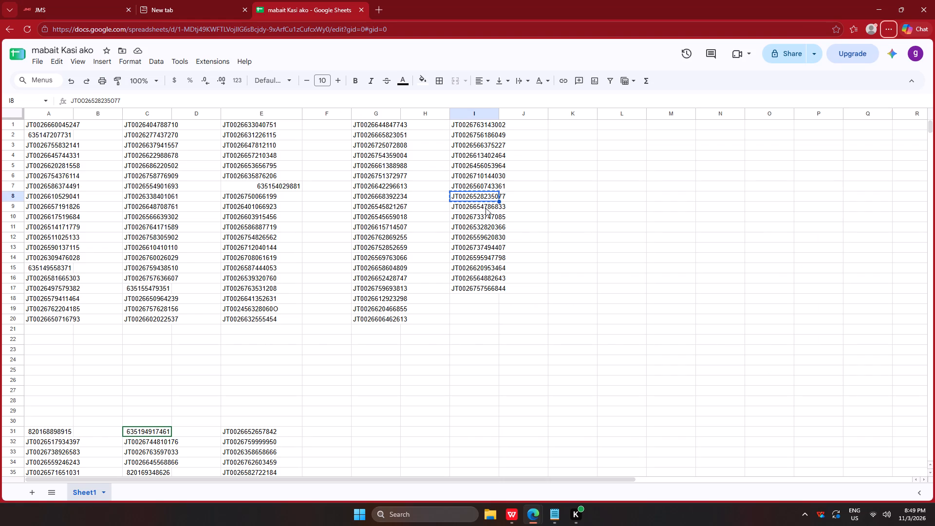
click(493, 208)
key(ctrl+c)
key(alt+Tab)
click(174, 124)
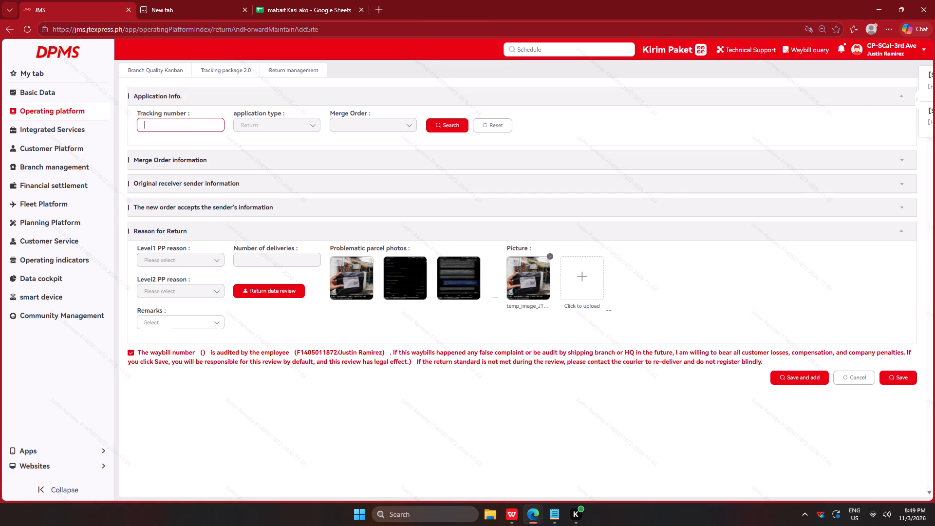
key(ctrl+v)
click(437, 129)
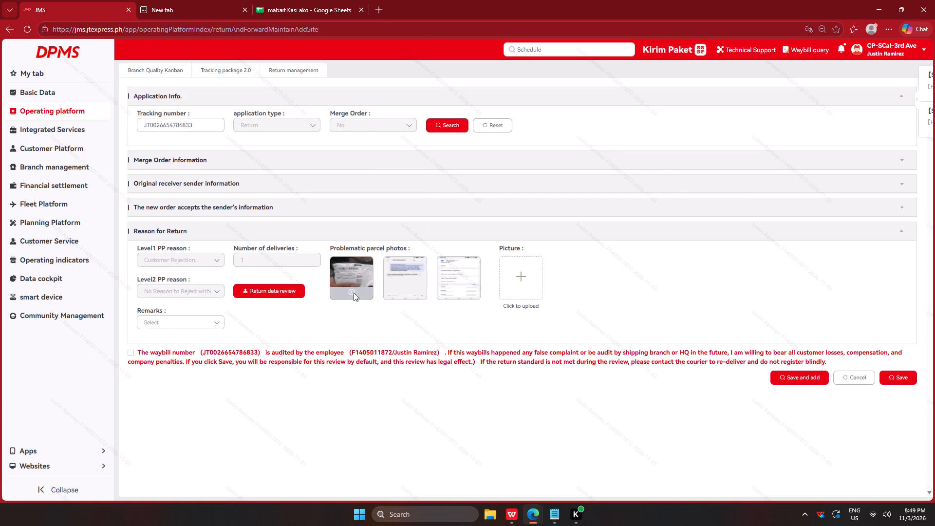
click(348, 290)
click(352, 292)
right_click(362, 214)
click(411, 239)
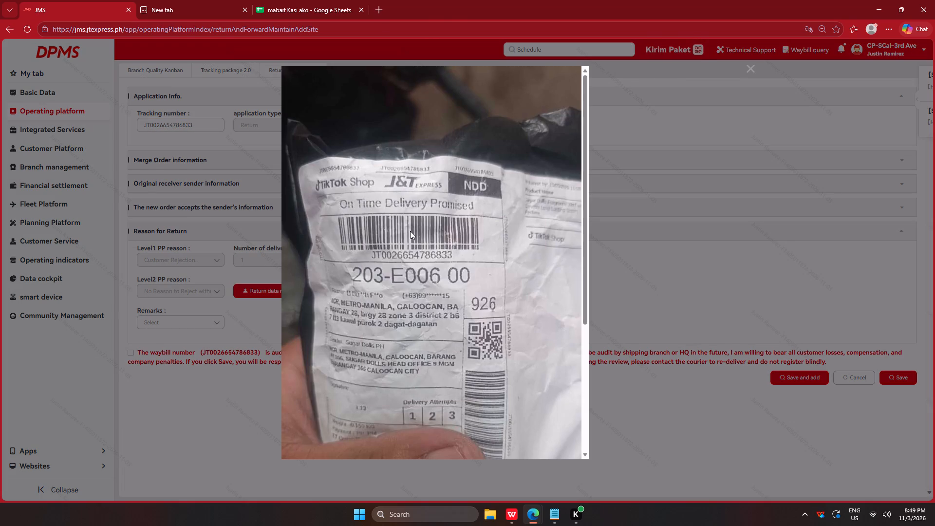
key(Return)
key(Return)
key(Return)
key(Return)
drag(254, 394, 260, 392)
click(562, 280)
click(508, 282)
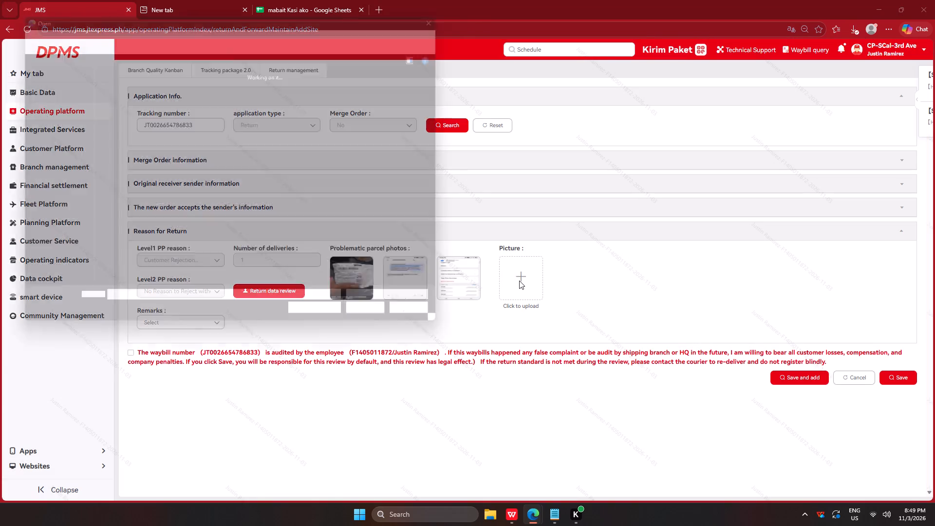
click(110, 89)
click(375, 324)
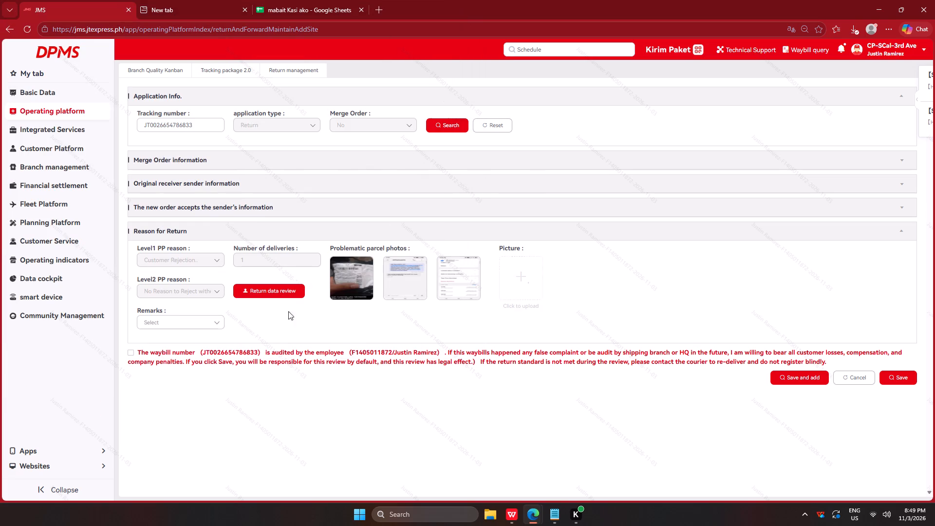
click(184, 319)
click(229, 346)
click(234, 351)
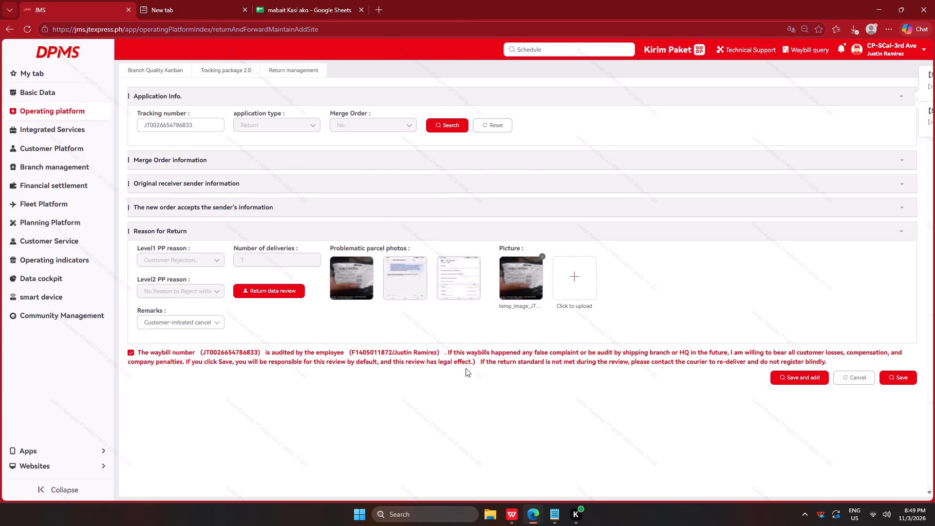
click(782, 375)
key(alt+Tab)
alt+click(456, 193)
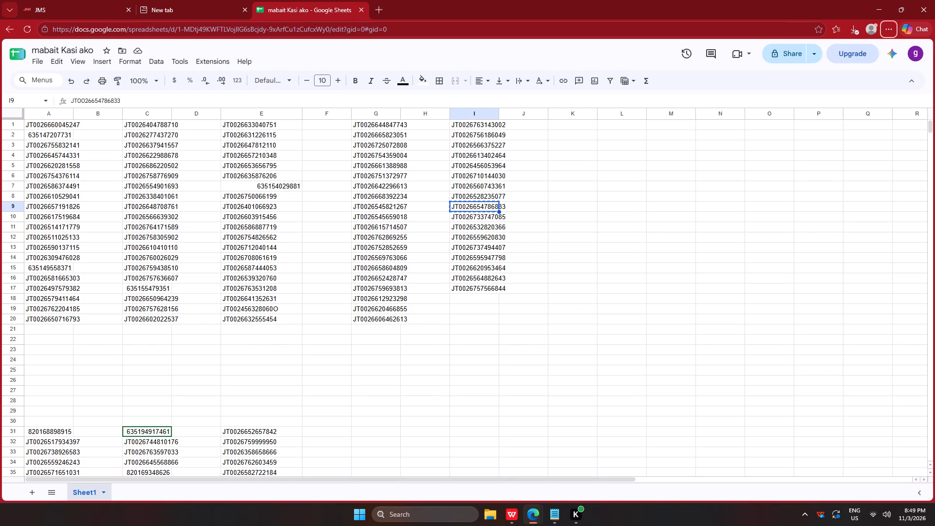
click(486, 218)
key(ctrl+c)
key(alt+Tab)
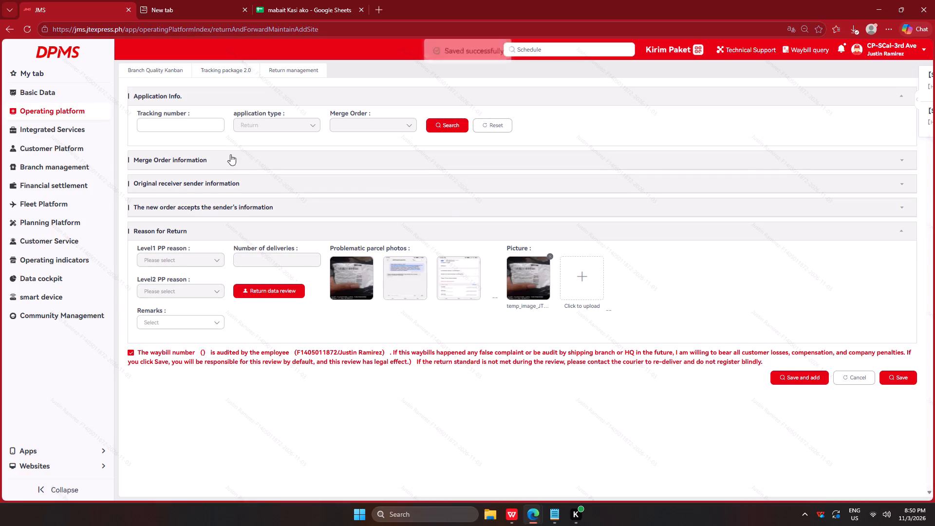
click(182, 121)
key(ctrl+v)
click(438, 122)
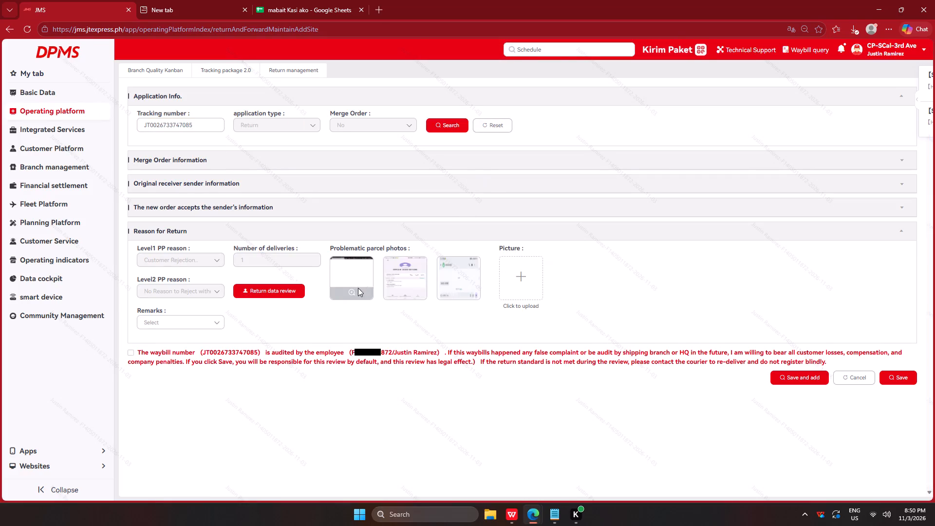
click(352, 293)
right_click(395, 199)
click(419, 225)
key(Return)
key(Return)
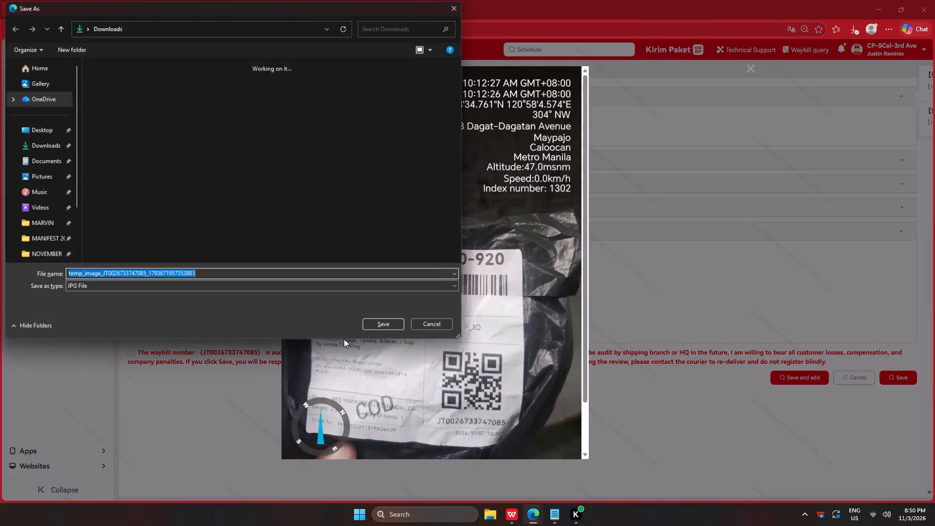
key(Return)
key(Return)
click(223, 417)
click(606, 347)
click(525, 281)
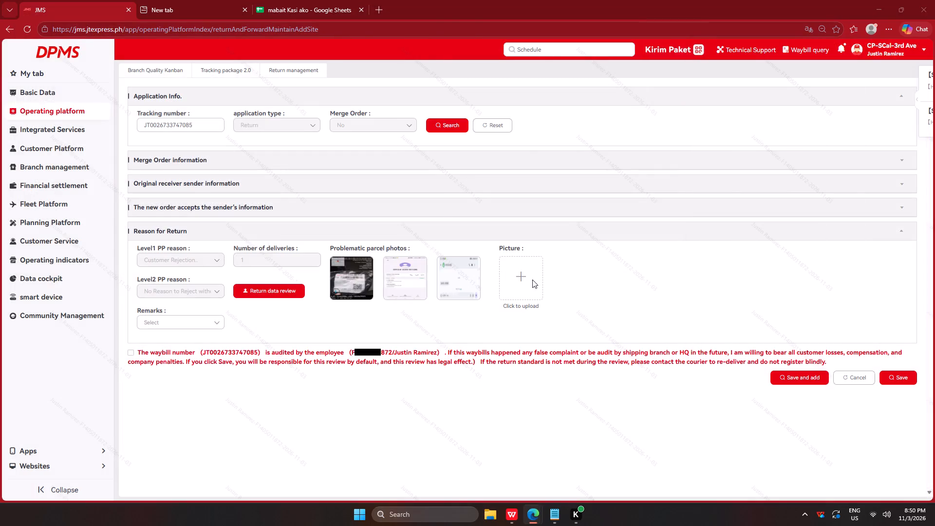
click(114, 97)
click(384, 324)
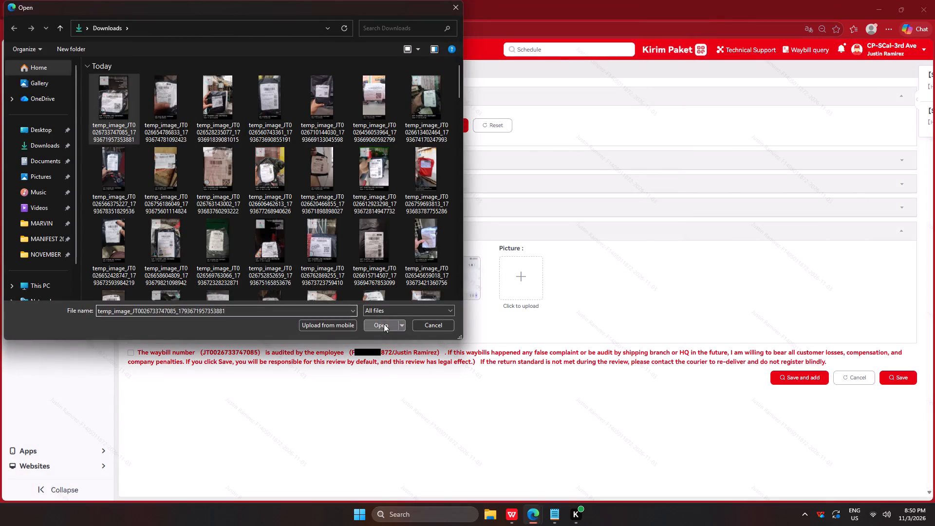
click(176, 320)
click(240, 347)
click(243, 352)
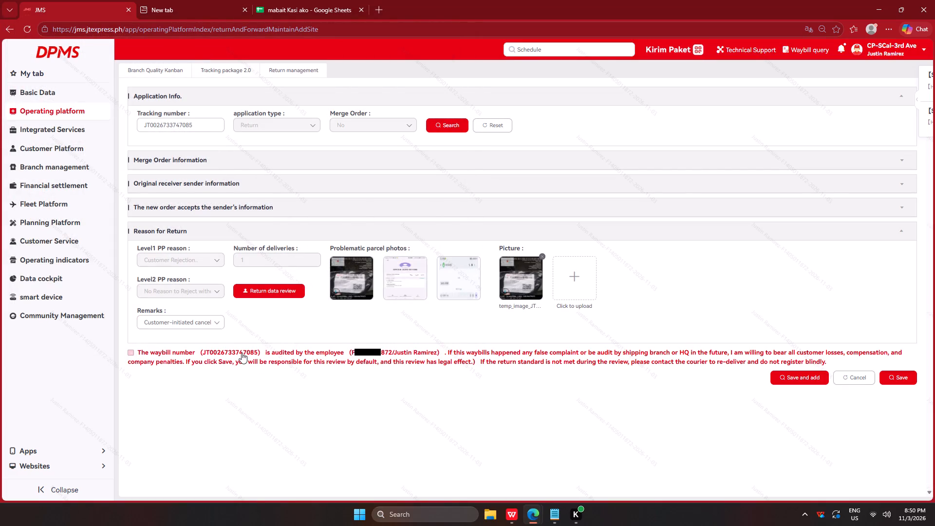
click(785, 379)
key(alt+Tab)
alt+click(491, 212)
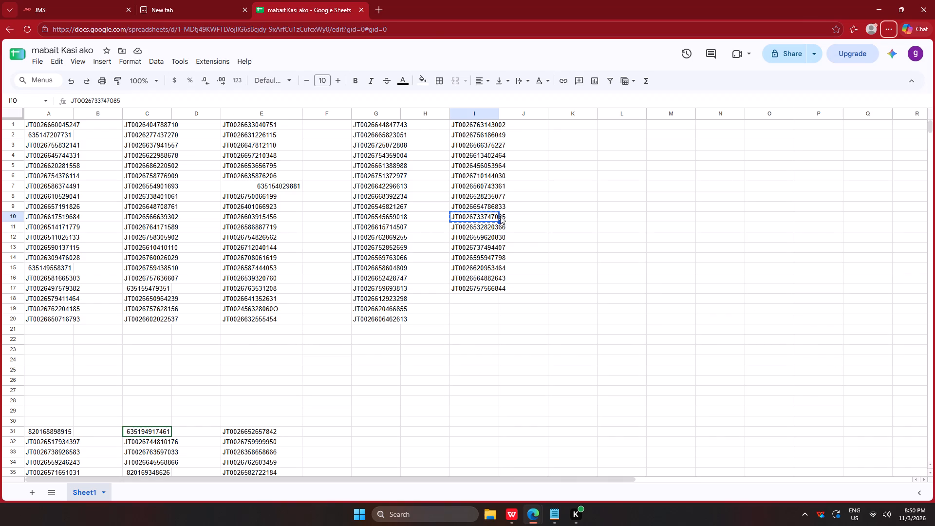
click(489, 227)
key(ctrl+c)
key(alt+Tab)
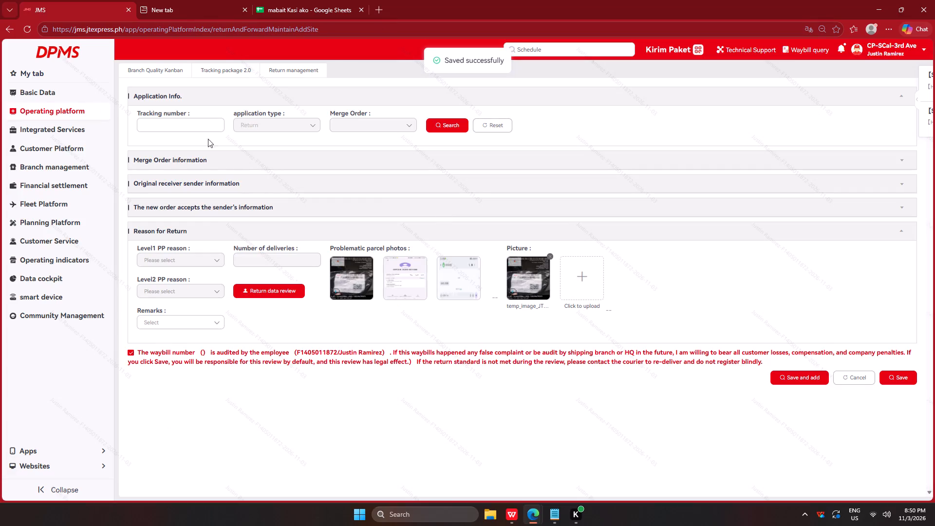
click(204, 129)
key(ctrl+v)
click(436, 125)
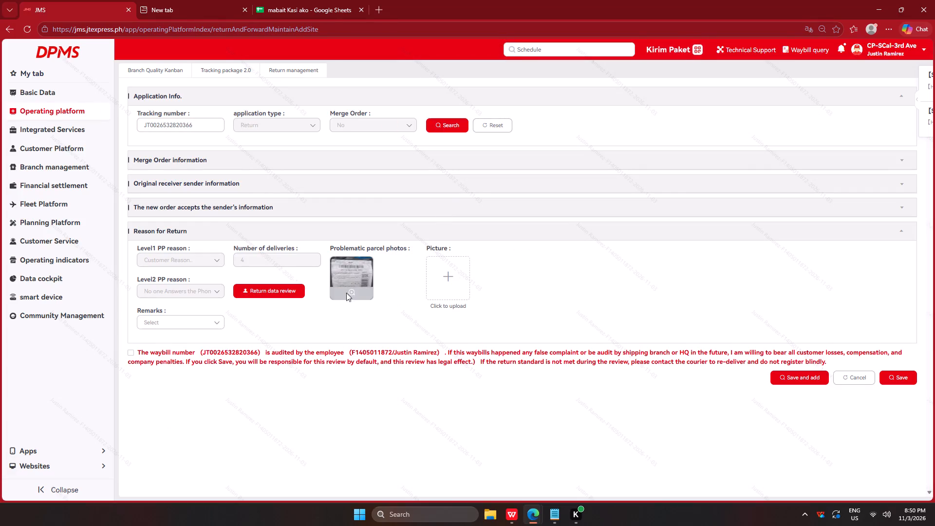
click(350, 293)
right_click(419, 178)
click(444, 207)
key(Return)
key(Return)
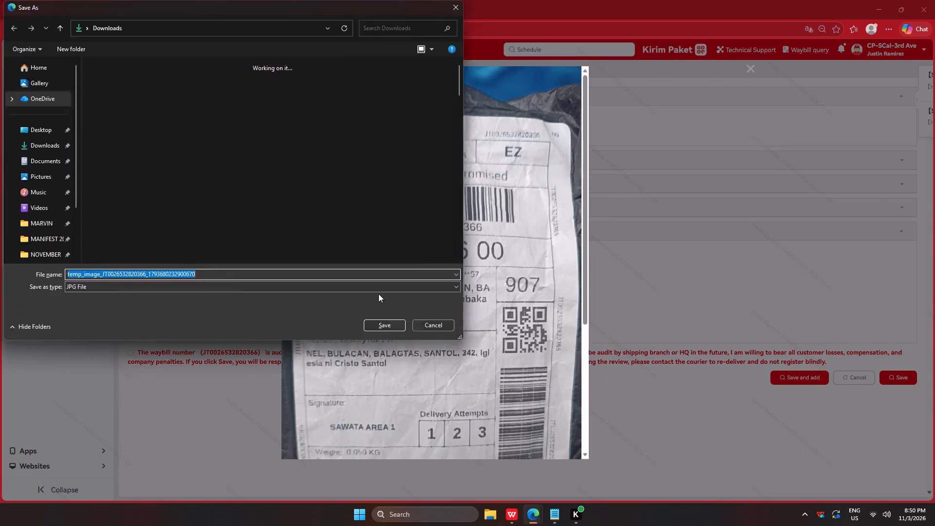
key(Return)
key(Return)
click(247, 365)
click(434, 274)
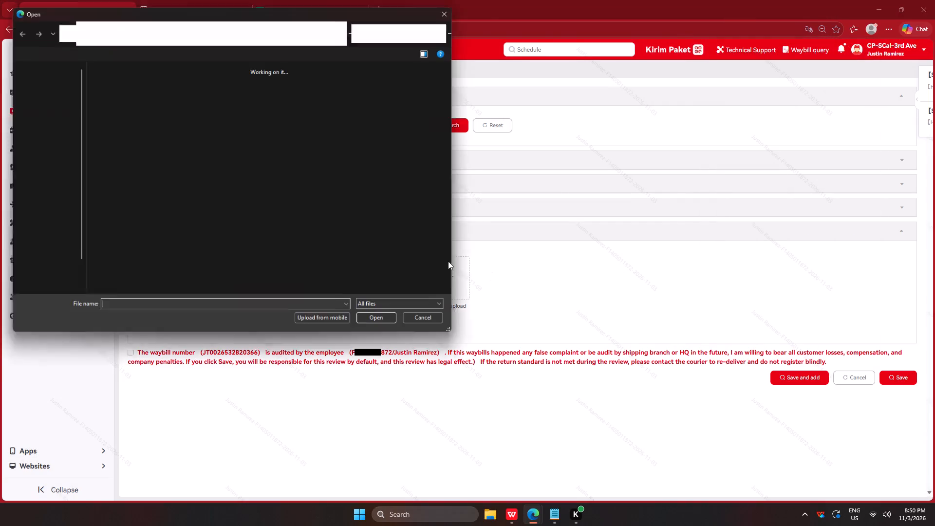
click(119, 111)
click(382, 326)
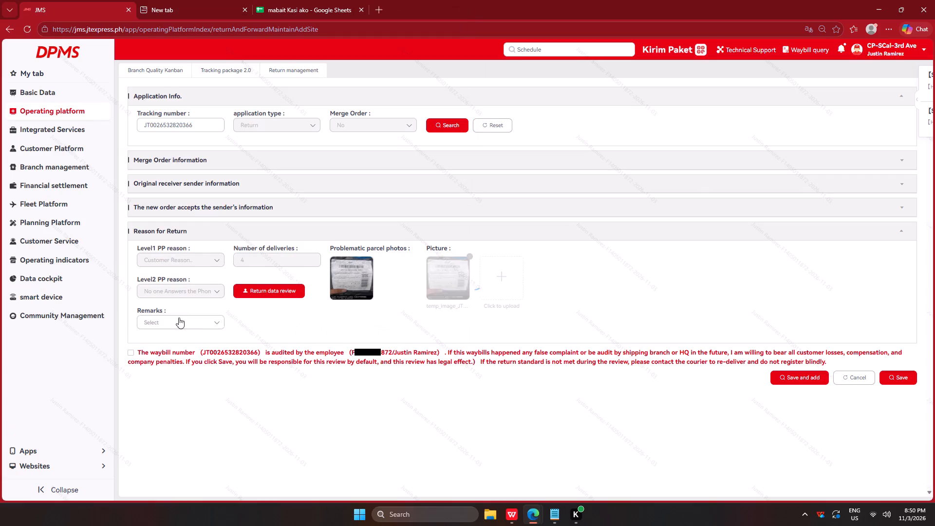
drag(131, 323, 140, 324)
click(202, 321)
double_click(224, 357)
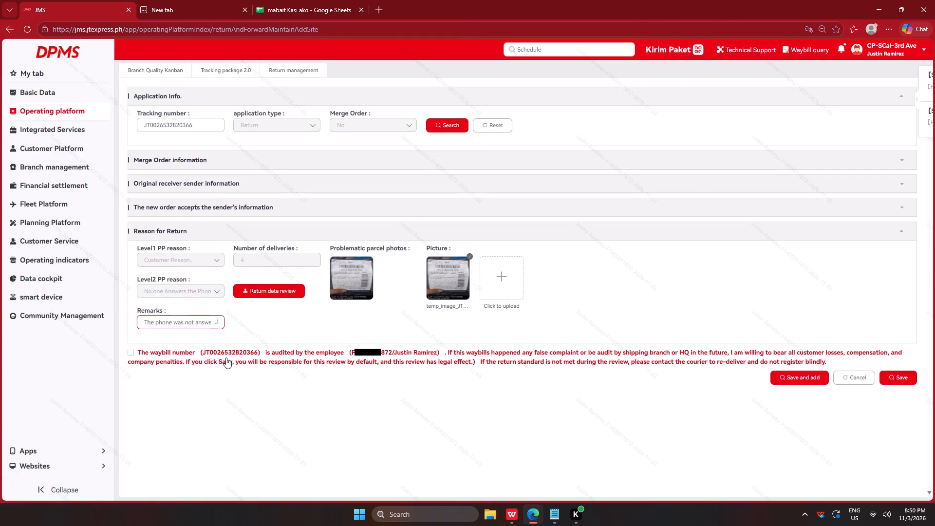
click(790, 381)
key(alt+Tab)
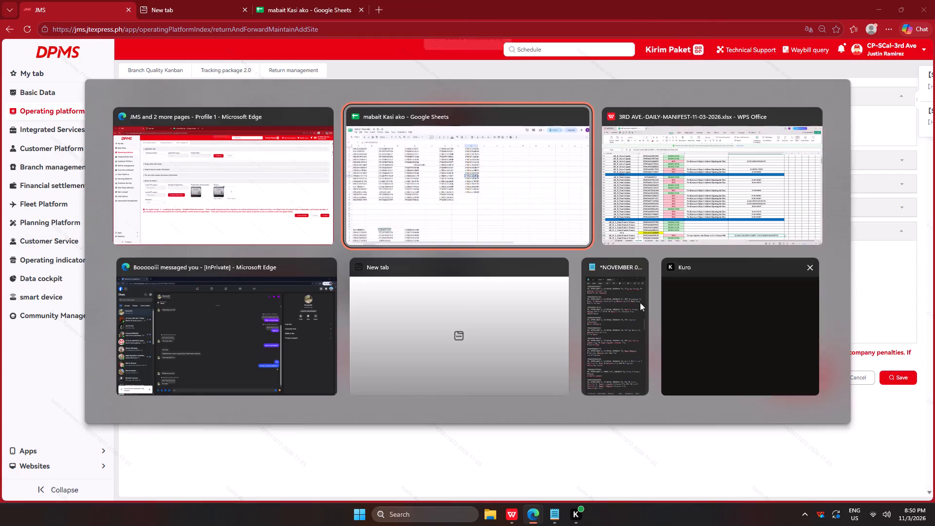
alt+click(452, 178)
click(493, 236)
key(ctrl+c)
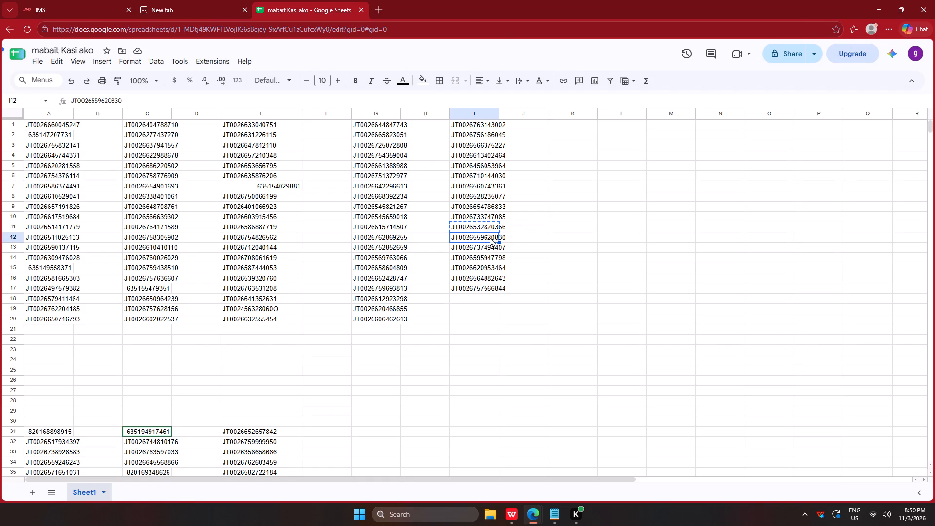
key(alt+Tab)
click(187, 127)
key(ctrl+v)
click(447, 126)
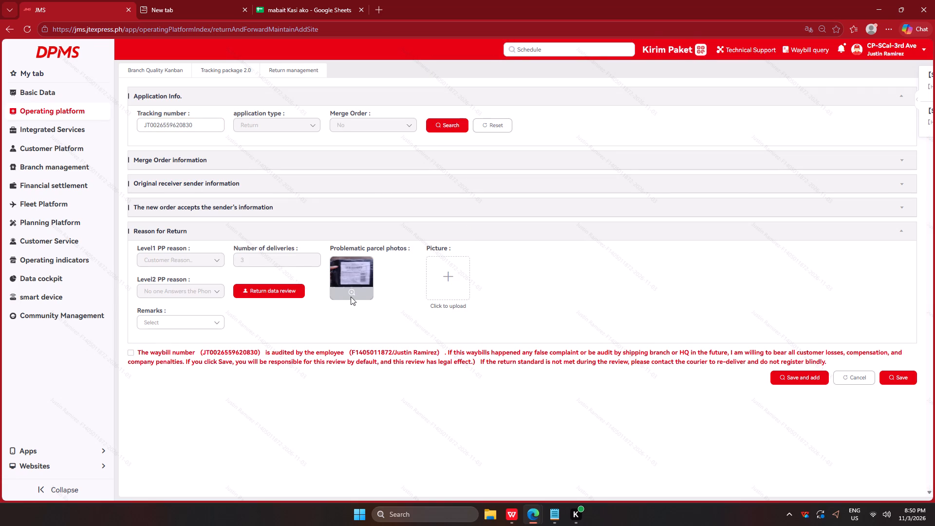
click(355, 292)
right_click(400, 211)
click(426, 233)
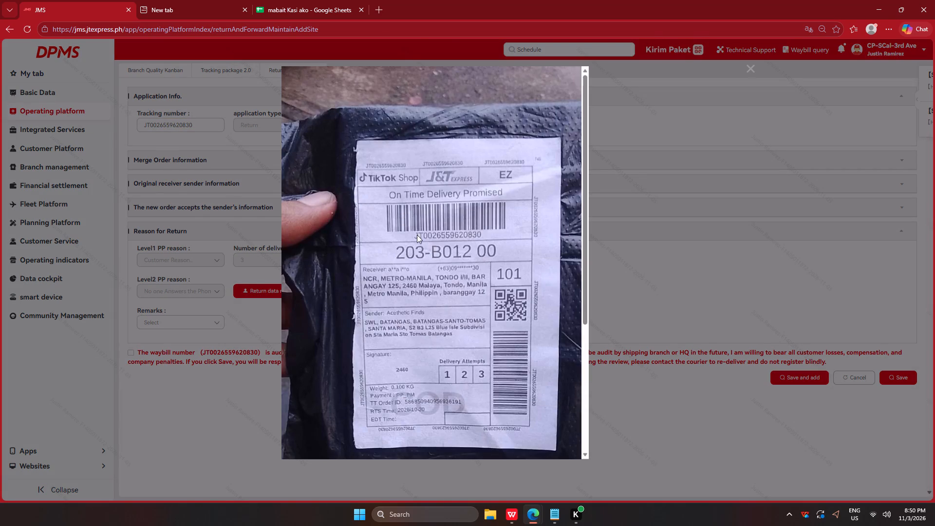
key(Return)
key(Return)
key(Return)
key(Return)
click(216, 385)
click(454, 280)
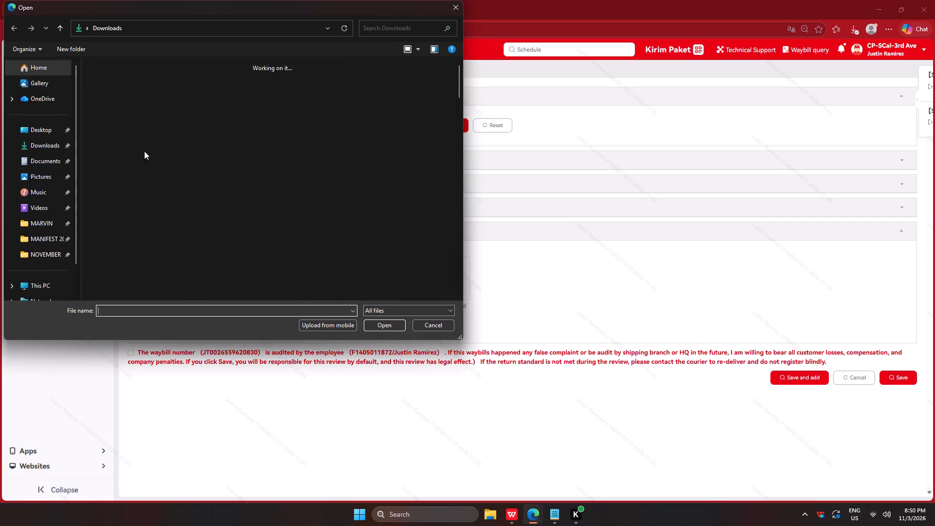
click(109, 94)
click(375, 320)
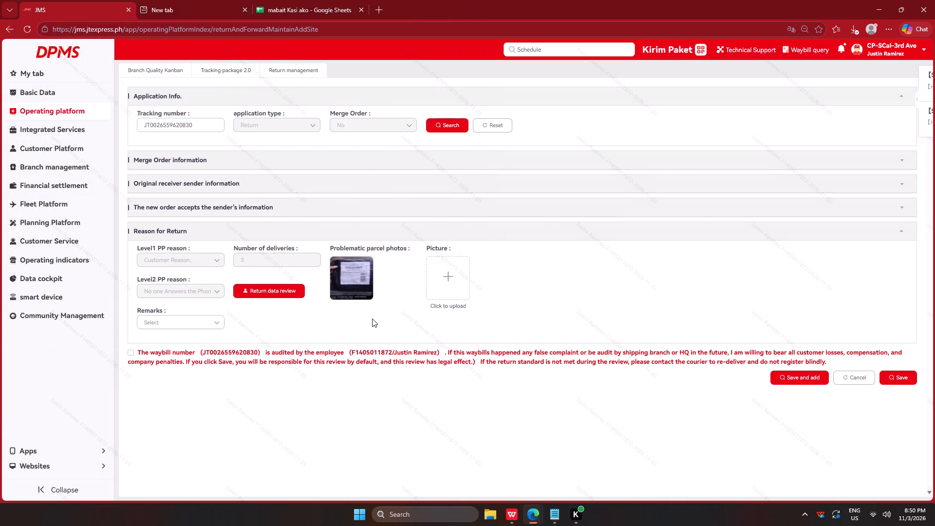
click(151, 323)
click(224, 357)
click(227, 356)
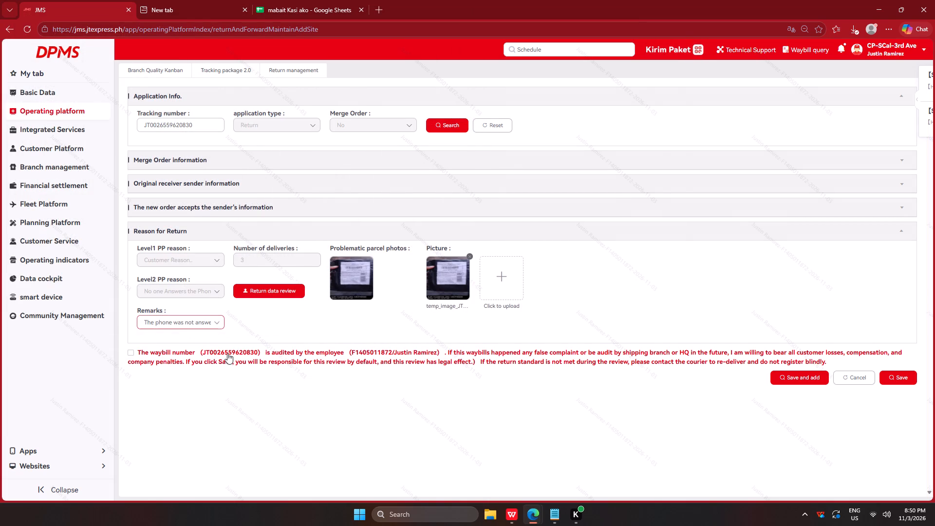
click(788, 374)
key(alt+Tab)
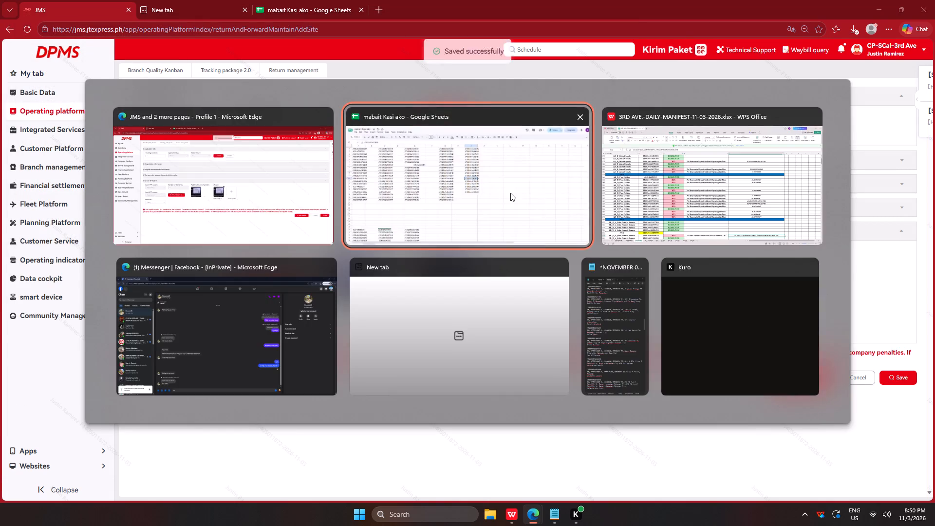
alt+click(510, 193)
click(490, 248)
key(ctrl+c)
key(alt+Tab)
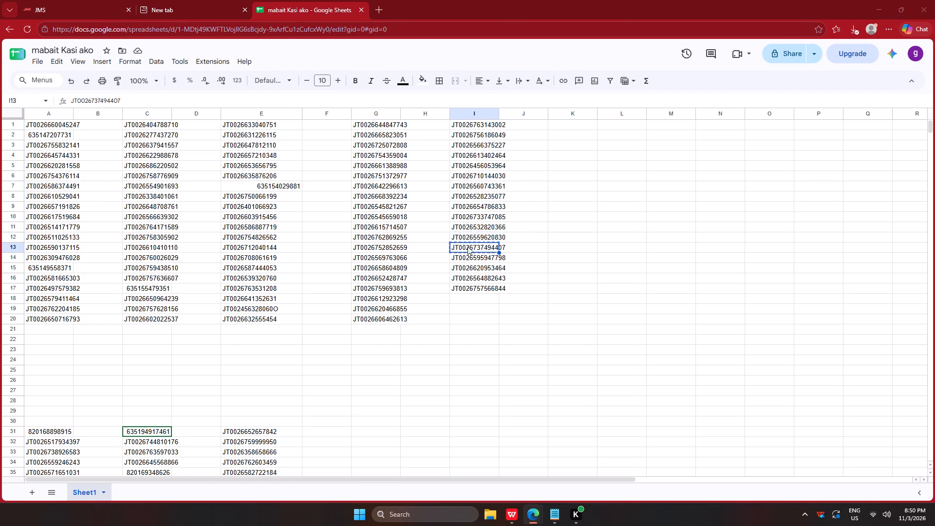
click(194, 125)
key(ctrl+v)
click(434, 126)
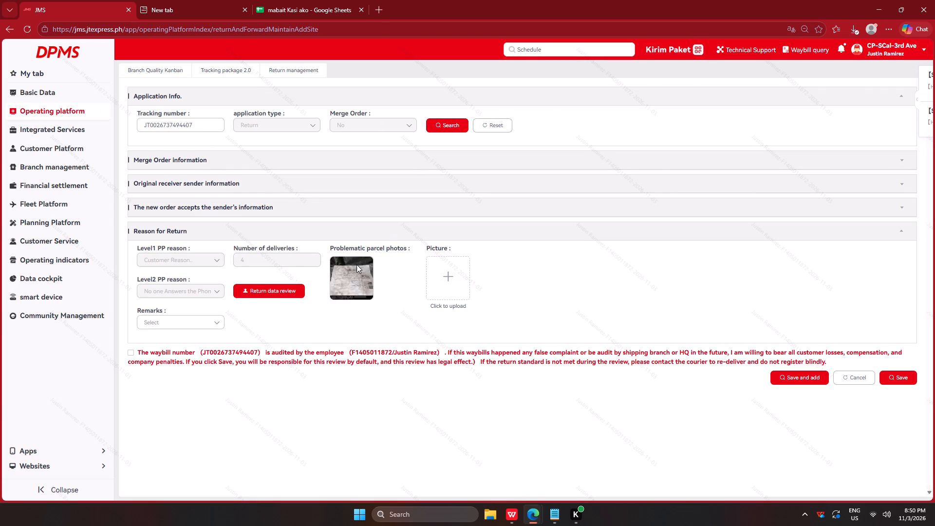
click(350, 292)
right_click(412, 188)
click(459, 218)
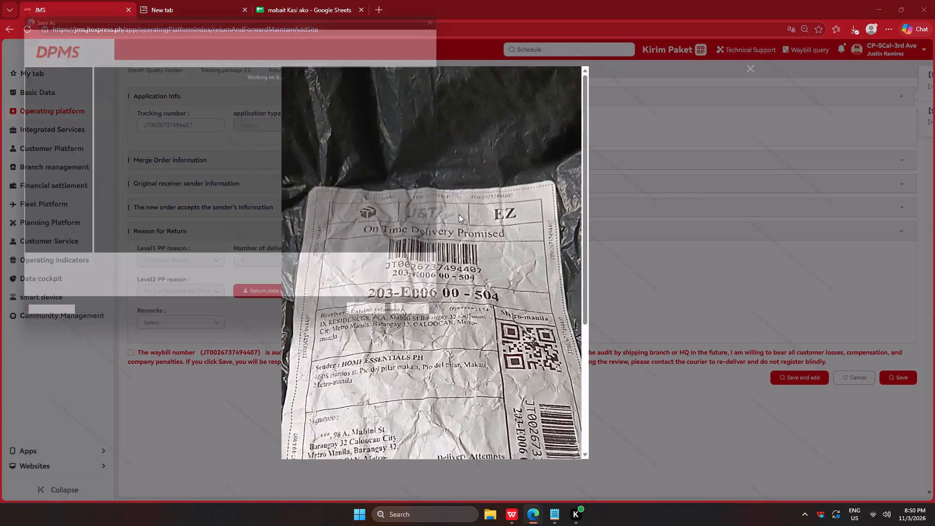
key(Return)
key(Return)
key(Return)
key(Return)
drag(242, 387, 247, 385)
click(448, 276)
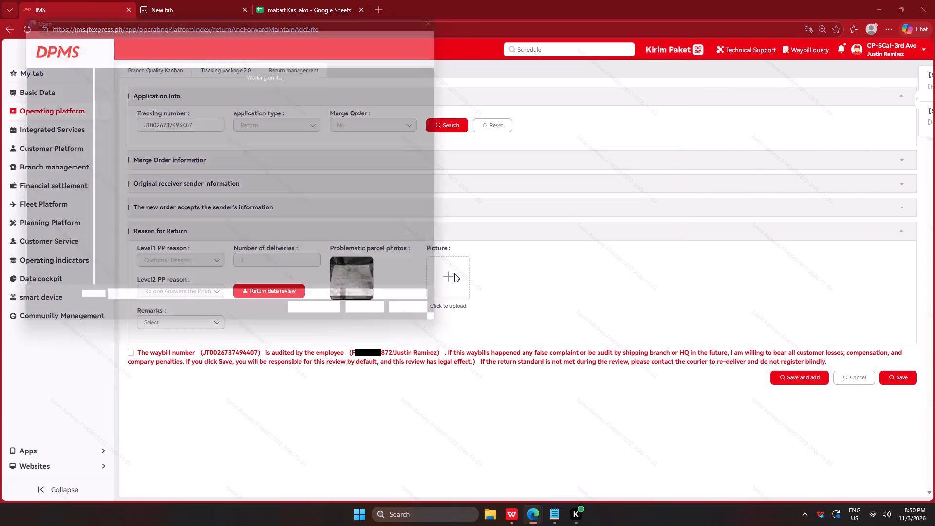
click(112, 96)
click(372, 324)
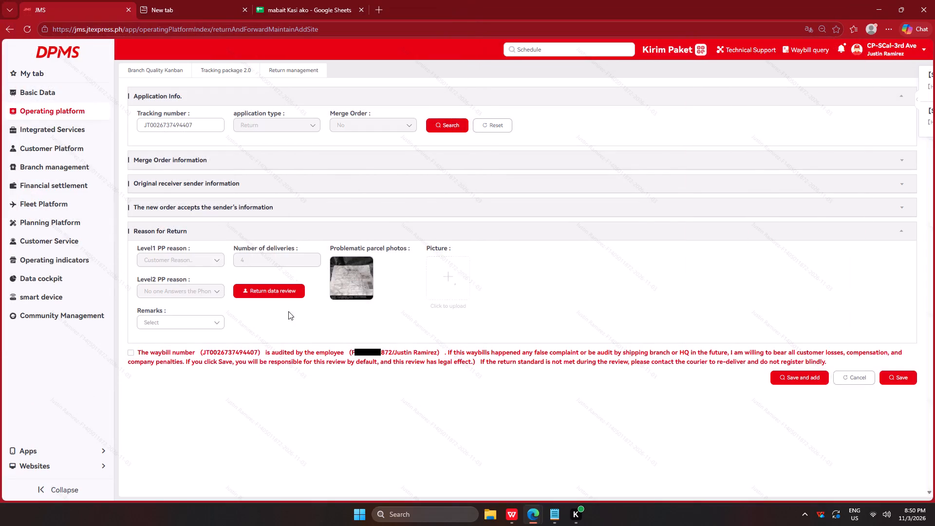
click(187, 322)
click(234, 362)
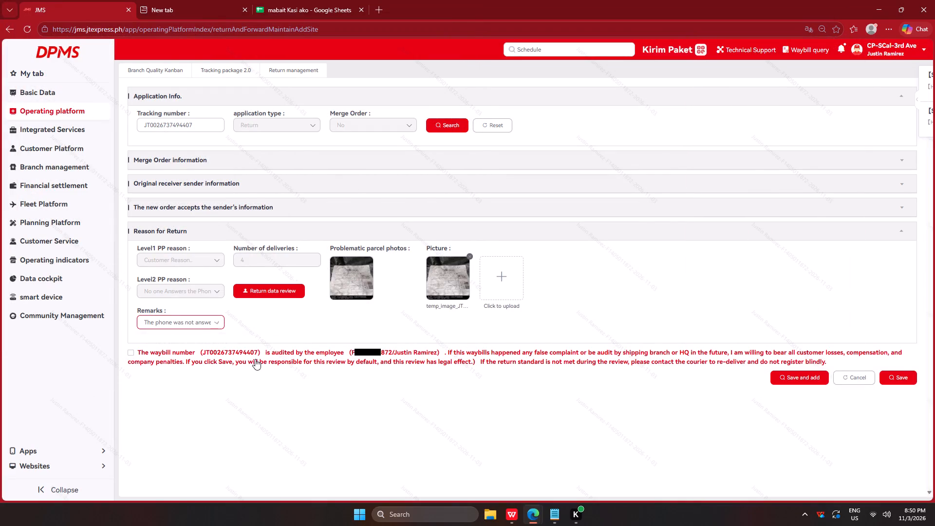
click(255, 358)
click(804, 376)
key(alt+Tab)
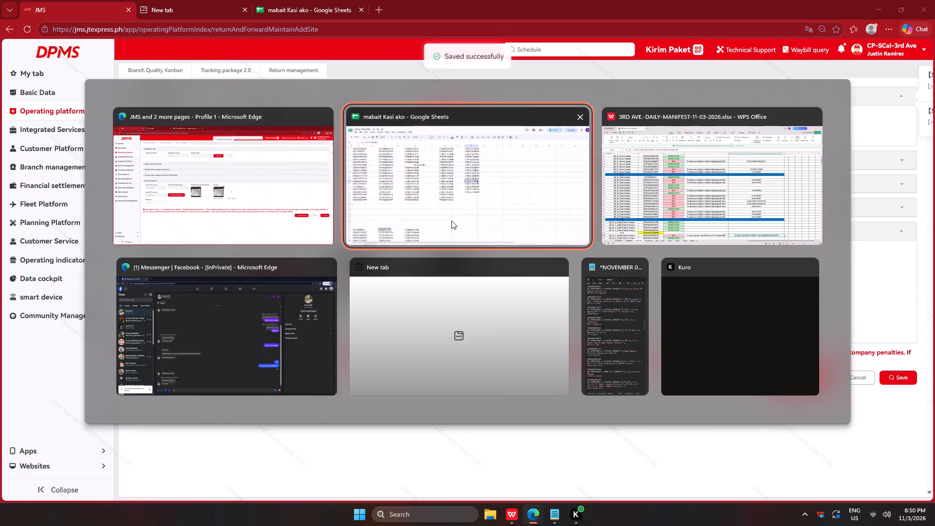
alt+click(450, 220)
click(490, 261)
key(ctrl+c)
key(alt+Tab)
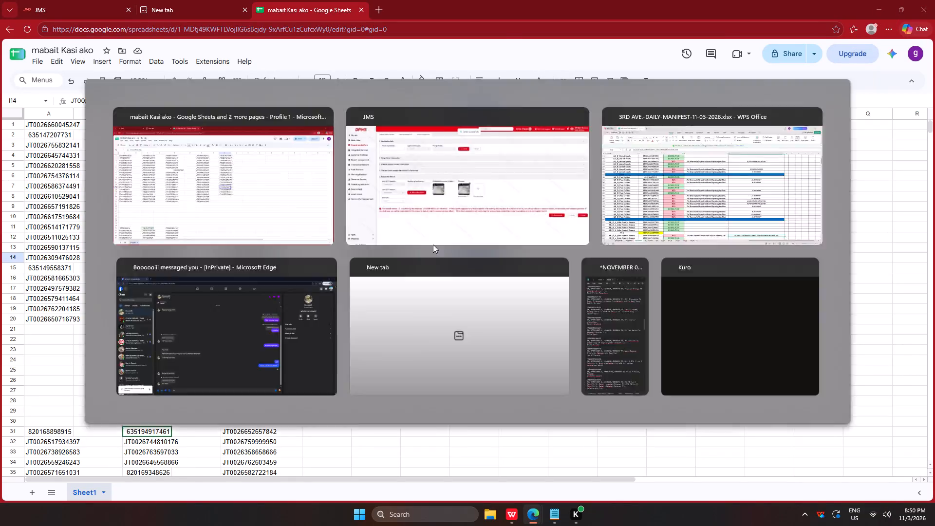
click(192, 128)
key(ctrl+v)
click(459, 126)
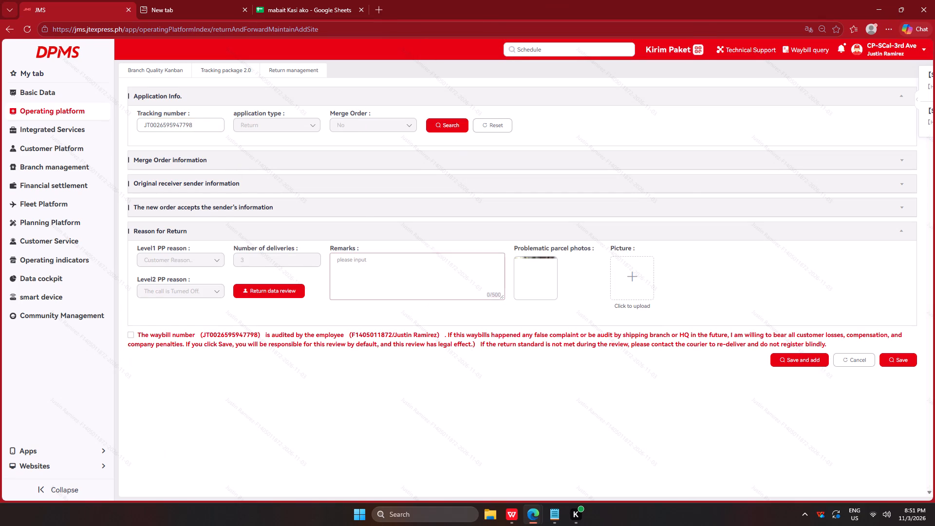
click(534, 293)
right_click(501, 215)
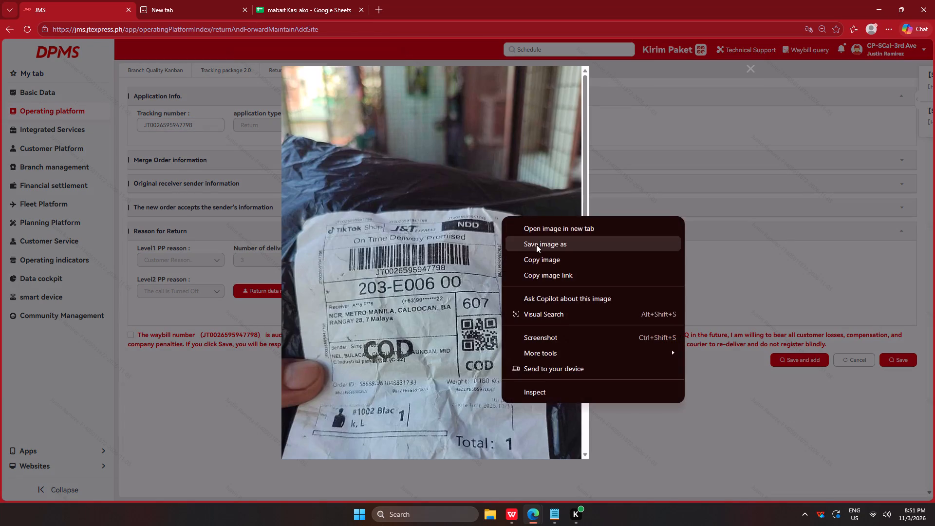
click(536, 244)
key(Return)
key(Return)
key(Return)
key(Return)
click(217, 385)
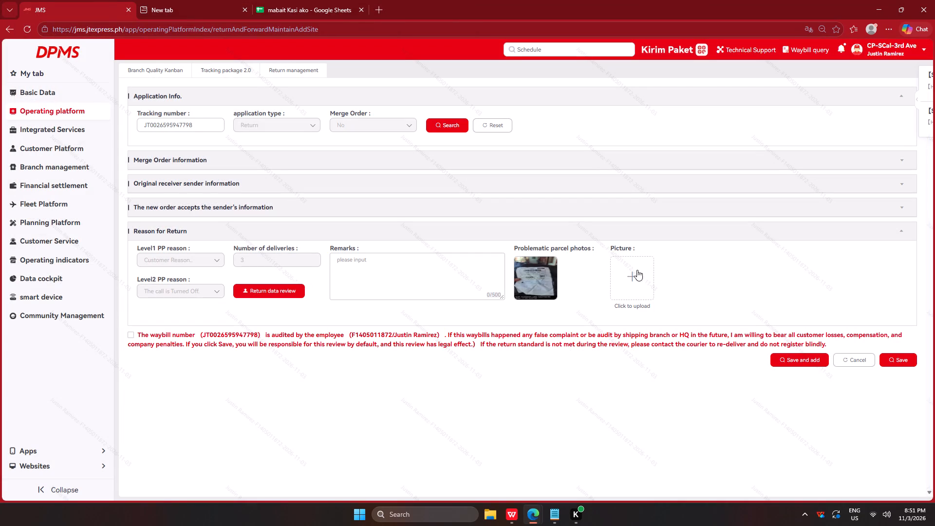
click(639, 269)
click(124, 94)
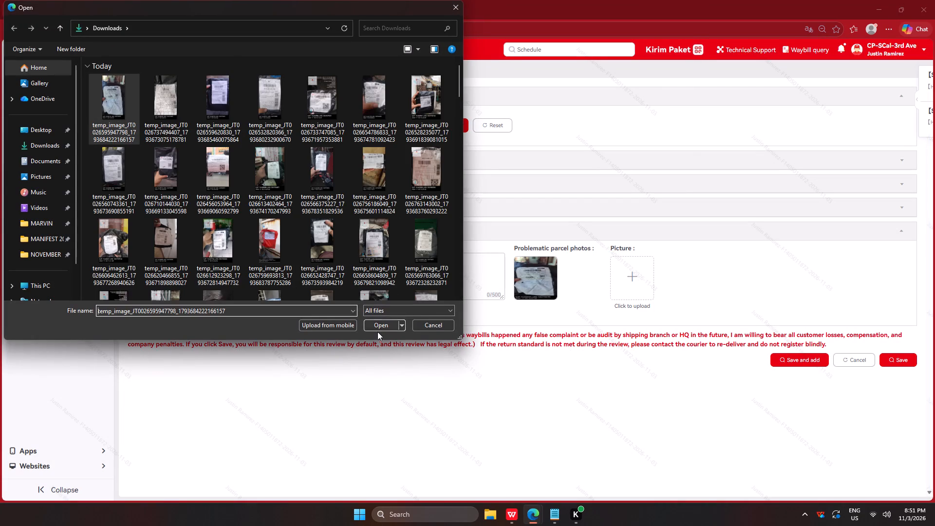
click(379, 326)
key(alt+Tab)
alt+click(706, 222)
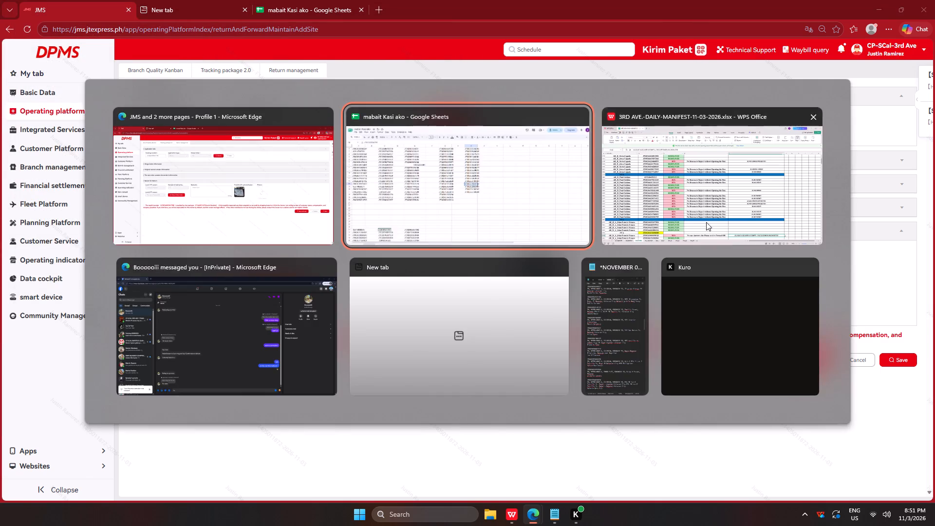
key(ctrl+c)
key(alt+Tab)
click(379, 276)
key(ctrl+v)
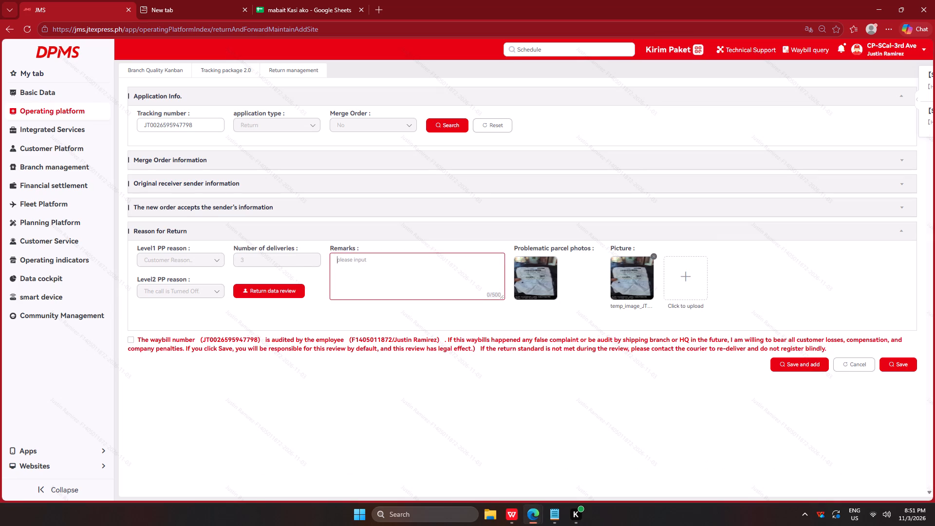
click(289, 340)
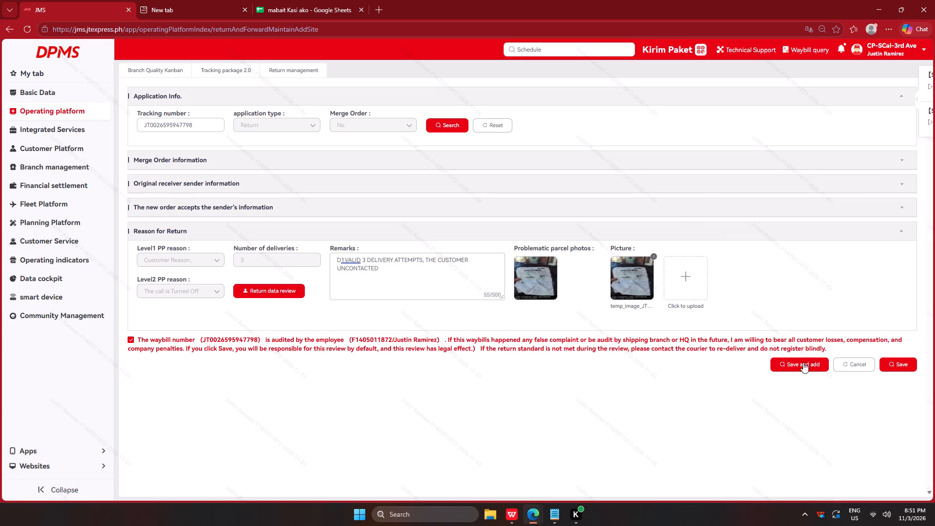
click(803, 362)
key(alt+Tab)
alt+click(643, 182)
click(485, 269)
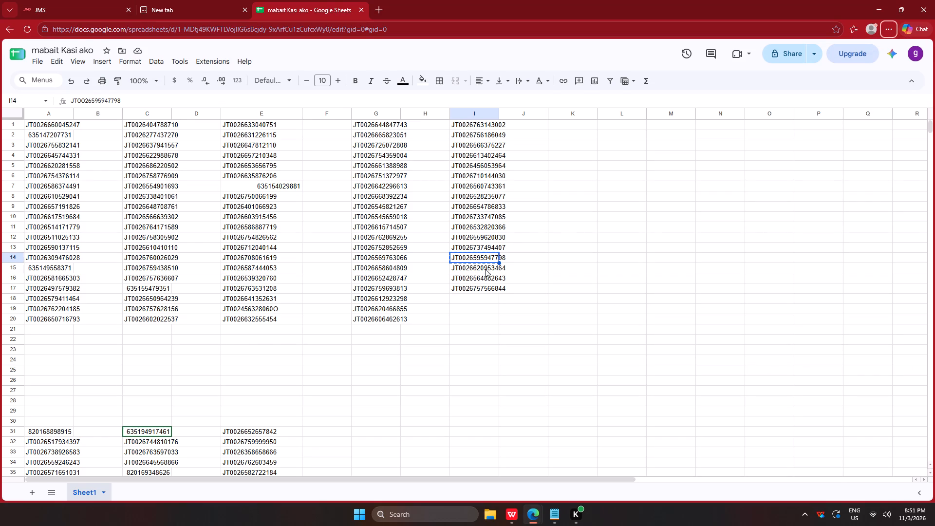
key(ctrl+c)
key(alt+Tab)
click(178, 130)
key(ctrl+v)
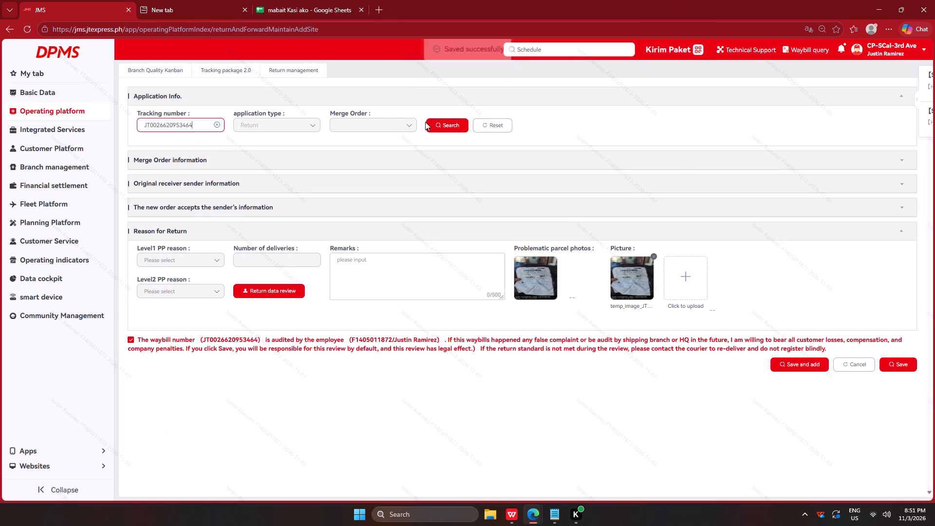
click(436, 121)
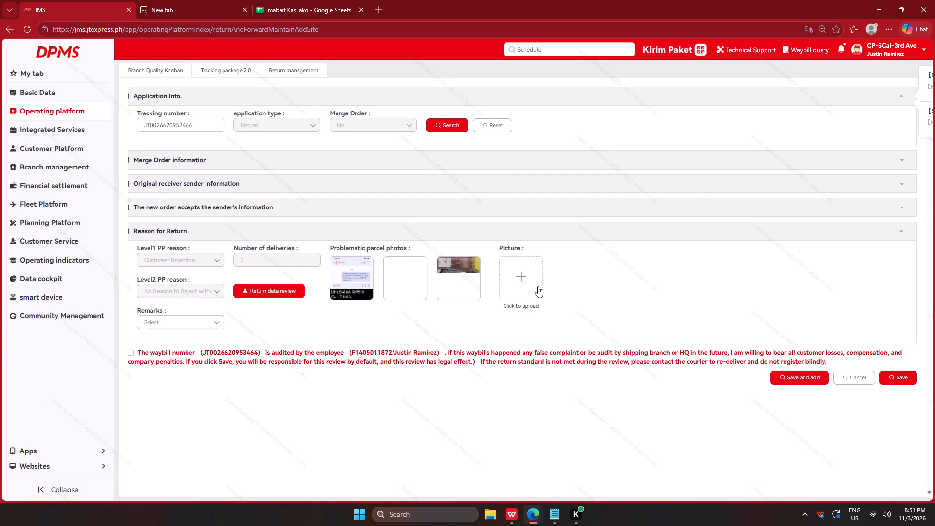
click(458, 293)
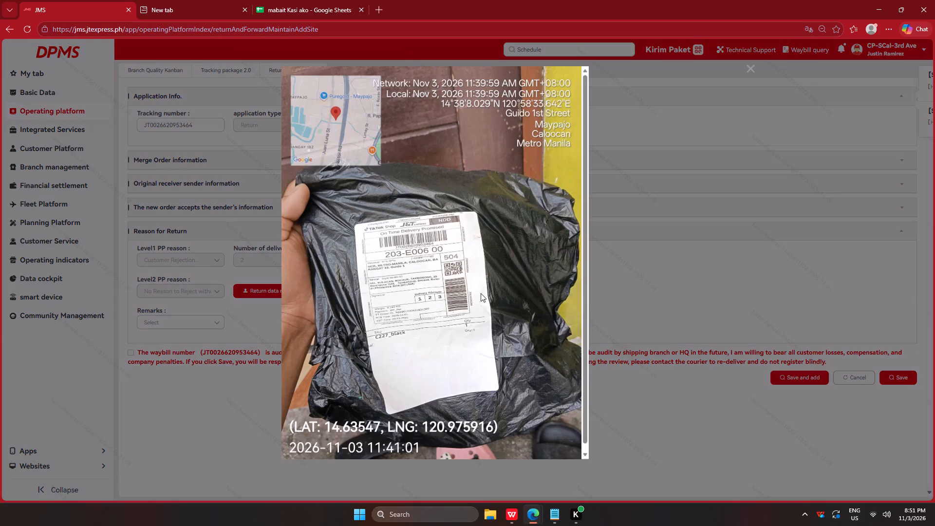
right_click(417, 243)
click(469, 267)
key(Return)
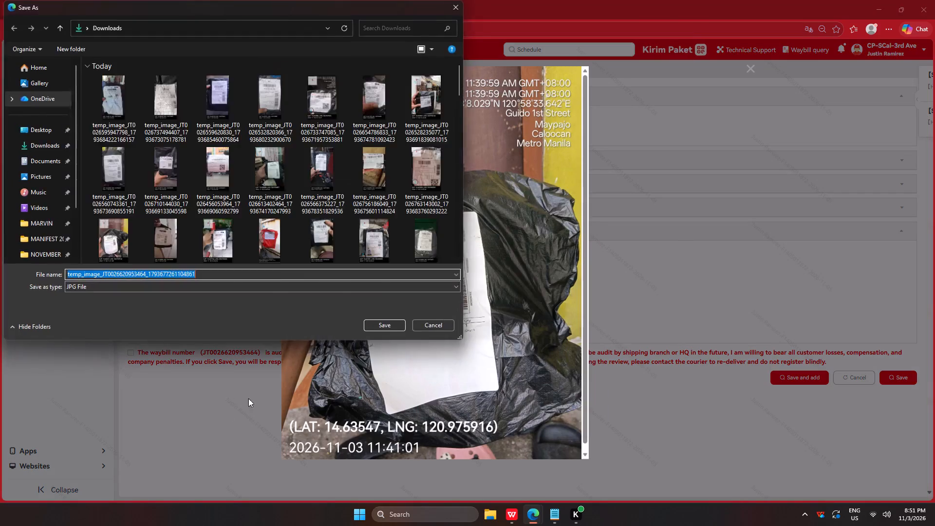
key(Return)
key(Return)
drag(204, 423, 211, 420)
click(524, 274)
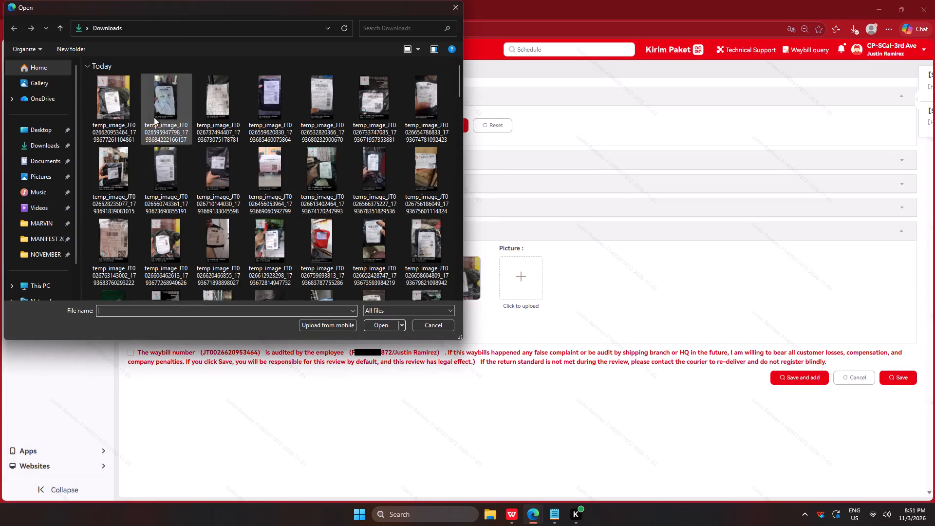
click(120, 102)
click(369, 322)
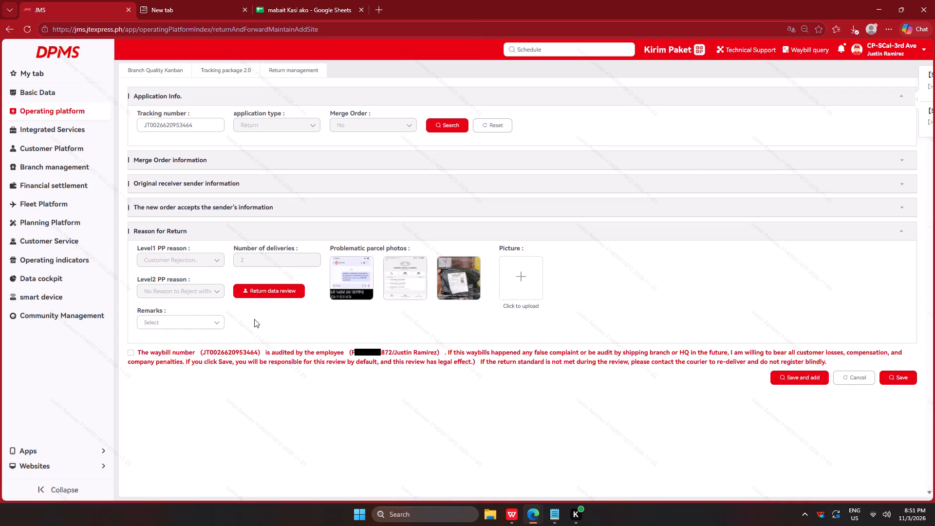
click(202, 325)
click(235, 346)
click(246, 352)
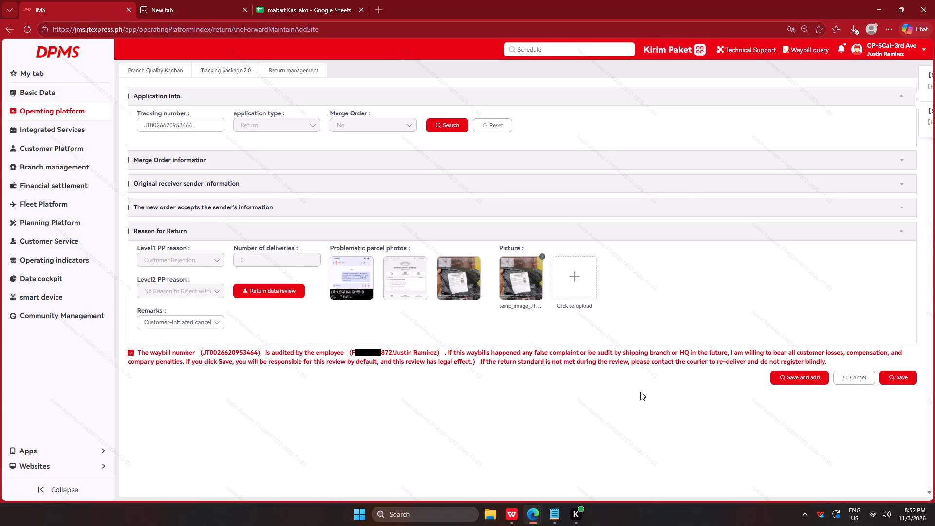
click(820, 372)
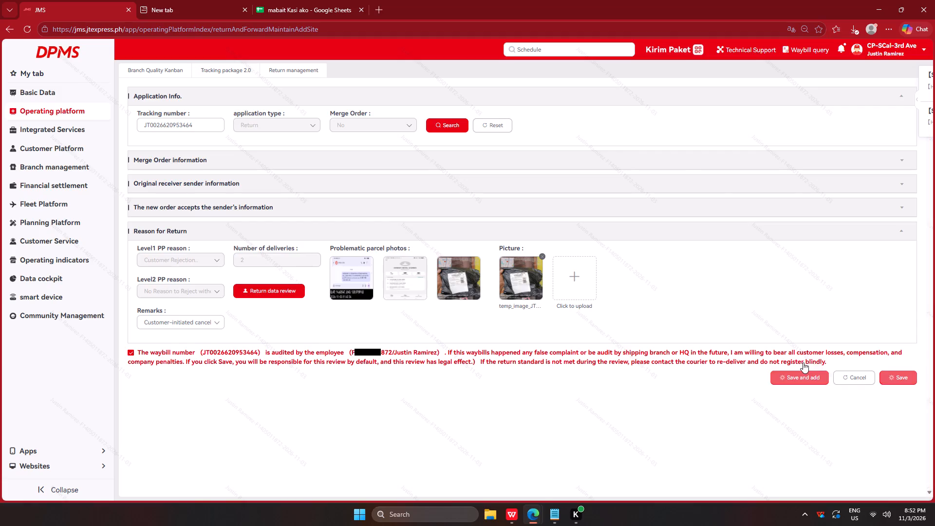
key(alt+Tab)
alt+click(476, 188)
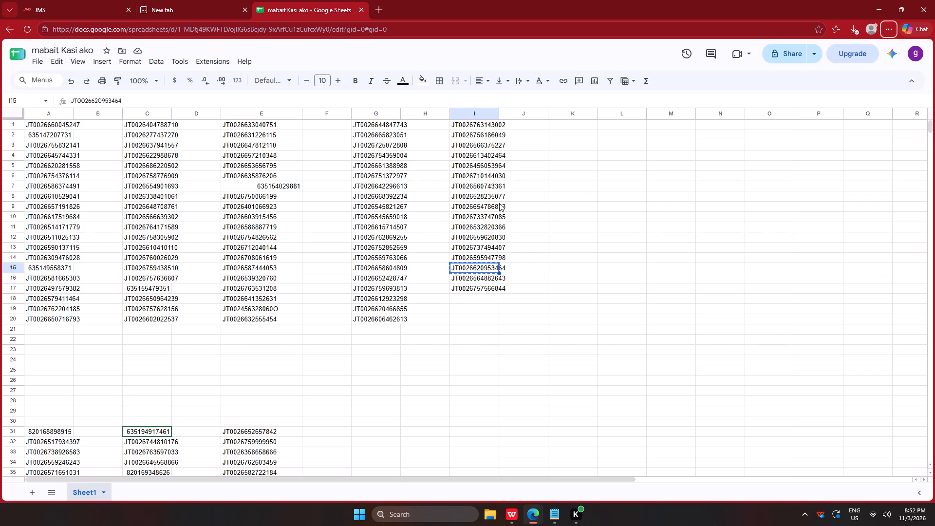
click(489, 277)
key(ctrl+c)
key(alt+Tab)
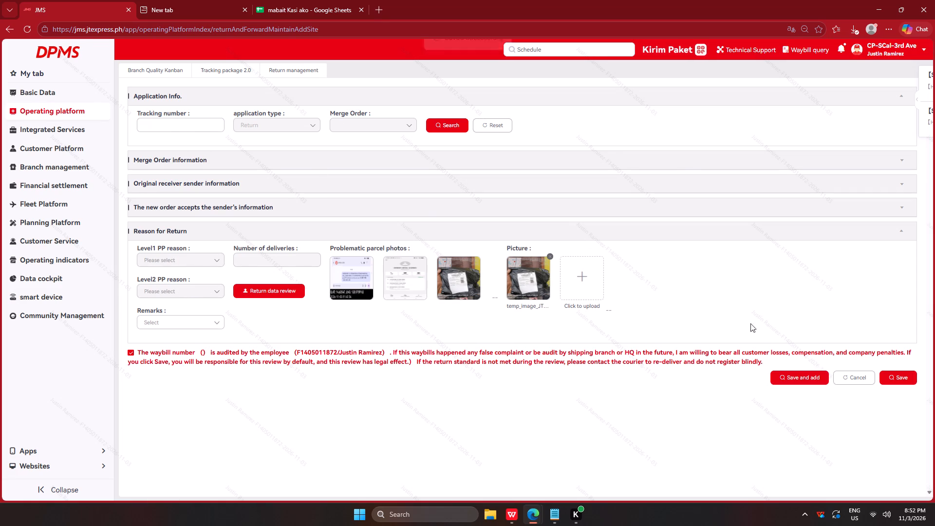
click(187, 121)
key(ctrl+v)
click(440, 125)
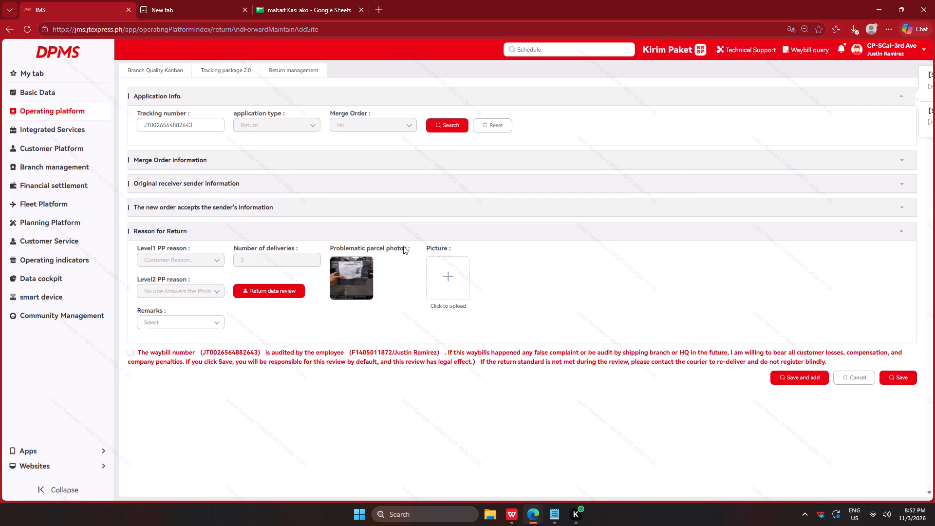
click(353, 289)
right_click(393, 256)
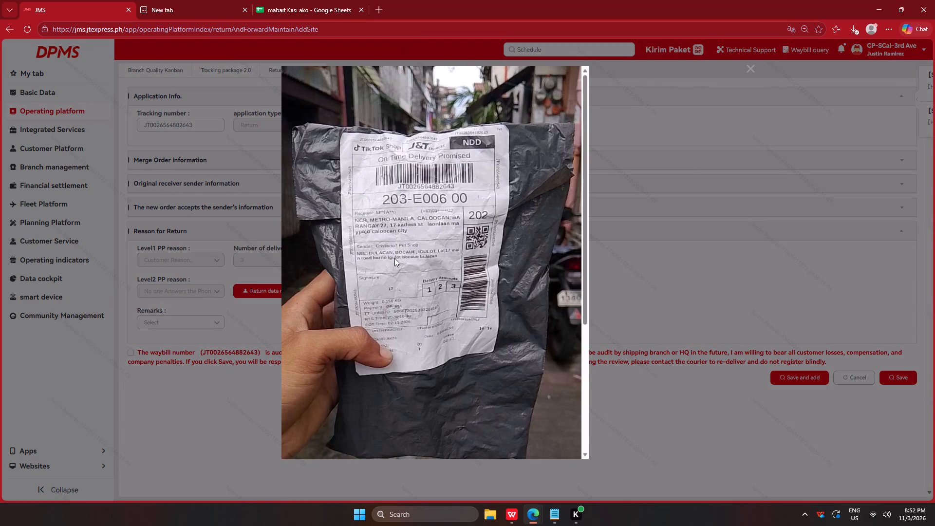
click(438, 279)
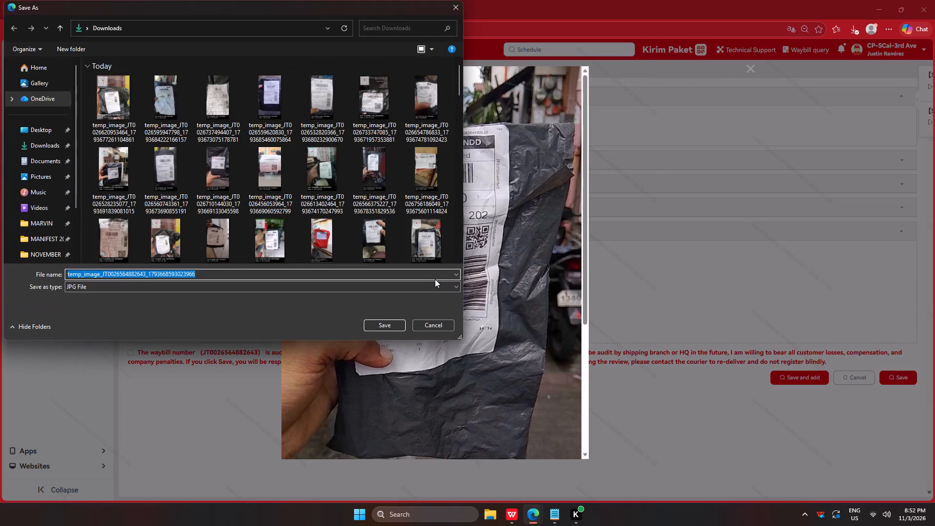
key(Return)
key(Return)
key(Return)
click(671, 402)
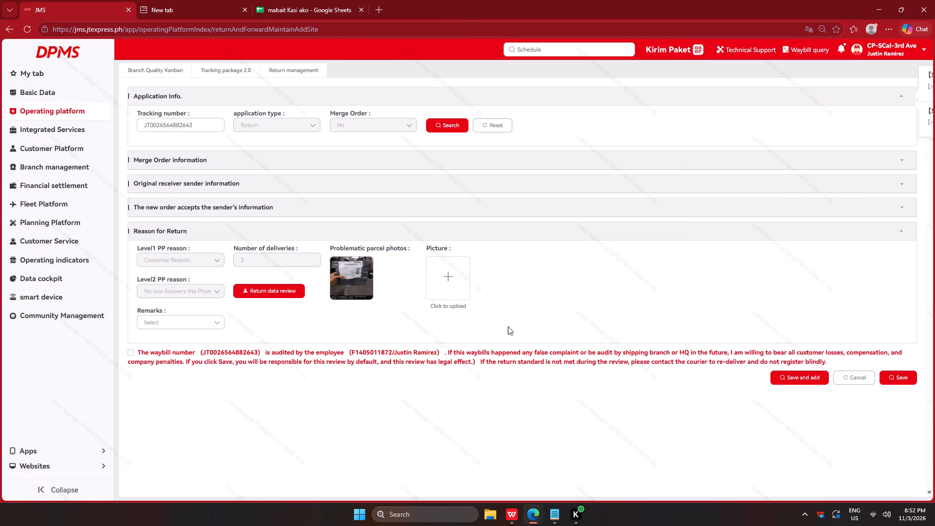
click(436, 267)
click(109, 100)
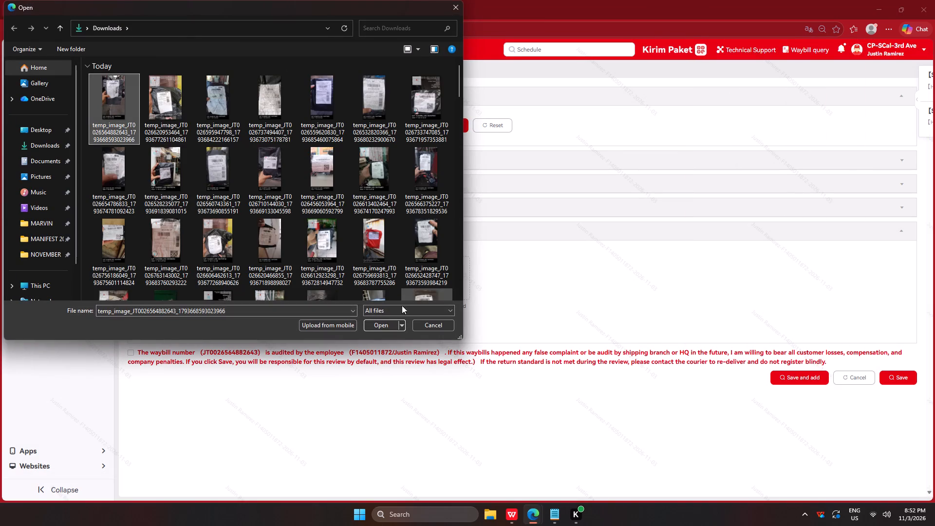
click(385, 325)
click(167, 321)
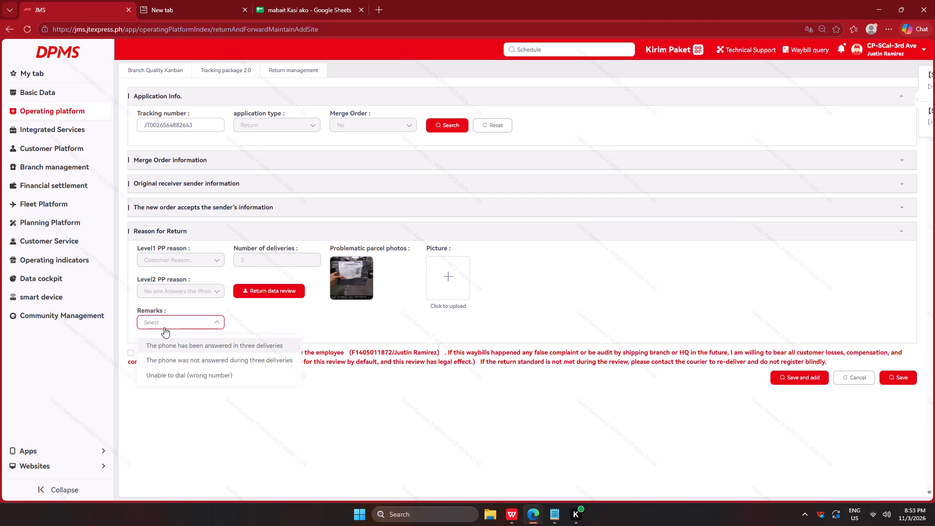
click(210, 361)
click(216, 359)
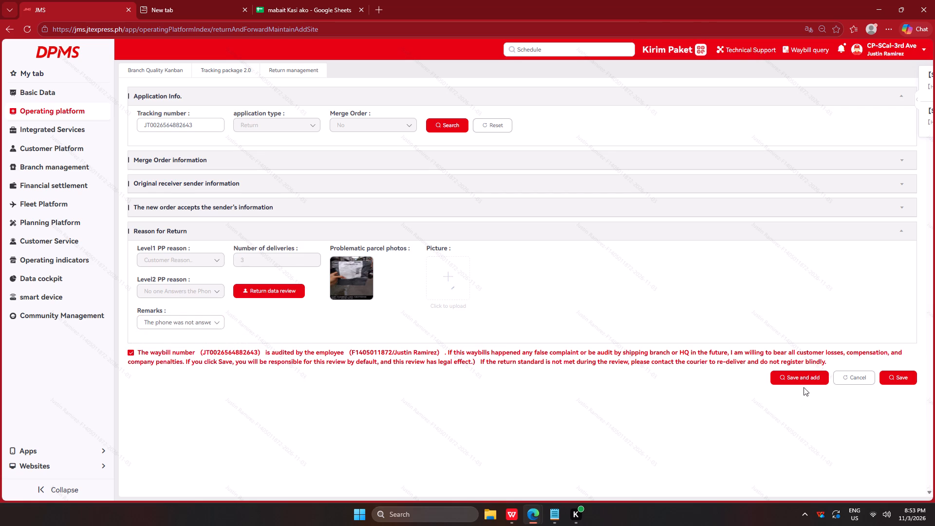
click(801, 378)
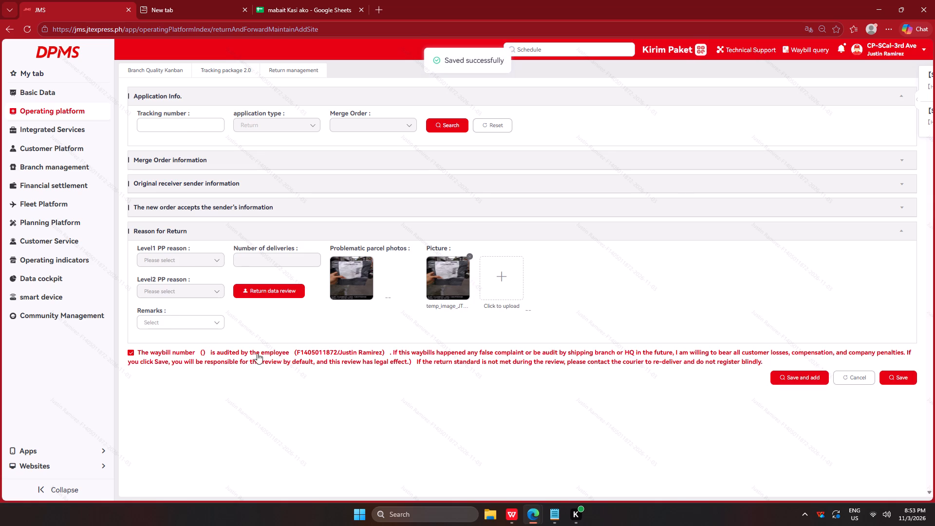
key(alt+Tab)
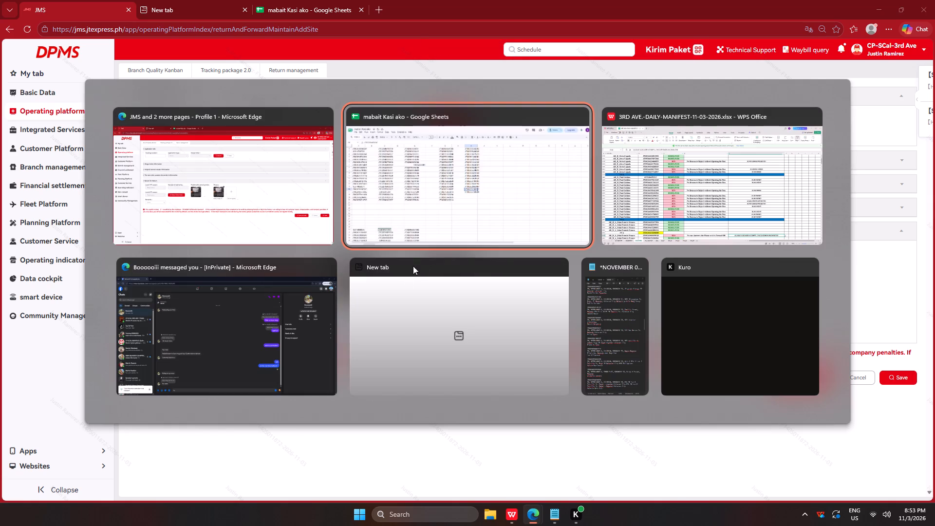
alt+click(452, 201)
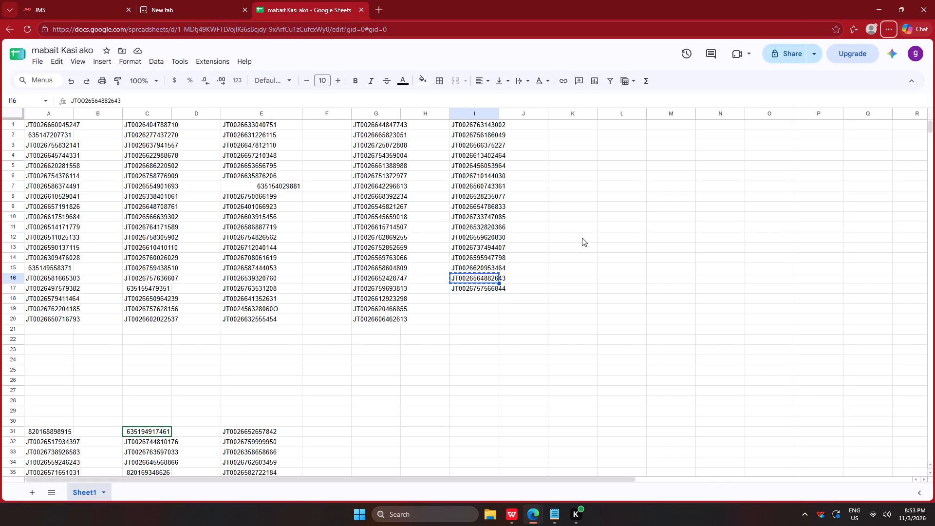
click(471, 287)
key(ctrl+c)
key(alt+Tab)
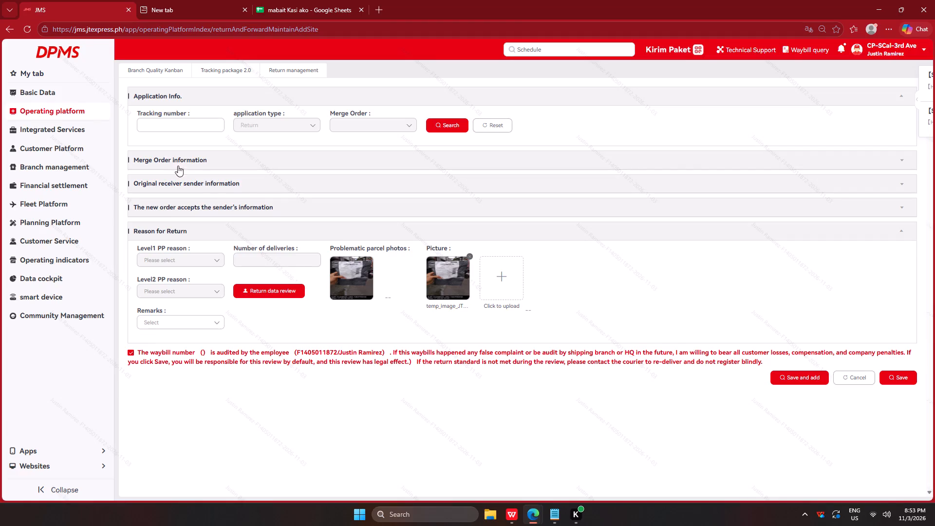
click(184, 128)
key(ctrl+v)
click(448, 122)
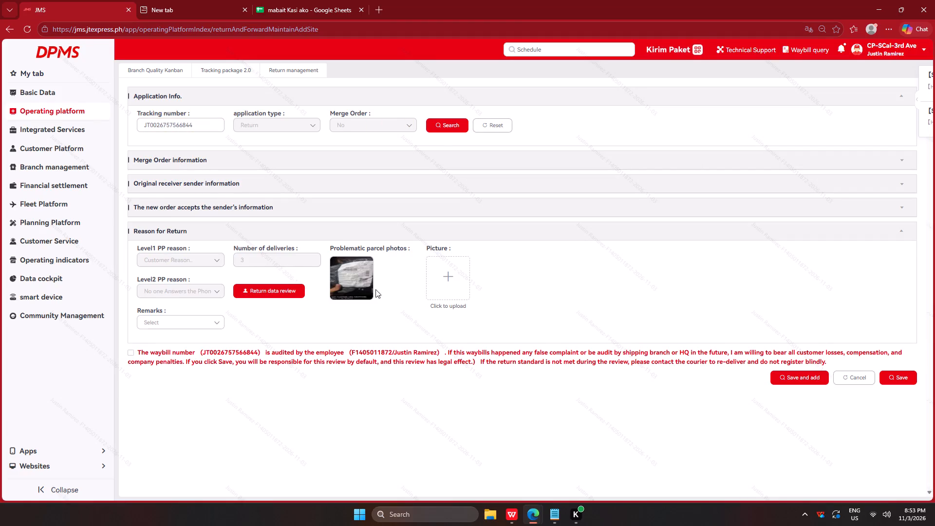
click(350, 292)
right_click(397, 209)
click(443, 234)
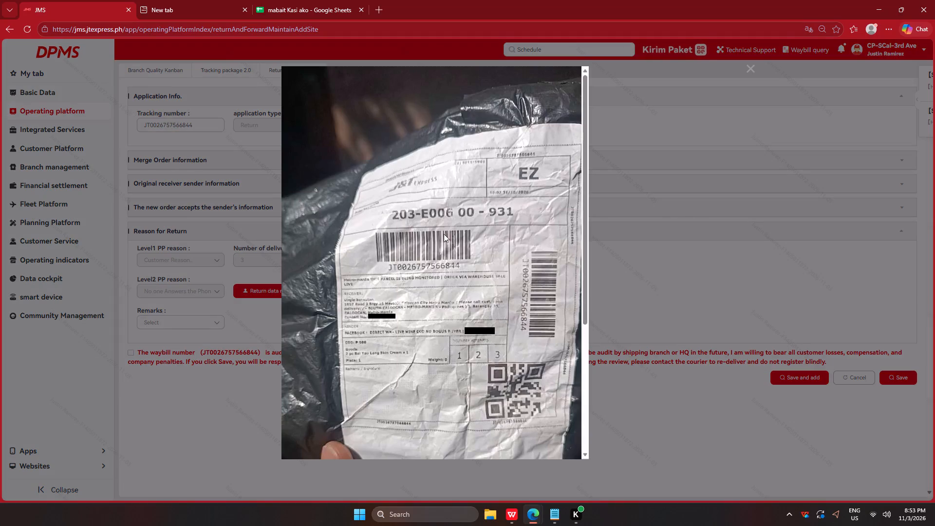
key(Return)
key(Return)
key(Return)
key(Return)
click(212, 381)
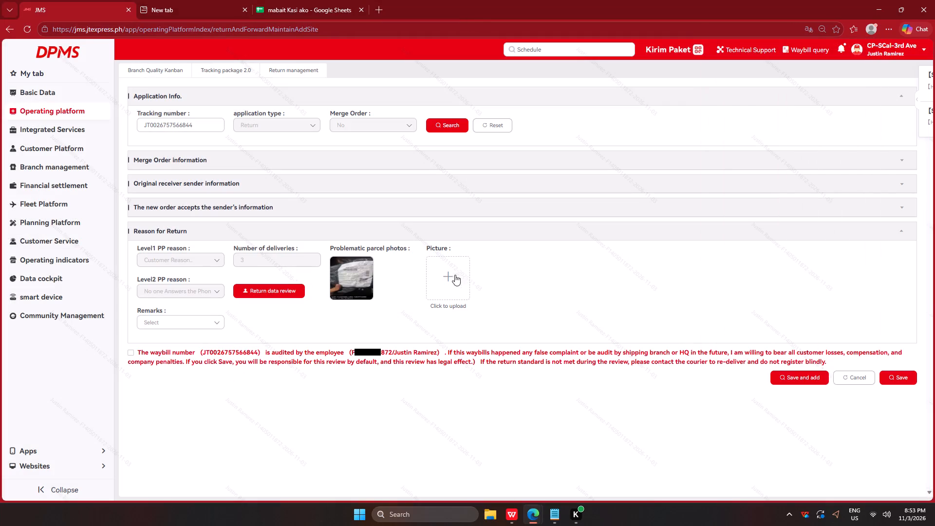
click(455, 275)
click(111, 102)
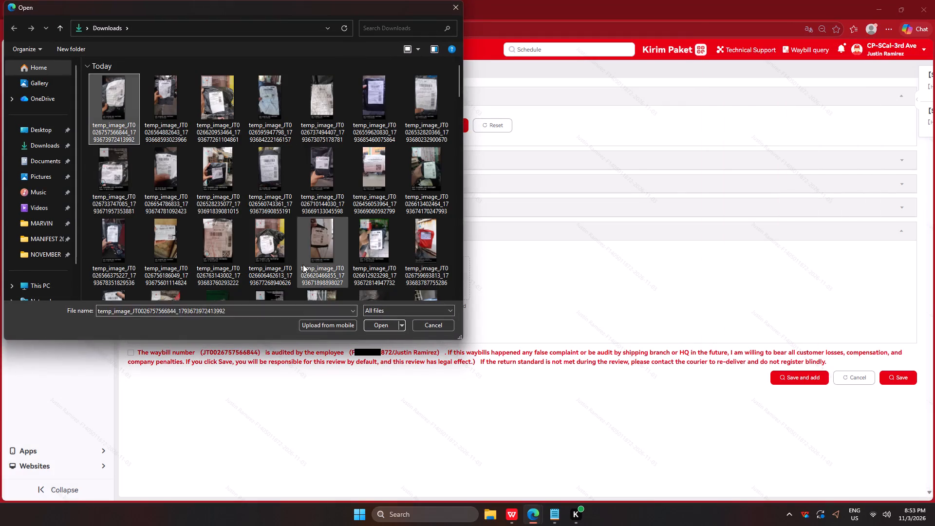
click(385, 328)
Set the return remark to "The phone was not answered during three deliveries", accept the audit declaration, and save the application ready to add another.
click(182, 321)
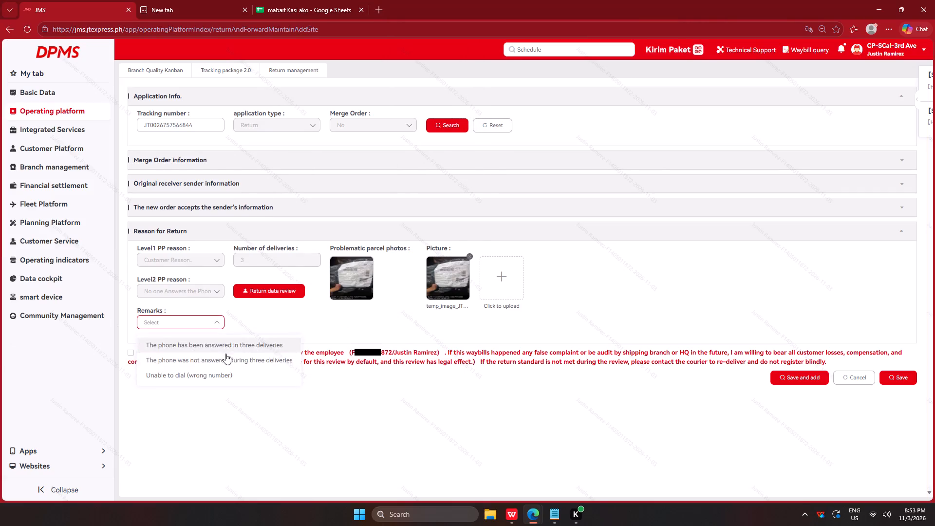
click(236, 360)
click(239, 357)
click(212, 354)
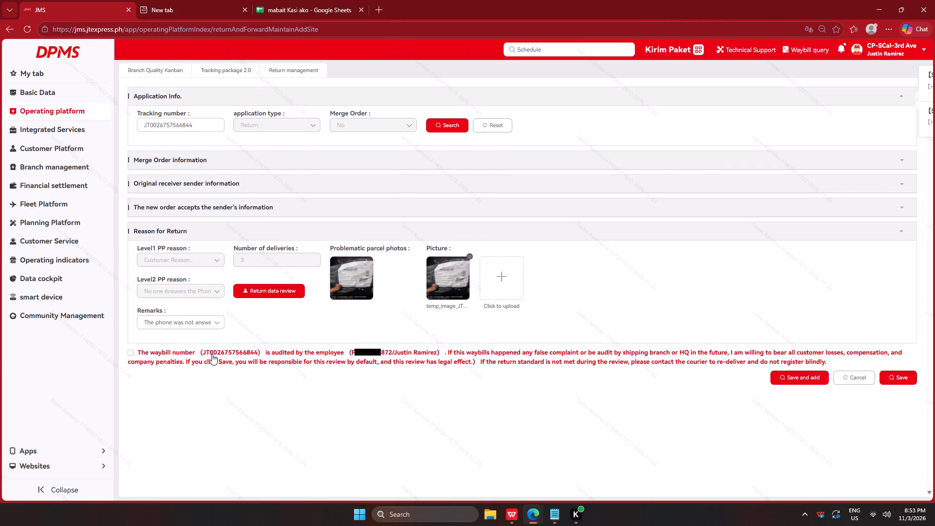
click(797, 378)
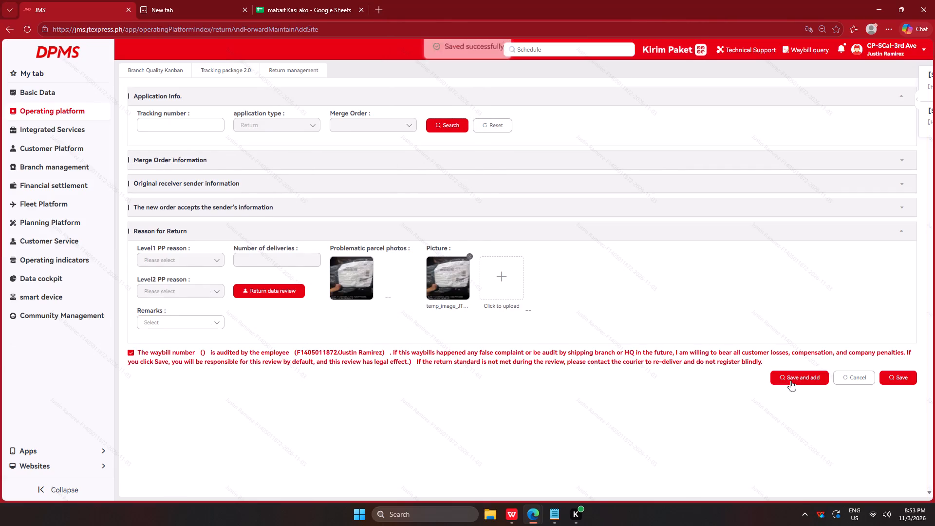
Switch from the JMS return application to another open window.
key(alt+Tab)
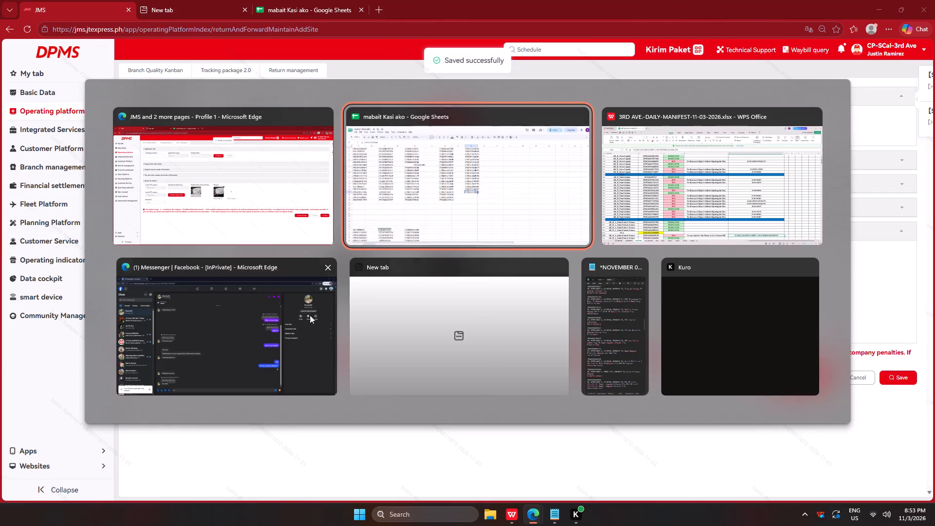
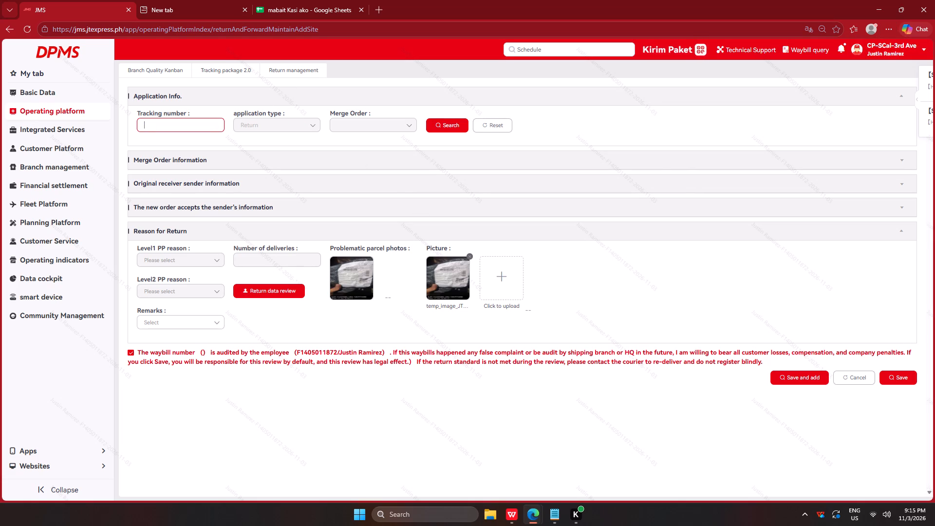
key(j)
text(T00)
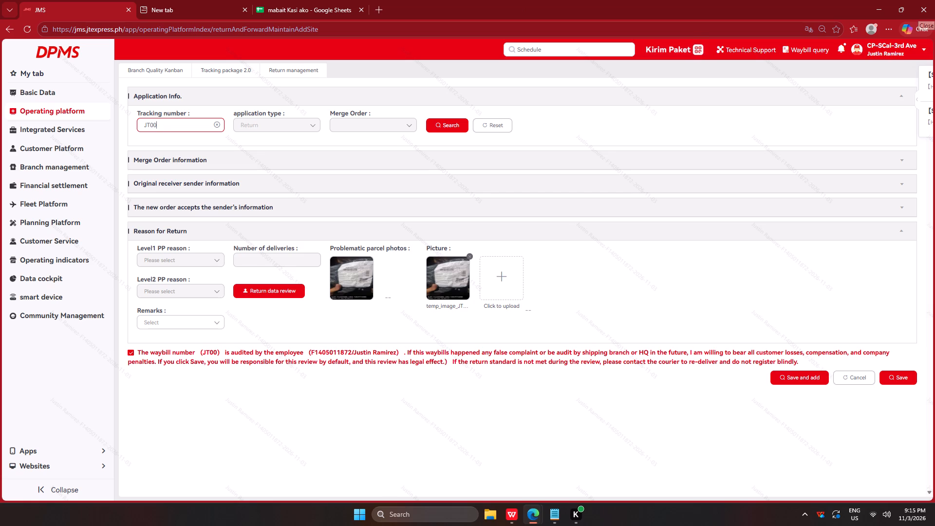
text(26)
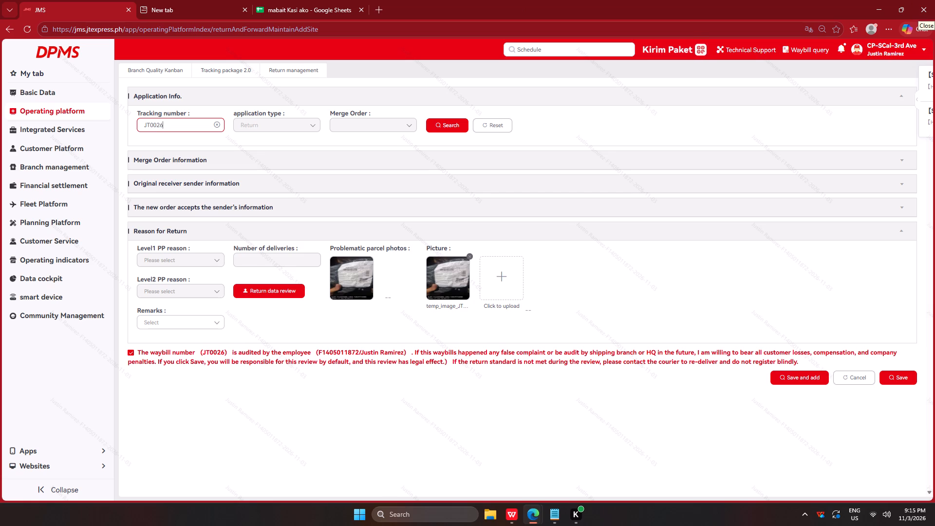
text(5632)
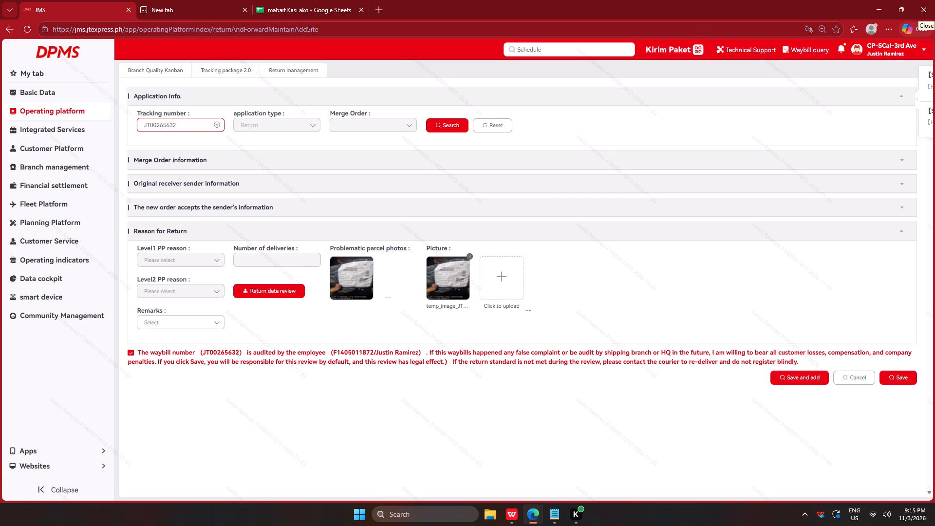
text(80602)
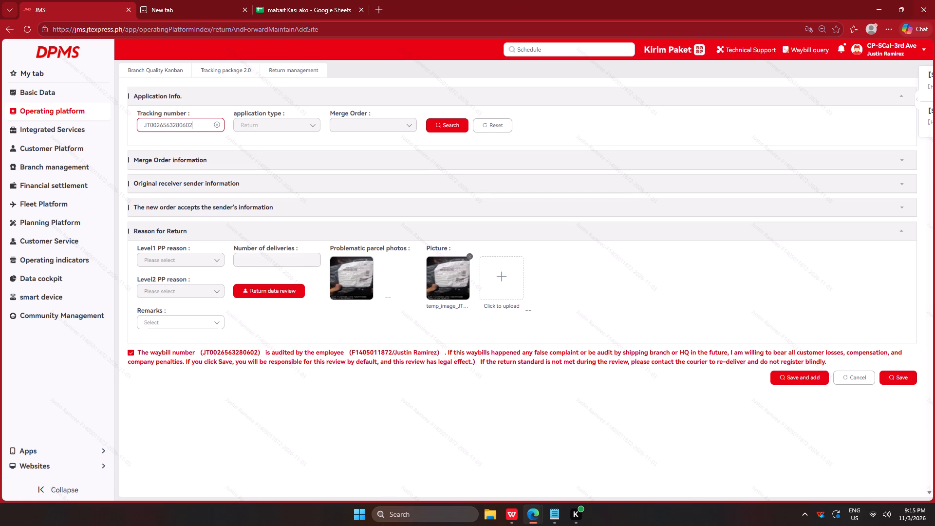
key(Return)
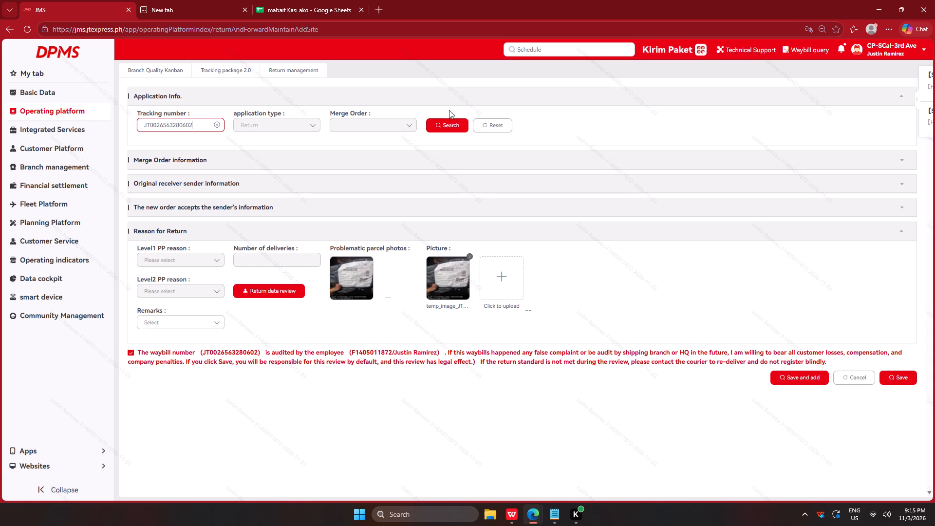
click(449, 120)
click(536, 293)
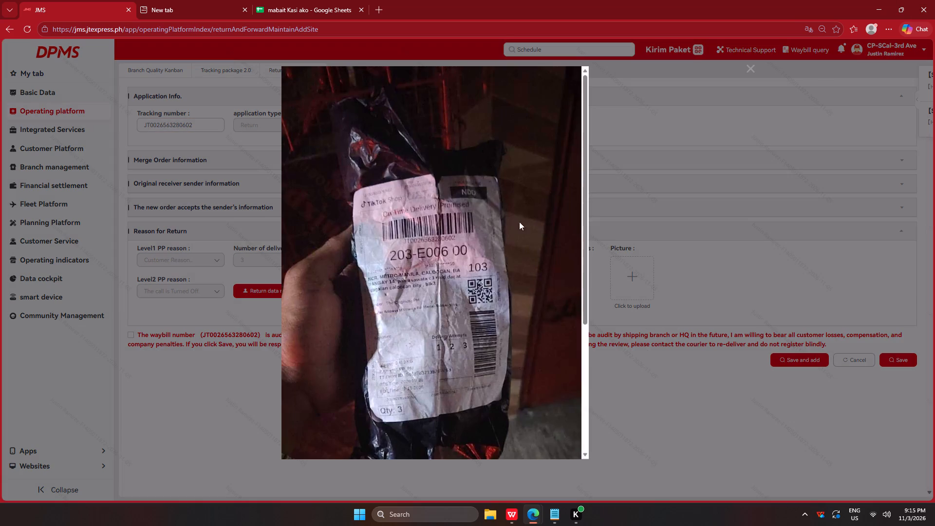
right_click(428, 195)
click(468, 226)
key(Return)
key(Return)
key(Return)
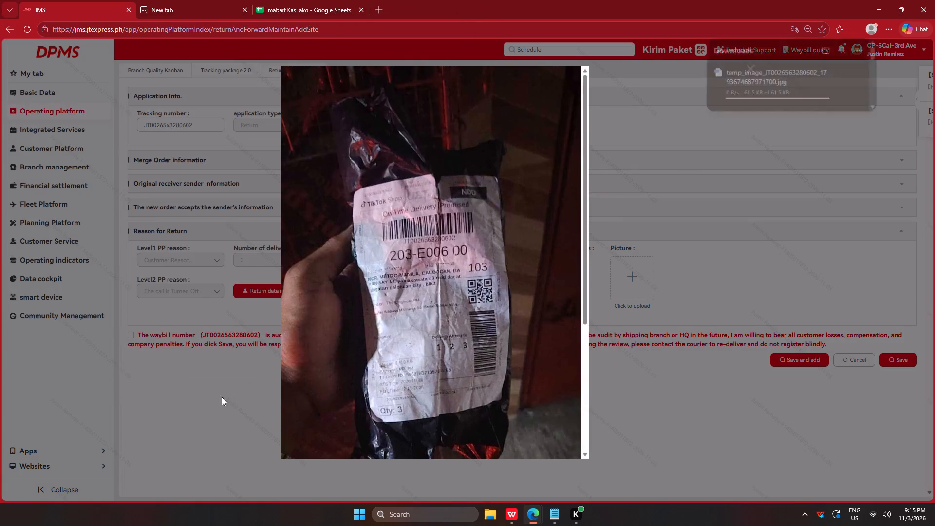
key(Return)
drag(208, 403, 218, 403)
click(625, 290)
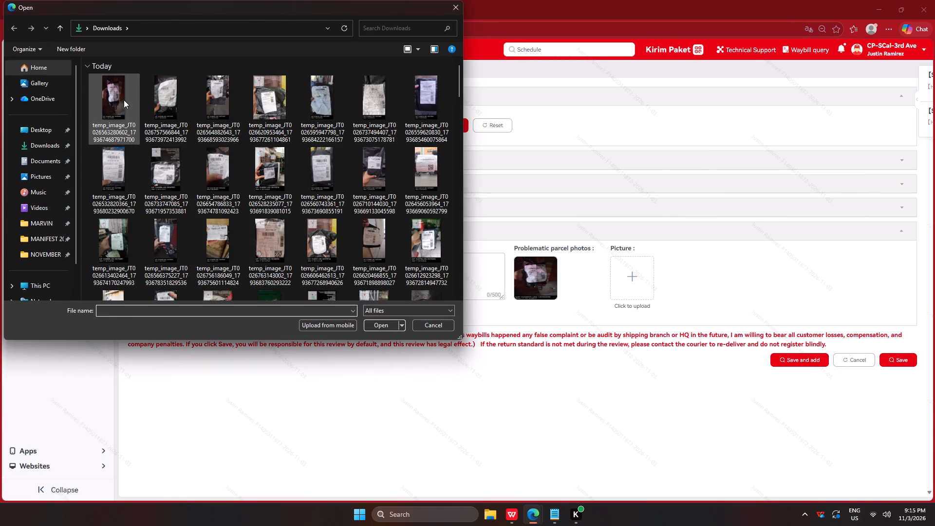
click(122, 99)
key(Return)
Copy the remark "D1.VALID 3 DELIVERY ATTEMPTS, THE CUSTOMER UNCONTACTED" from manifest cell E206 into the application, accept the audit declaration, and save to add another.
key(alt+Tab)
alt+click(659, 205)
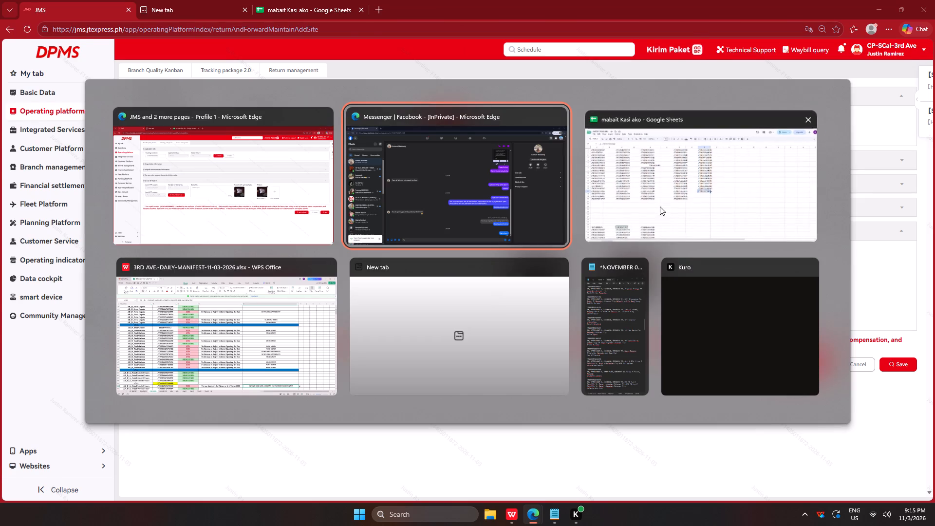
key(alt+Tab)
alt+click(189, 344)
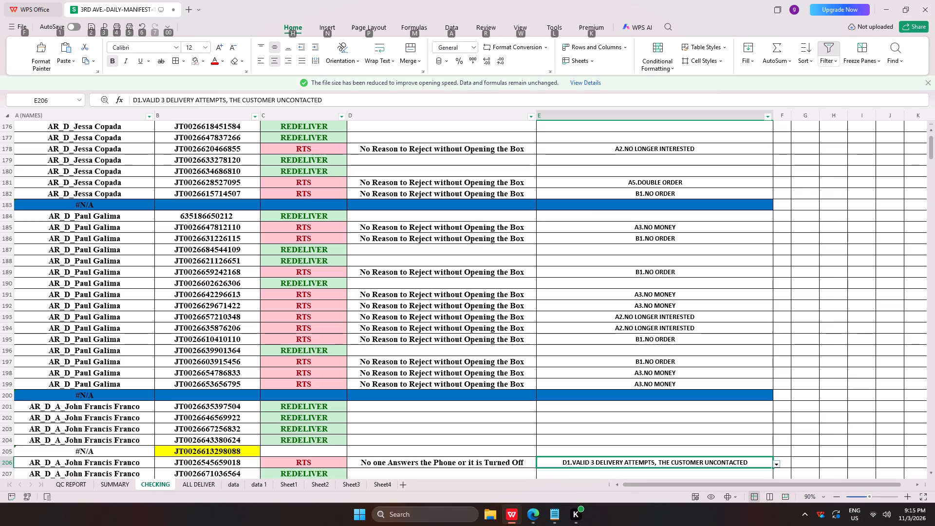
key(ctrl+c)
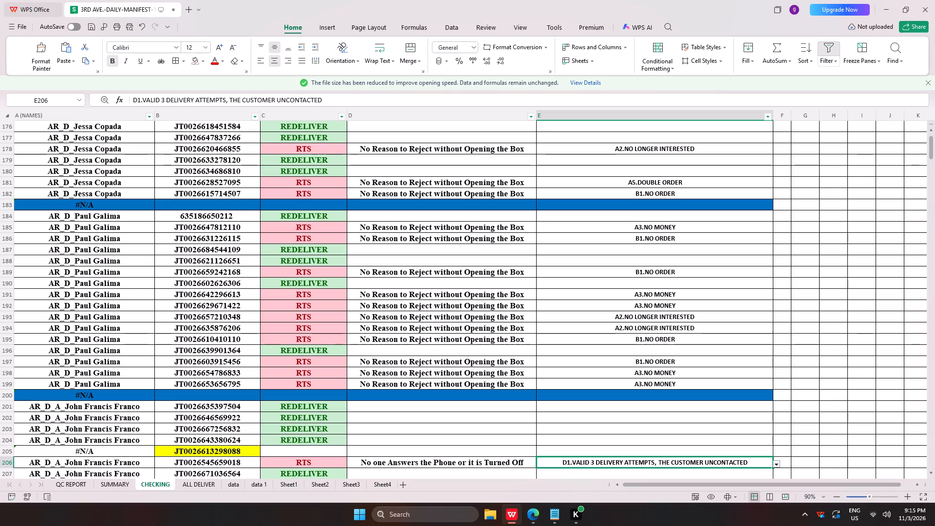
key(alt+Tab)
key(alt+Tab)
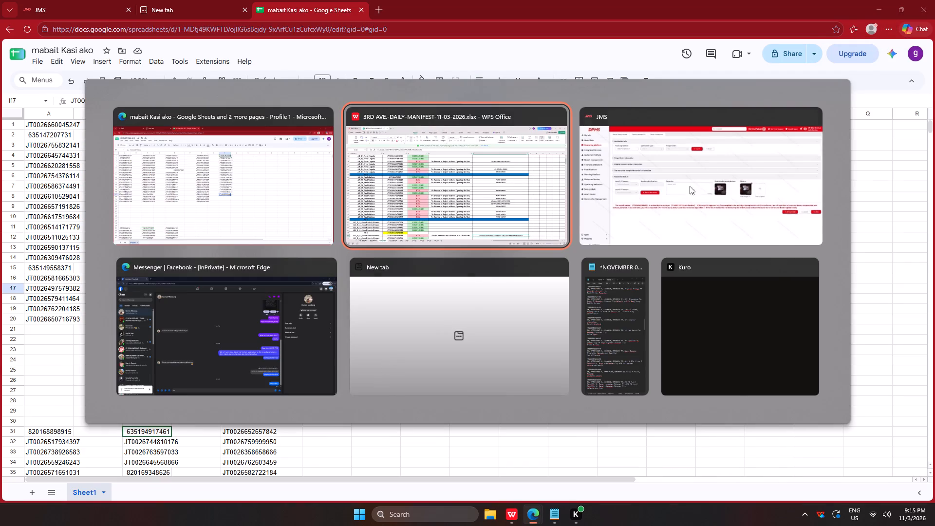
alt+click(711, 169)
click(395, 289)
key(ctrl+v)
click(206, 361)
click(214, 339)
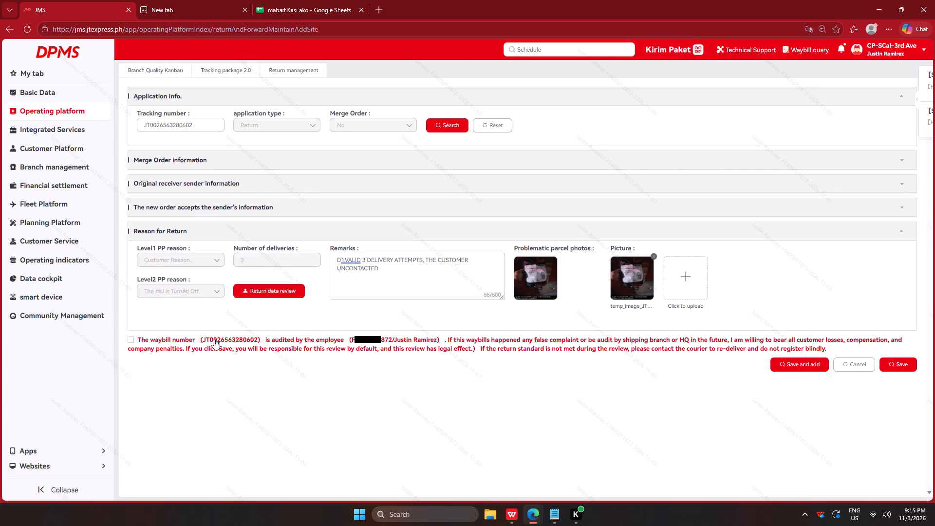
click(786, 361)
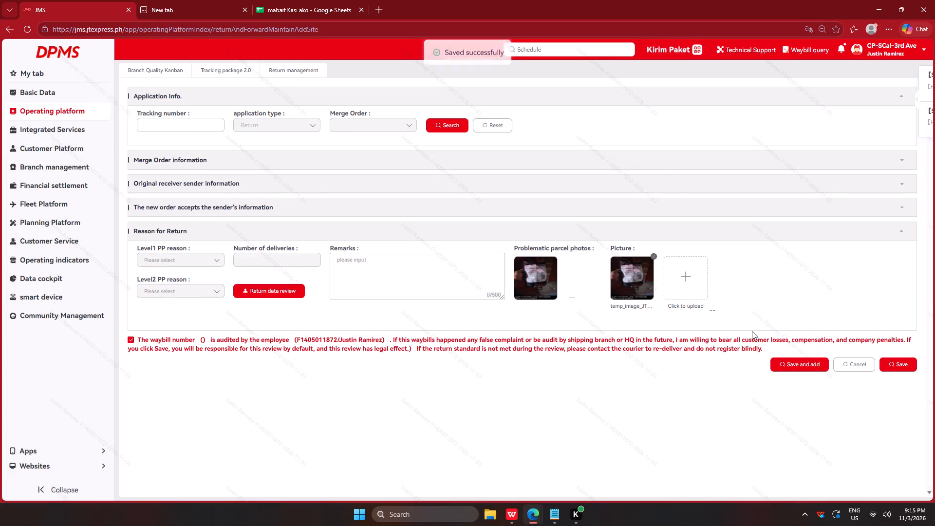
Leave the new application form and return to the Return/Forward Application list.
click(286, 75)
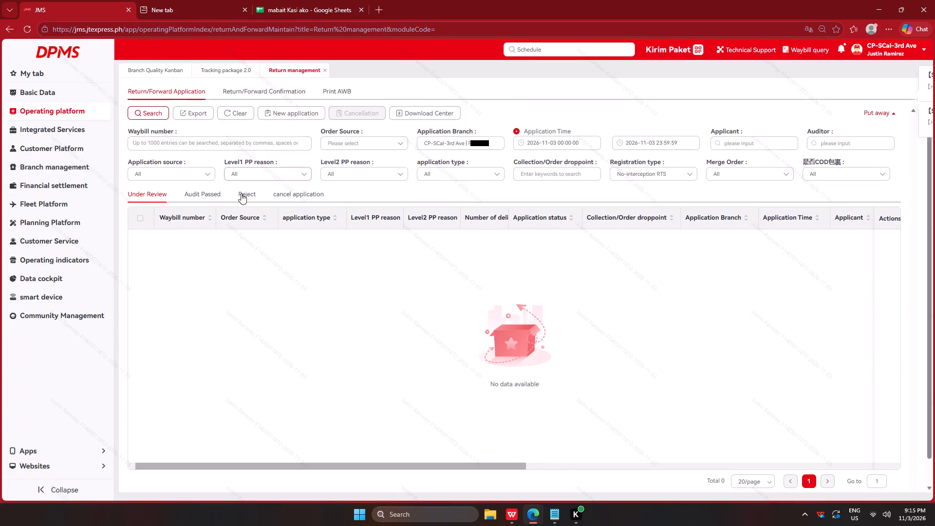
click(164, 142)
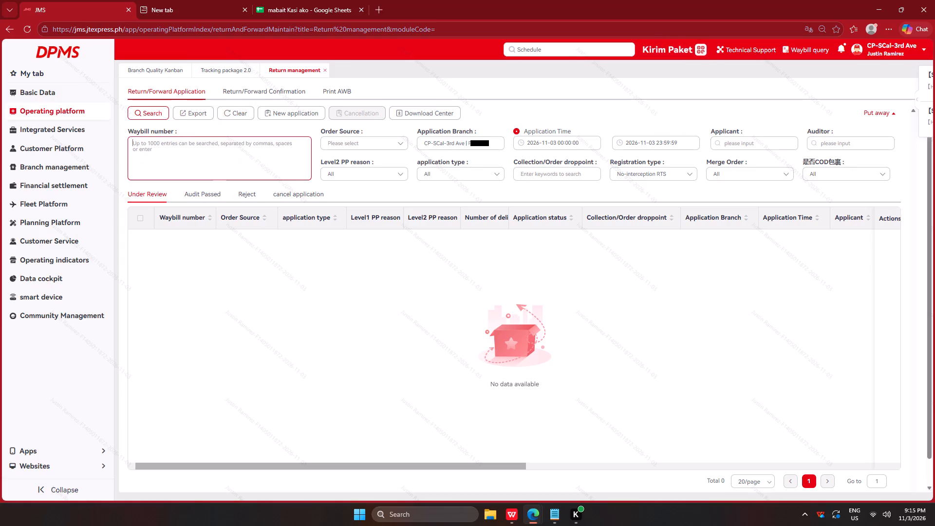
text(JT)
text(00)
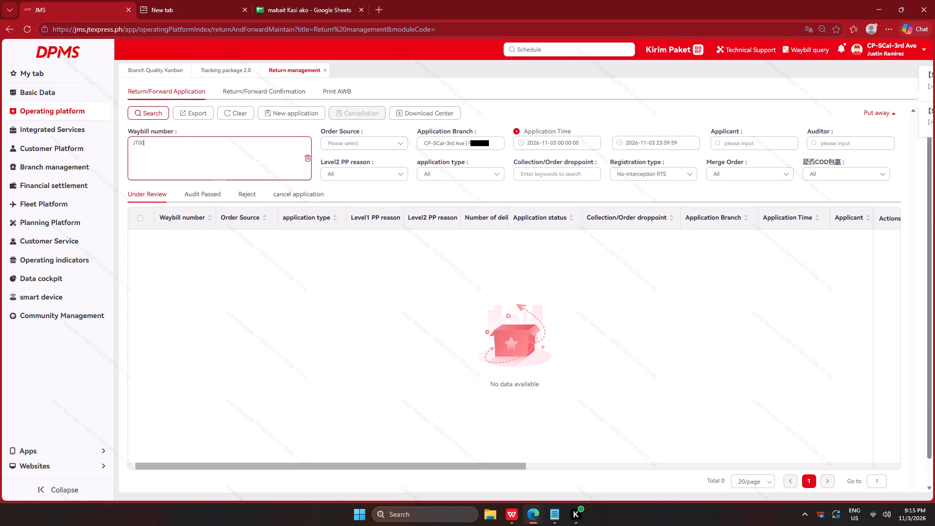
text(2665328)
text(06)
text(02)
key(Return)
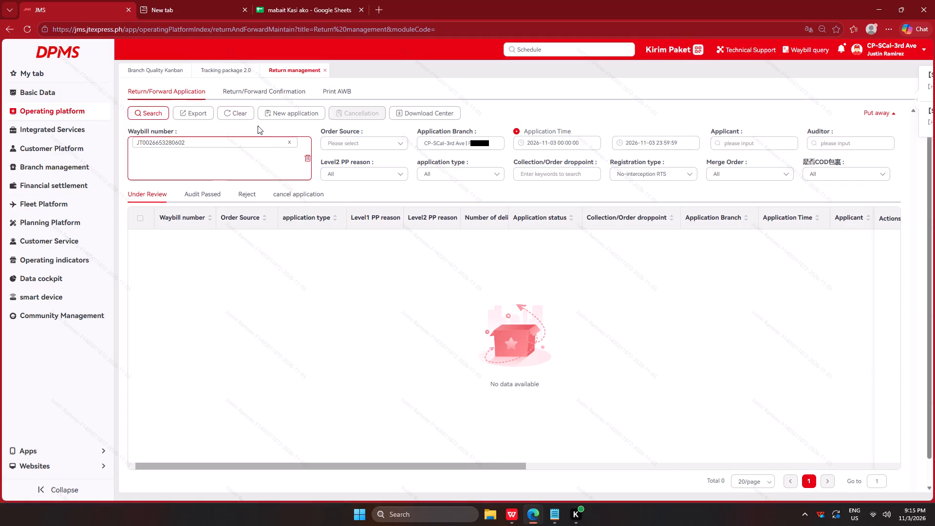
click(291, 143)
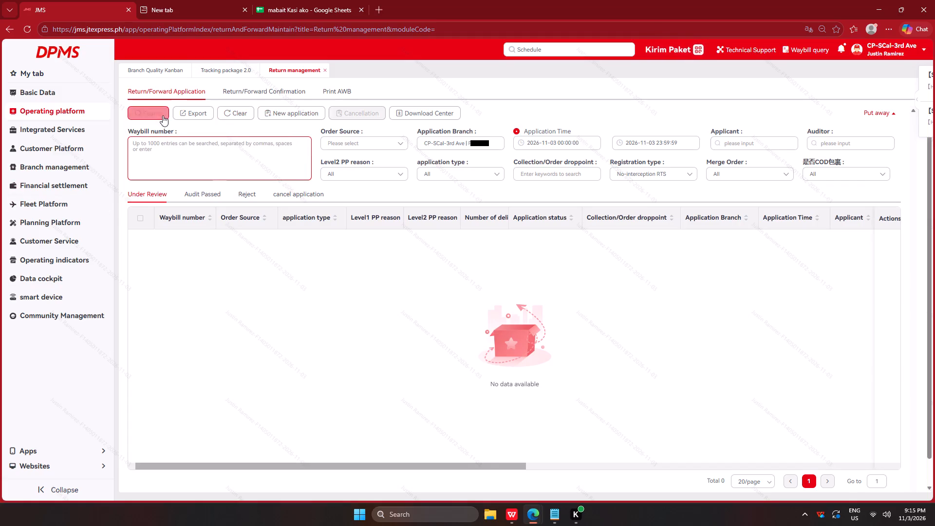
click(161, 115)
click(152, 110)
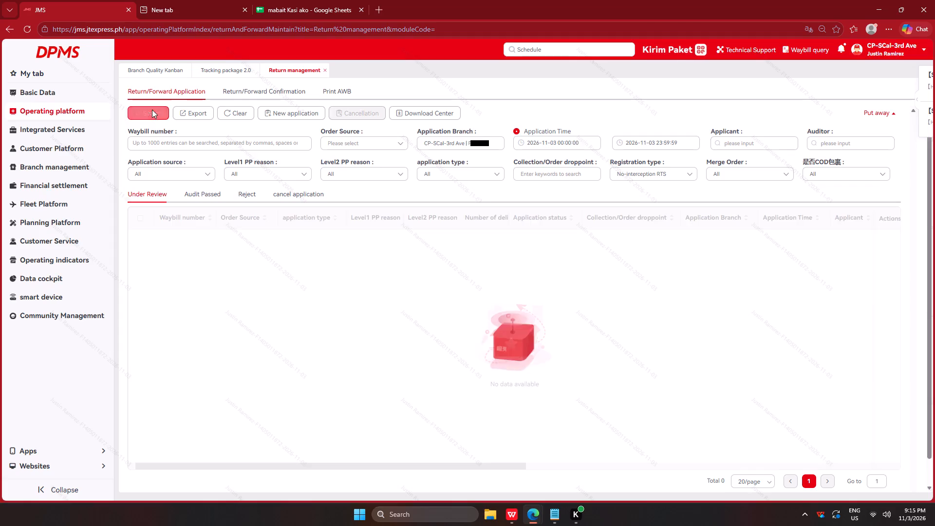
click(171, 145)
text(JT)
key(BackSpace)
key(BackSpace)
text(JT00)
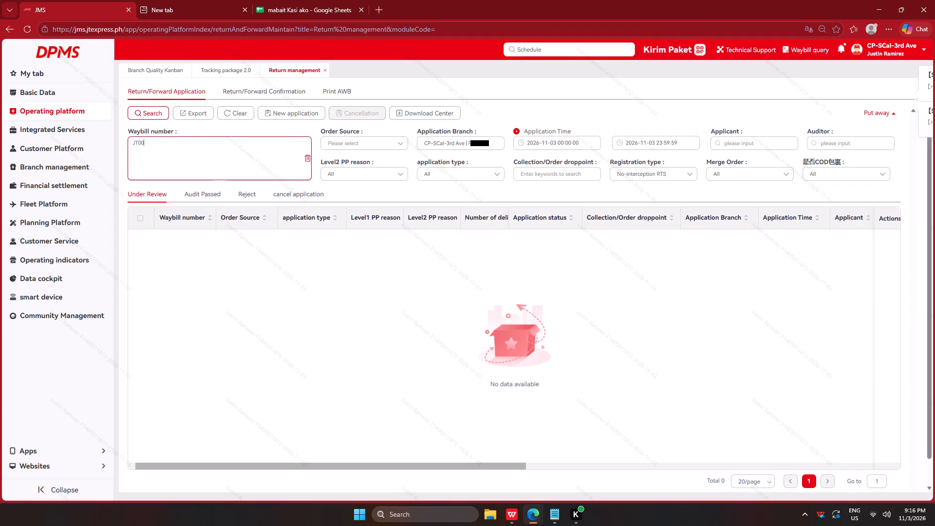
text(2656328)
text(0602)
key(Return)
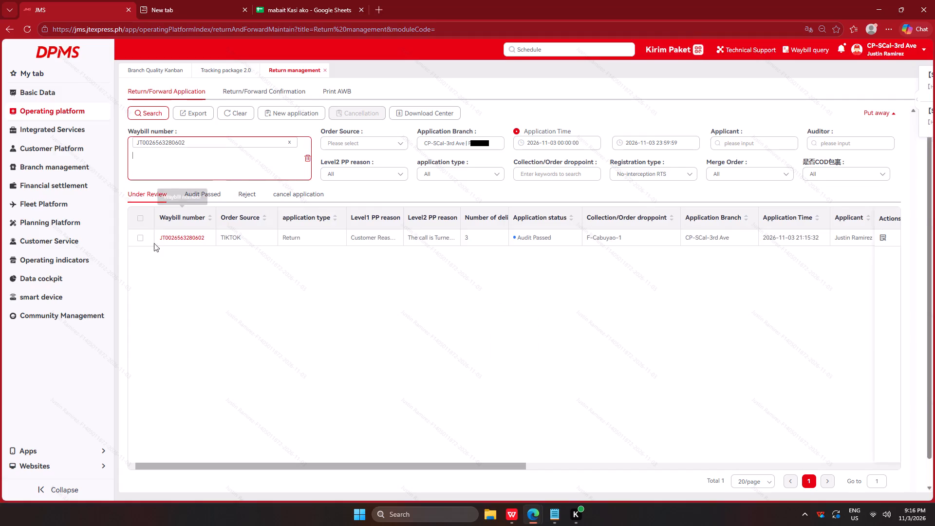
click(136, 240)
click(140, 239)
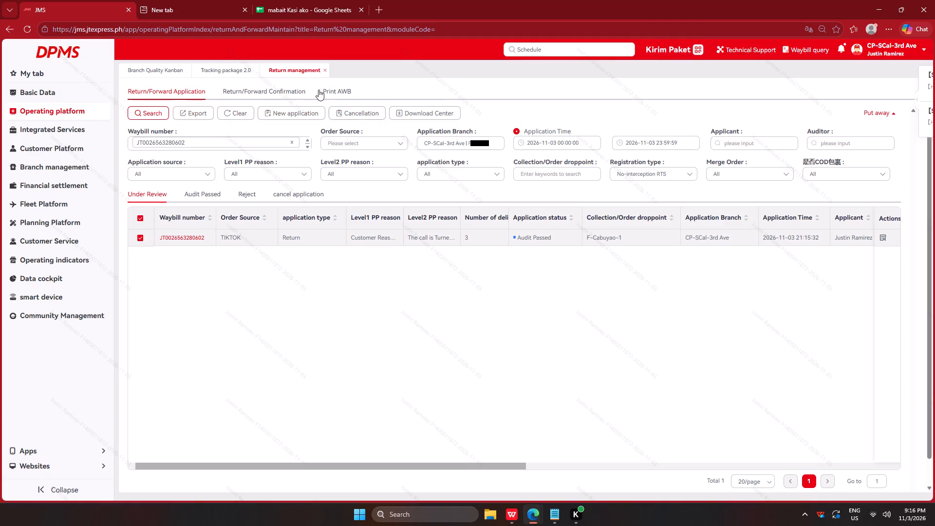
double_click(204, 143)
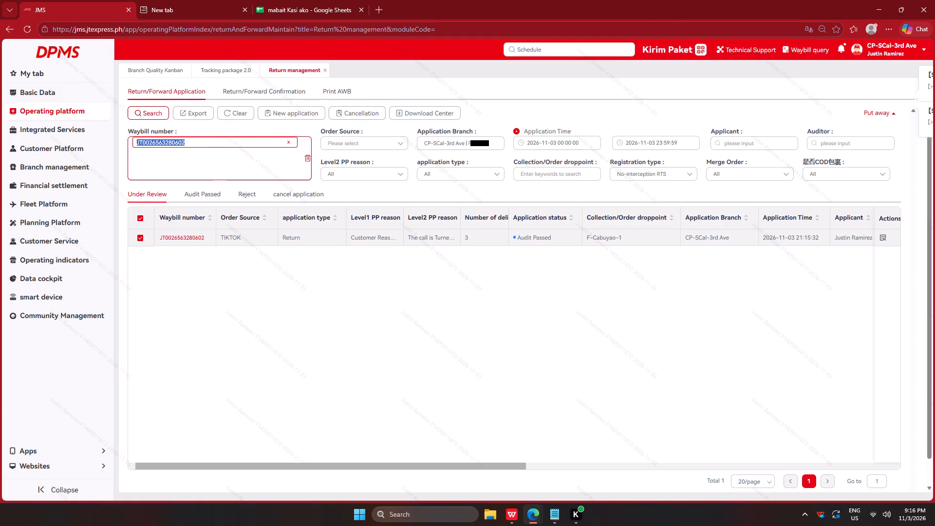
key(ctrl+c)
click(340, 94)
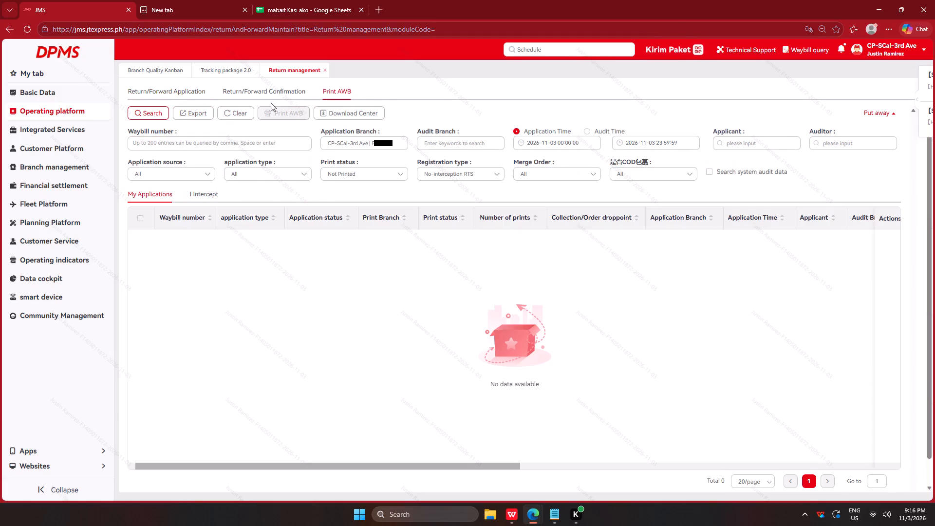
click(177, 137)
key(ctrl+v)
click(151, 116)
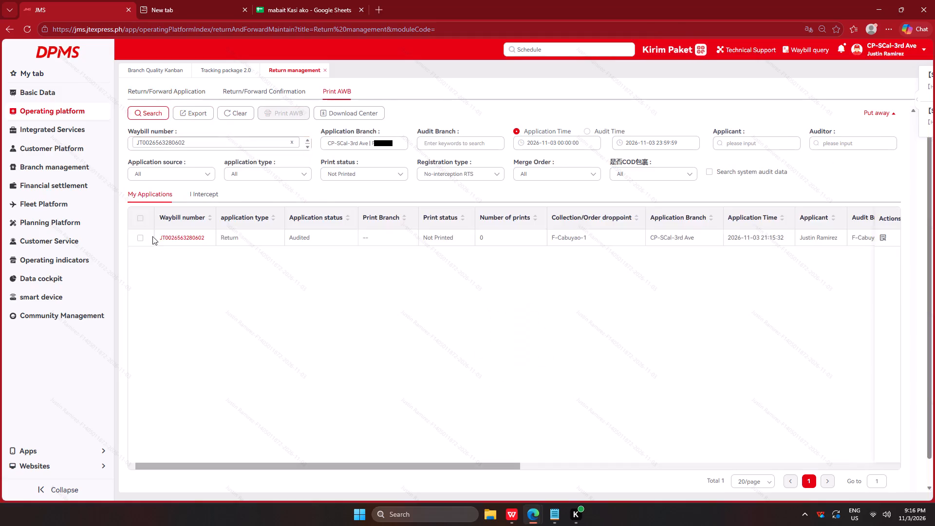
click(140, 235)
click(287, 106)
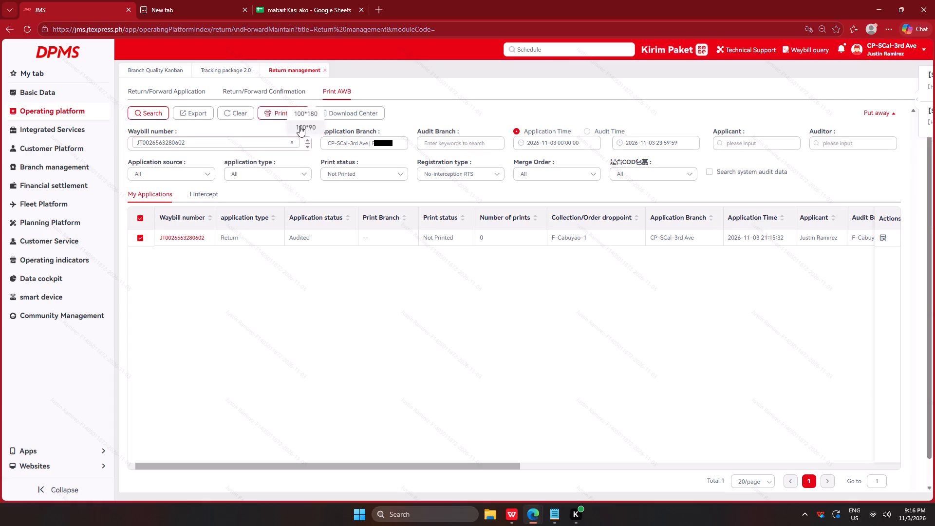
click(299, 126)
click(544, 97)
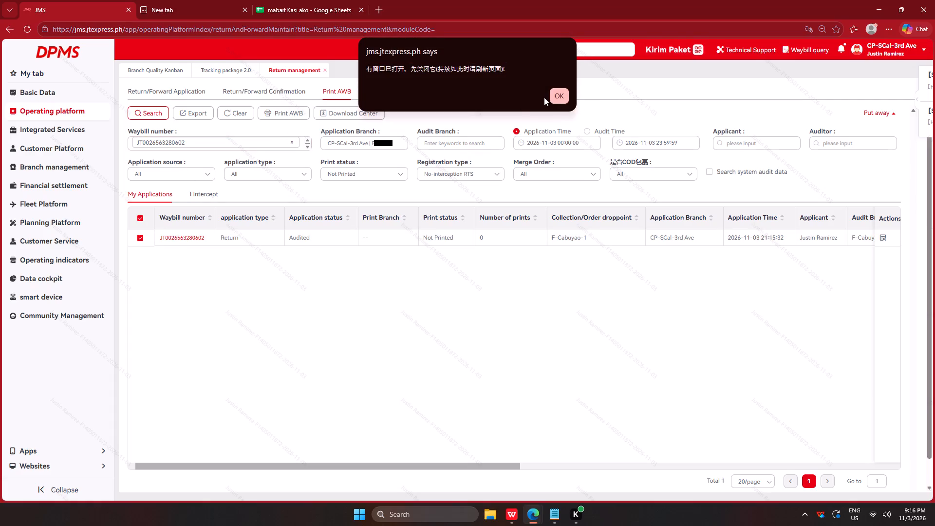
click(553, 96)
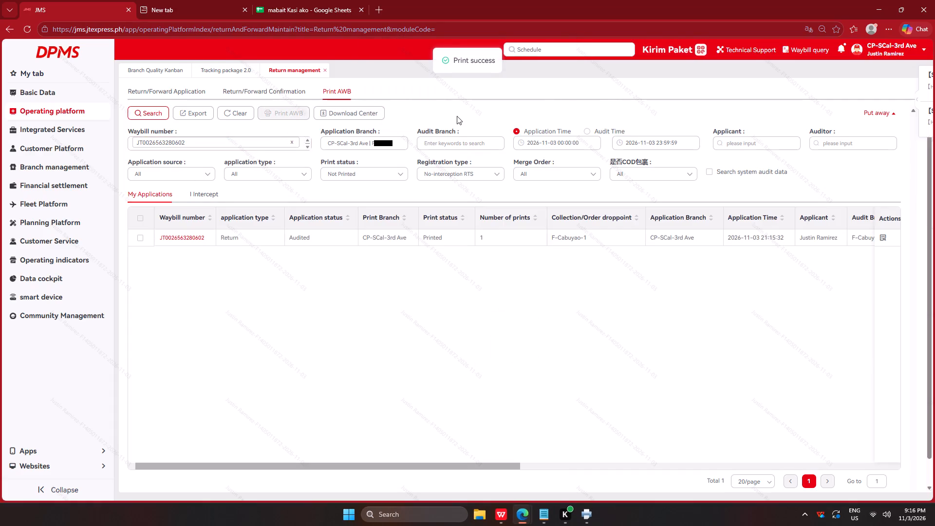
click(334, 17)
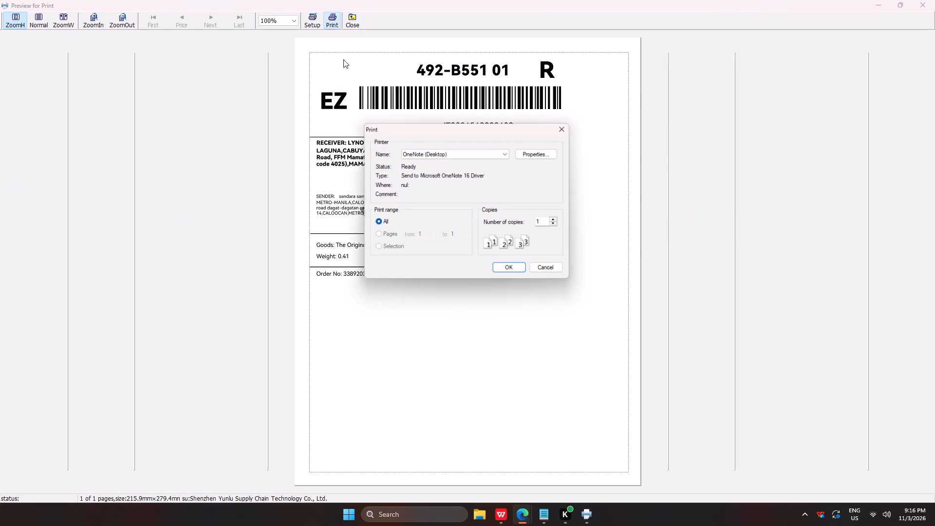
click(439, 152)
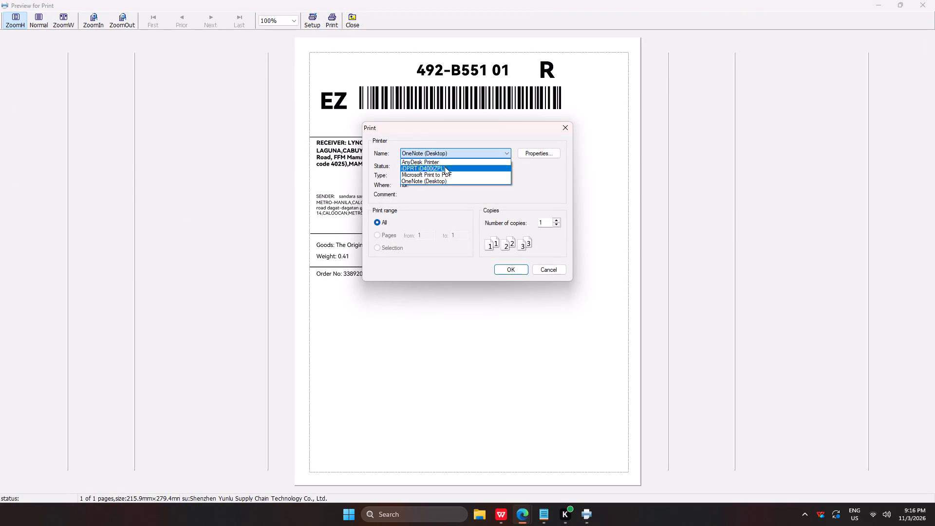
click(447, 168)
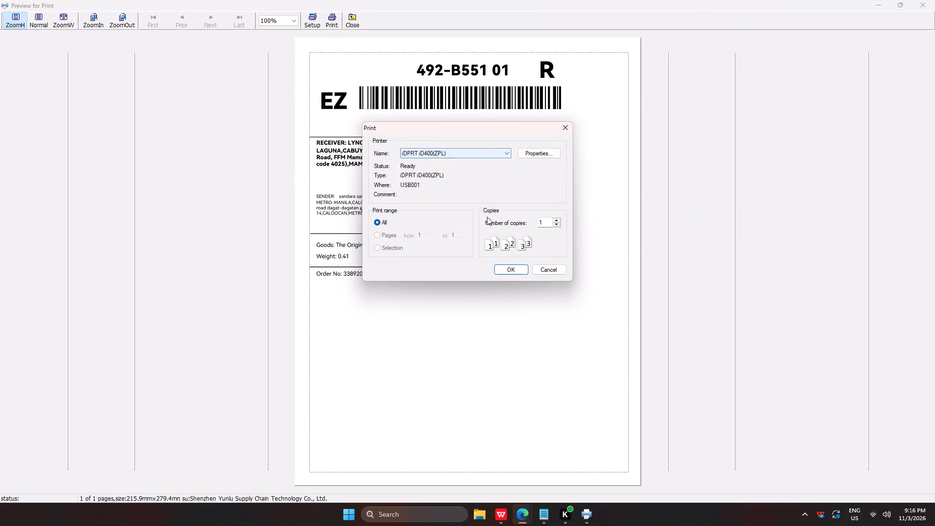
click(512, 274)
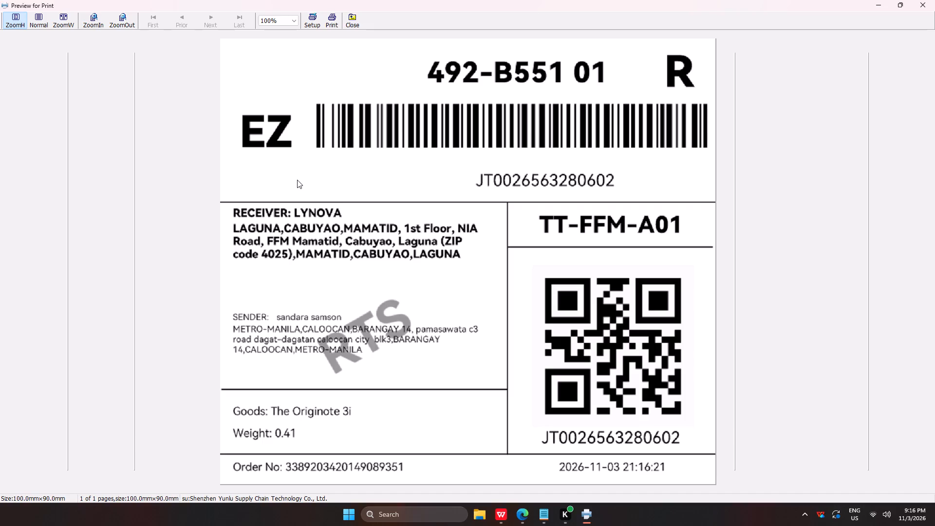
click(921, 7)
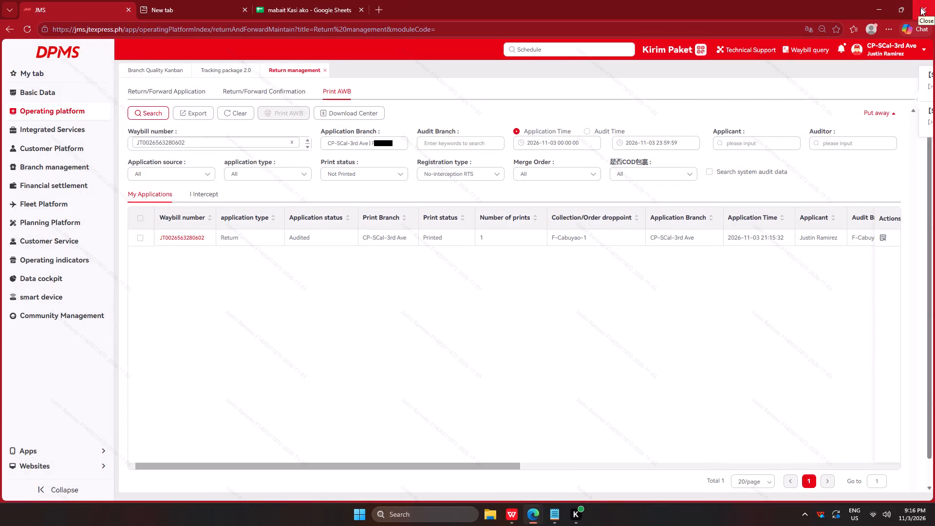
click(239, 66)
scroll(872, 318, down, 5)
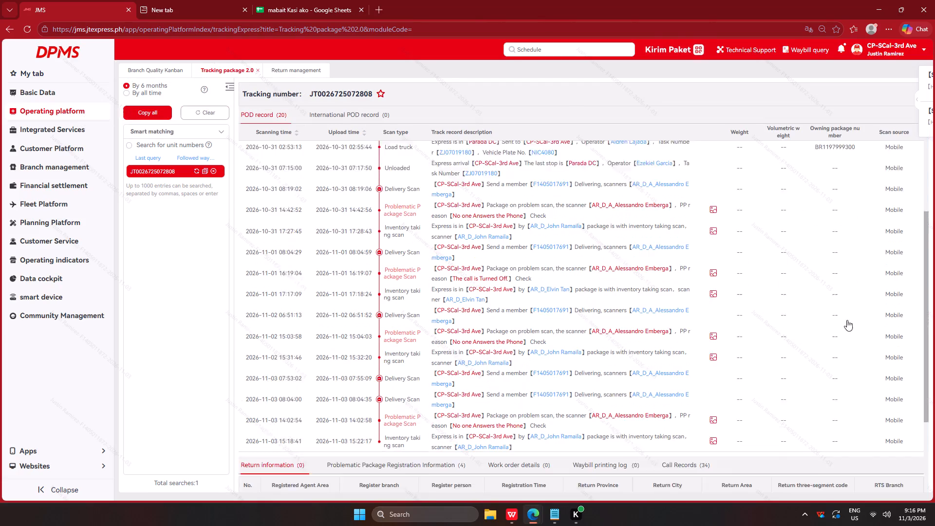
click(715, 272)
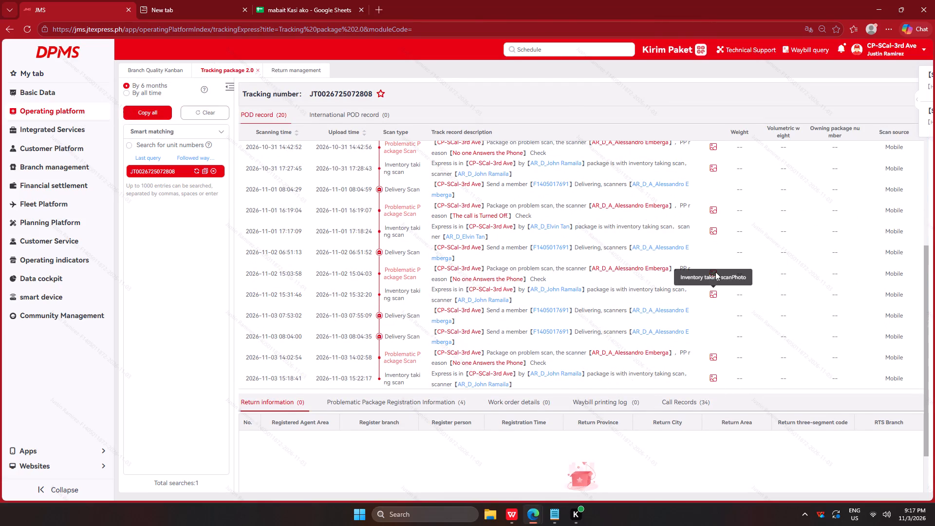
click(710, 271)
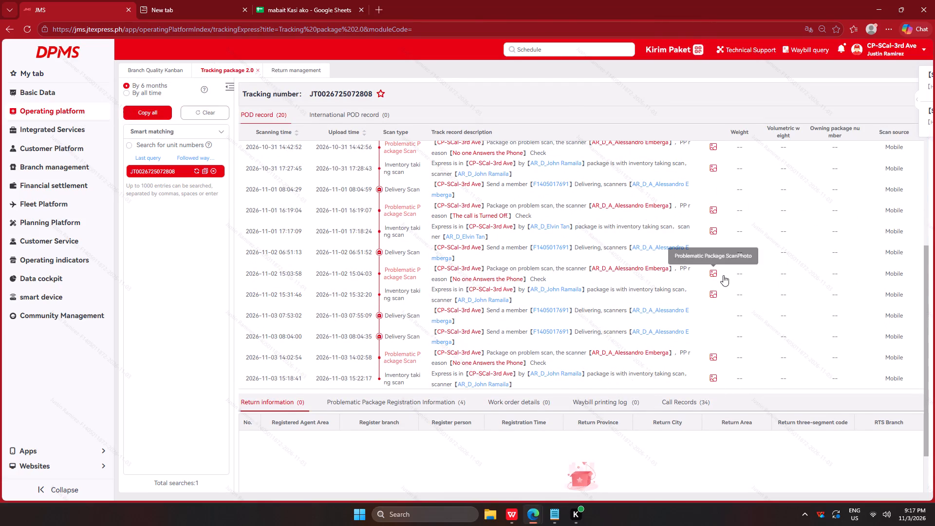
click(712, 273)
click(330, 192)
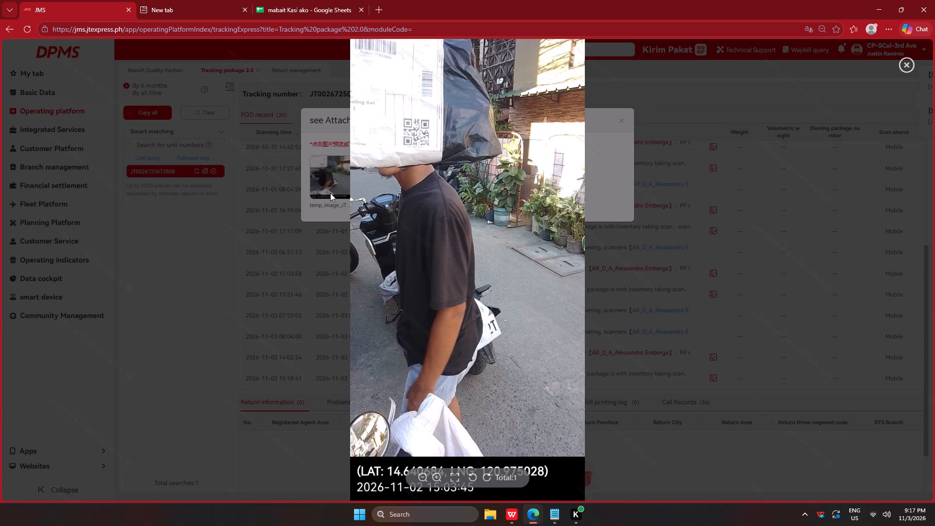
click(223, 265)
click(703, 375)
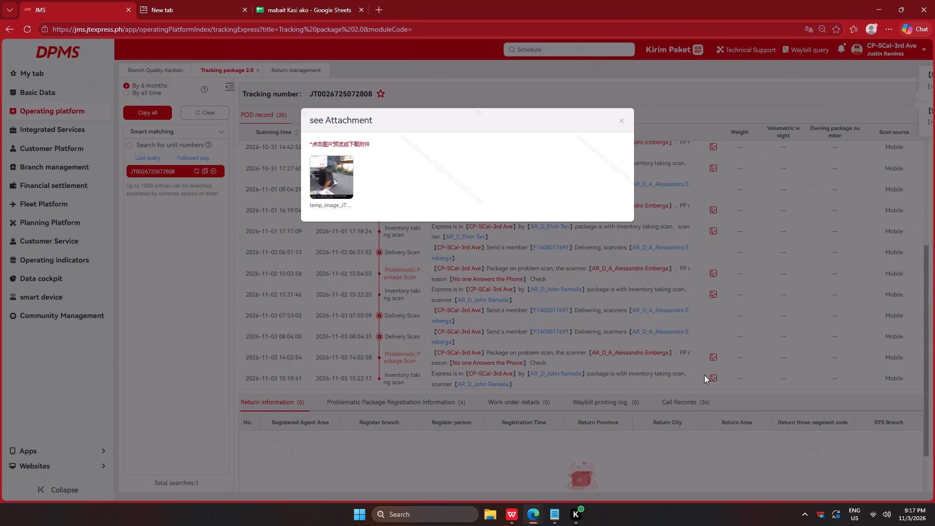
click(711, 357)
click(330, 193)
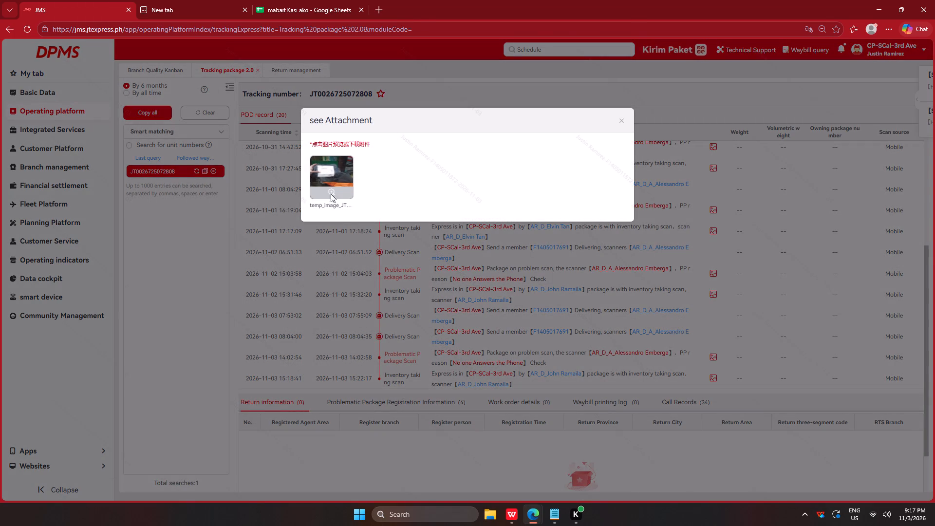
click(226, 267)
click(137, 225)
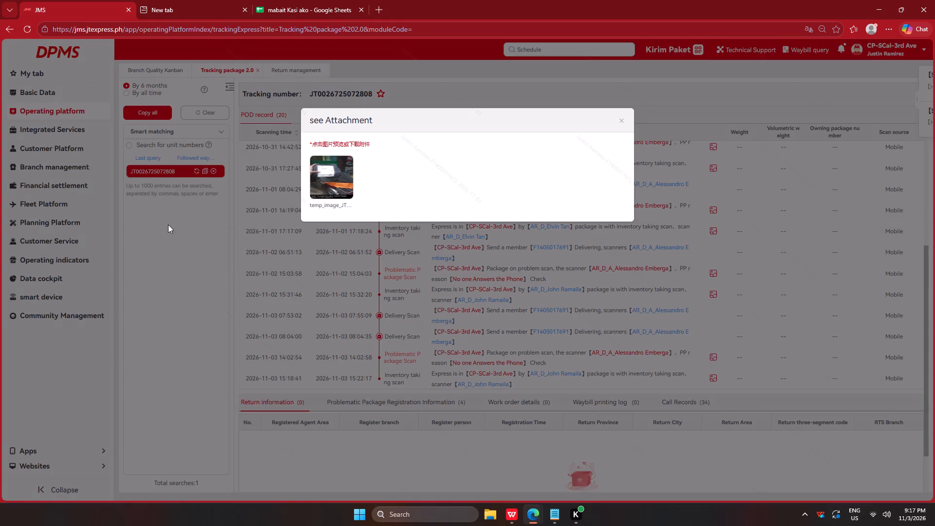
click(714, 209)
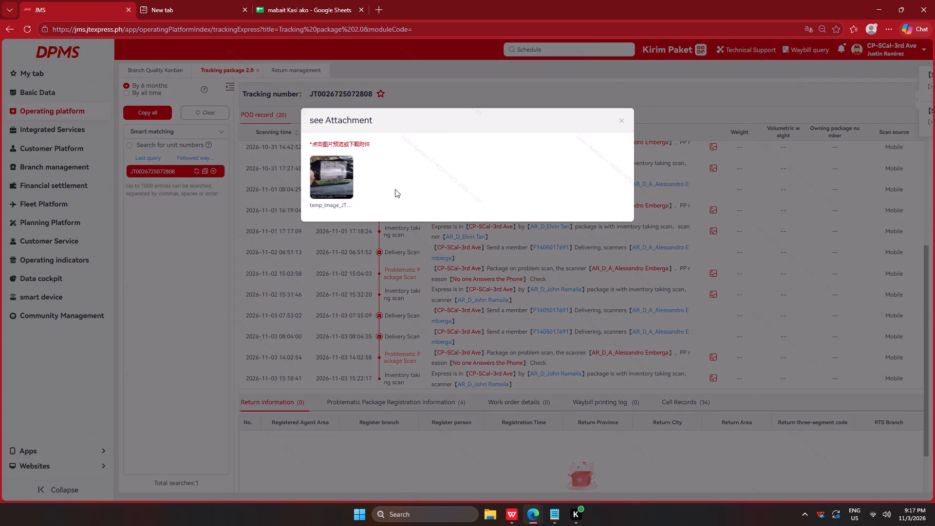
click(331, 191)
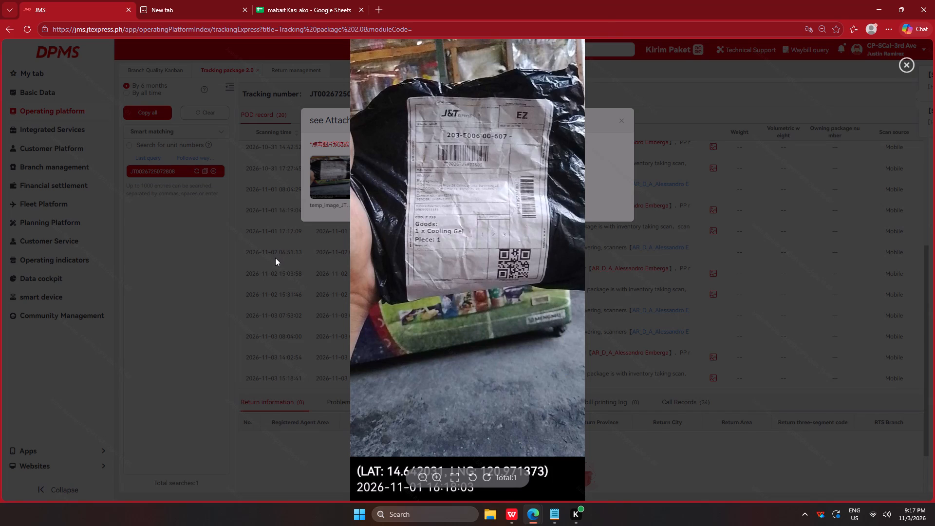
click(275, 258)
drag(197, 276, 211, 269)
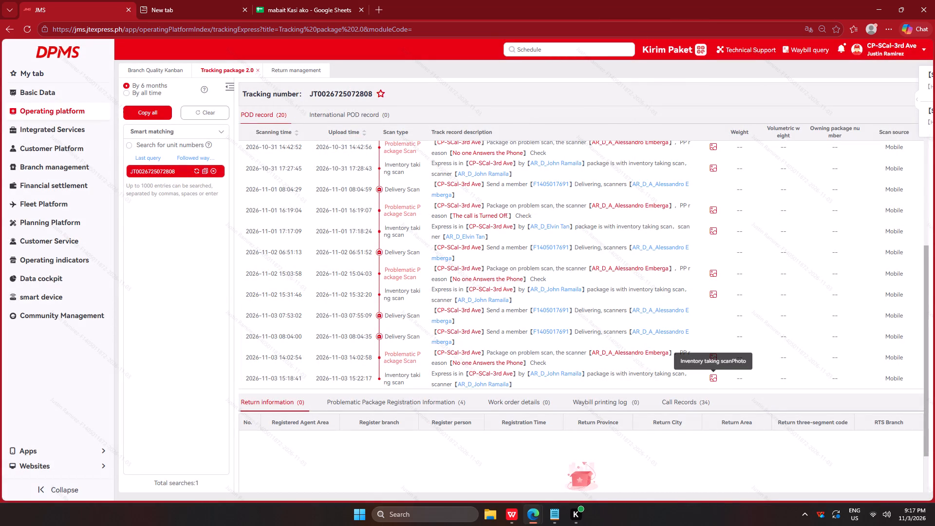
click(711, 357)
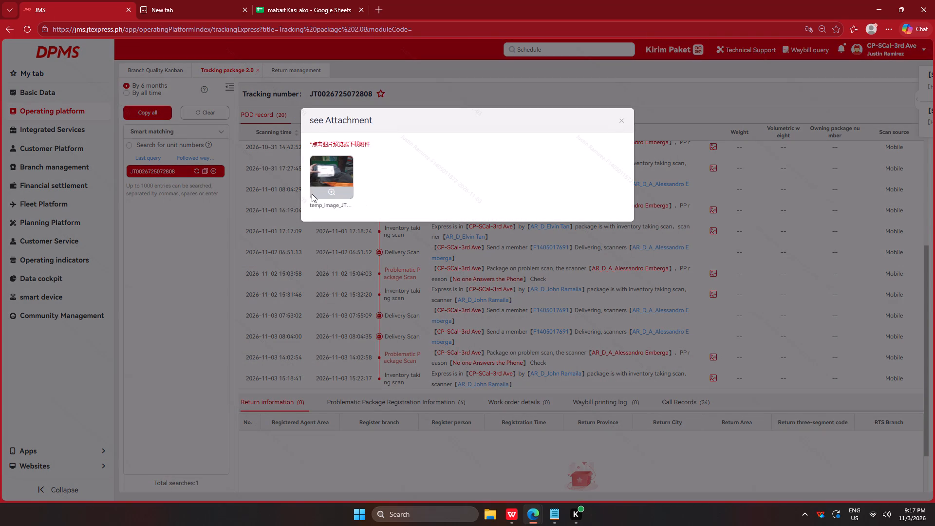
click(330, 193)
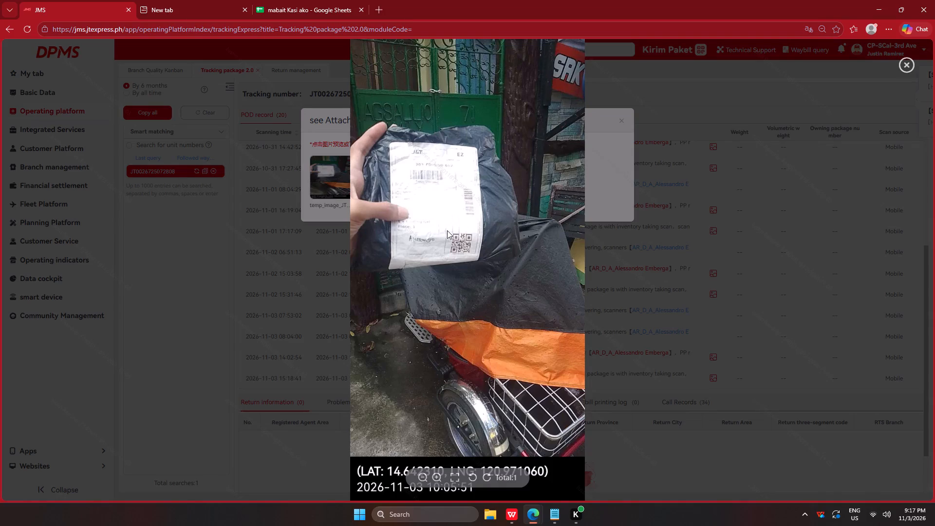
click(230, 330)
click(155, 349)
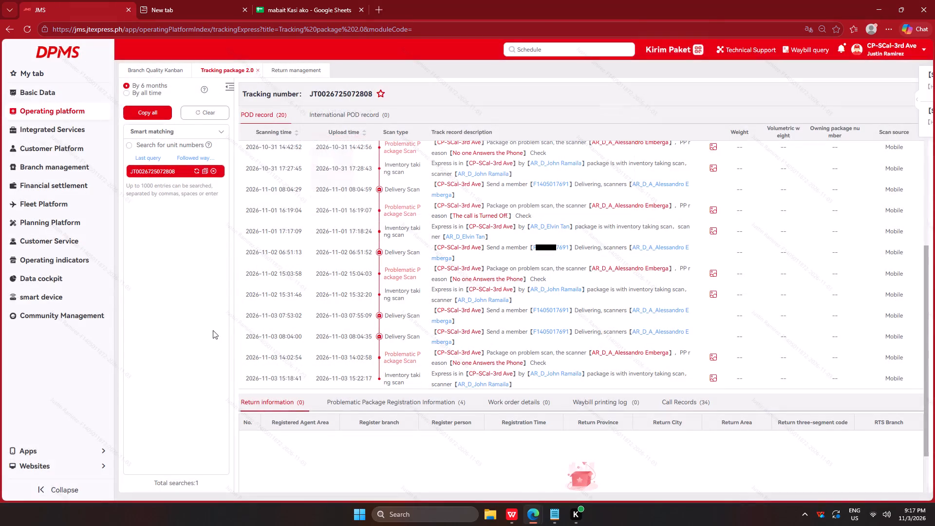
click(206, 171)
click(289, 61)
click(289, 67)
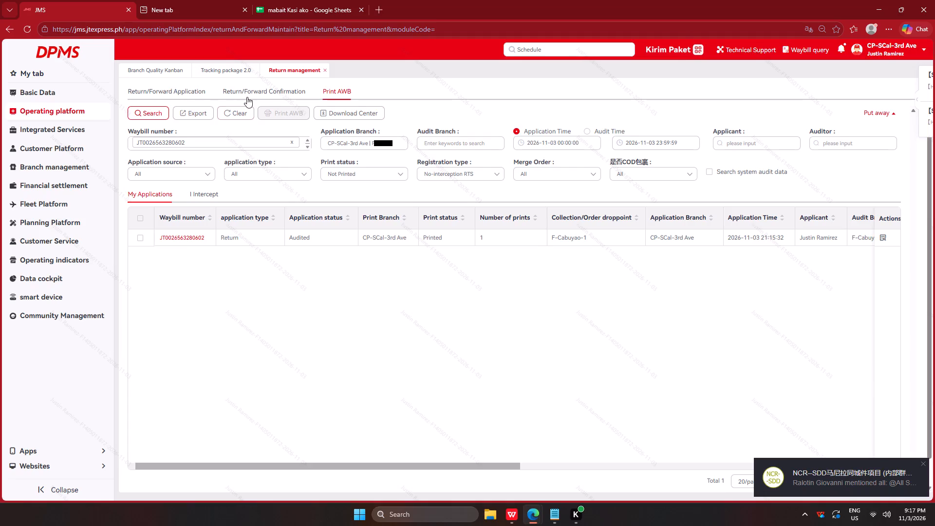
click(170, 89)
click(281, 114)
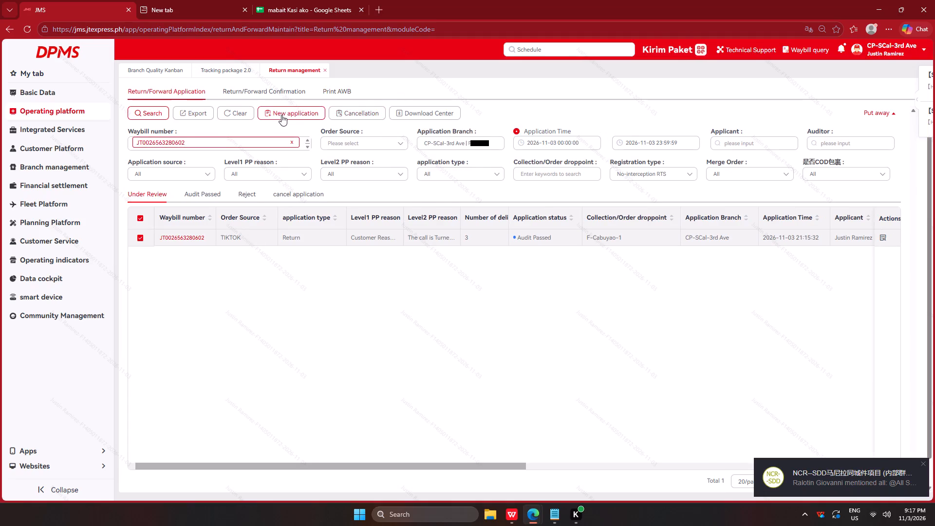
click(204, 124)
key(ctrl+v)
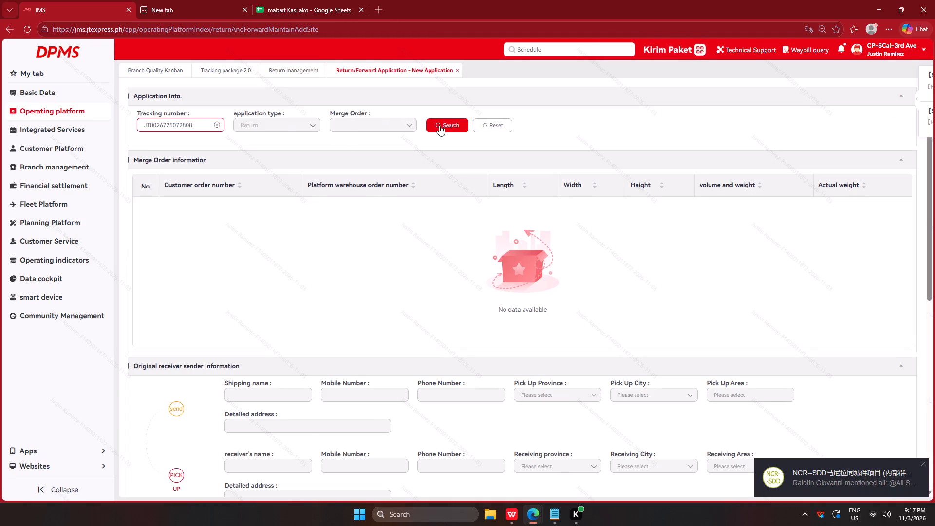
click(439, 125)
click(439, 169)
click(444, 190)
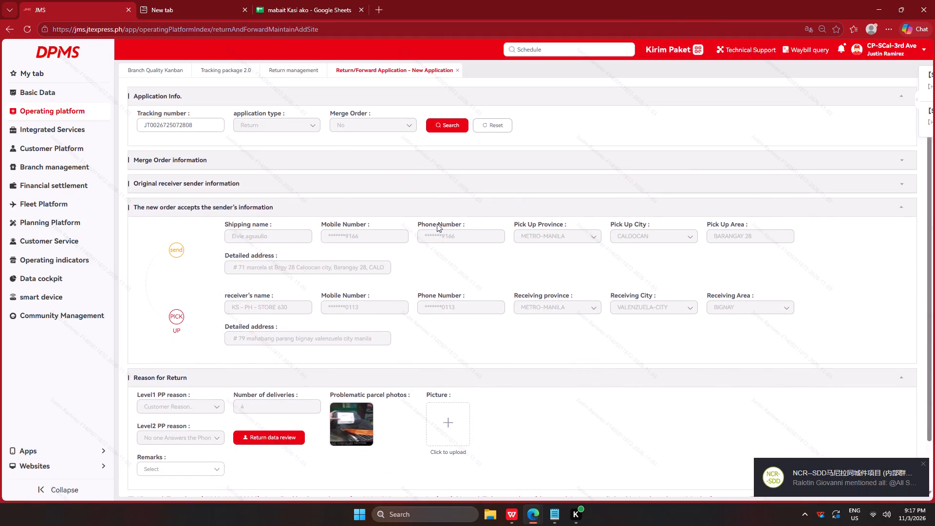
click(446, 208)
click(350, 291)
right_click(354, 248)
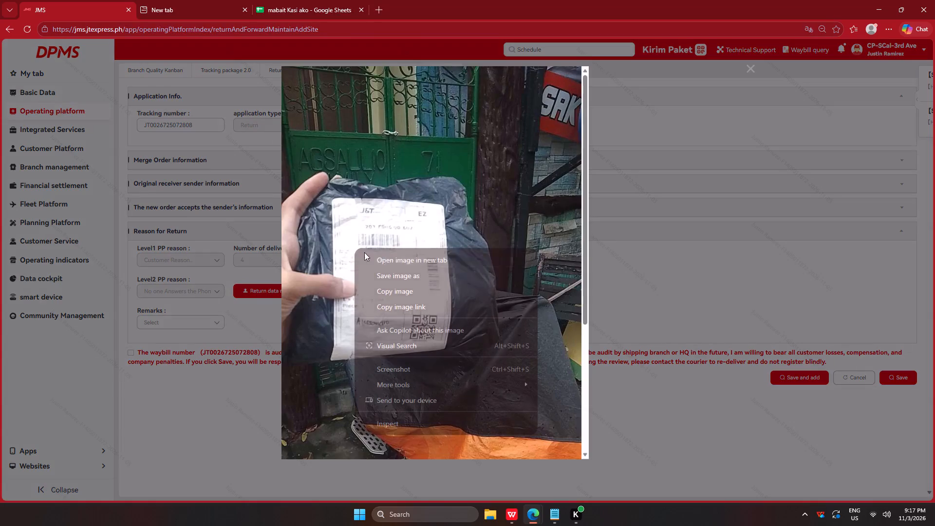
click(402, 273)
key(Return)
key(Return)
key(Return)
key(Return)
click(218, 413)
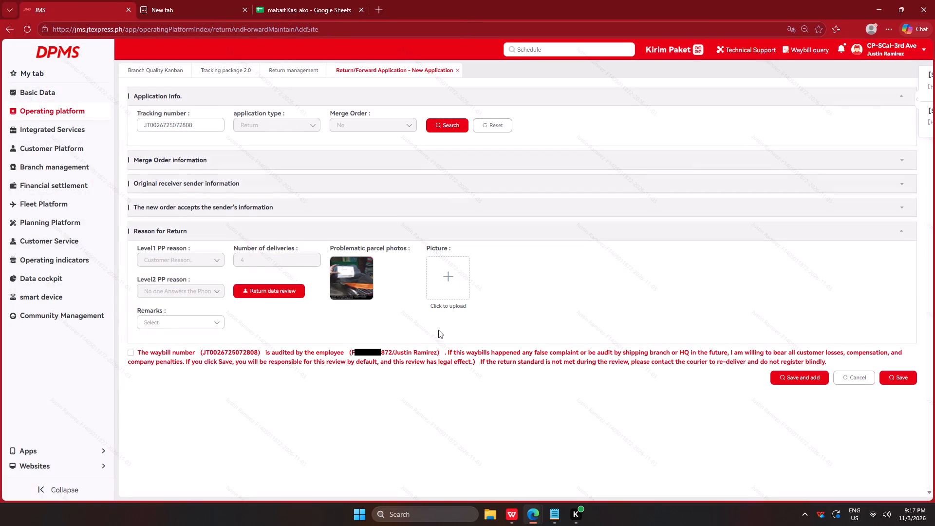
click(432, 278)
click(108, 106)
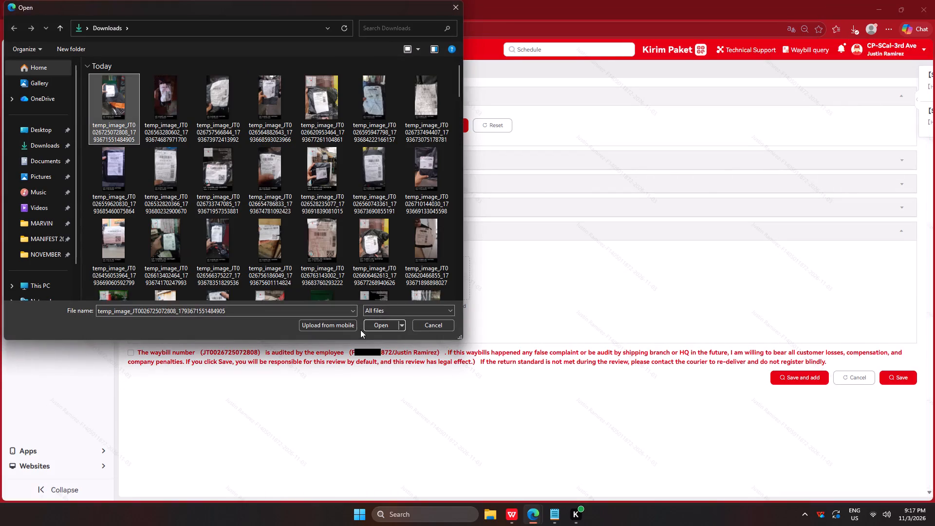
click(382, 324)
Set the remark to "The phone was not answered during three deliveries", accept the audit declaration and submit the application with Save and add.
click(154, 327)
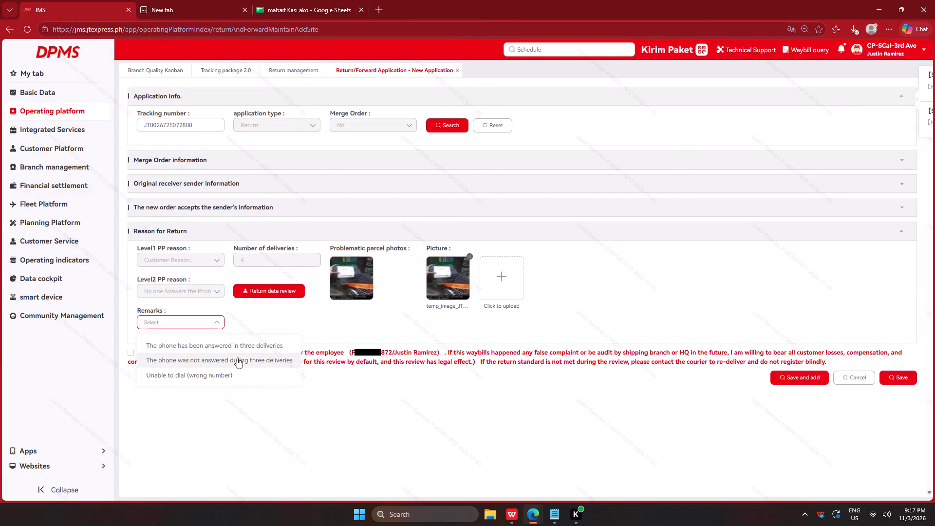
click(238, 359)
click(247, 354)
click(780, 379)
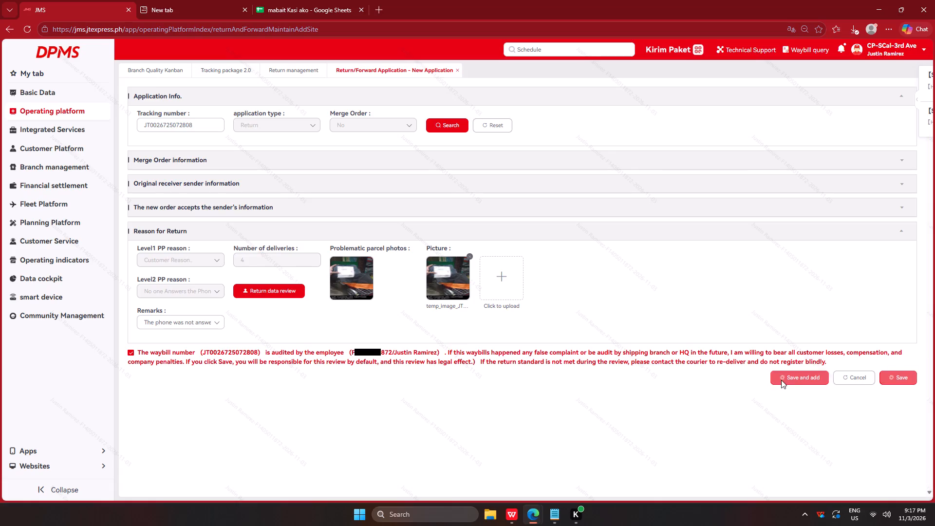
click(294, 71)
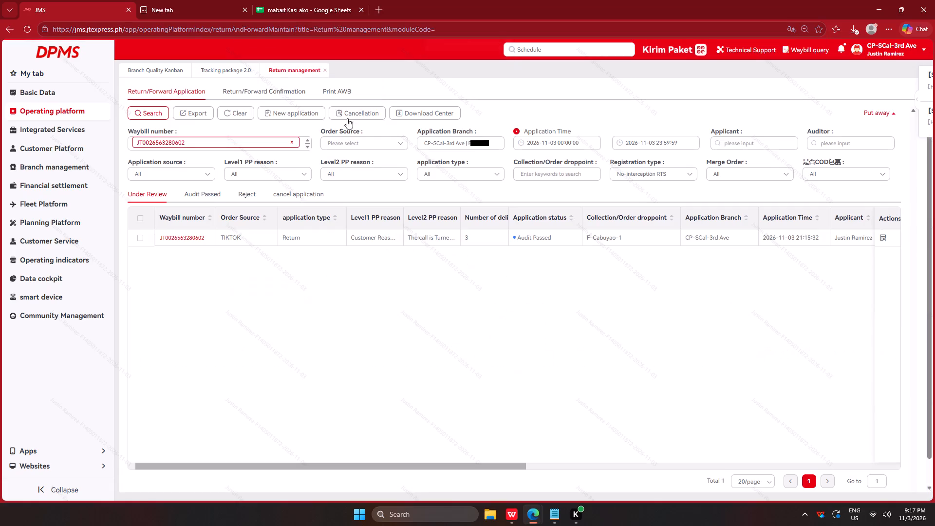
click(327, 89)
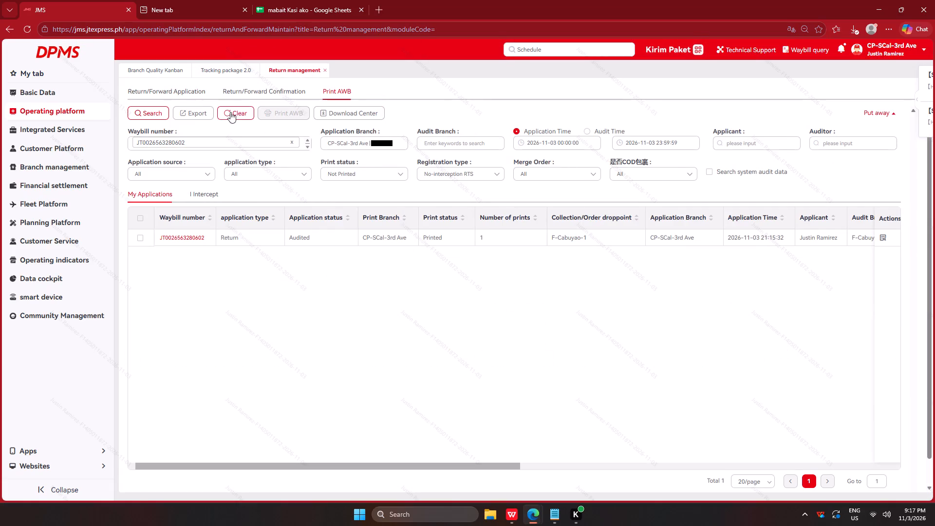
click(230, 112)
click(218, 142)
key(ctrl+v)
click(139, 115)
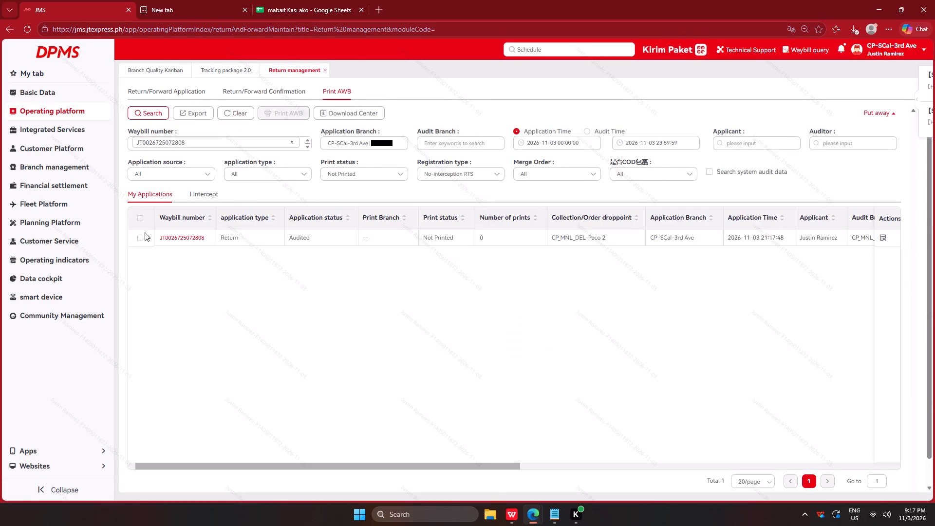
click(143, 238)
click(279, 113)
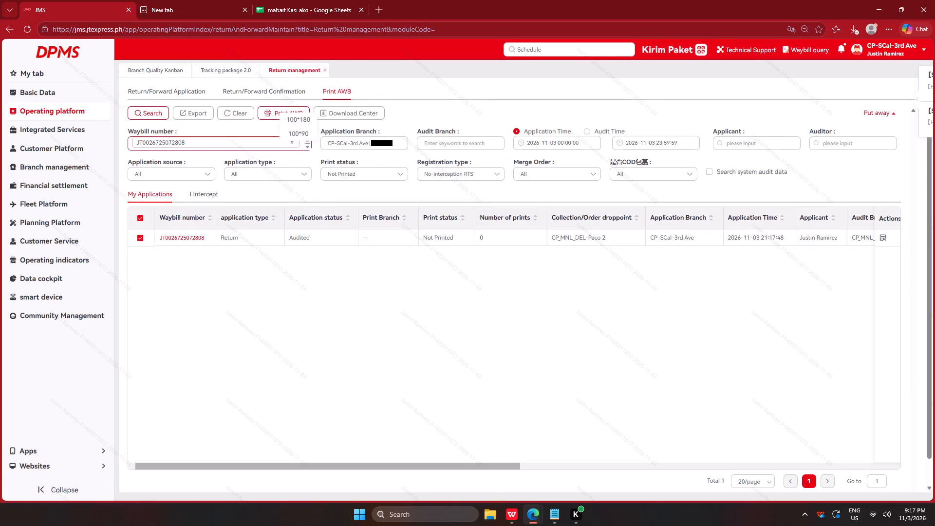
click(301, 135)
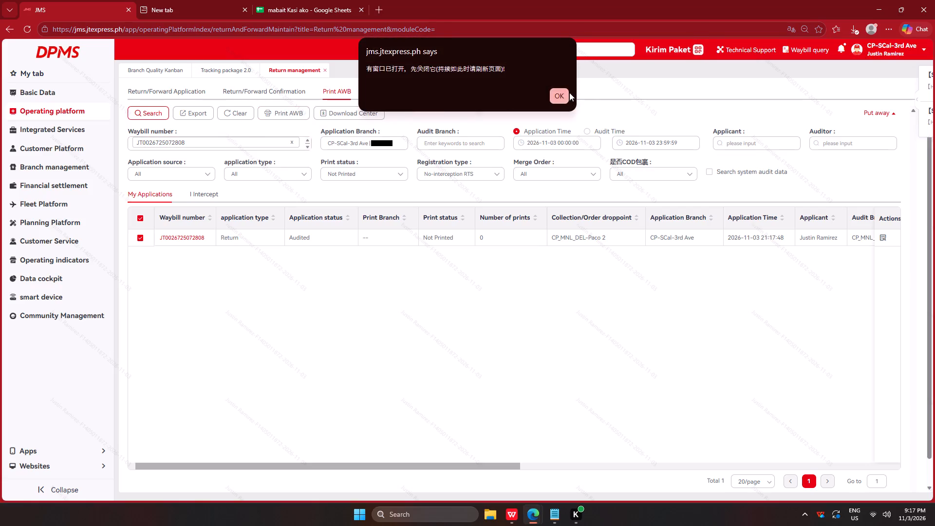
click(560, 93)
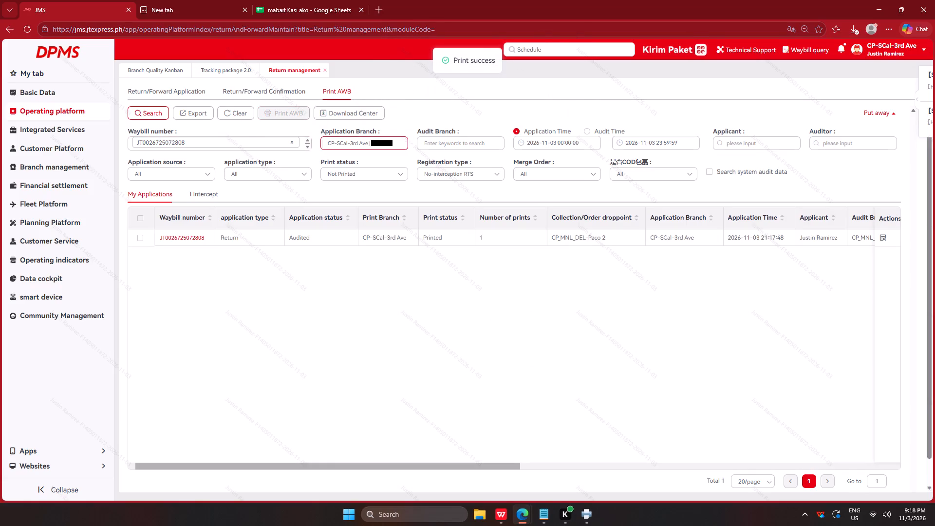
click(336, 19)
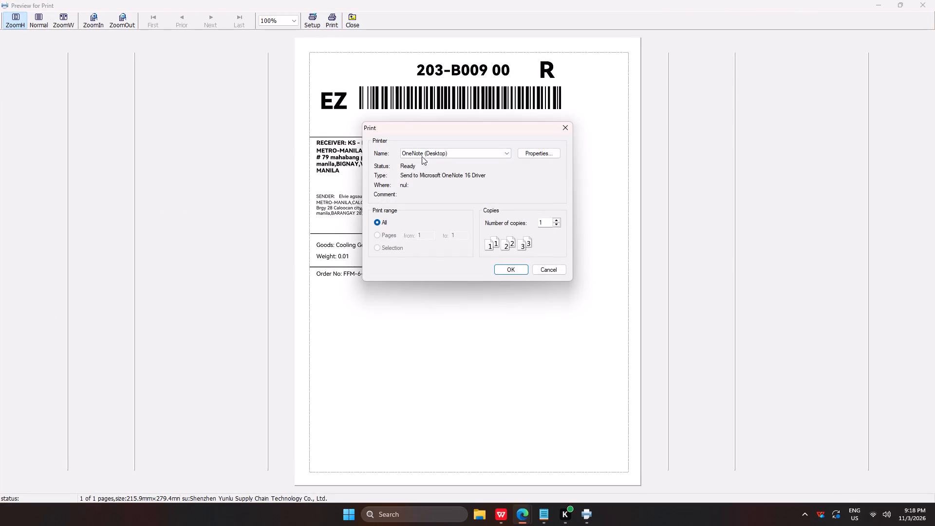
click(440, 152)
click(446, 168)
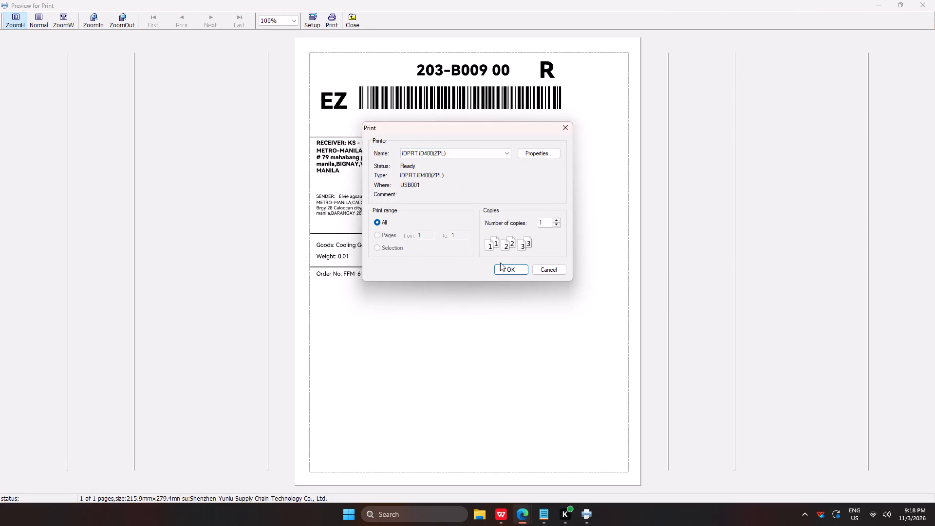
click(502, 266)
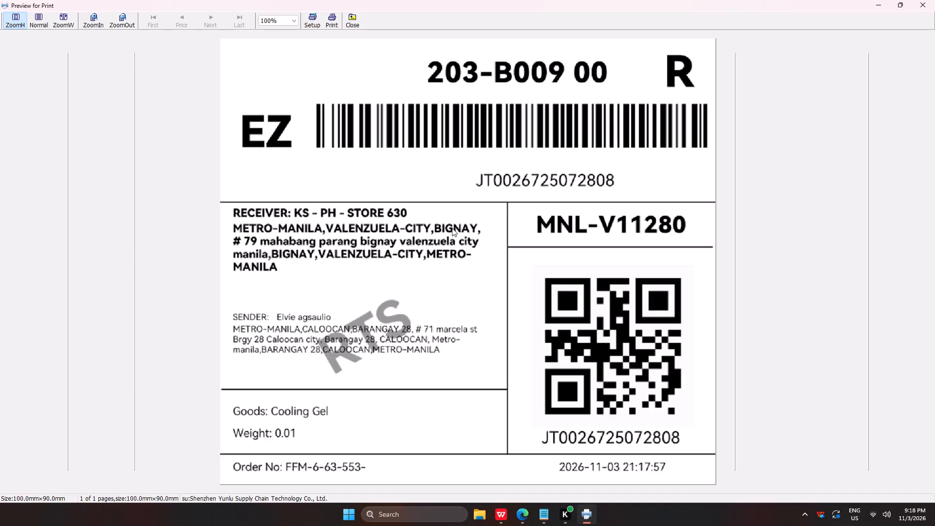
click(921, 0)
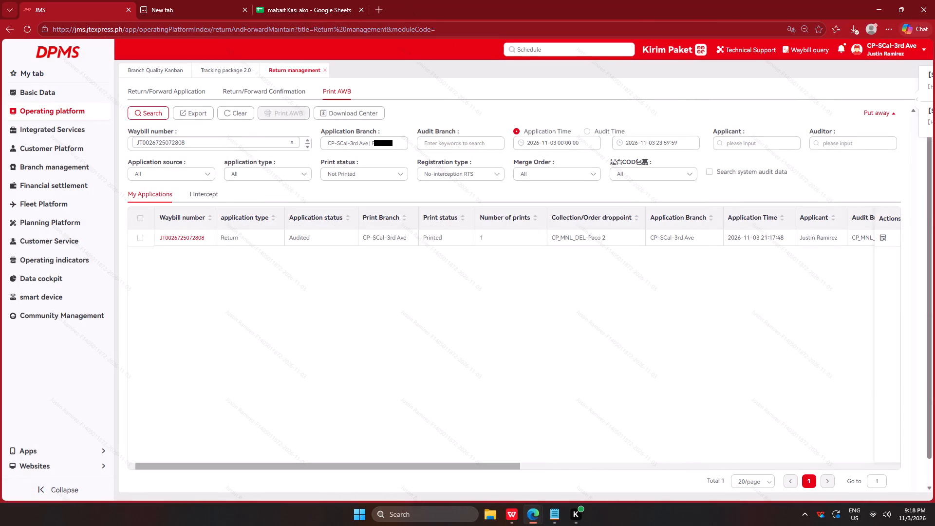
Find the Inventory Taking Report by searching for INVEN, and run its branch summary with the default filters.
double_click(544, 51)
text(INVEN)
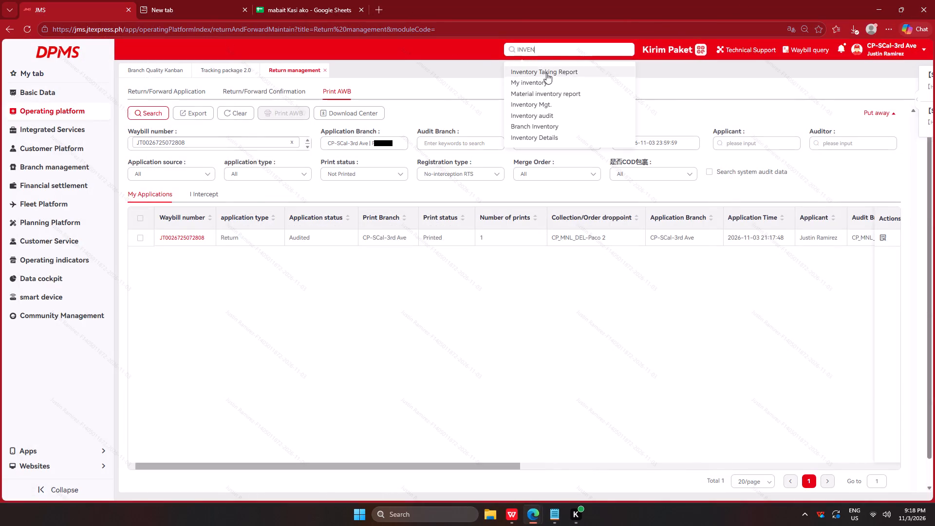
click(546, 73)
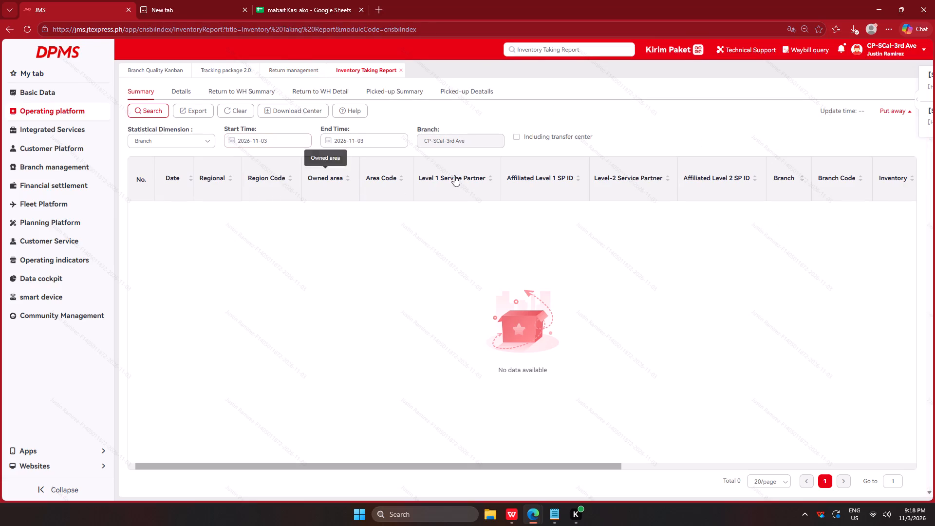
click(151, 108)
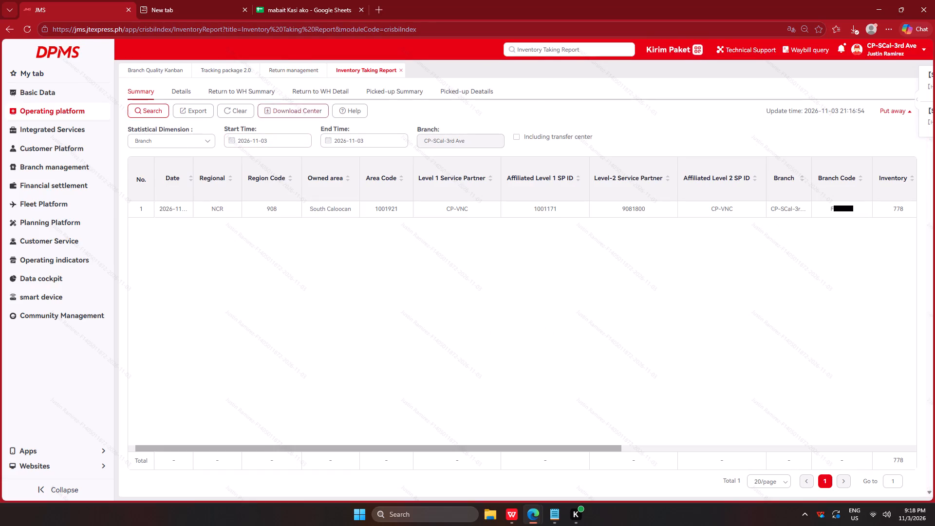
Run the Return to WH Summary with its default filters and open the branch's Non POD without Inventory Scan details.
click(253, 94)
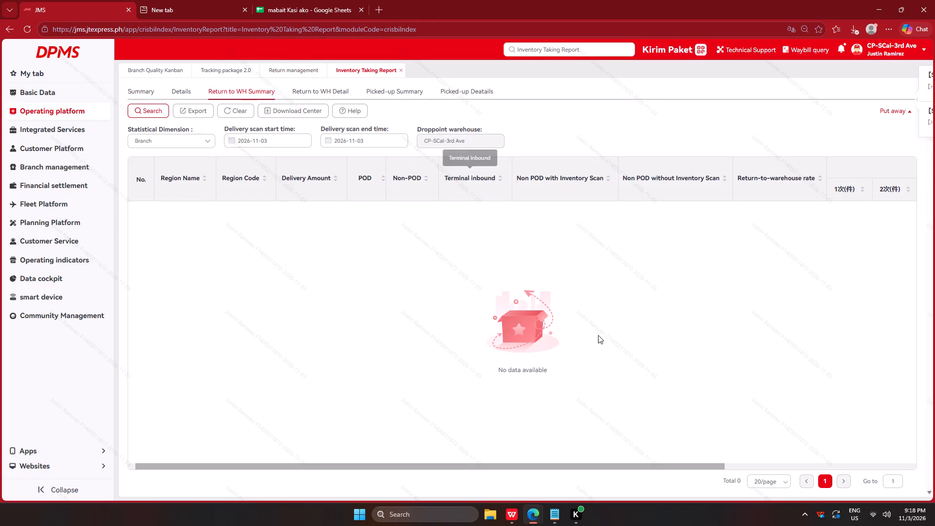
click(155, 109)
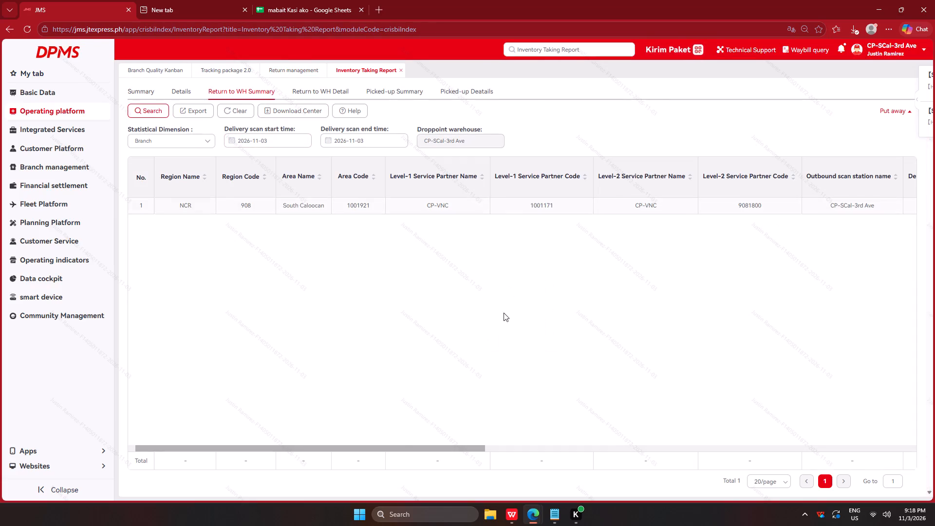
drag(395, 448, 604, 434)
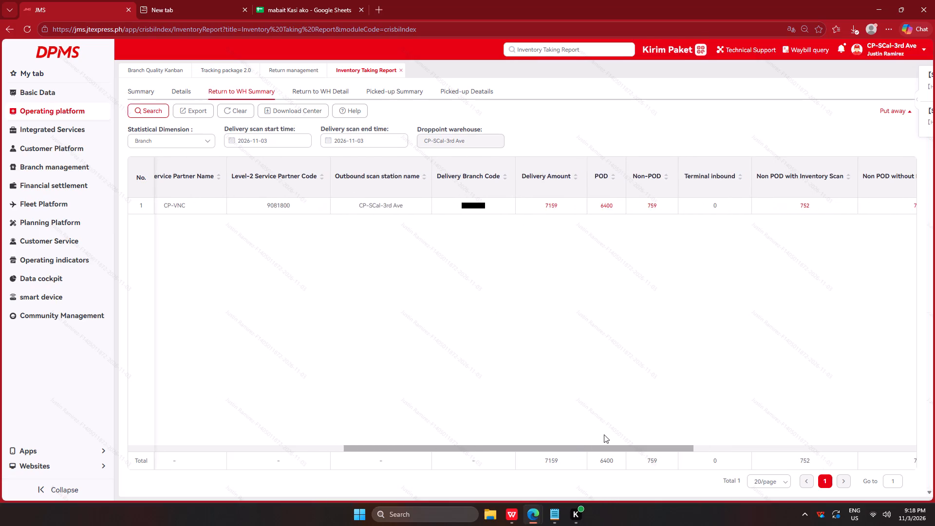
drag(604, 434, 689, 426)
click(722, 204)
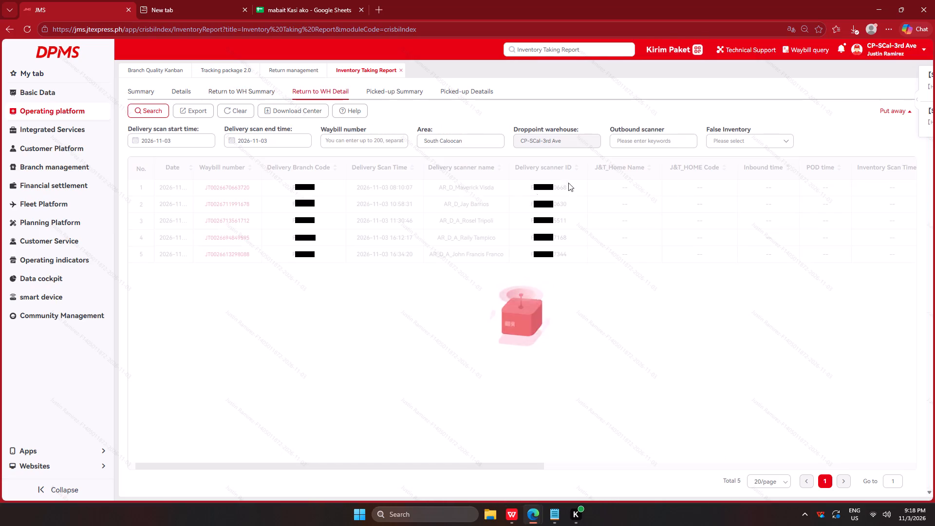
key(shift+super+t)
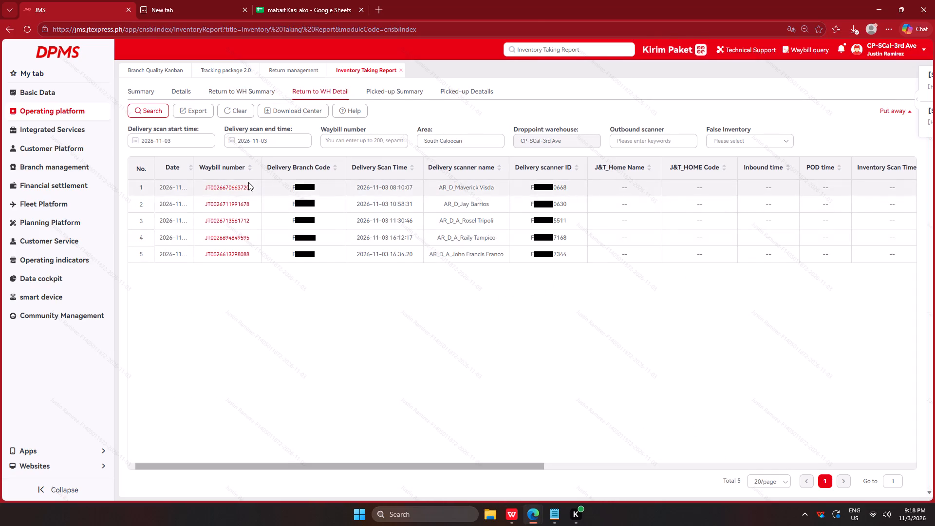
drag(194, 180, 244, 217)
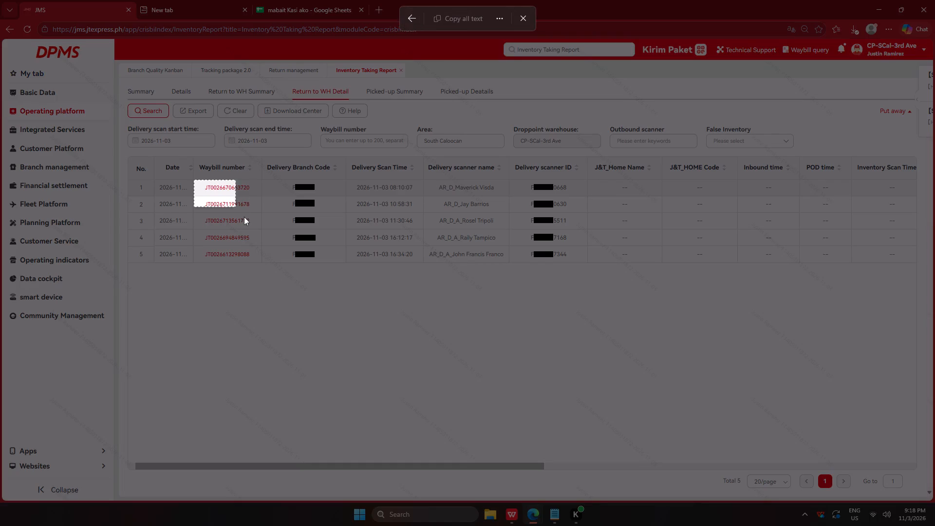
drag(244, 217, 257, 270)
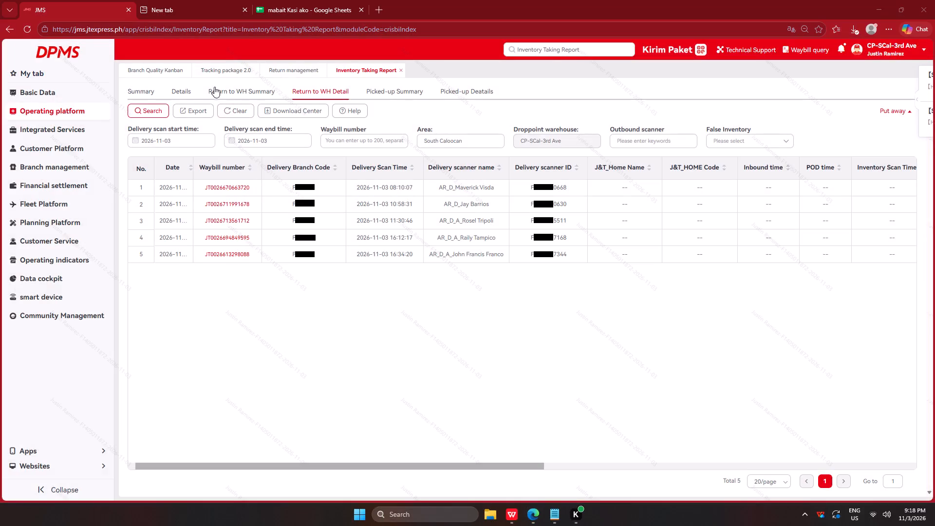
Clear the previous query in Tracking package 2.0 and track the copied waybill numbers.
click(230, 57)
click(228, 71)
click(200, 110)
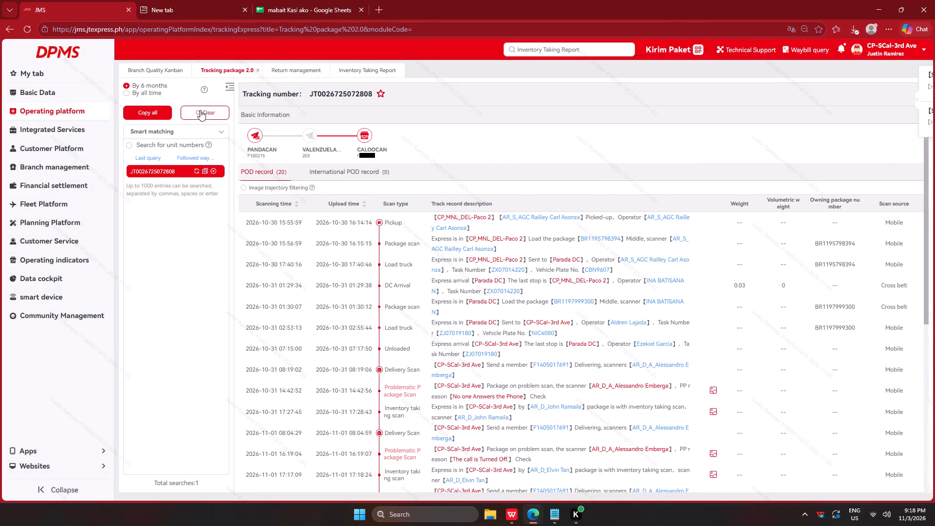
click(182, 221)
key(ctrl+v)
scroll(355, 221, down, 4)
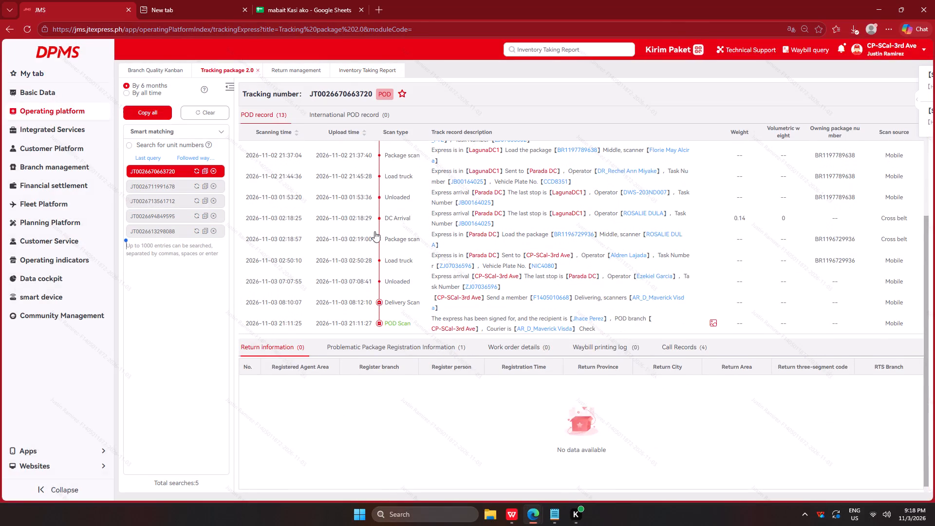
click(213, 169)
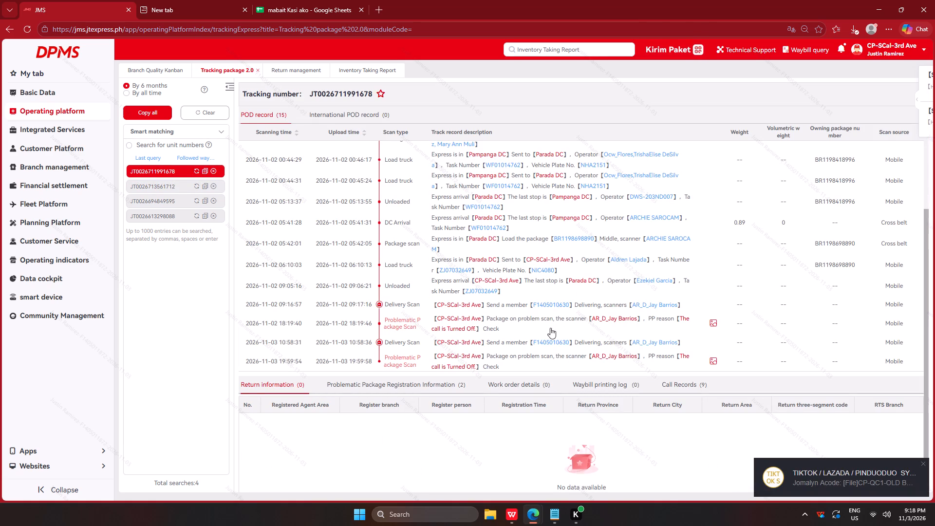
click(712, 359)
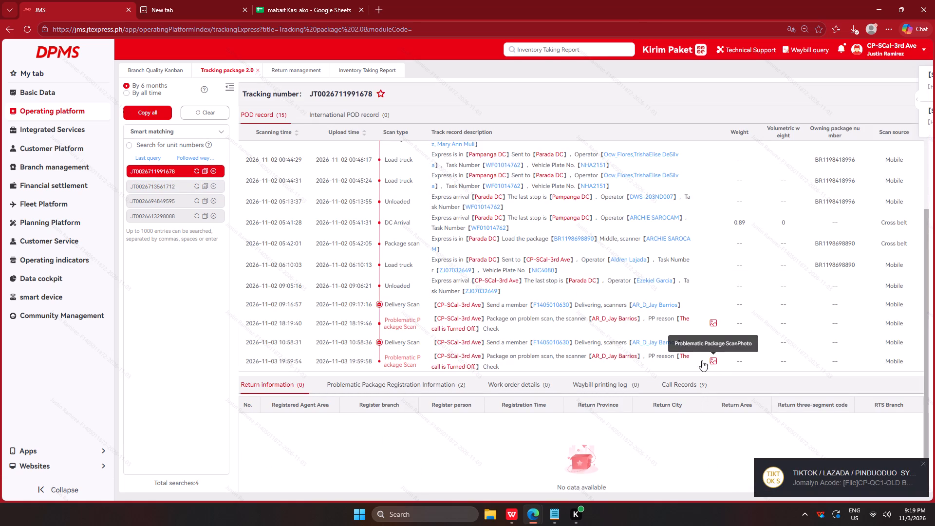
click(333, 189)
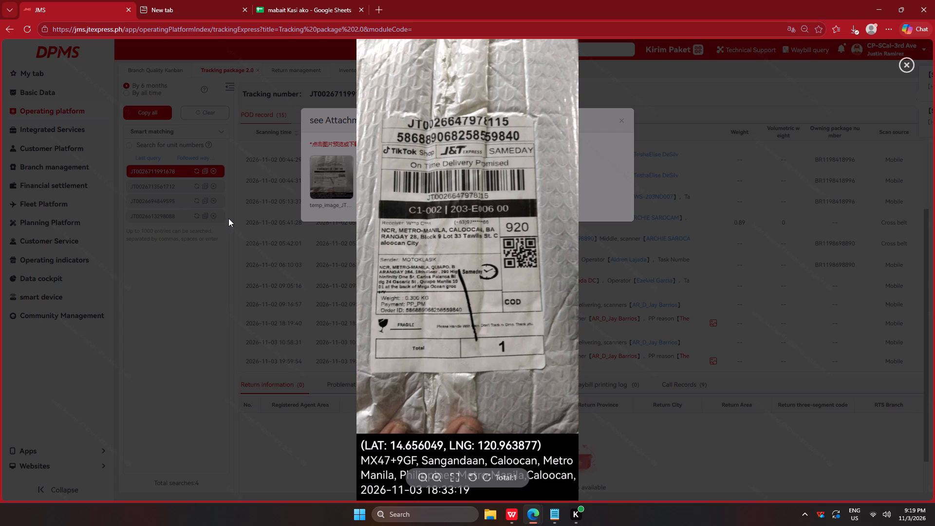
click(213, 347)
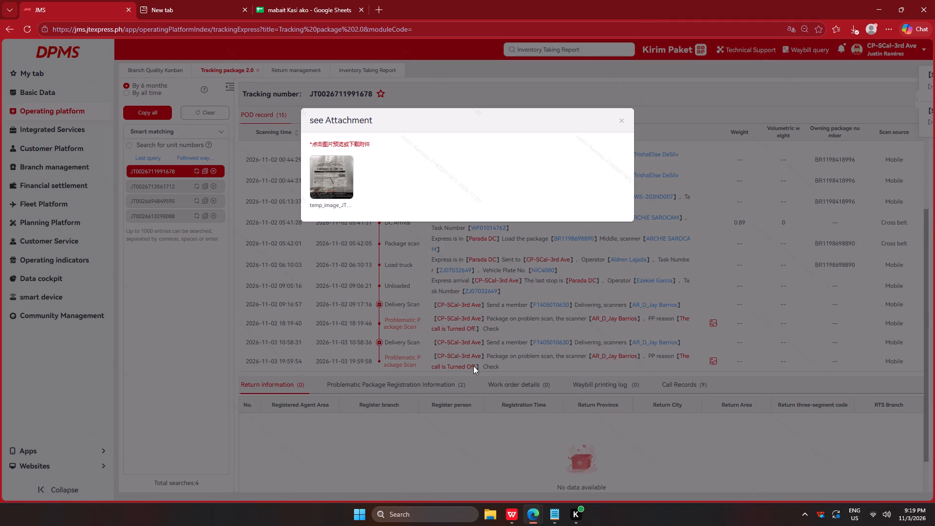
click(473, 366)
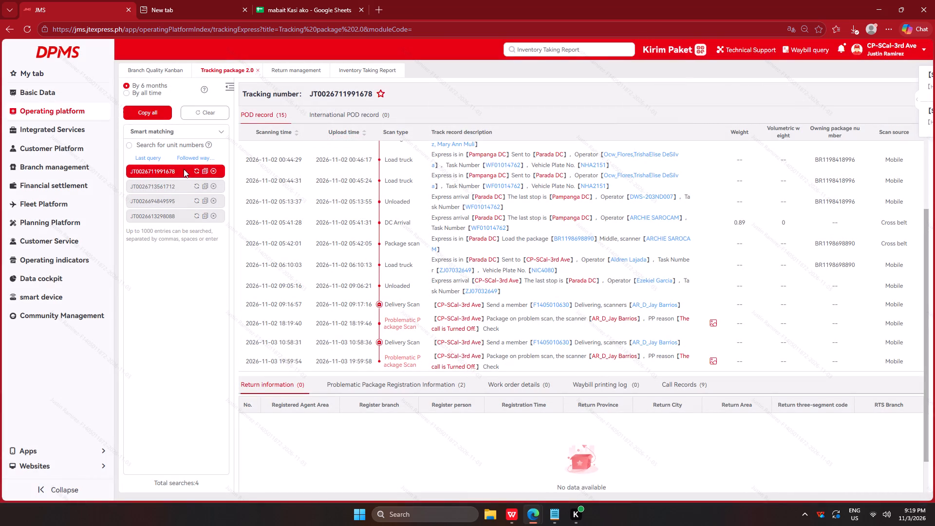
click(195, 168)
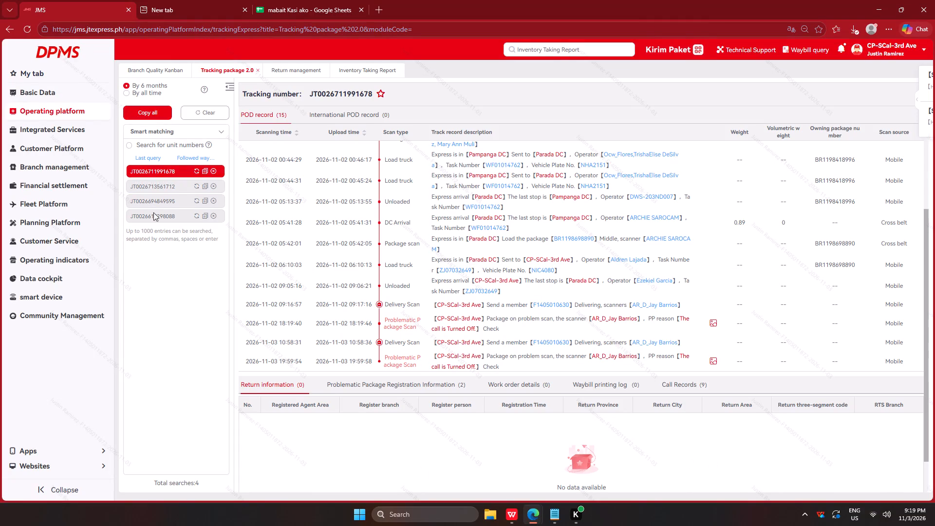
click(167, 186)
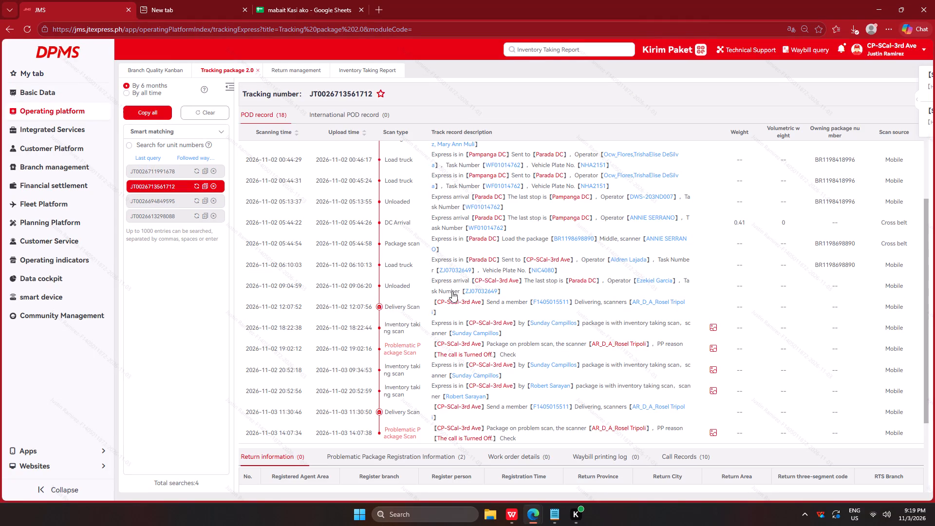
click(712, 430)
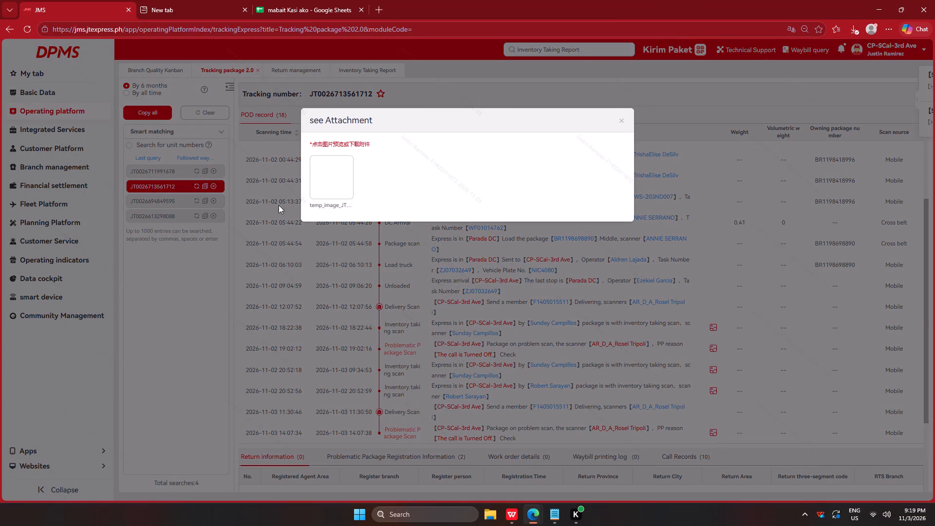
click(333, 191)
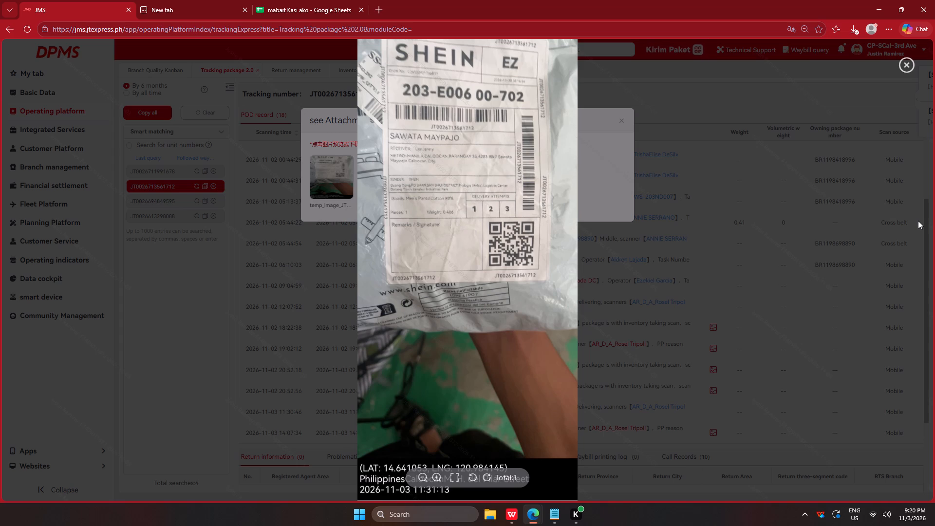
click(166, 290)
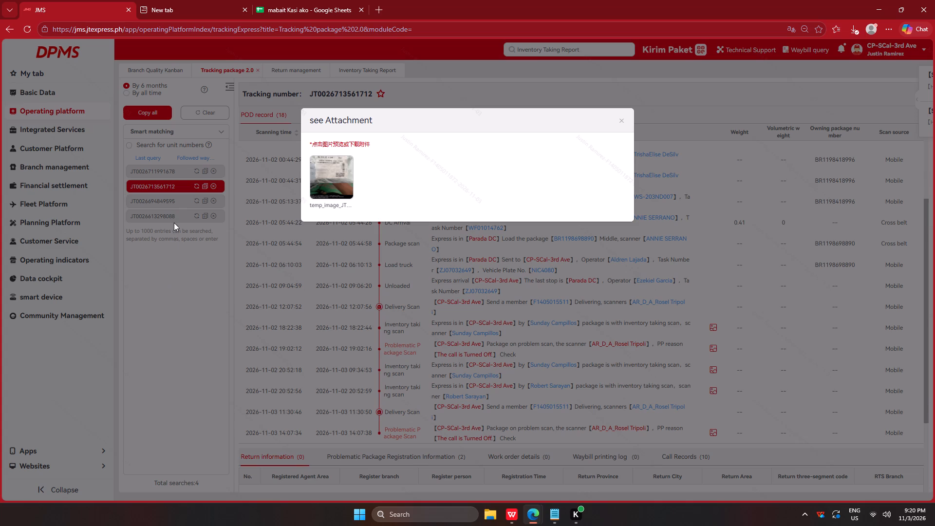
click(168, 203)
click(168, 203)
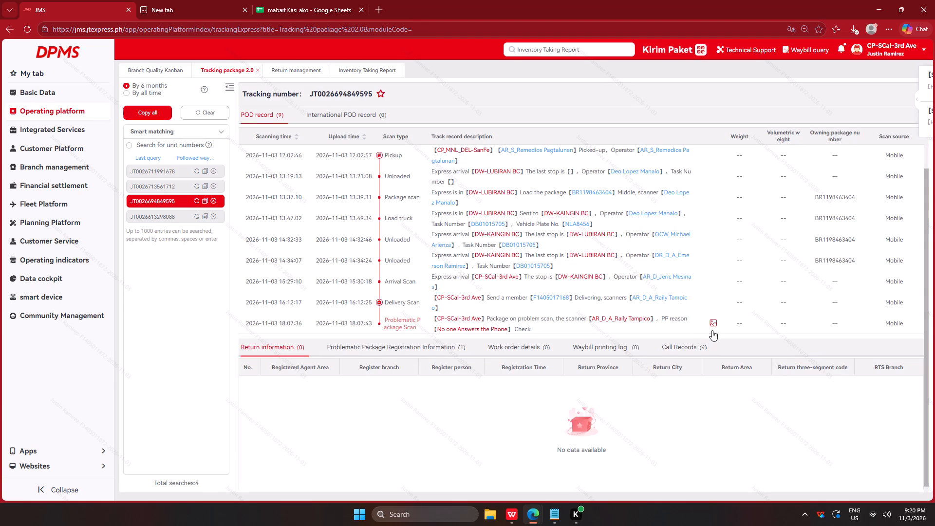
click(715, 321)
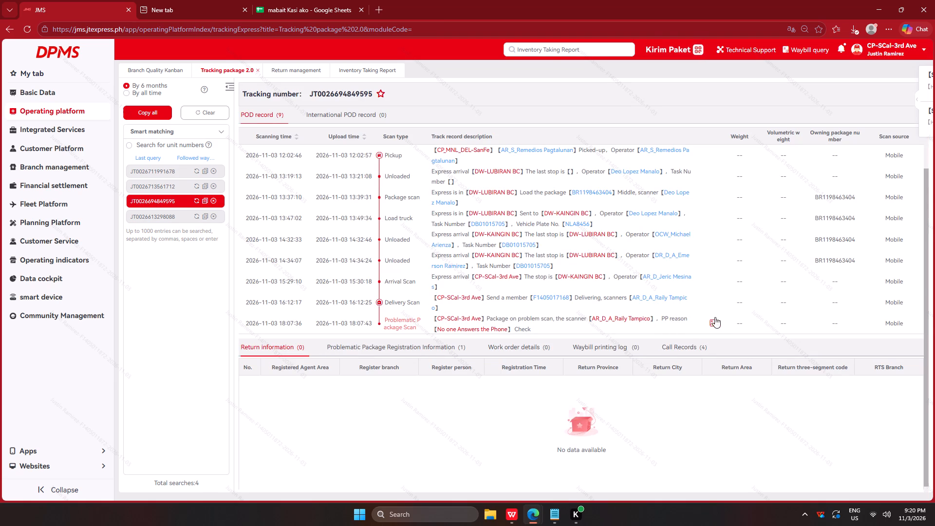
click(710, 323)
click(714, 321)
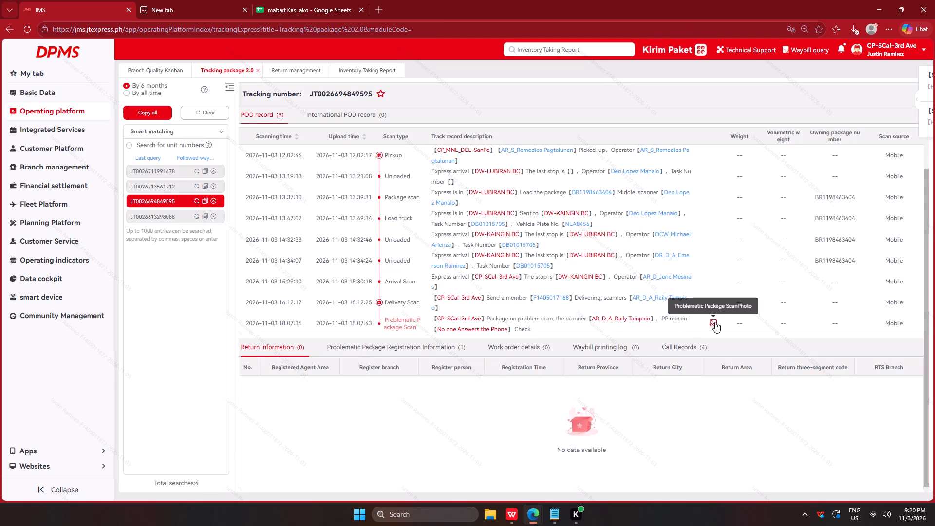
click(713, 322)
click(707, 328)
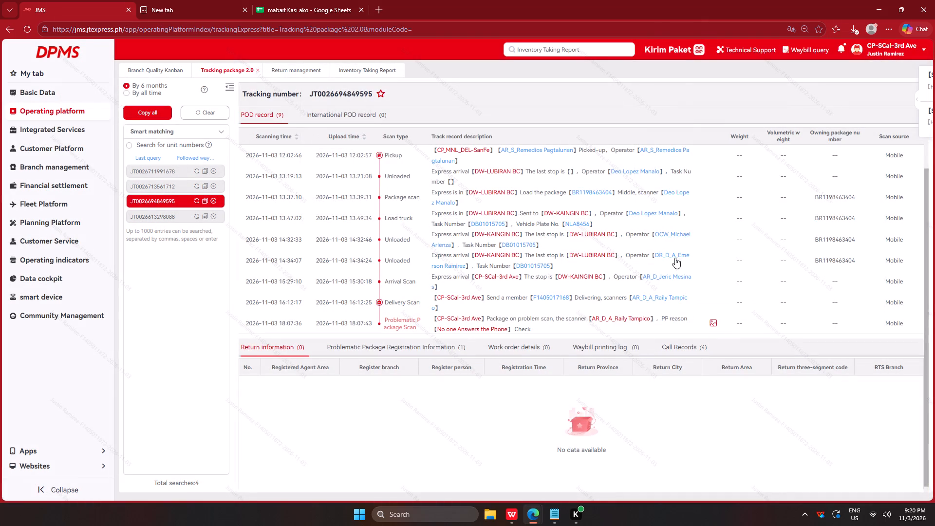
click(711, 323)
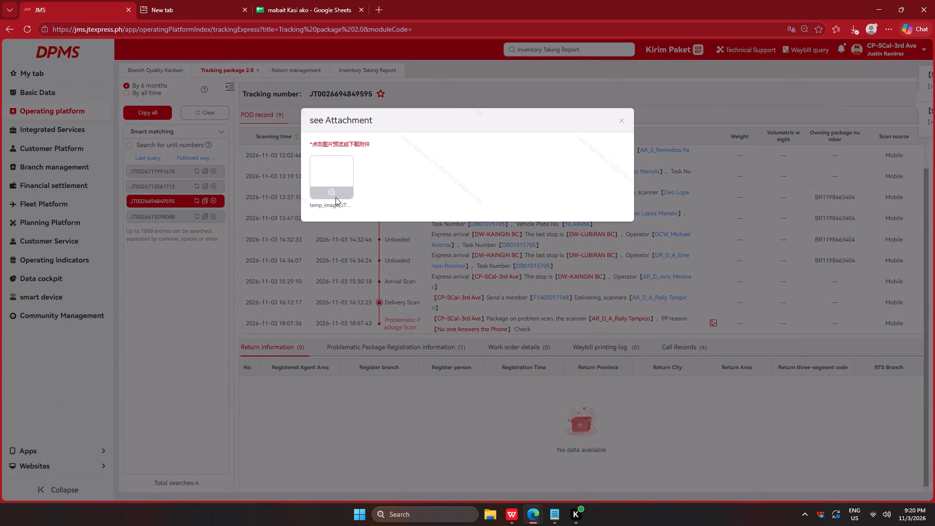
click(330, 194)
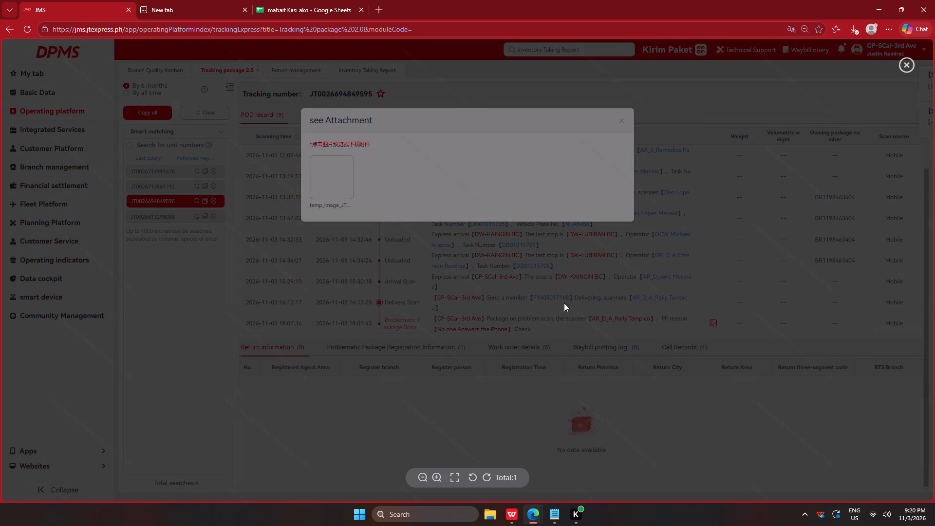
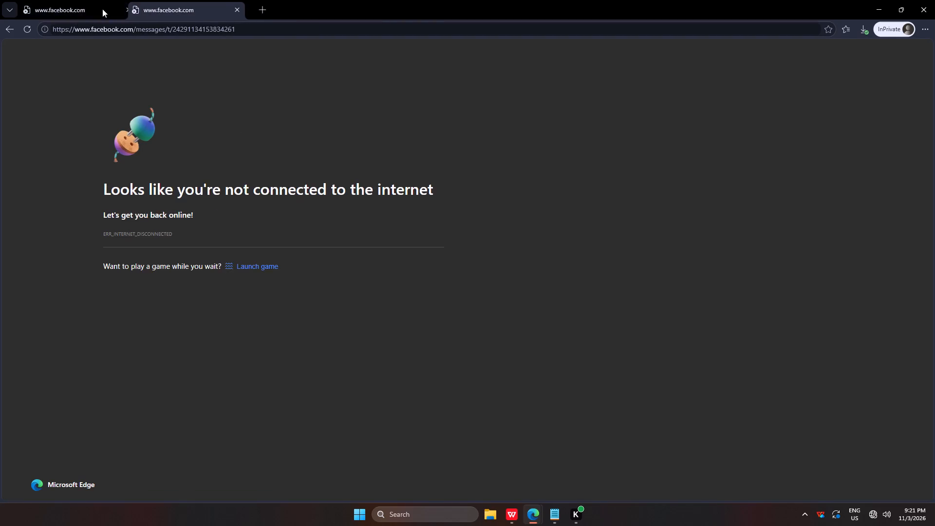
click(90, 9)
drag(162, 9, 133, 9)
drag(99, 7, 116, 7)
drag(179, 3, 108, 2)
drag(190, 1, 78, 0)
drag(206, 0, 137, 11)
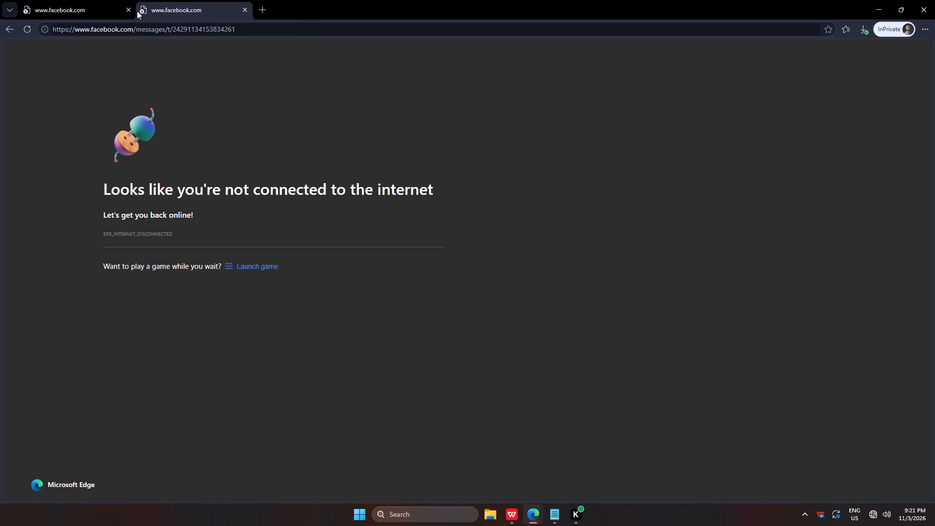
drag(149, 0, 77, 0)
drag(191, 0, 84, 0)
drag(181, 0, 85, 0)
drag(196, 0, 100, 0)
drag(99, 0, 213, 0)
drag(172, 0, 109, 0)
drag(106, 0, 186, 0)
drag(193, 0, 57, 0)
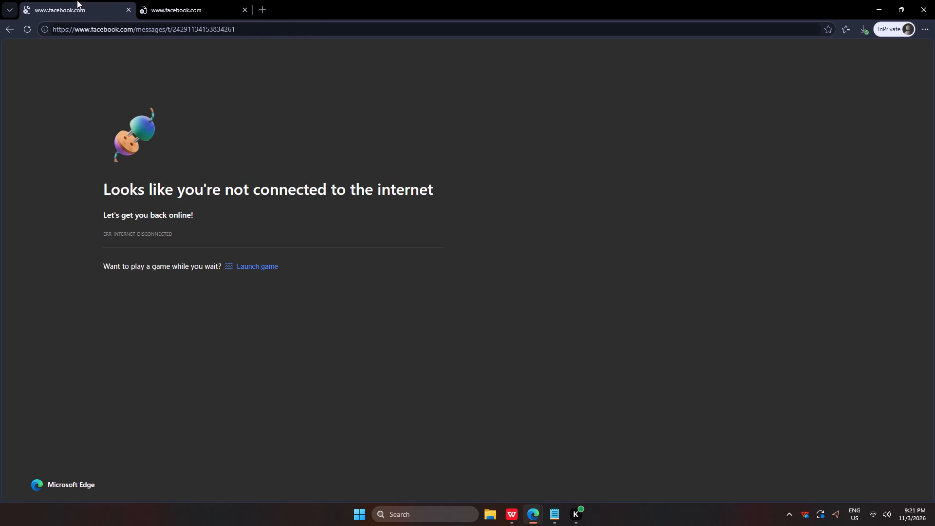
Reload the interrupted Facebook logout page and agree to resubmit its form.
click(160, 2)
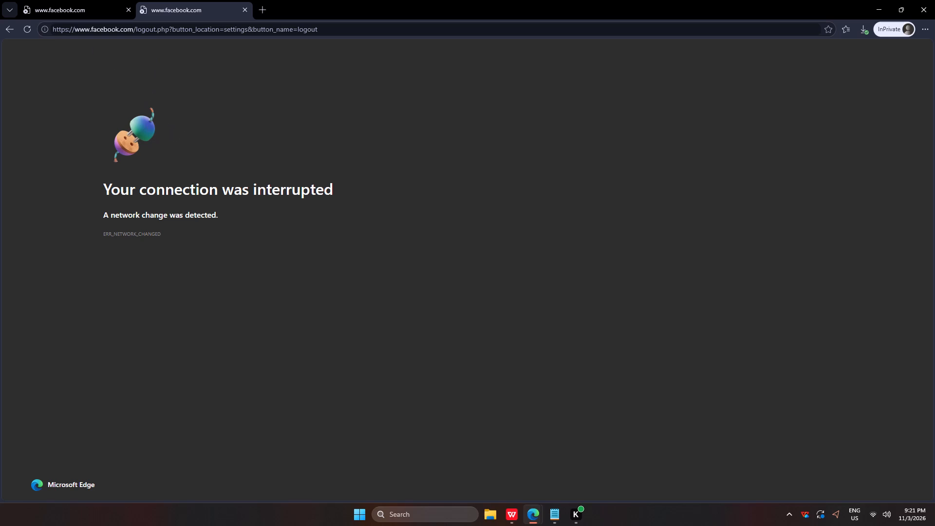
click(31, 30)
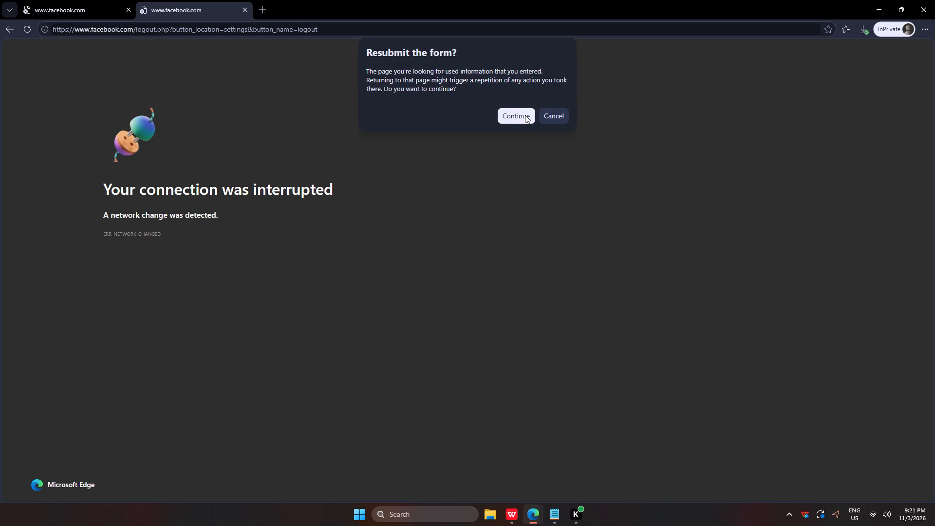
click(524, 115)
Close both Facebook pages, keeping only a blank InPrivate page, and close the InPrivate browser window.
click(264, 9)
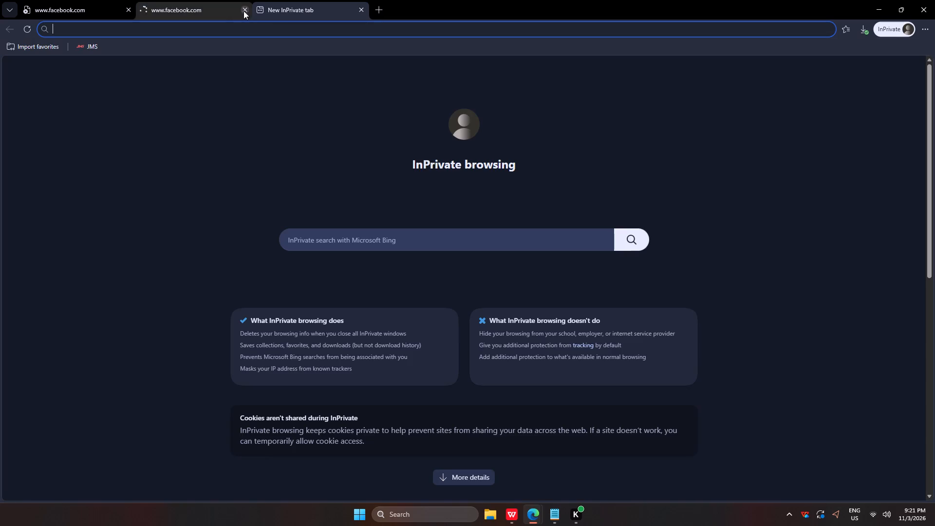
click(243, 11)
click(91, 0)
click(164, 0)
click(100, 0)
click(130, 10)
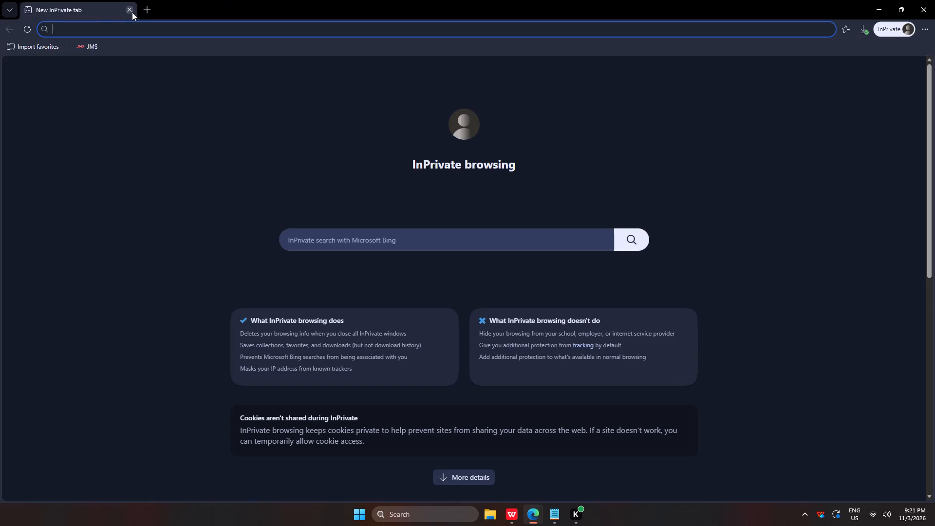
click(138, 23)
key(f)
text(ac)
click(929, 0)
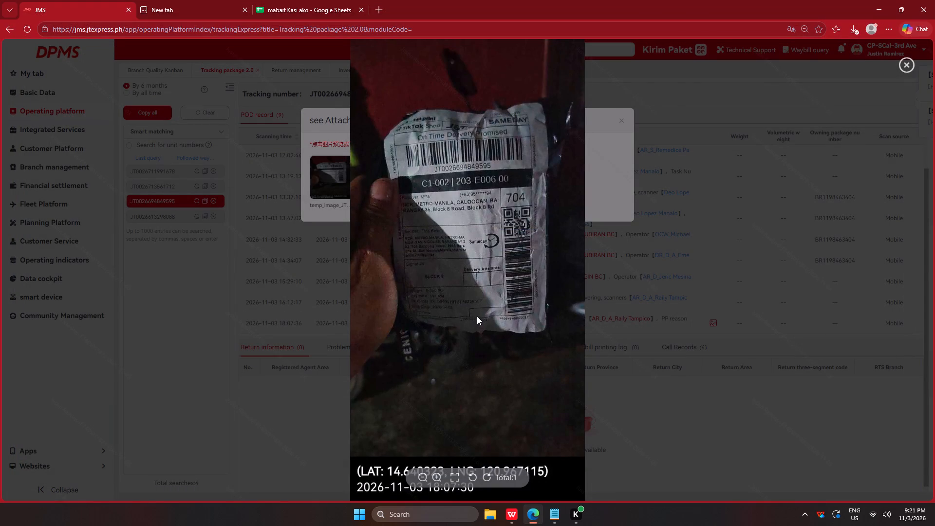
ctrl+scroll(428, 306, up, 6)
drag(460, 212, 448, 343)
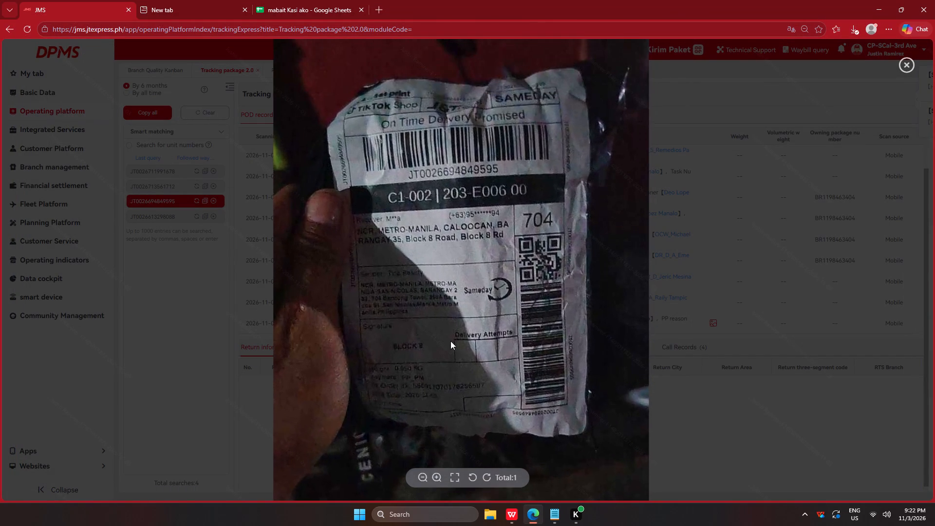
ctrl+scroll(449, 340, up, 2)
drag(454, 283, 447, 316)
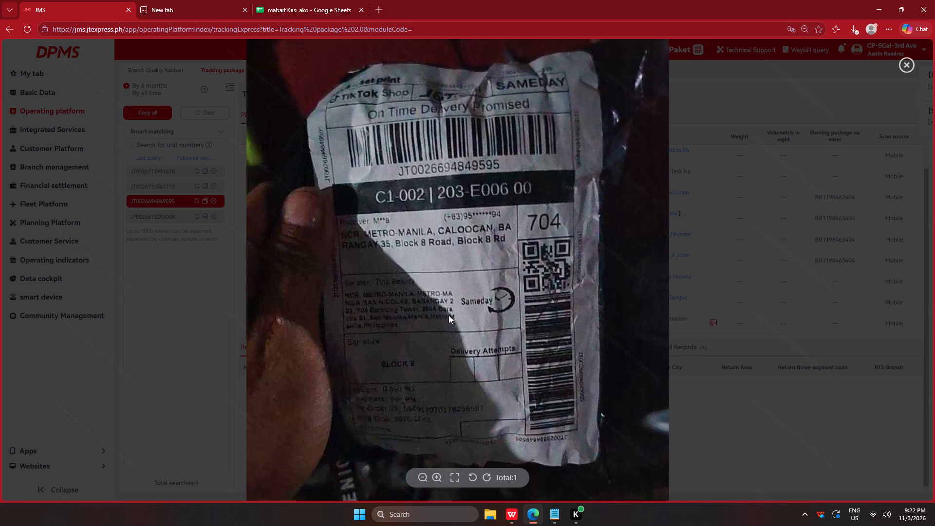
scroll(433, 323, down, 3)
drag(449, 280, 449, 305)
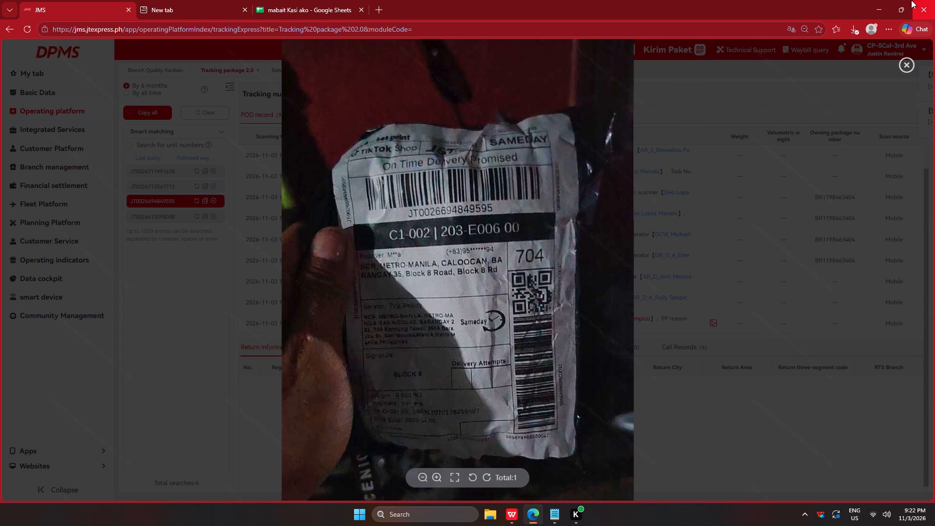
click(60, 452)
click(178, 217)
click(174, 217)
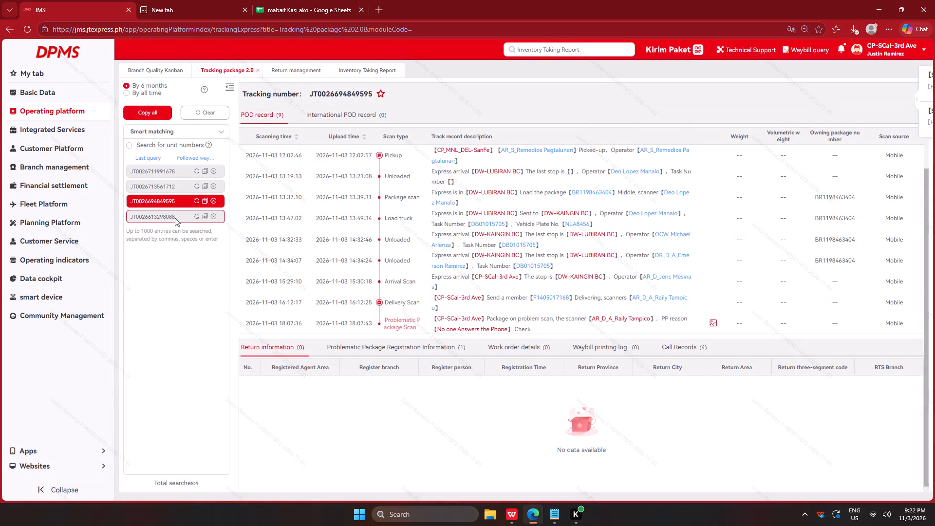
click(174, 219)
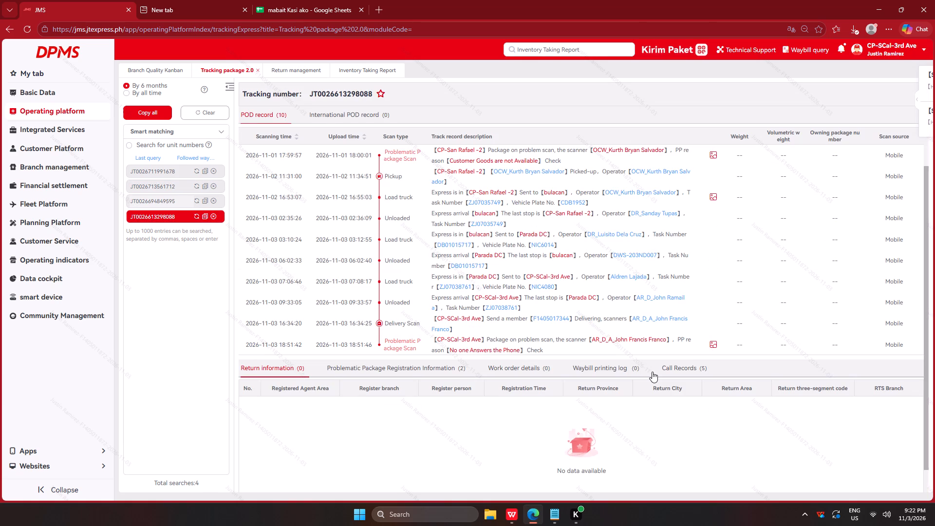
click(170, 202)
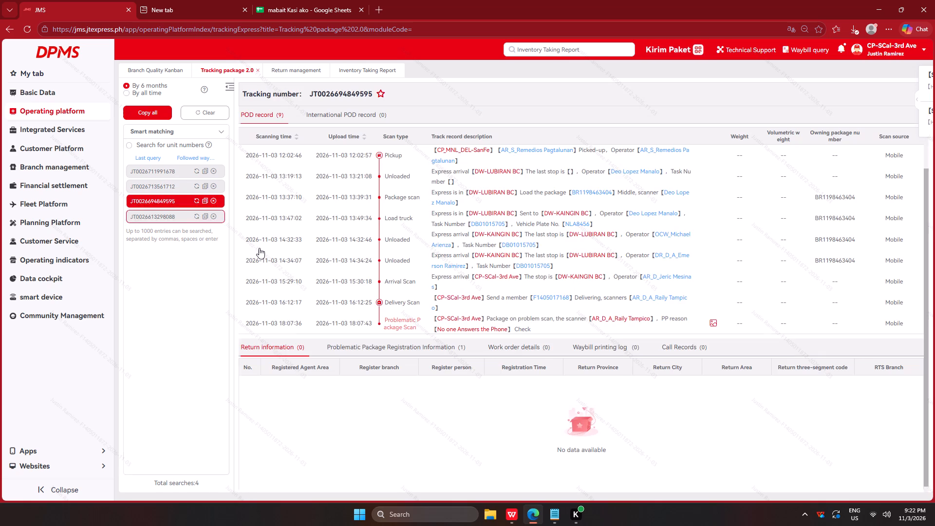
click(712, 323)
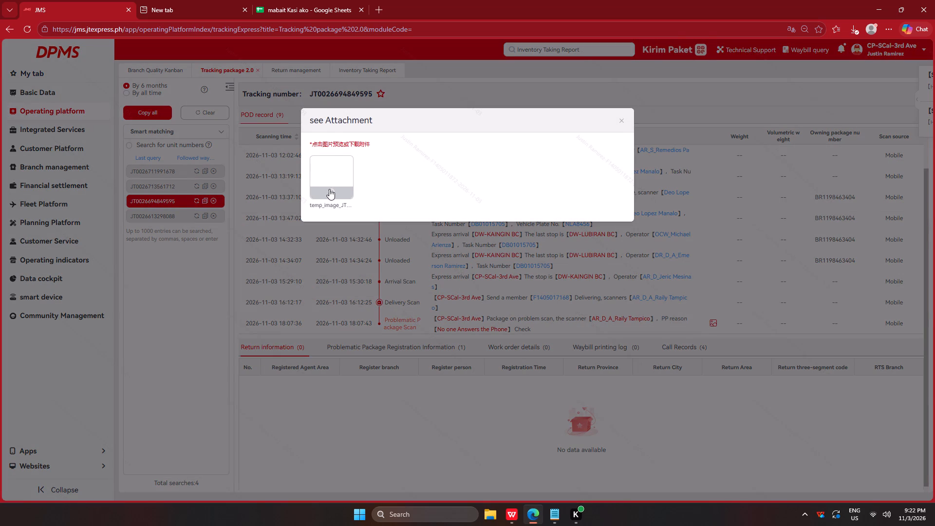
click(330, 193)
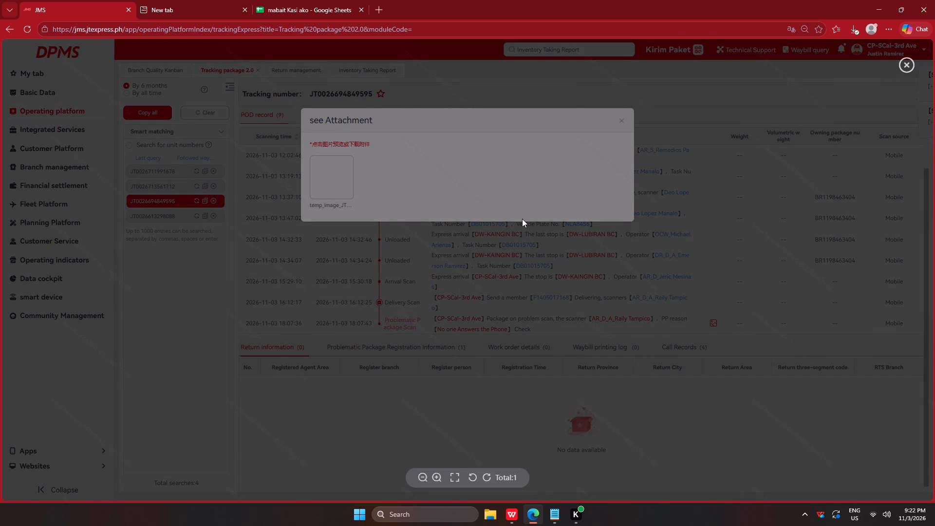
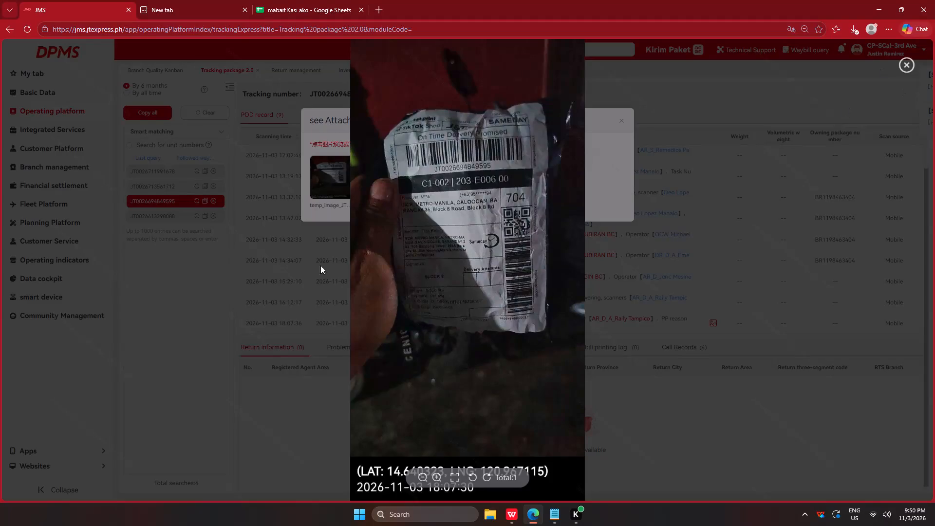
click(134, 306)
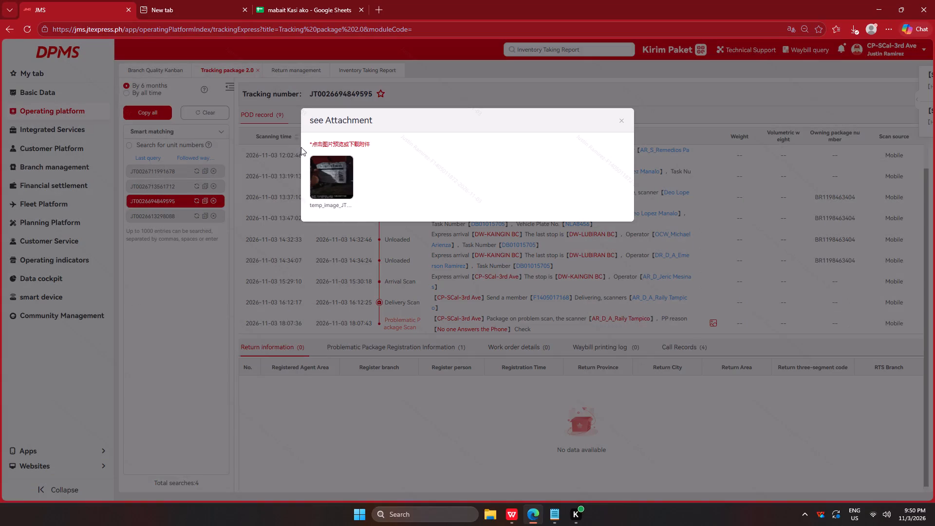
click(224, 240)
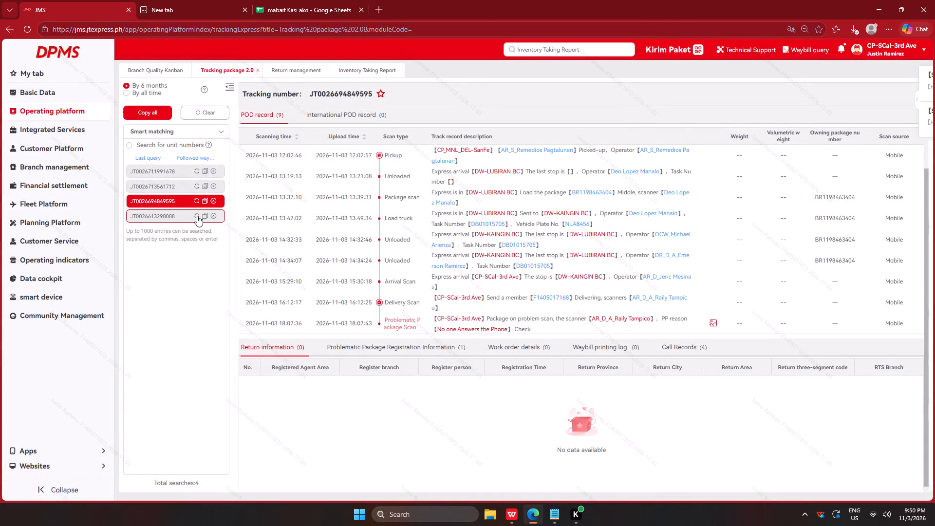
click(196, 216)
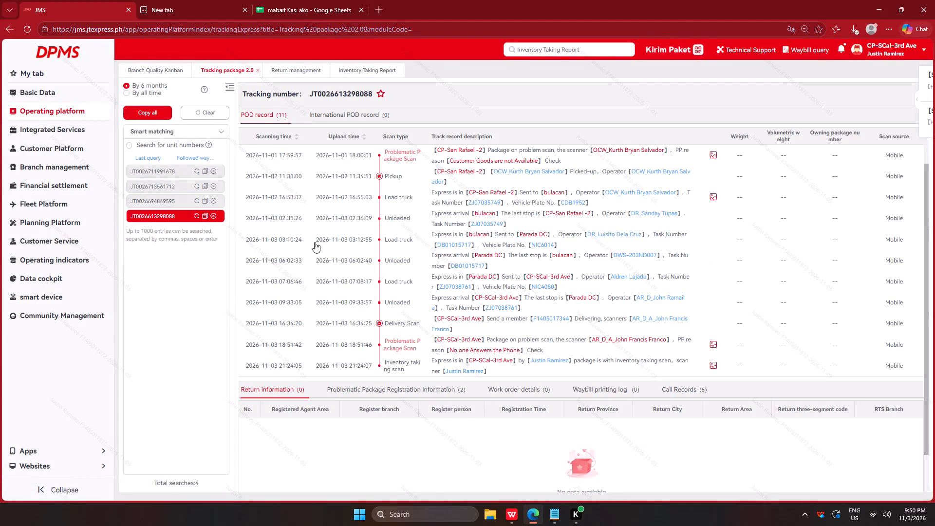
click(212, 217)
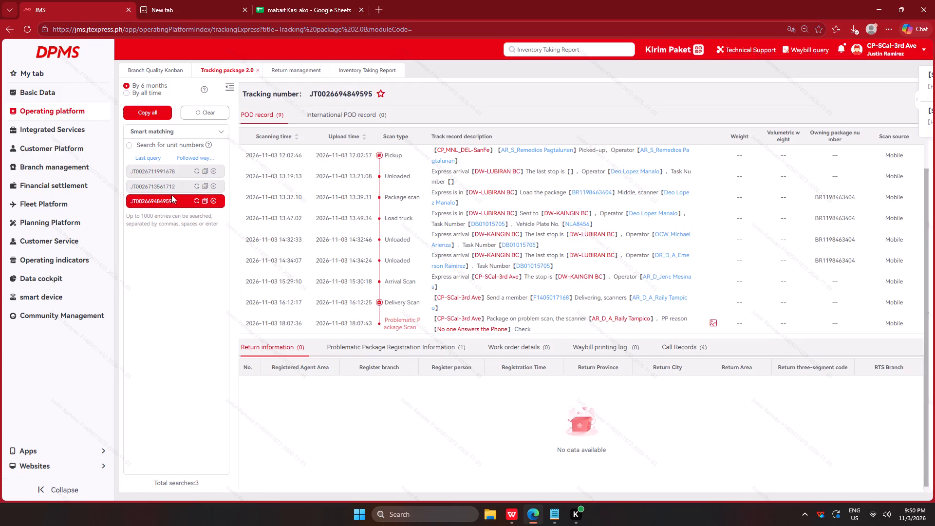
click(153, 170)
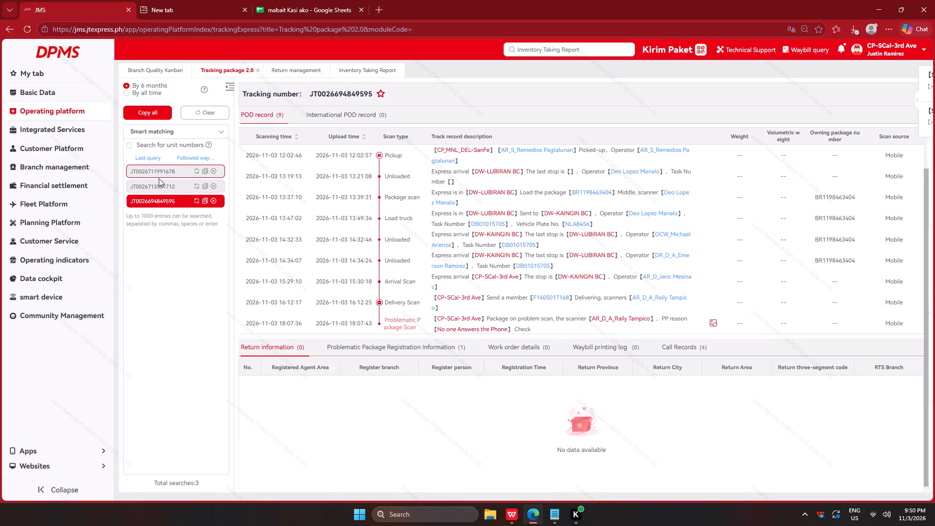
click(167, 182)
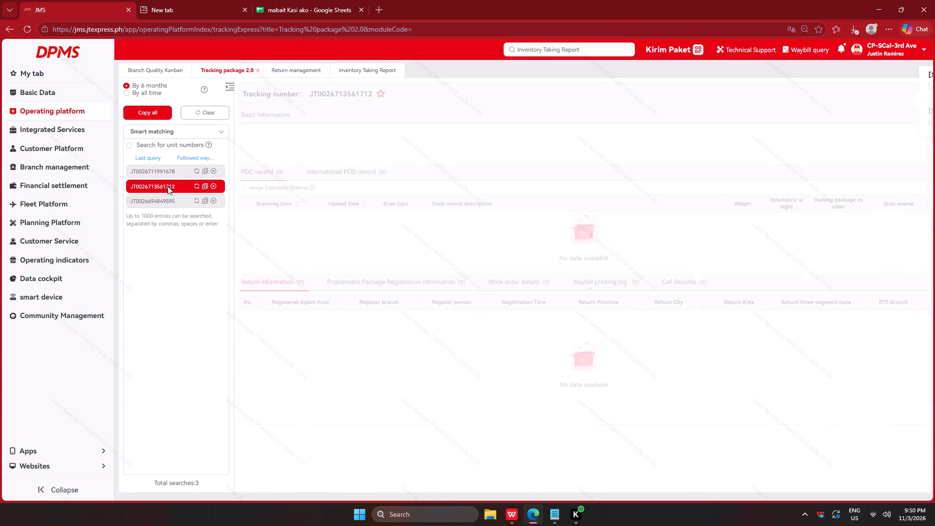
scroll(466, 213, down, 4)
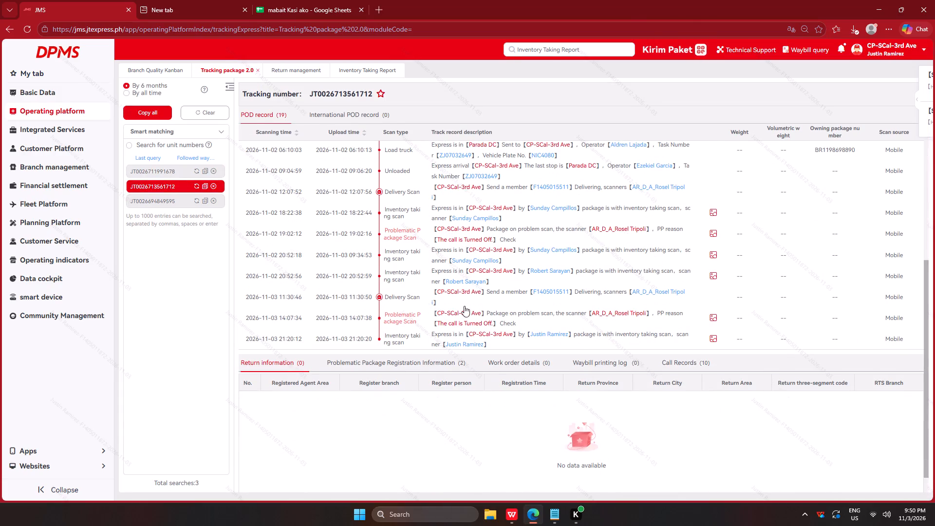
click(213, 186)
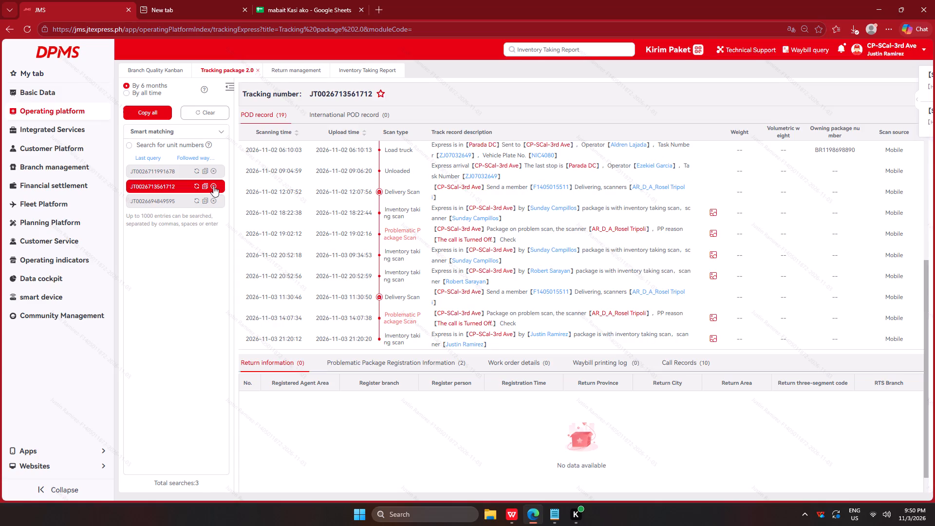
click(184, 170)
click(197, 172)
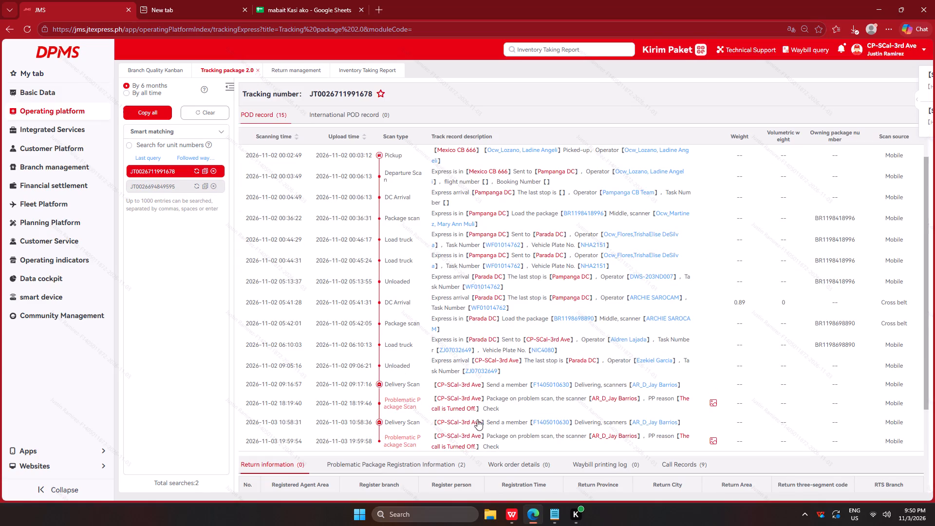
click(713, 443)
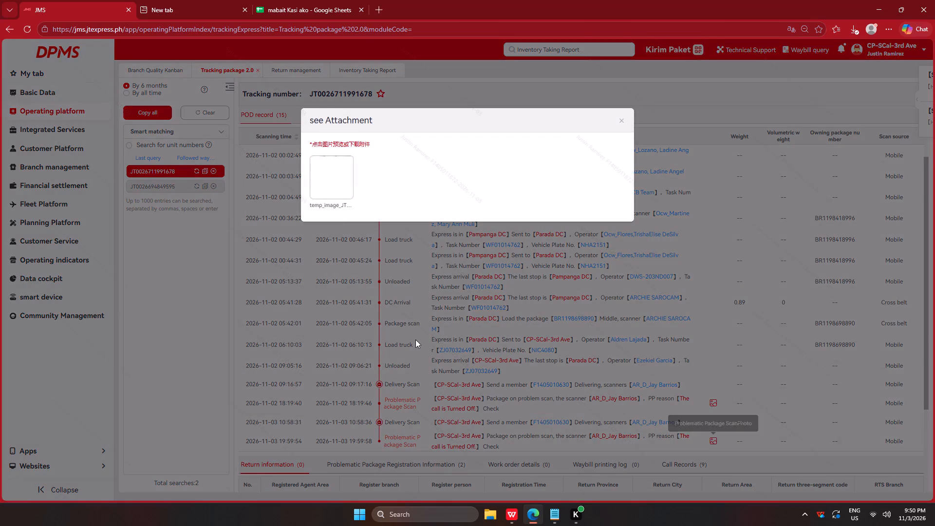
click(334, 188)
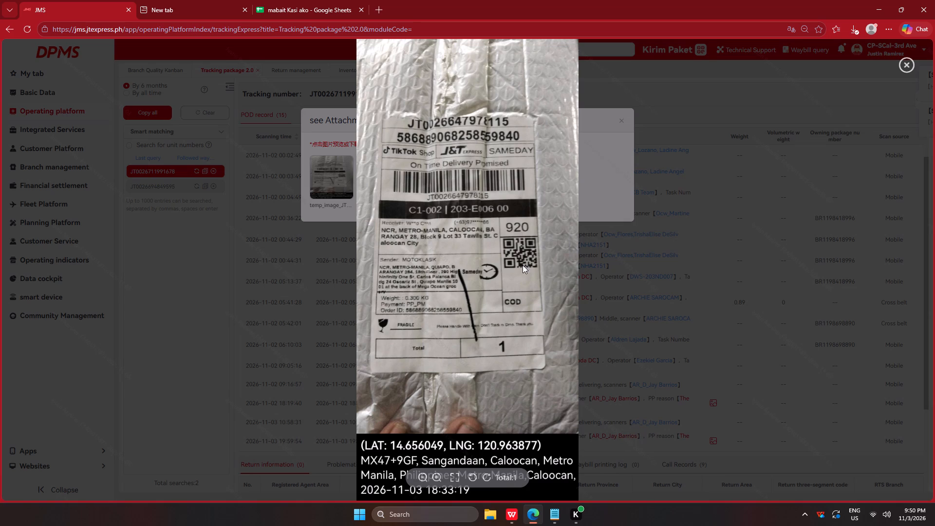
click(214, 362)
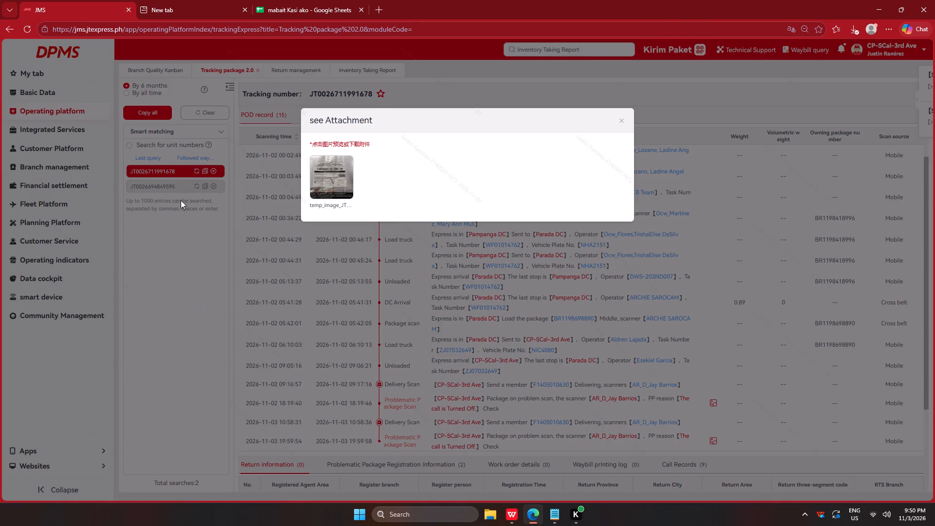
double_click(169, 188)
click(169, 188)
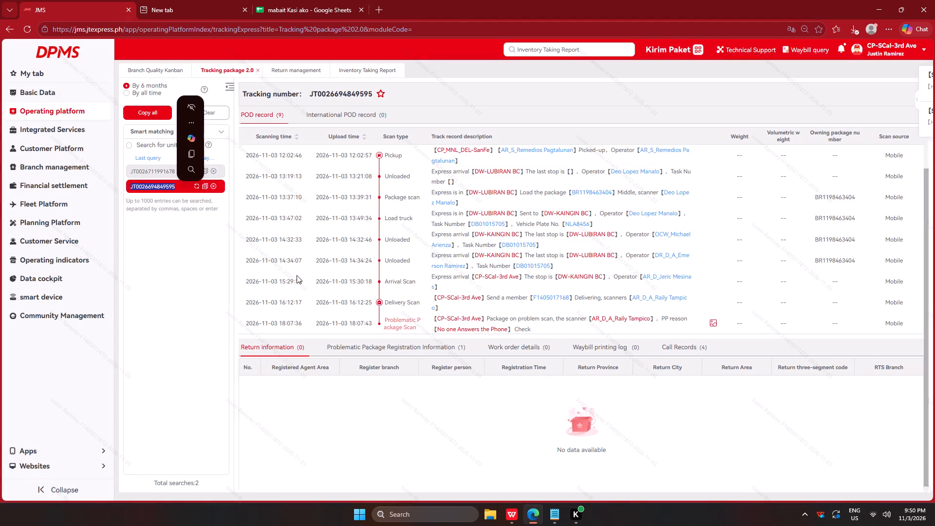
click(229, 403)
click(714, 326)
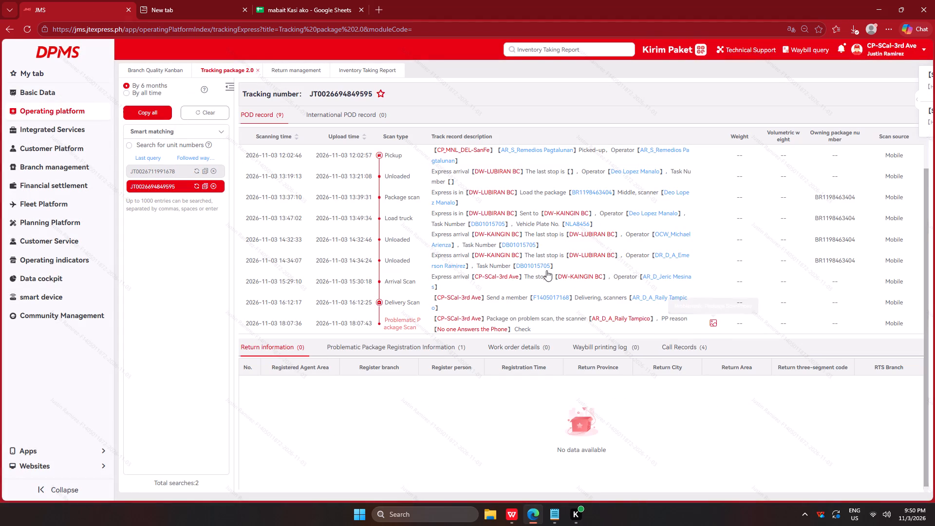
click(712, 321)
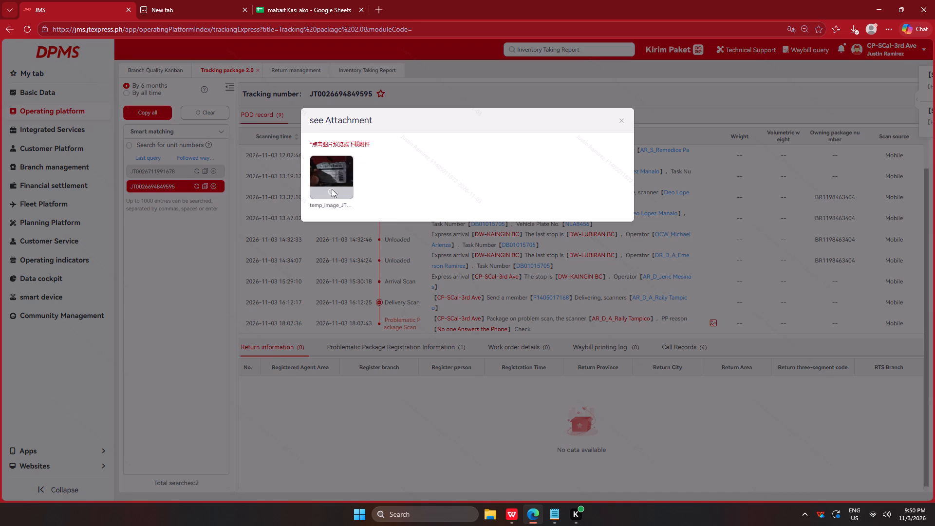
click(331, 192)
scroll(452, 232, up, 2)
drag(490, 215, 491, 218)
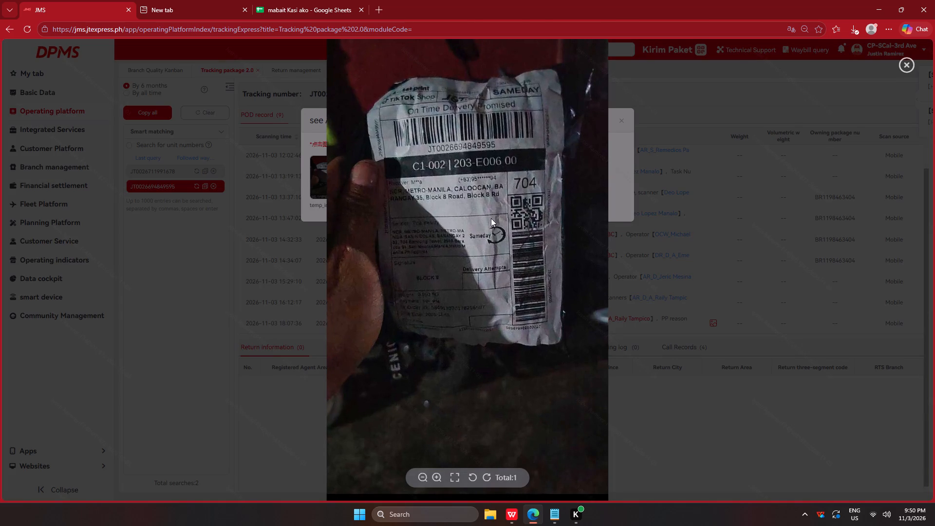
drag(491, 218, 492, 246)
scroll(492, 247, up, 2)
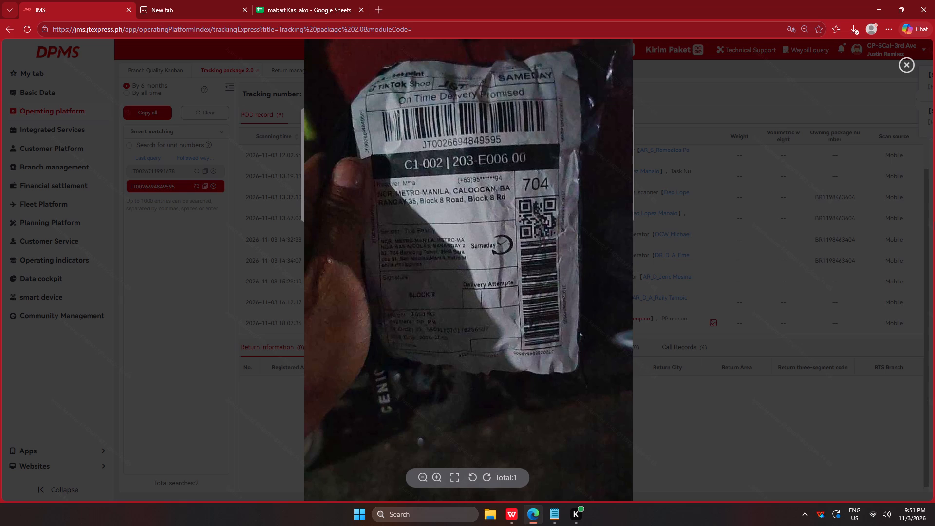
scroll(901, 213, up, 3)
scroll(397, 297, up, 4)
scroll(387, 306, down, 10)
scroll(467, 277, up, 1)
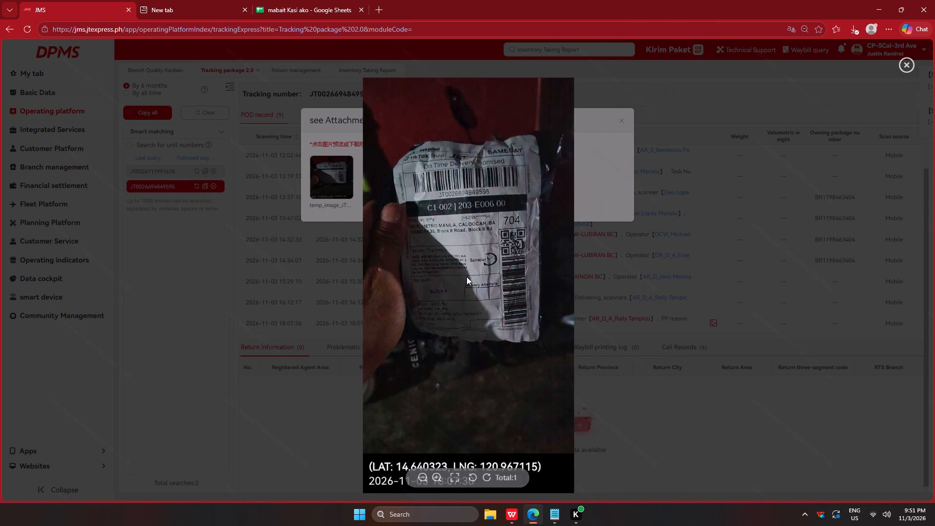
scroll(467, 277, up, 2)
drag(491, 272, 488, 333)
scroll(484, 327, up, 1)
drag(495, 297, 497, 313)
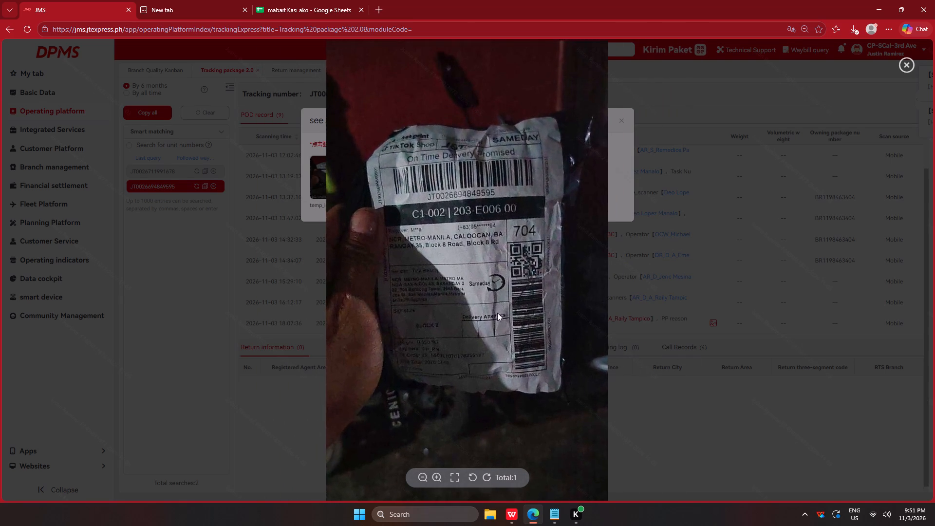
drag(497, 313, 498, 319)
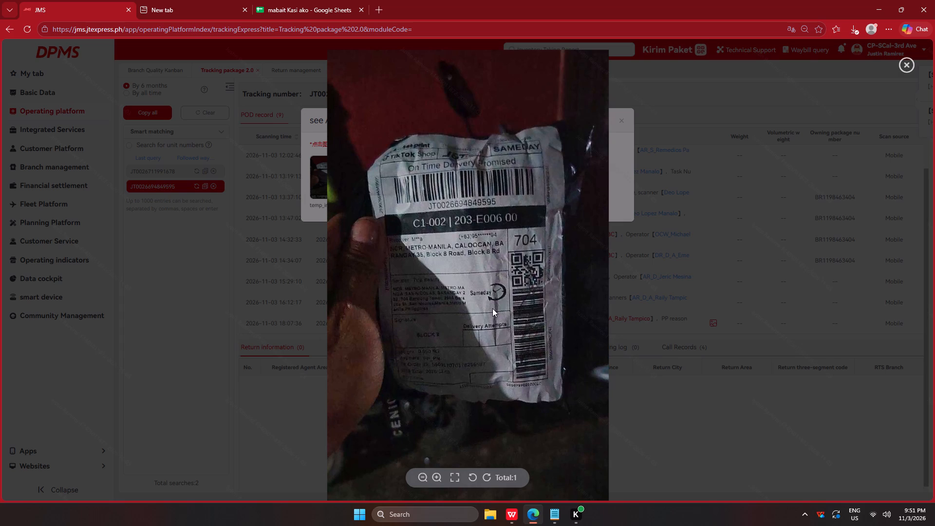
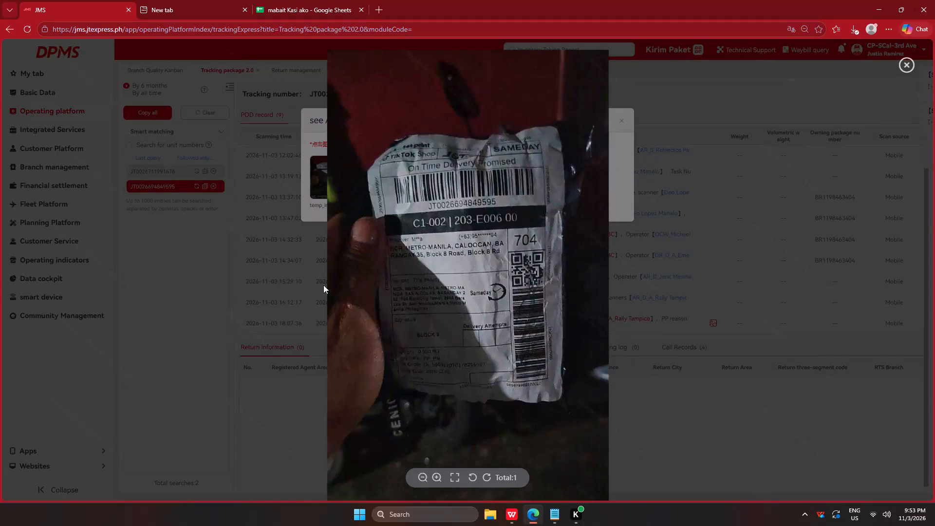
click(169, 275)
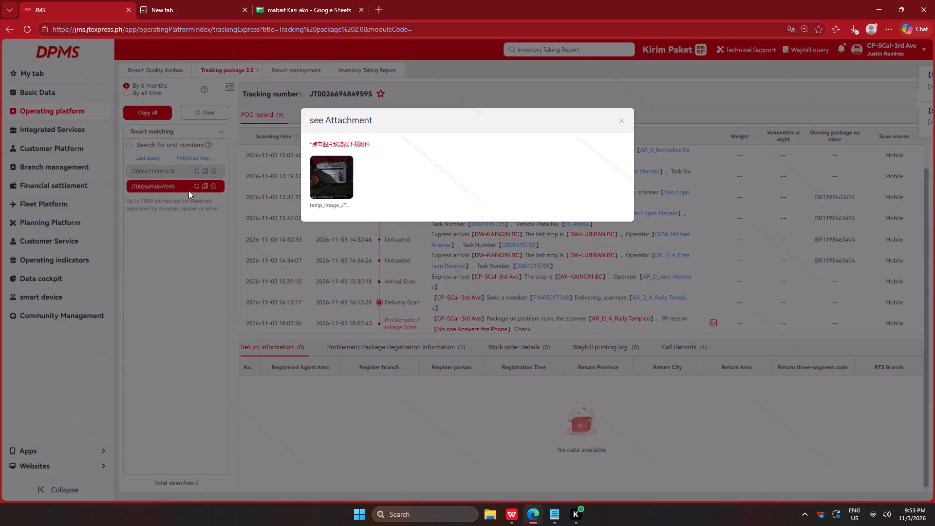
click(191, 186)
double_click(193, 186)
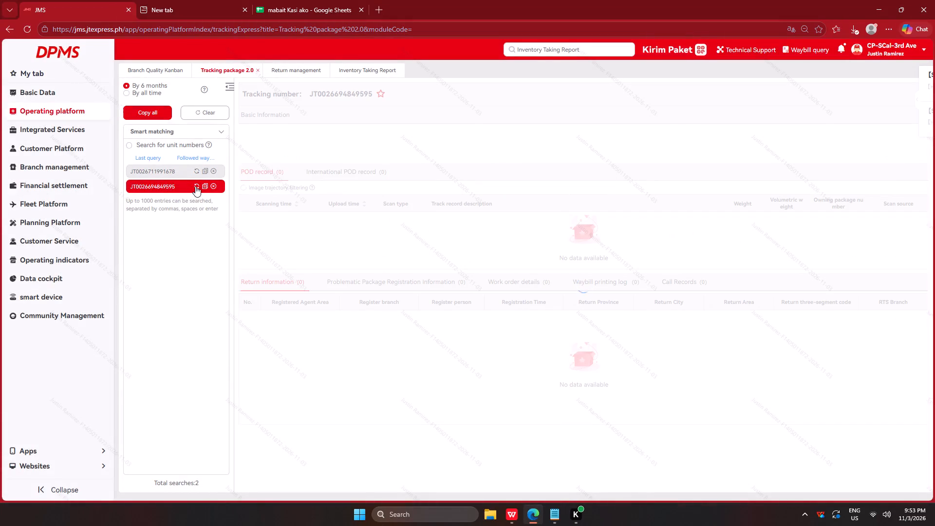
click(195, 186)
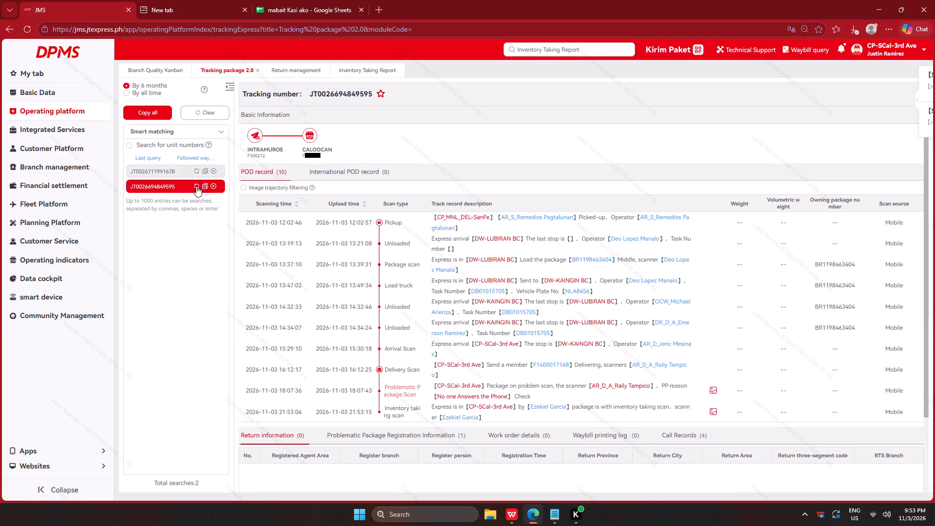
click(212, 186)
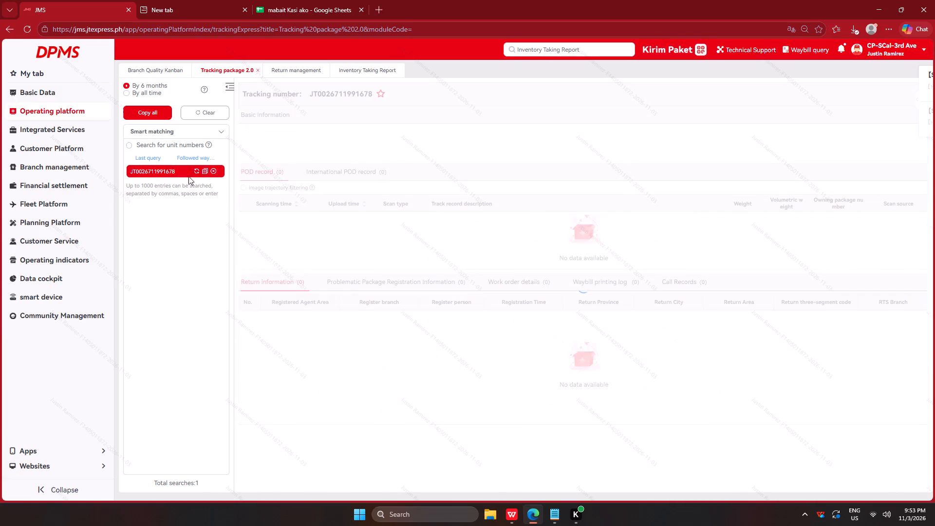
scroll(417, 278, down, 3)
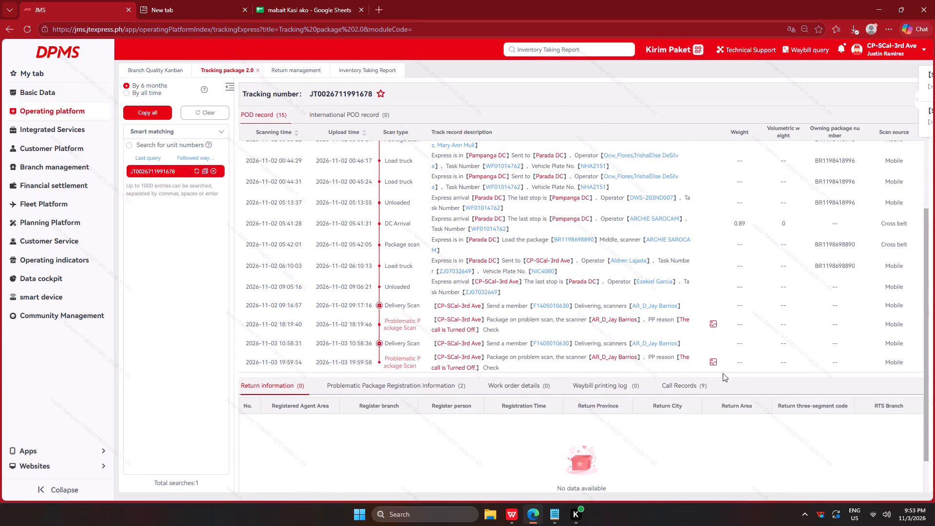
click(713, 361)
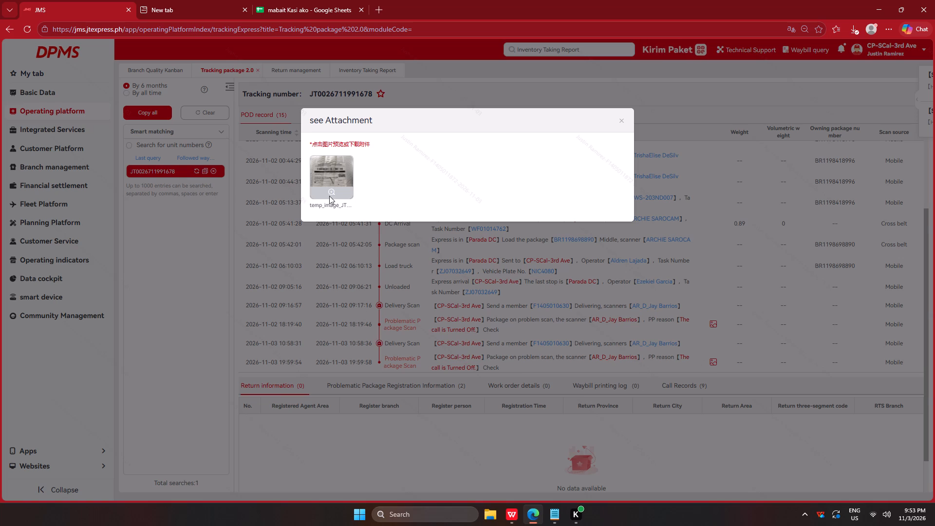
click(331, 190)
scroll(467, 252, up, 3)
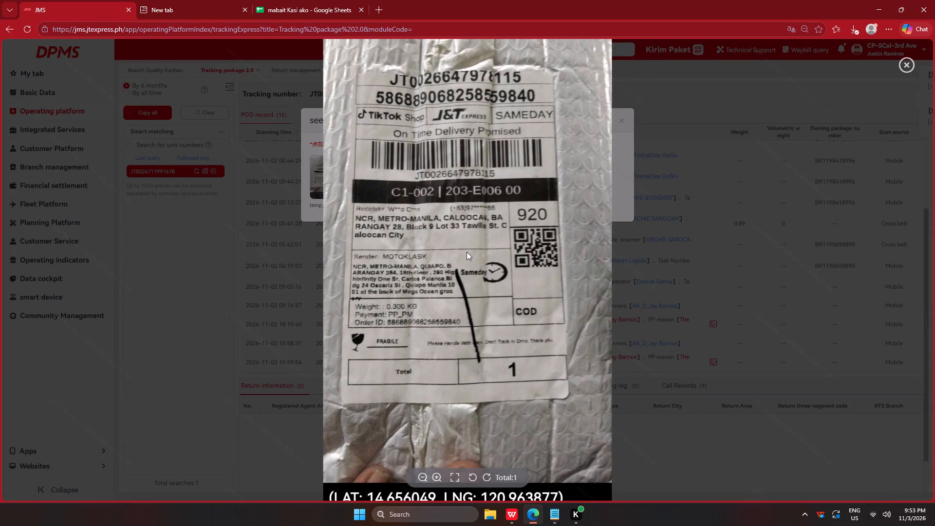
scroll(484, 243, up, 2)
drag(503, 237, 505, 316)
scroll(499, 299, up, 1)
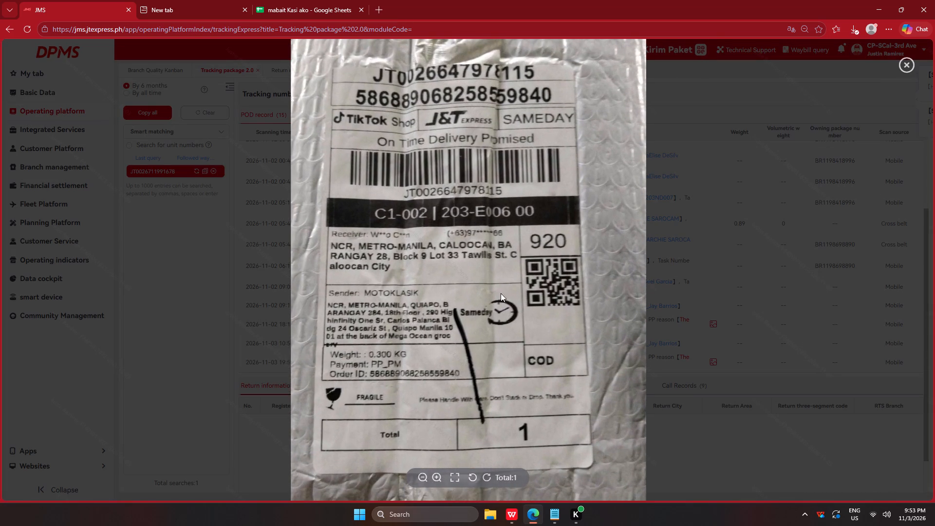
drag(503, 285, 502, 324)
scroll(501, 323, up, 1)
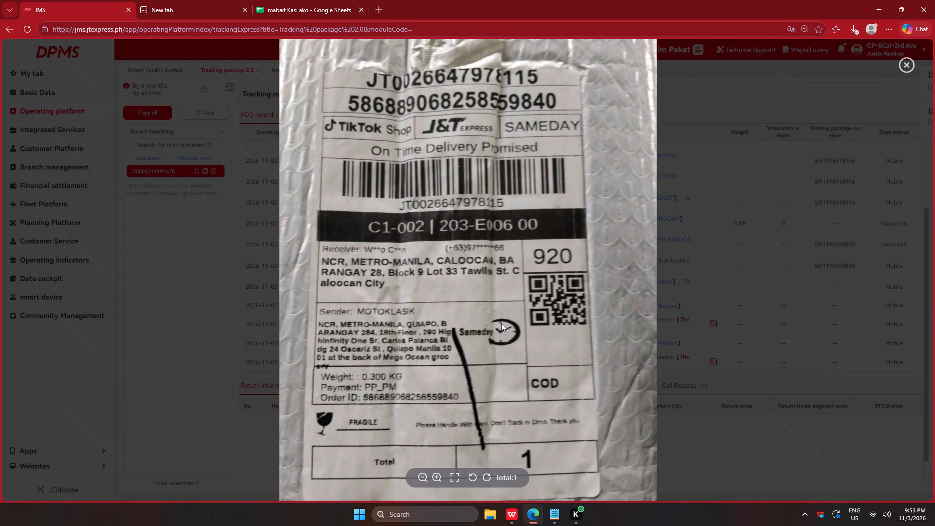
drag(515, 257, 519, 274)
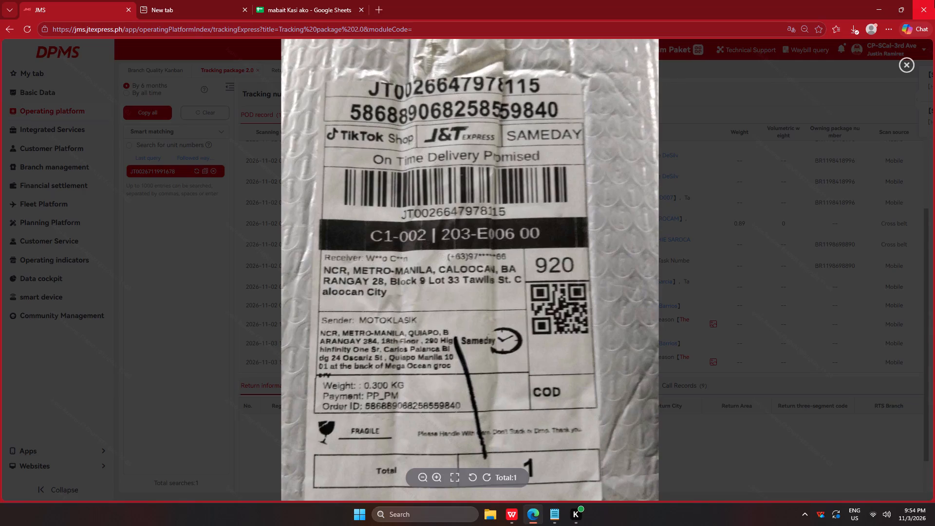
click(199, 284)
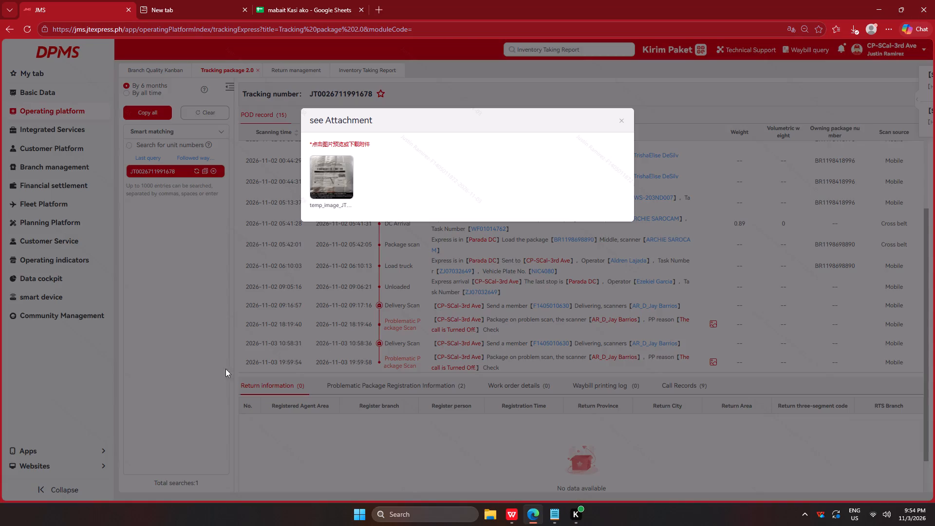
click(189, 370)
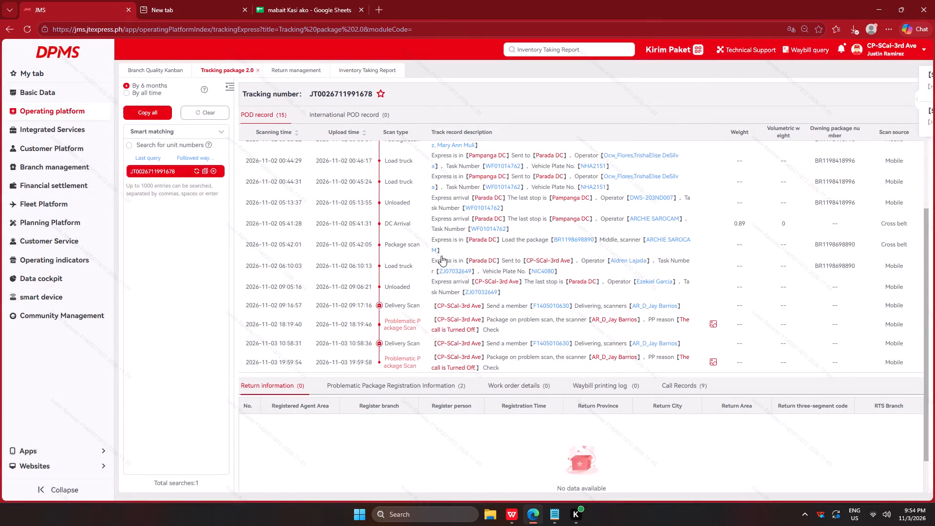
scroll(547, 253, up, 6)
scroll(547, 253, down, 7)
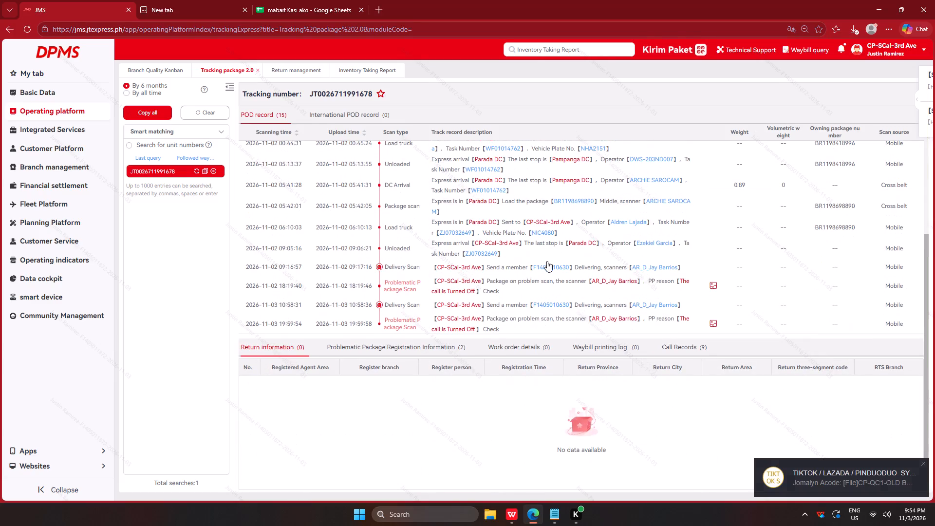
click(422, 345)
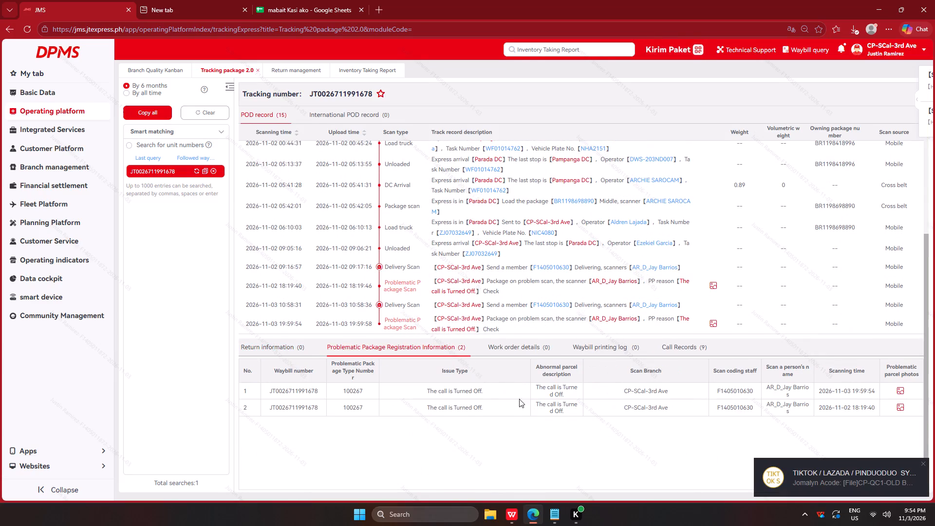
click(899, 392)
click(326, 194)
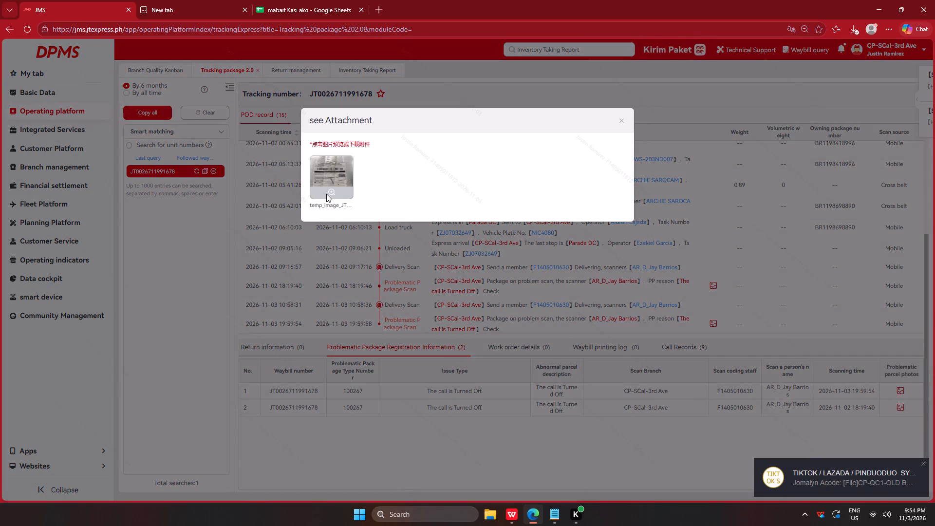
click(332, 191)
key(Right)
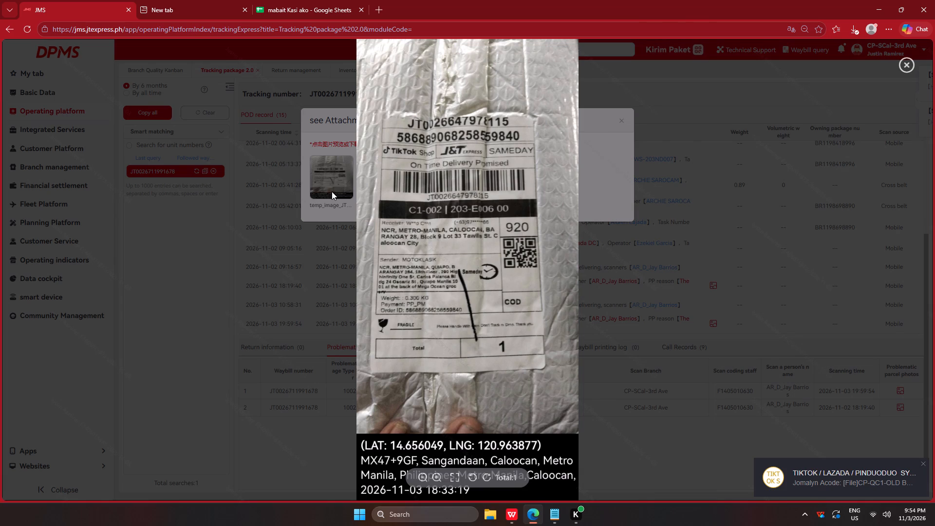
key(Left)
key(Left)
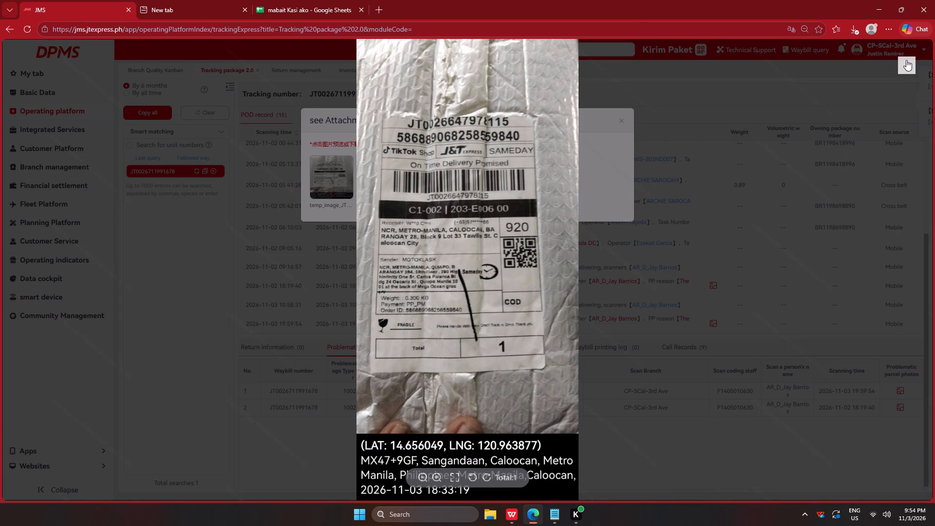
click(907, 60)
click(185, 335)
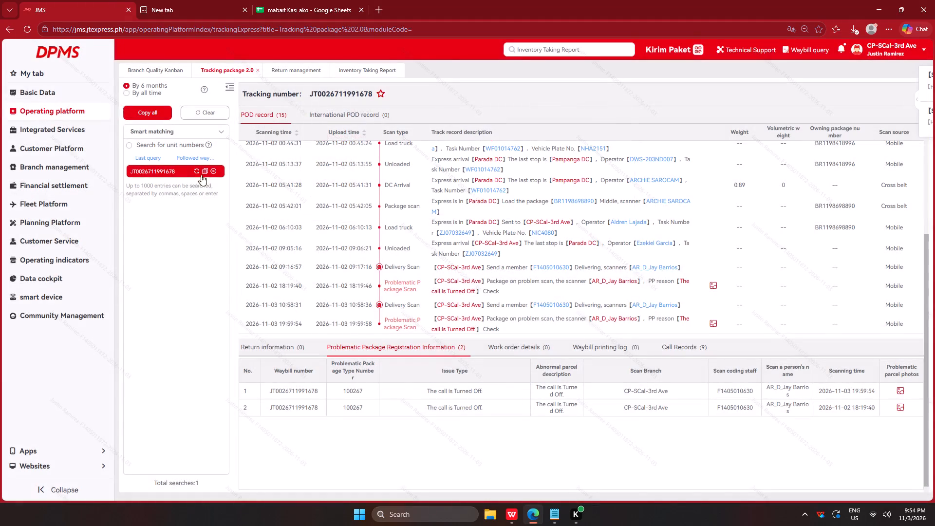
click(193, 169)
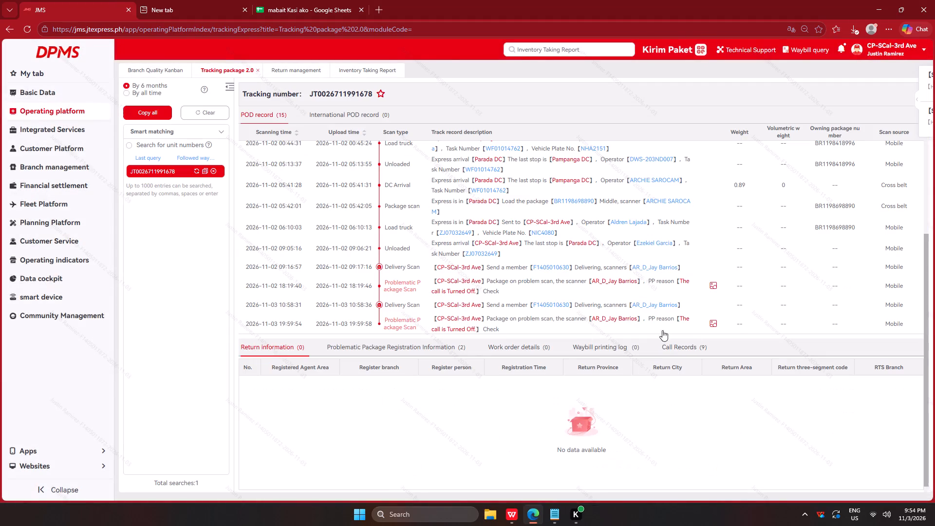
click(203, 171)
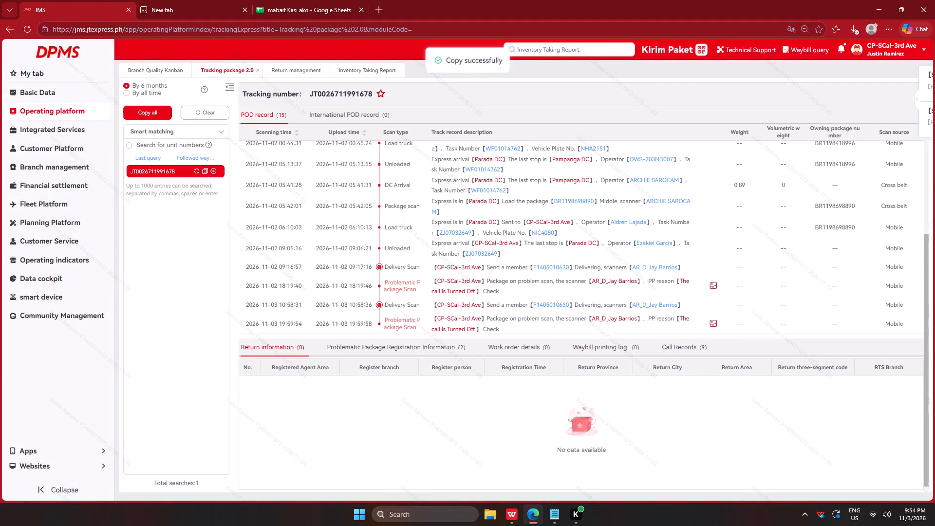
key(alt+Tab)
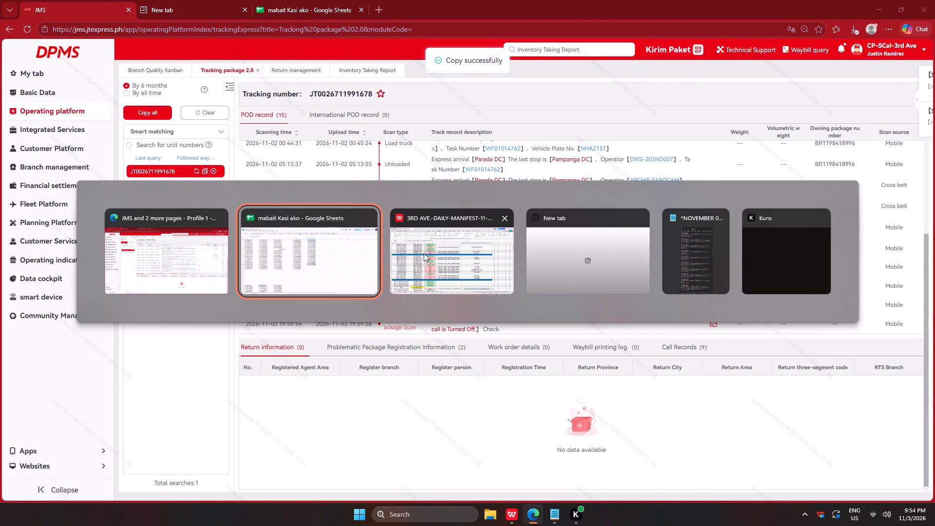
alt+click(334, 276)
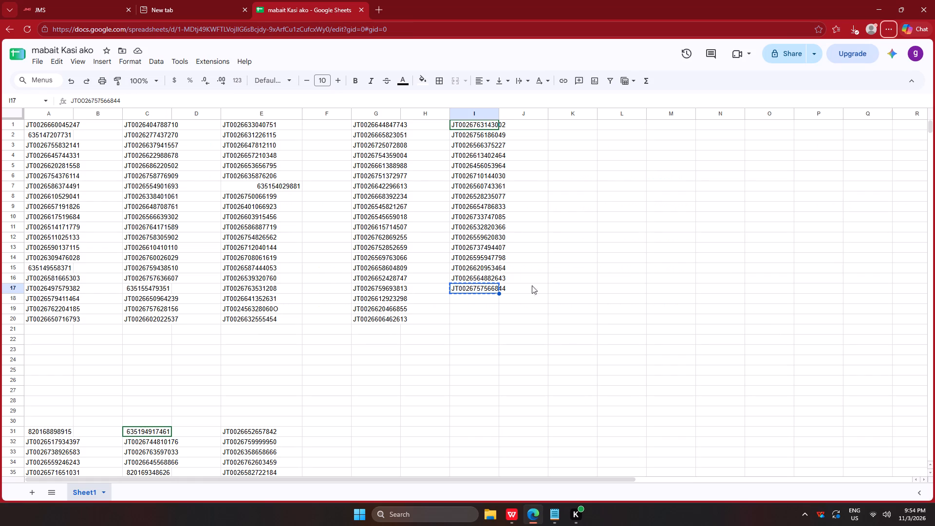
click(485, 374)
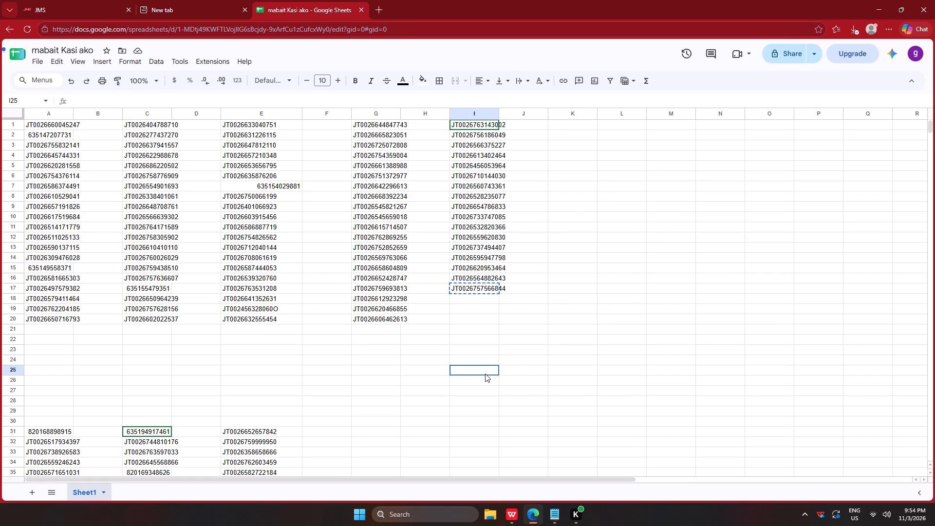
key(ctrl+v)
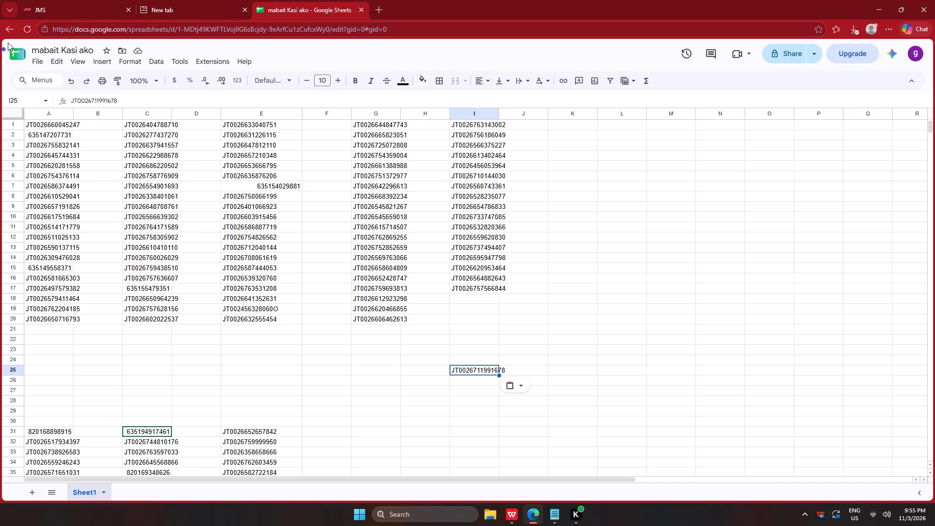
Close the blank new browser page and return to the JMS tracking record.
click(178, 11)
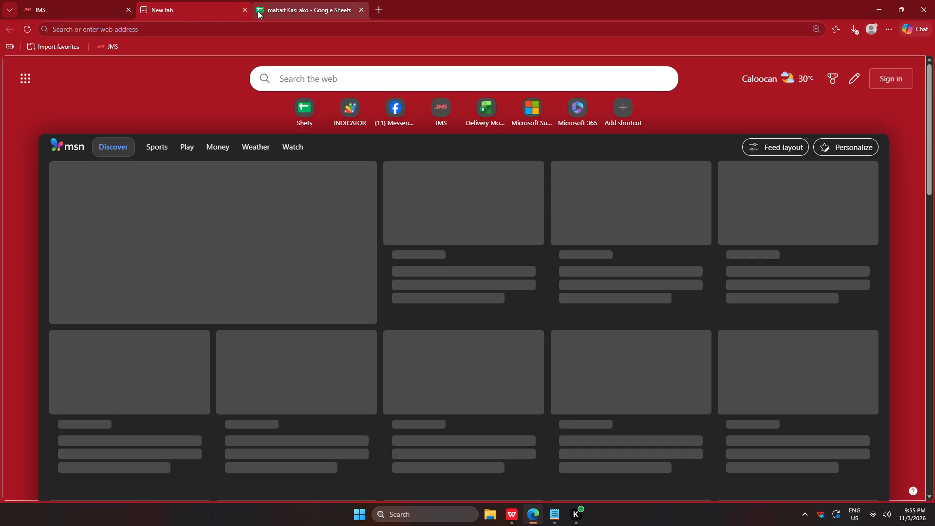
click(246, 10)
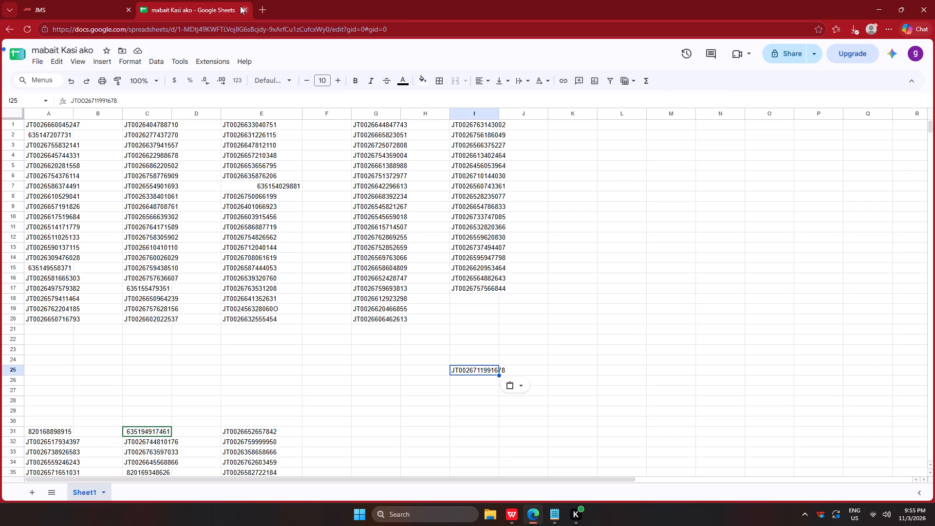
click(96, 0)
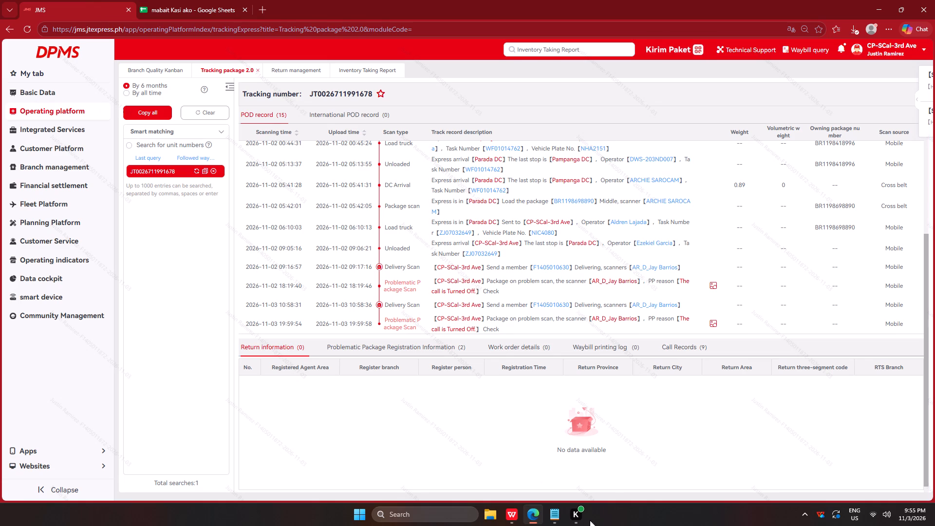
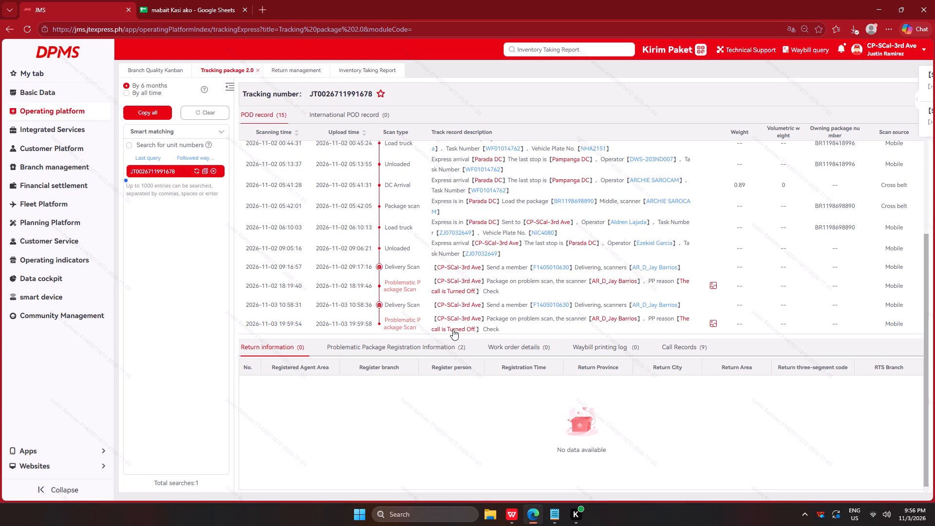
Try to open the photos attached to the 2026-11-02 and 2026-11-03 problematic package scans in the tracking record.
click(714, 286)
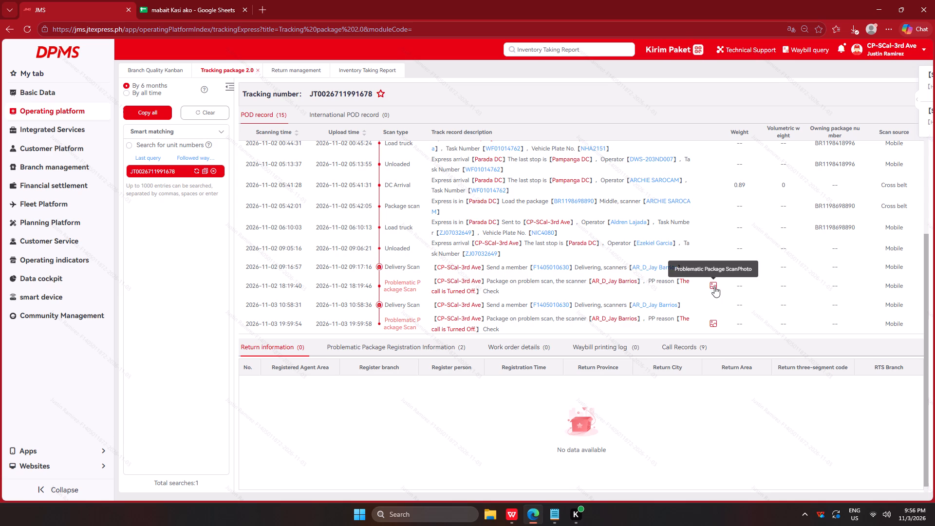
click(712, 287)
click(711, 286)
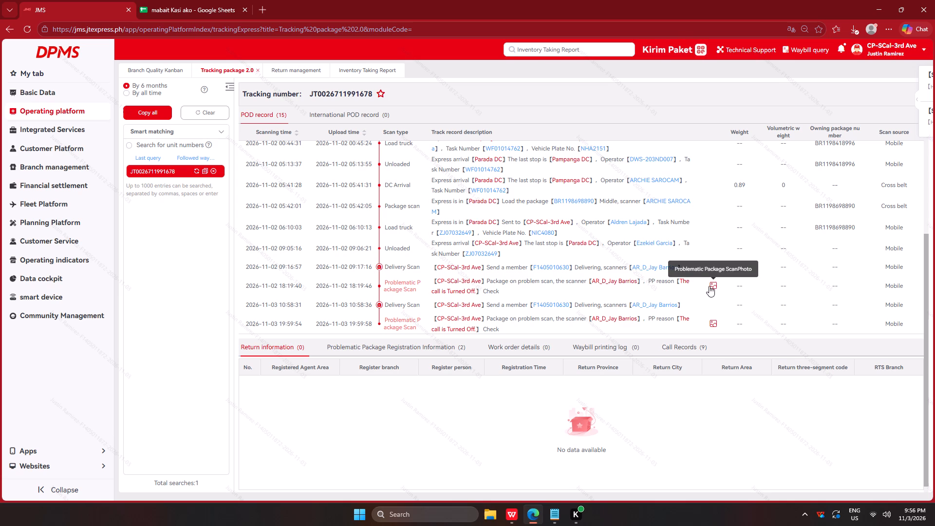
click(709, 286)
double_click(709, 288)
double_click(708, 285)
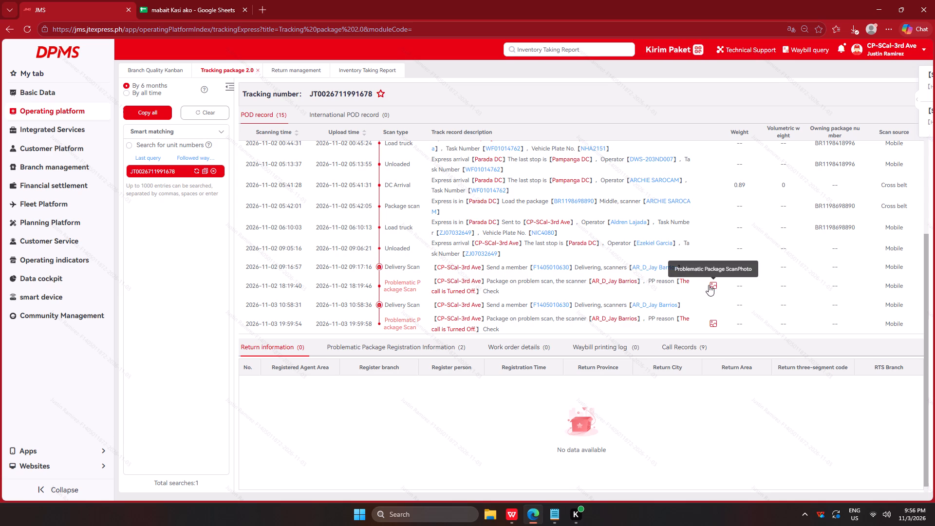
click(713, 320)
triple_click(713, 320)
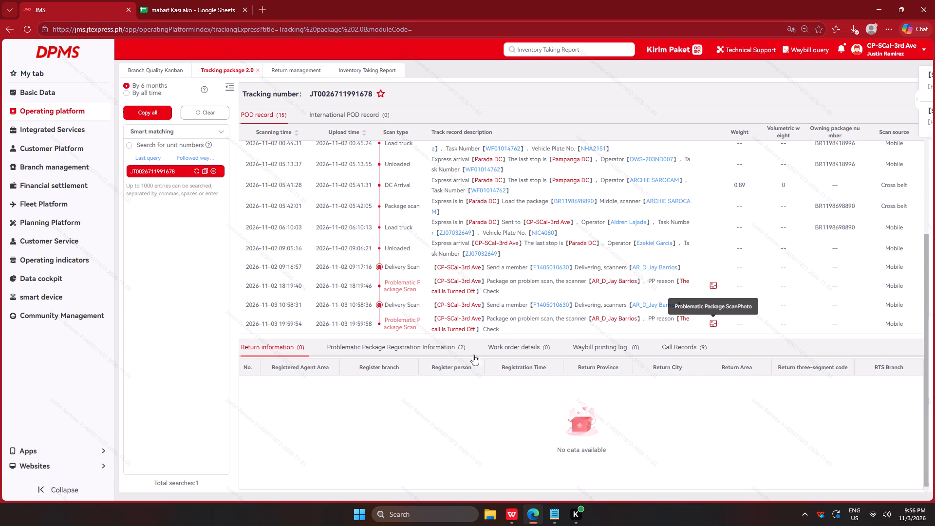
click(445, 350)
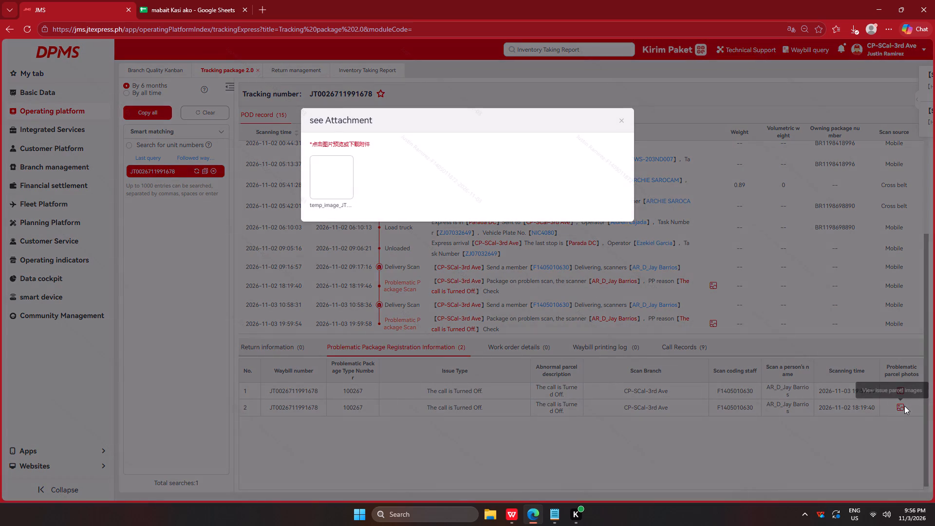
click(779, 467)
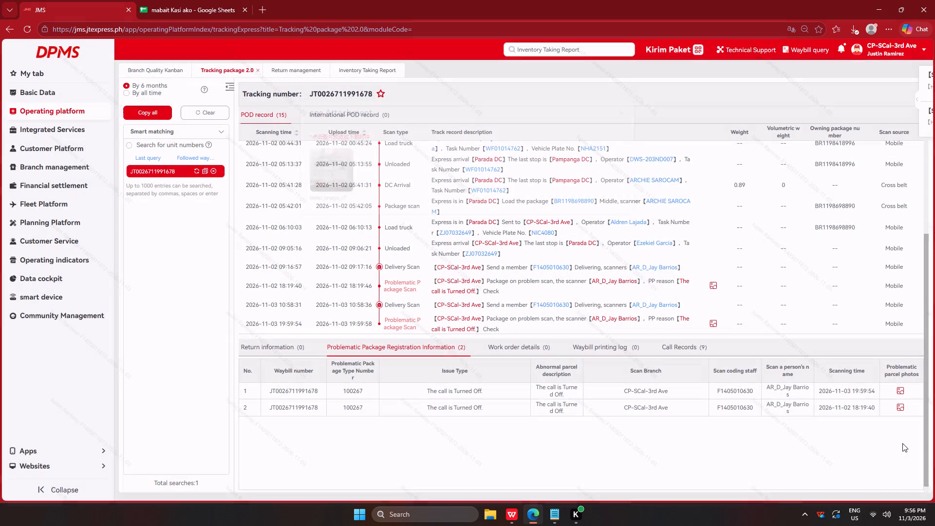
click(901, 408)
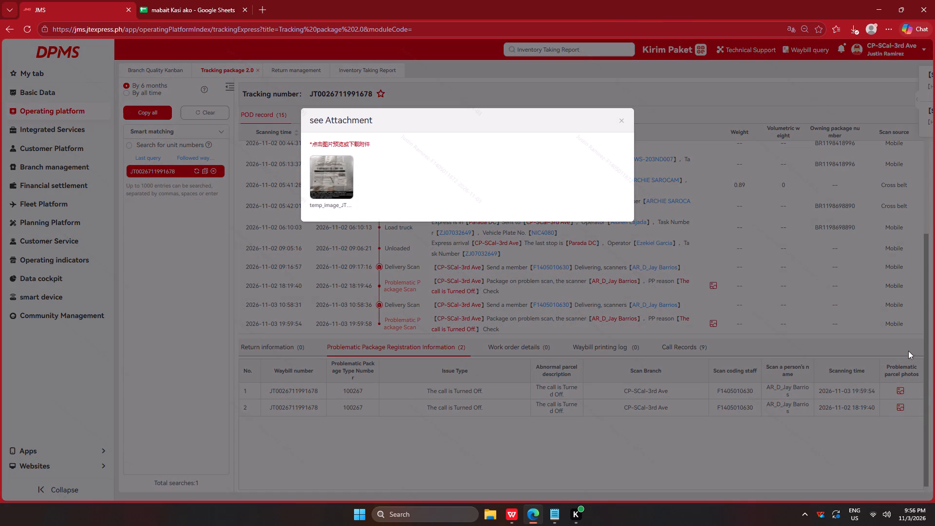
click(908, 351)
click(899, 391)
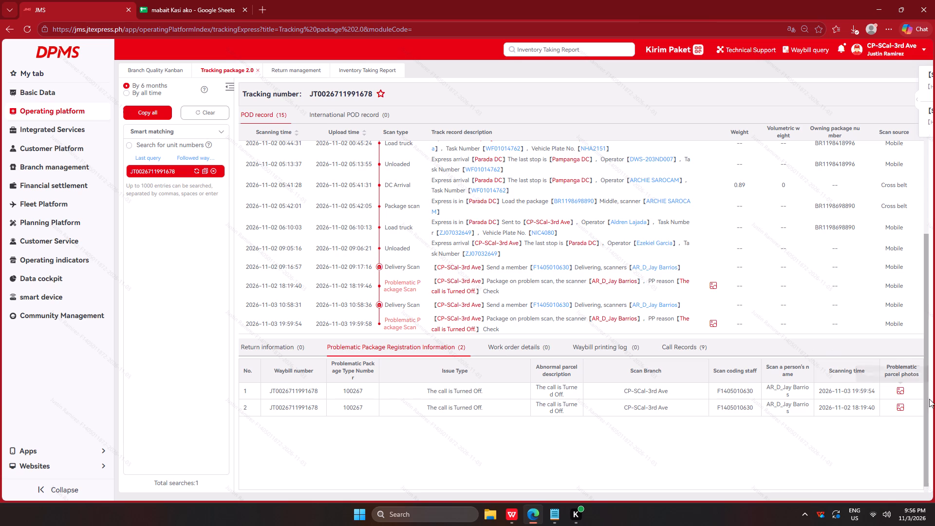
click(897, 389)
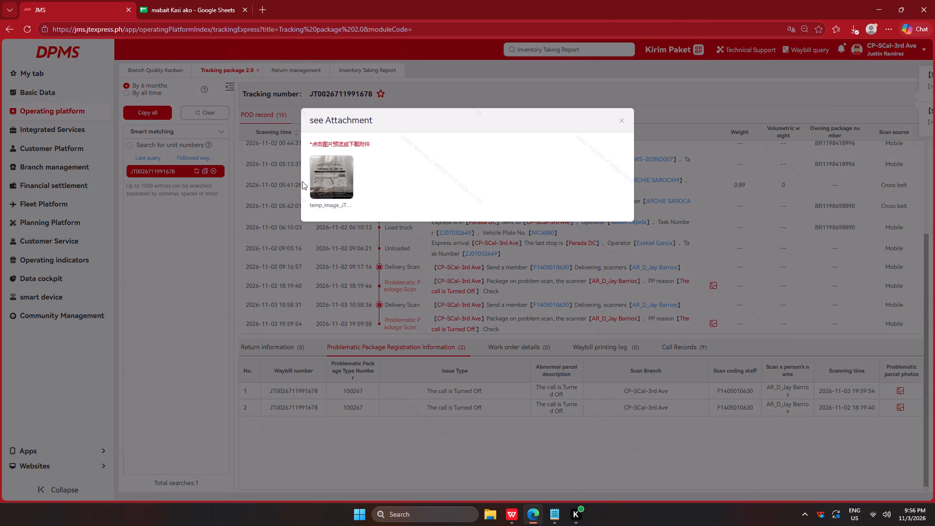
click(332, 193)
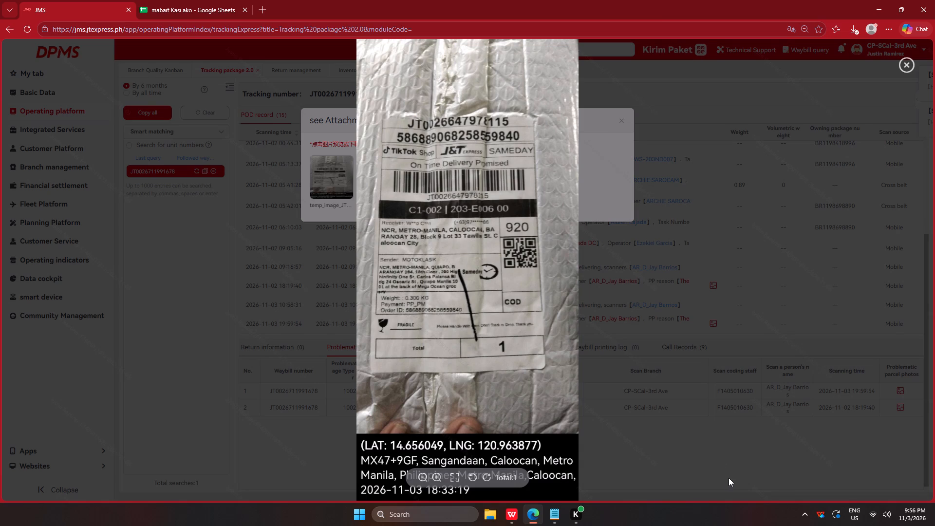
click(711, 443)
click(823, 447)
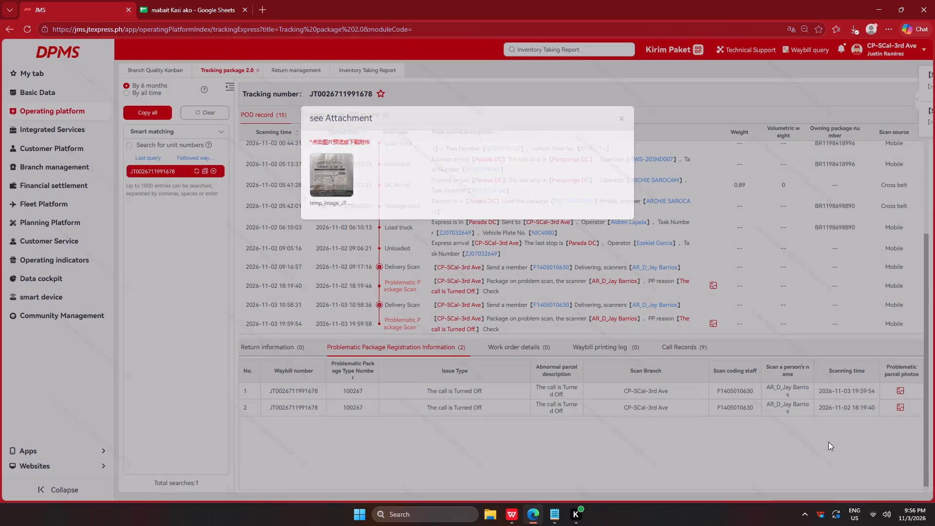
click(899, 406)
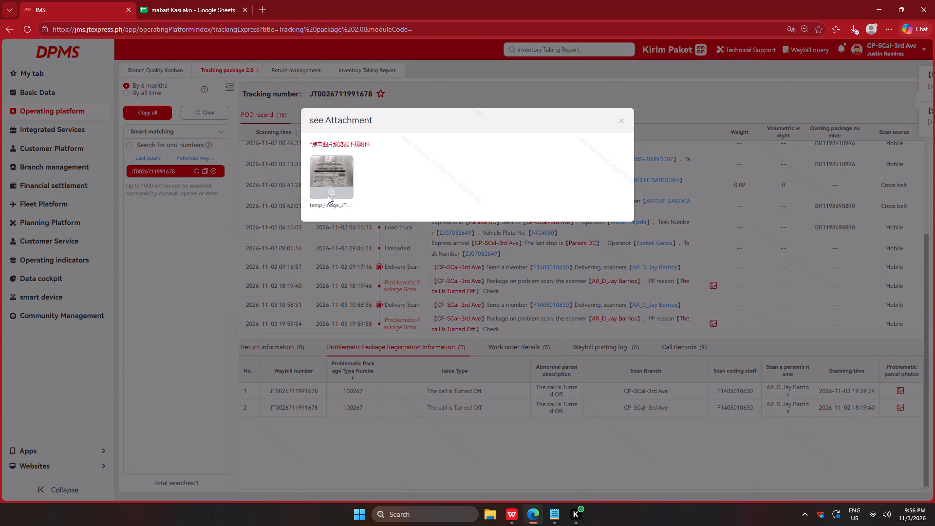
click(329, 192)
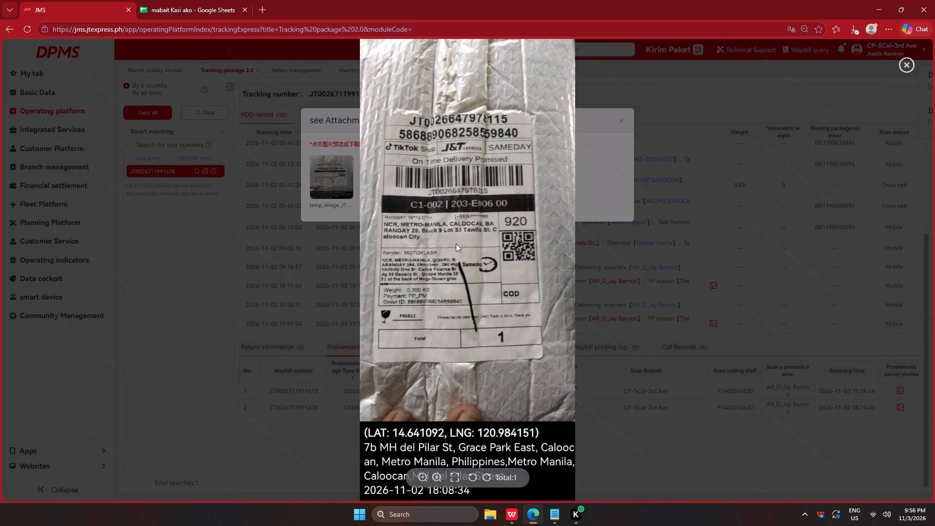
double_click(207, 398)
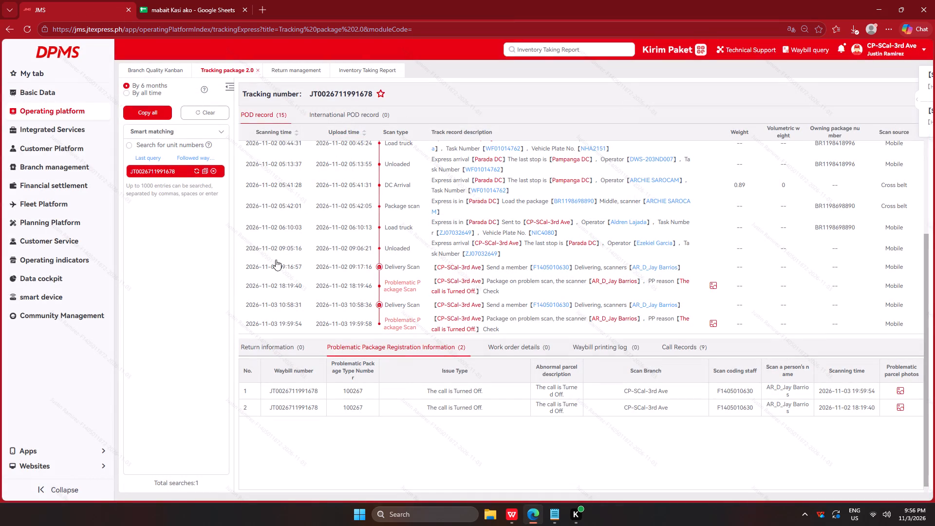
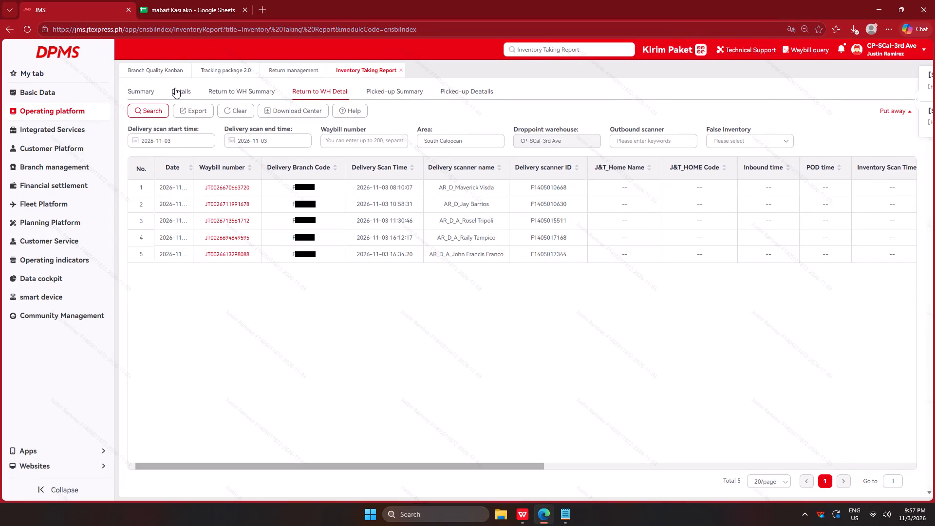
Switch to the daily manifest workbook in WPS Office and search the CHECKING sheet for the rider name "ricky".
key(alt+Tab)
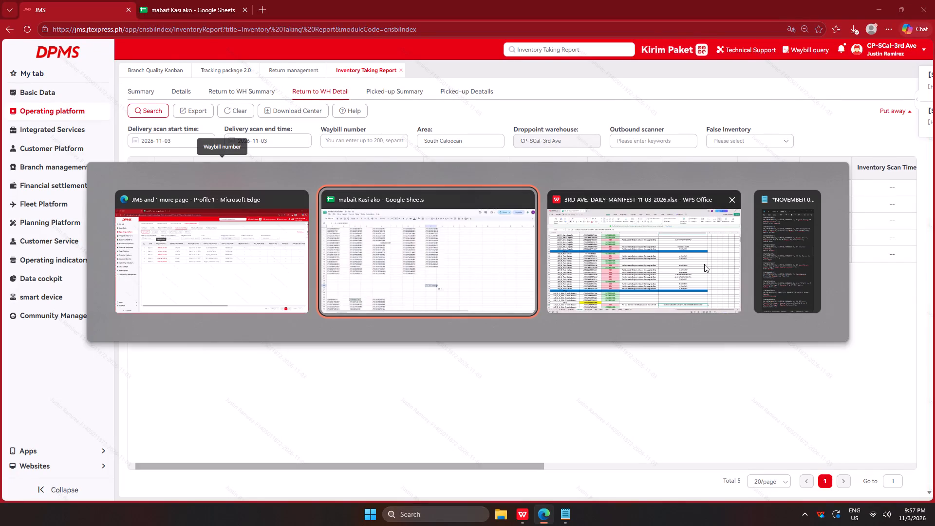
alt+click(616, 262)
click(263, 266)
scroll(289, 265, down, 5)
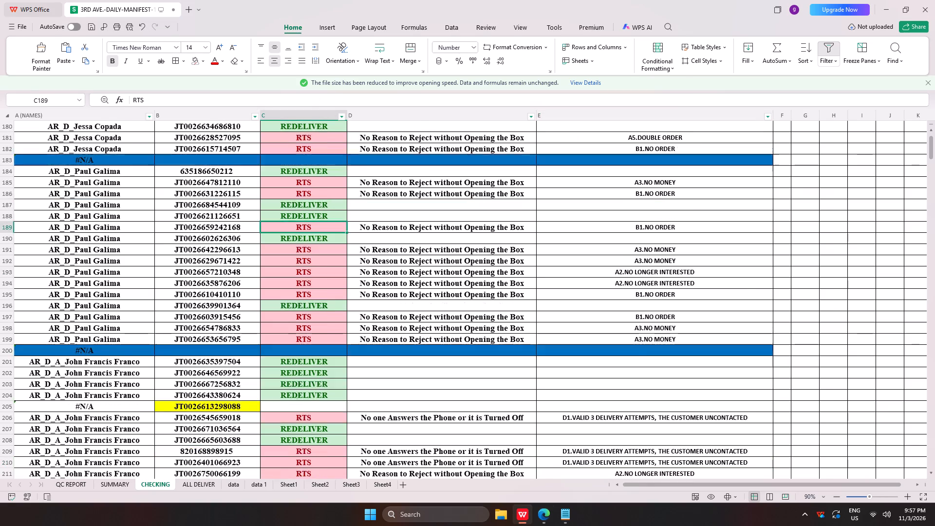
scroll(293, 269, down, 4)
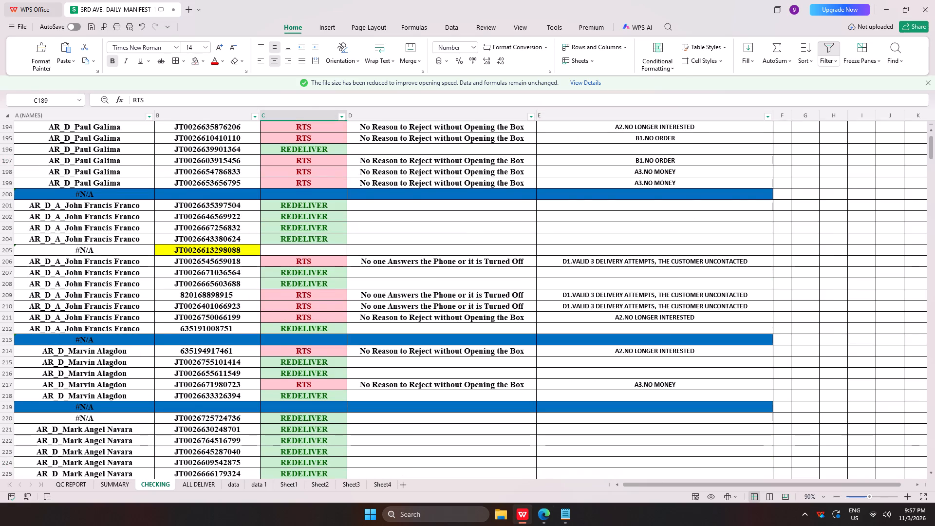
scroll(305, 246, down, 20)
scroll(305, 246, down, 19)
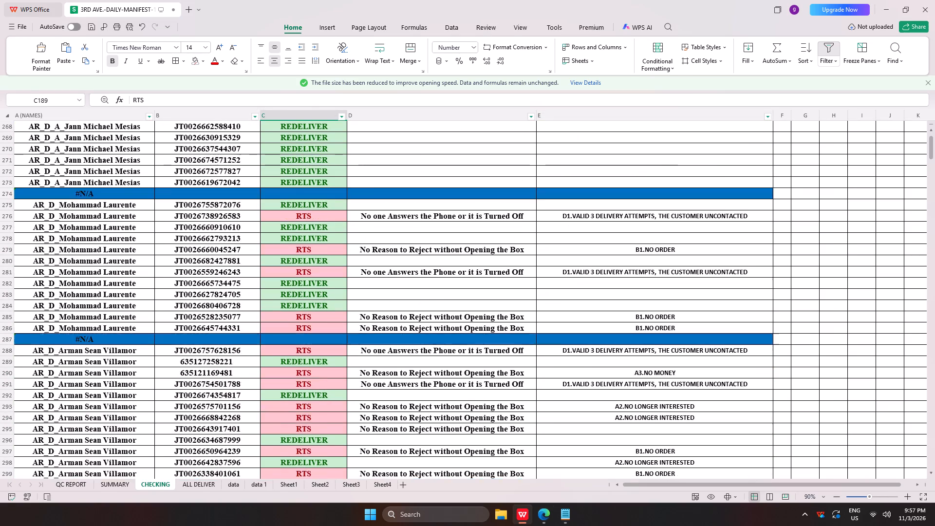
scroll(322, 243, down, 20)
scroll(322, 243, down, 20)
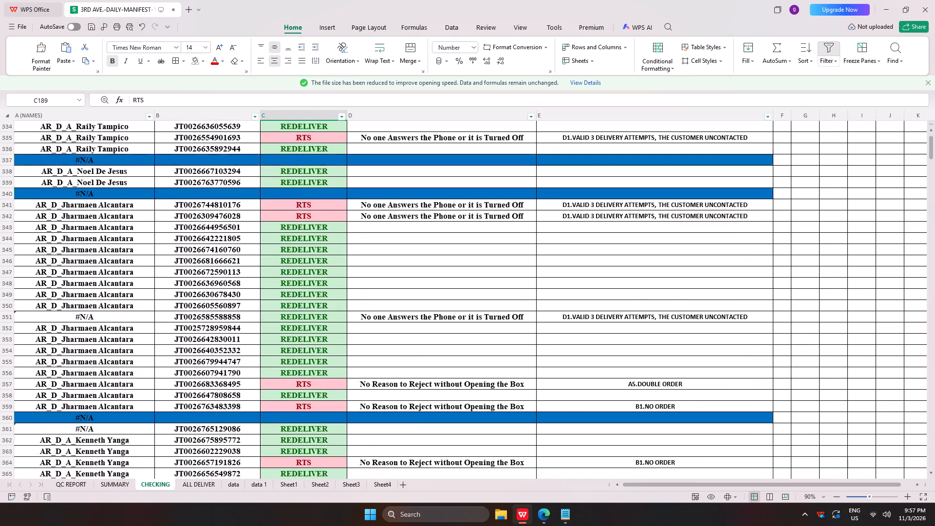
scroll(322, 243, down, 20)
scroll(322, 243, down, 6)
click(325, 242)
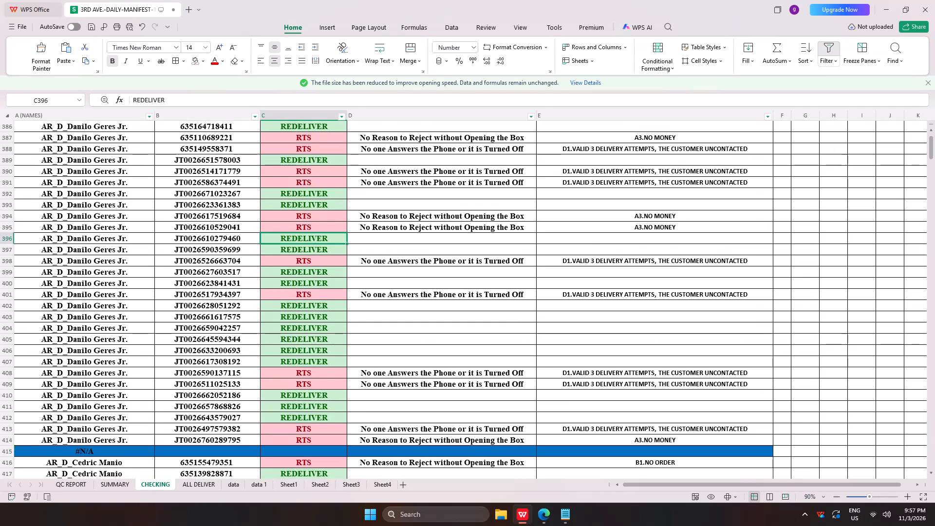
key(ctrl+f)
text(ricky)
key(Return)
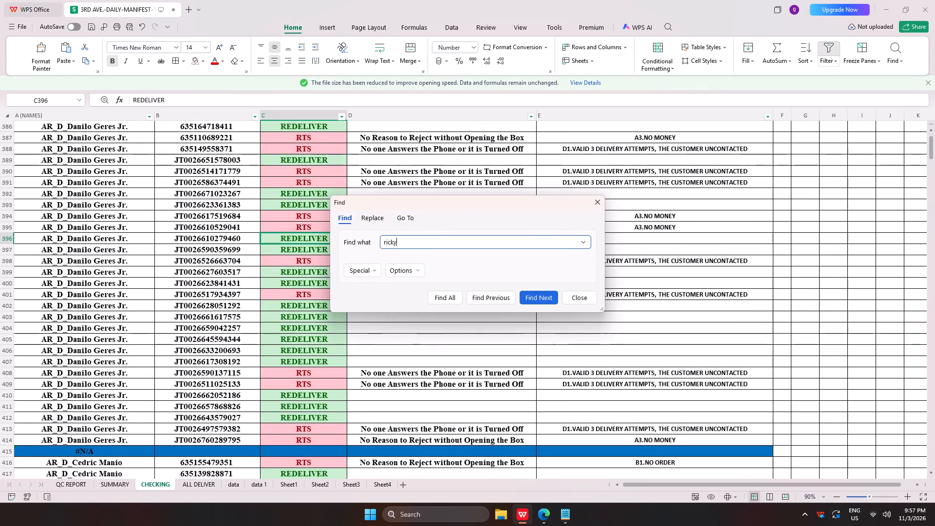
click(544, 295)
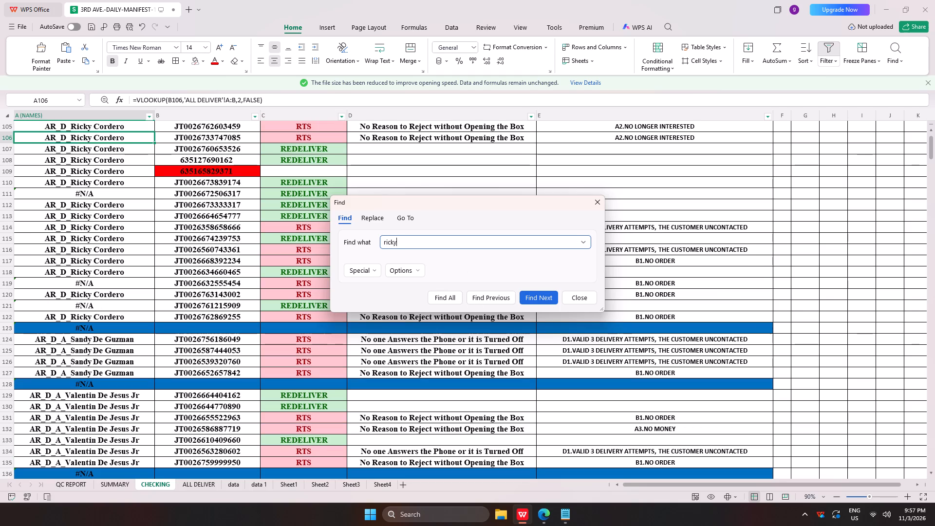
click(245, 168)
key(ctrl+c)
key(alt+Tab)
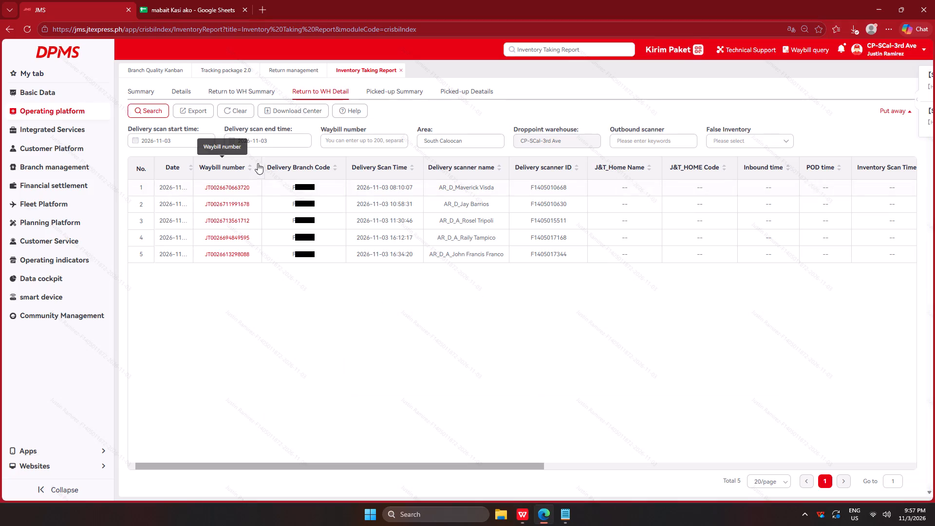
click(234, 61)
click(234, 66)
click(208, 113)
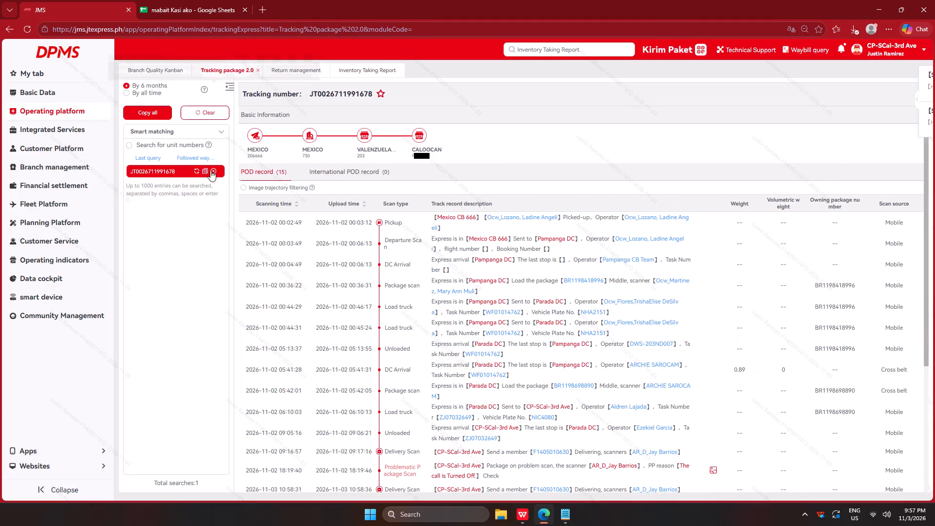
click(196, 237)
key(ctrl+v)
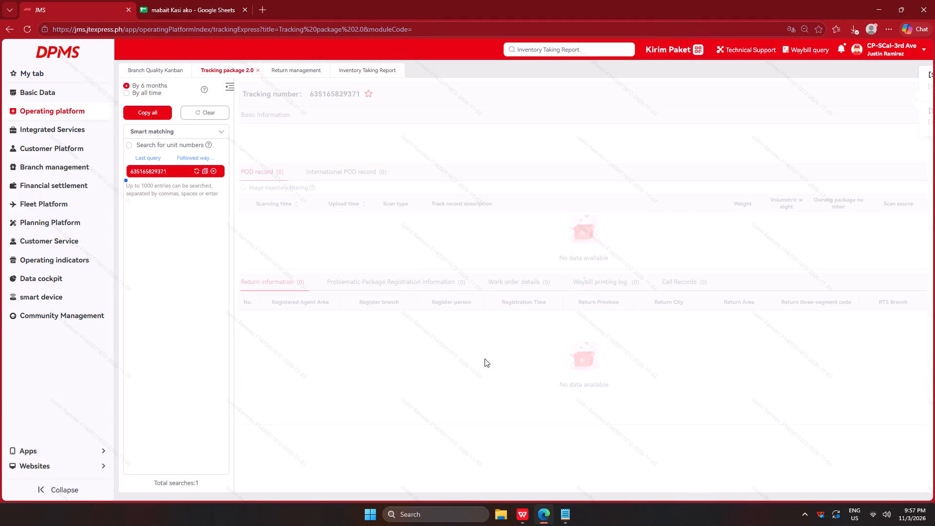
scroll(490, 342, down, 3)
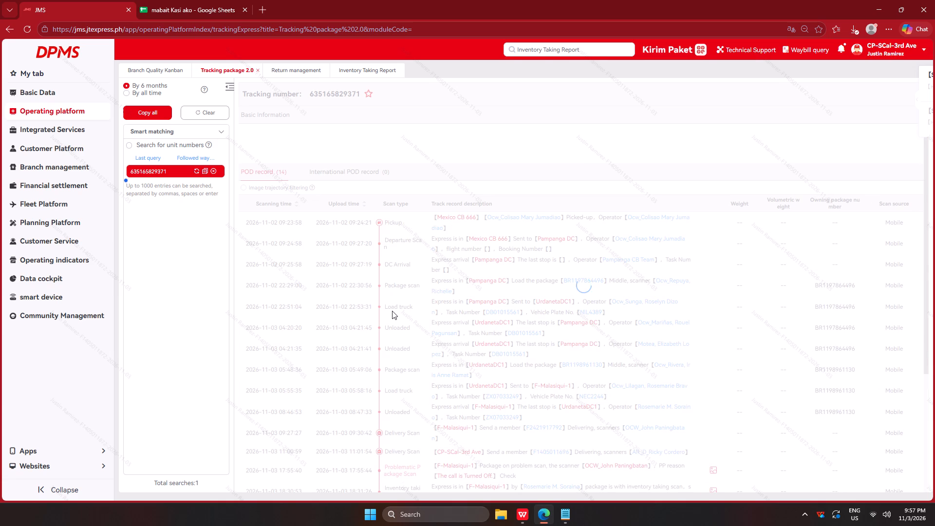
scroll(462, 298, down, 4)
scroll(430, 365, down, 6)
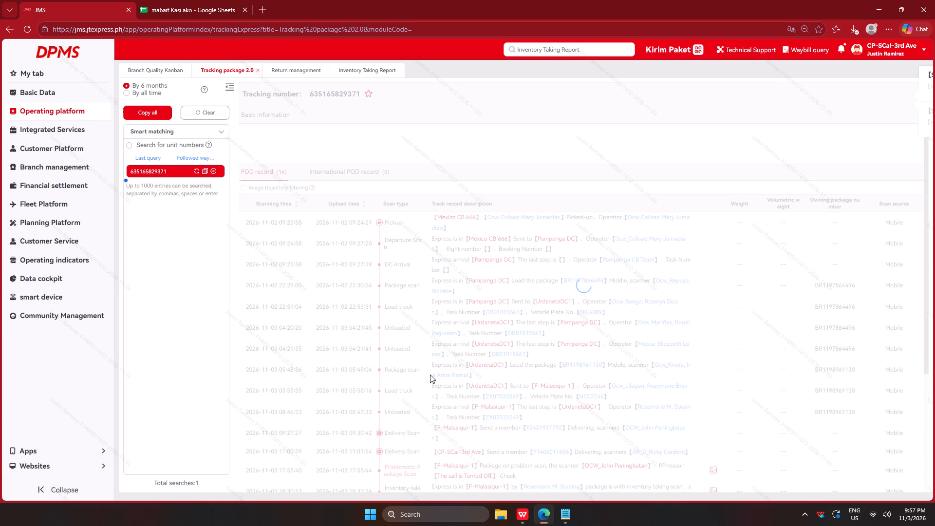
click(177, 311)
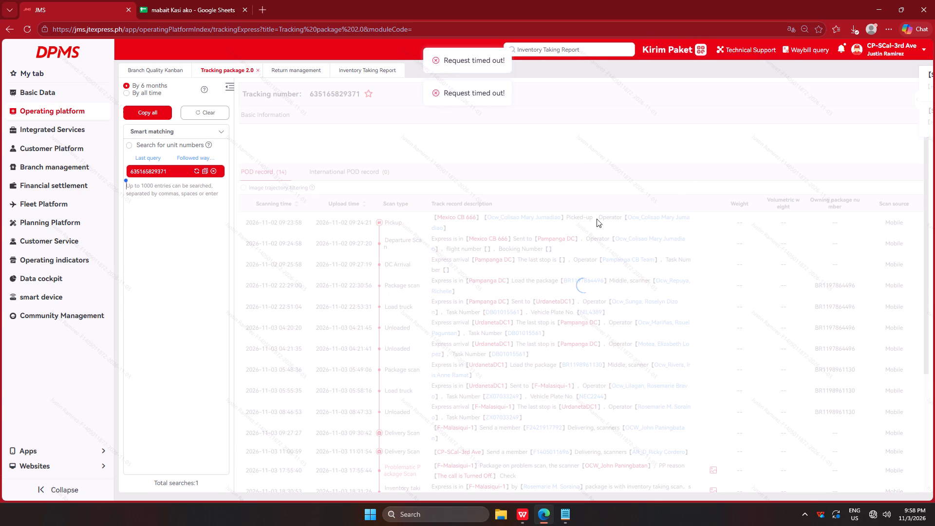
scroll(529, 271, down, 4)
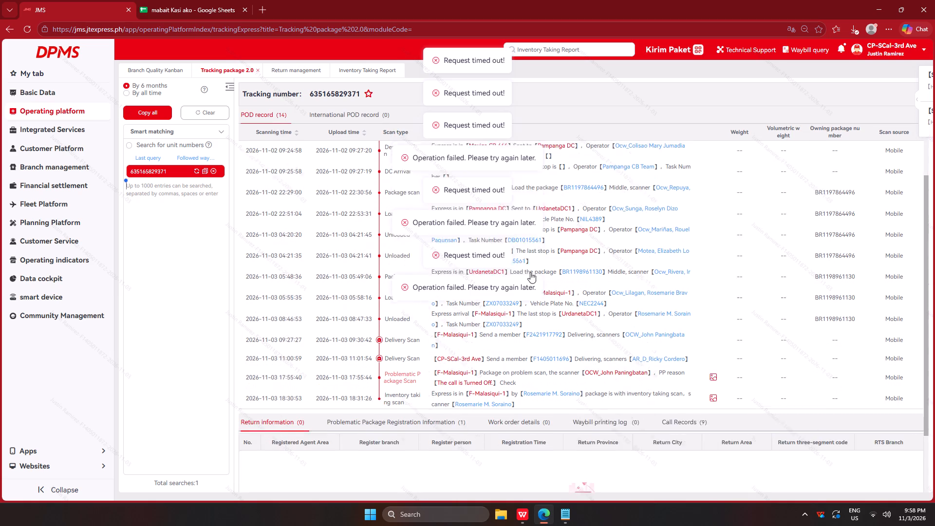
scroll(530, 272, down, 2)
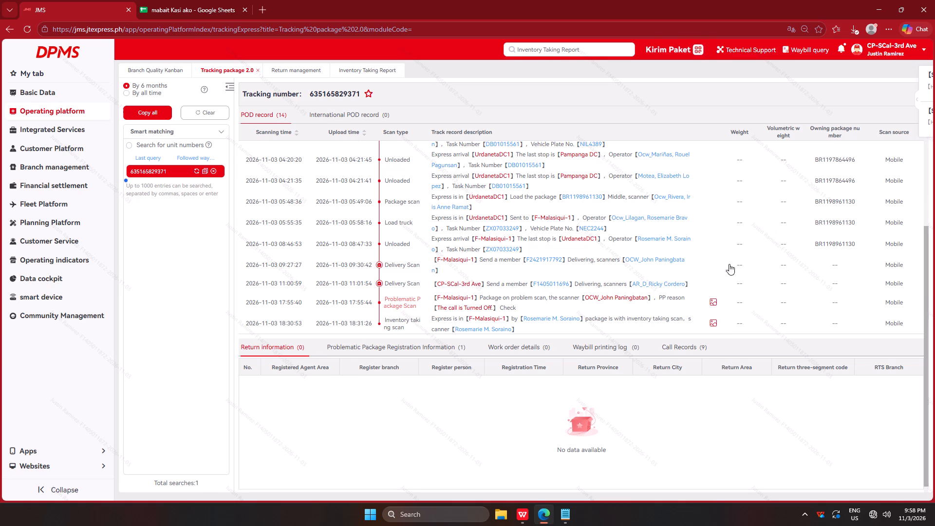
click(712, 321)
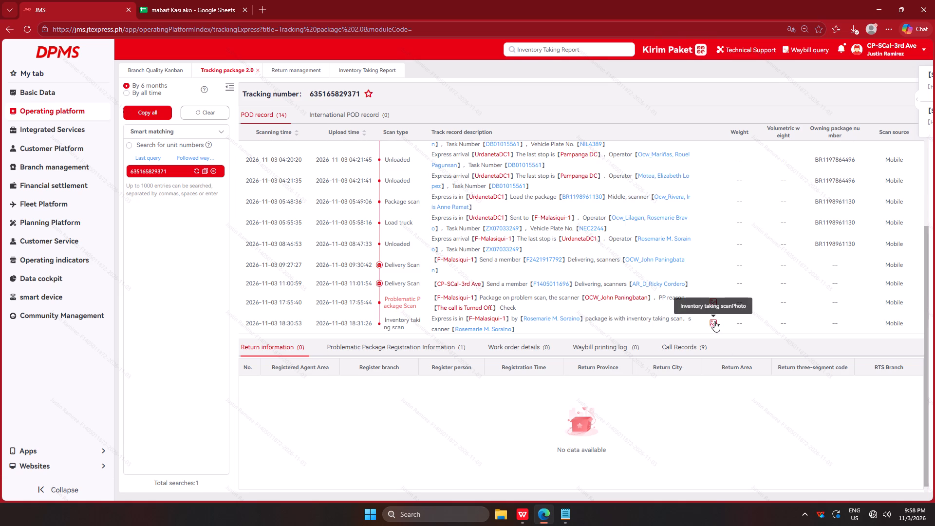
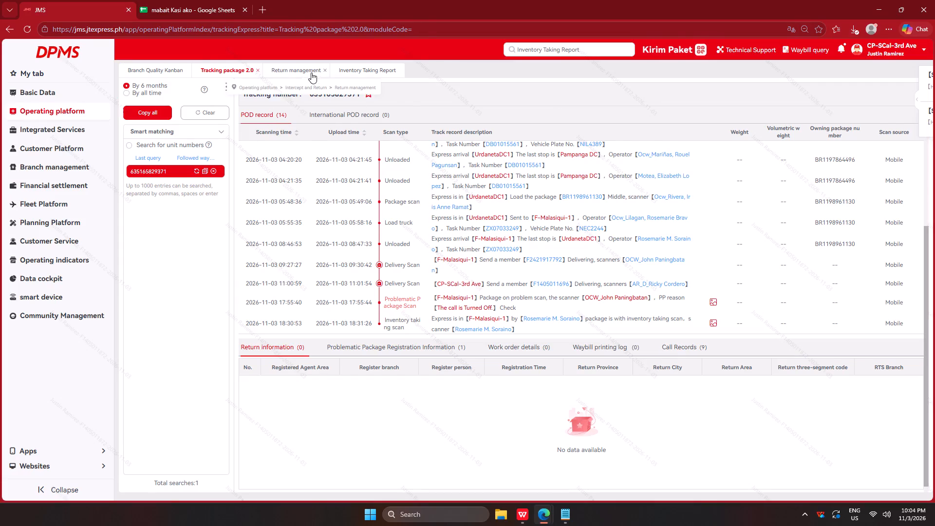
click(169, 90)
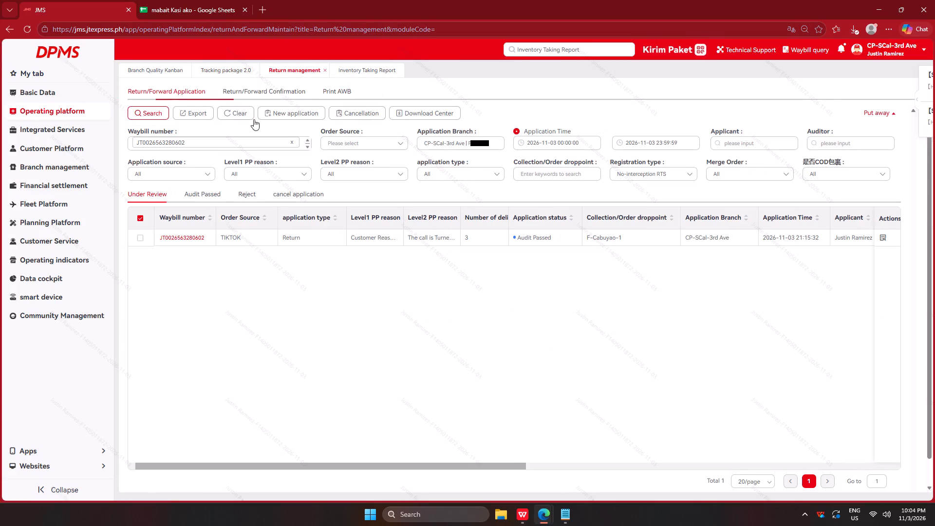
click(288, 112)
click(206, 126)
key(ctrl+v)
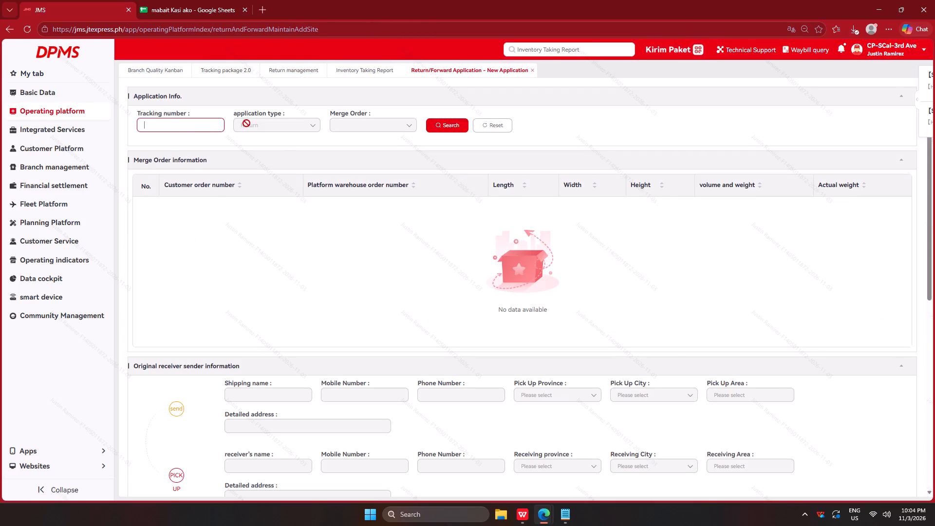
click(441, 123)
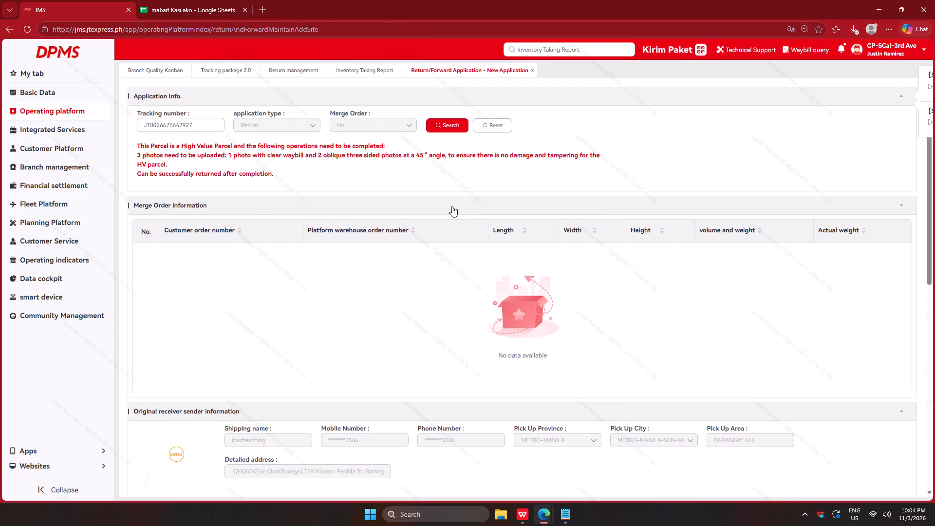
Collapse the merge order, original receiver/sender and new order sender information sections, leaving the Reason for Return section expanded.
click(451, 208)
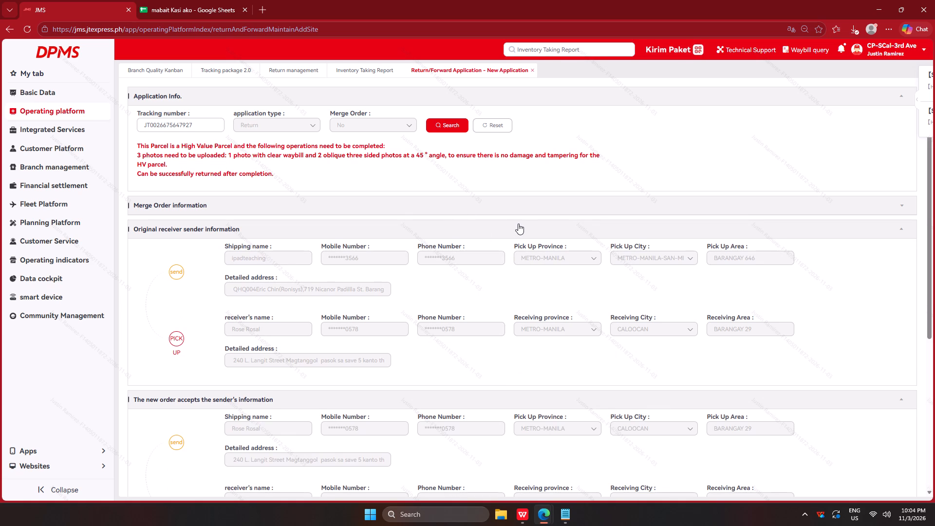
click(517, 224)
click(514, 207)
click(512, 207)
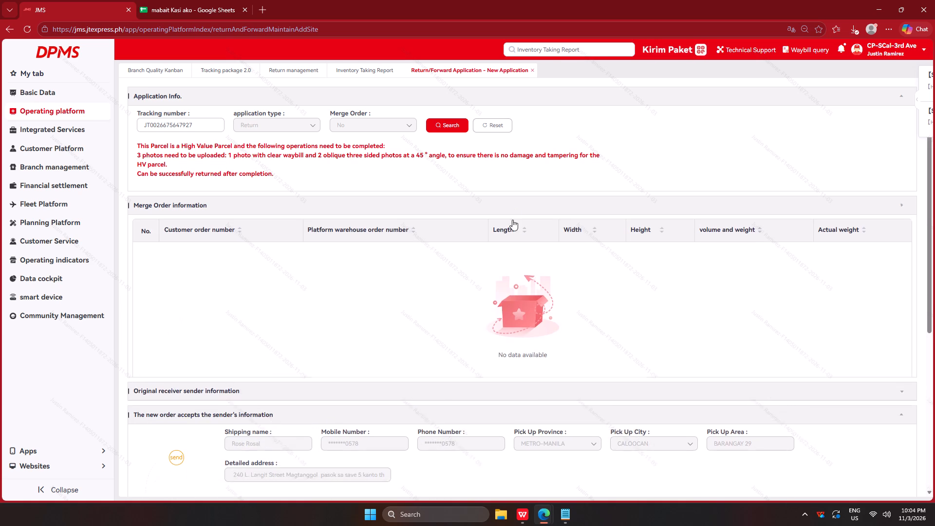
click(509, 229)
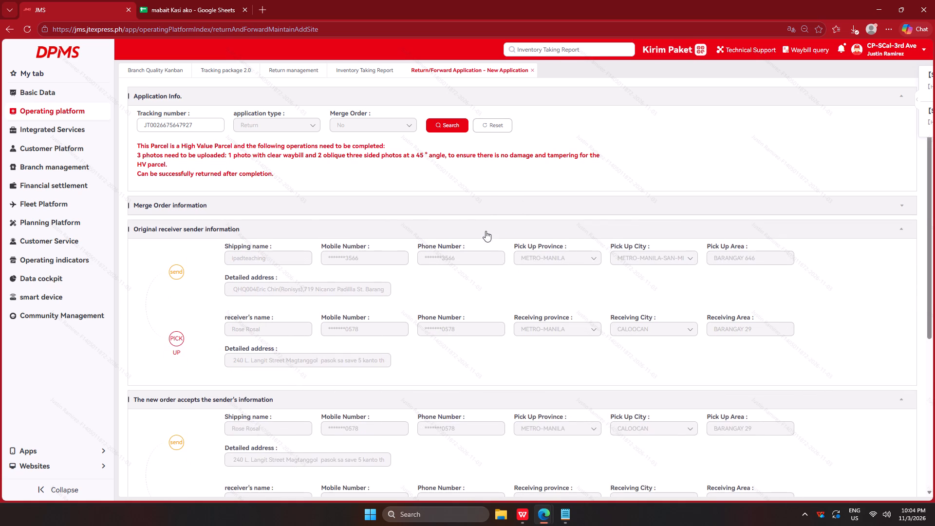
click(486, 231)
click(480, 250)
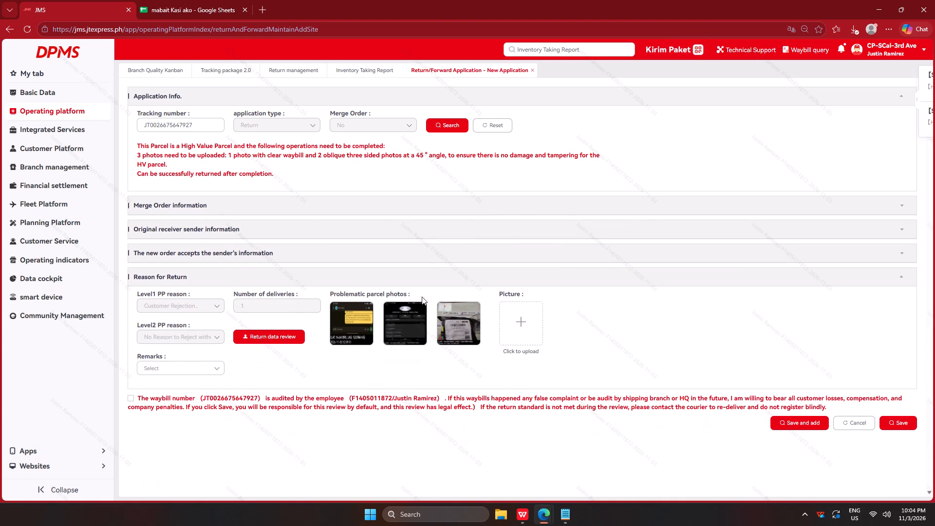
Enlarge the third problematic parcel photo, showing the parcel's waybill label, and bring up the options for that image.
click(458, 335)
right_click(404, 241)
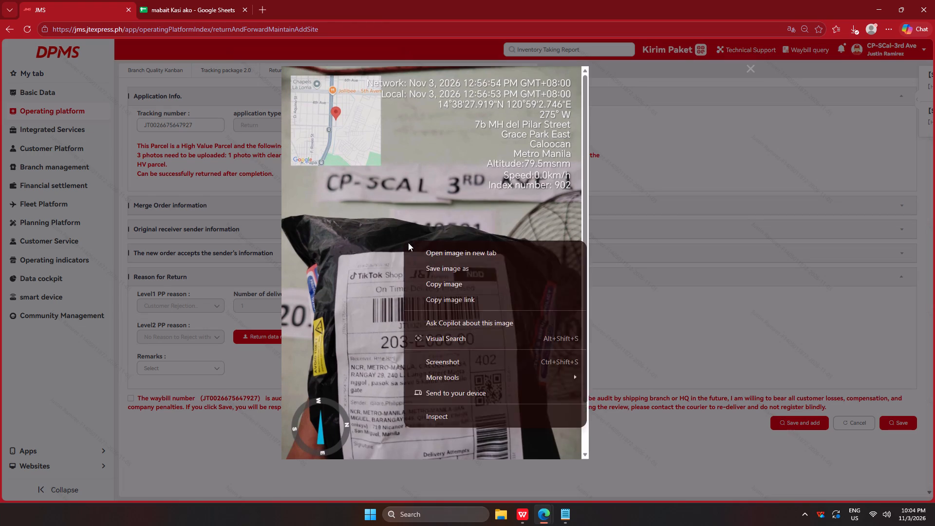
Save the enlarged waybill label photo to the Downloads folder as a JPG under its suggested name and close the photo view.
click(454, 269)
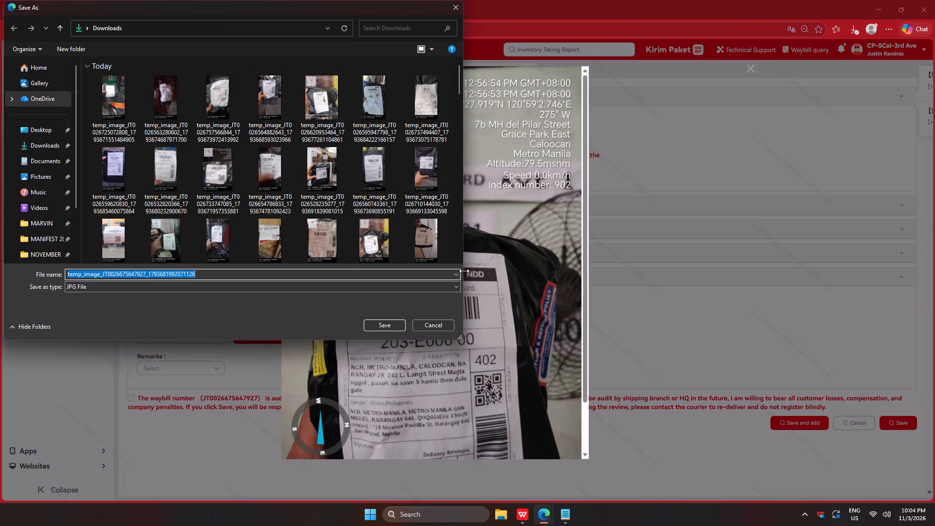
key(Return)
click(90, 362)
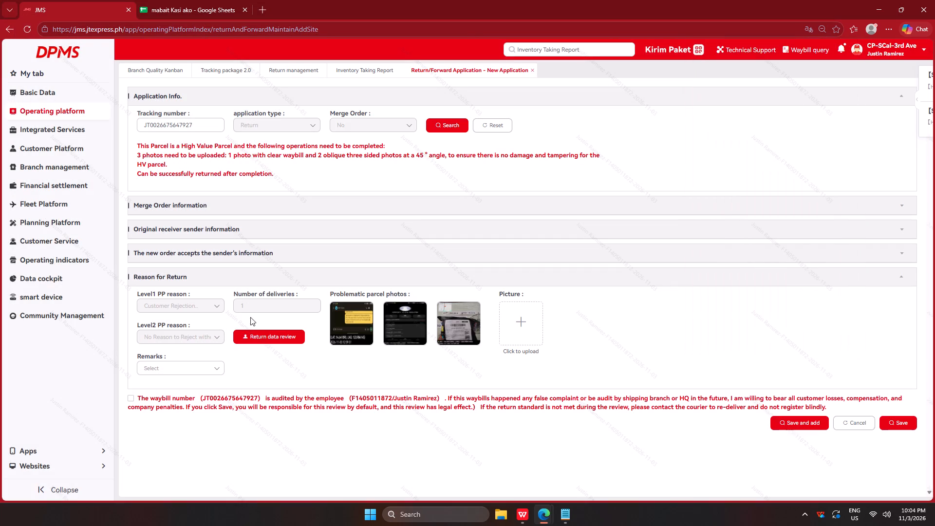
click(542, 330)
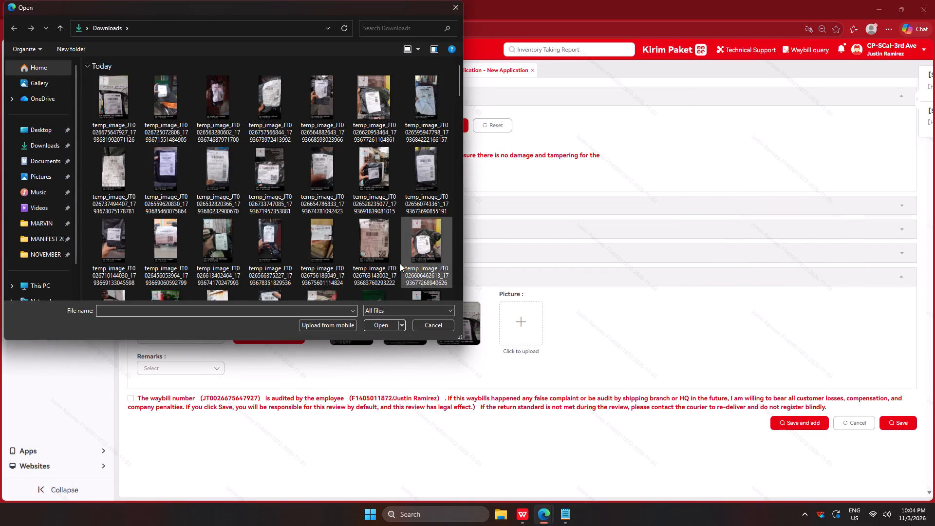
click(103, 107)
click(378, 325)
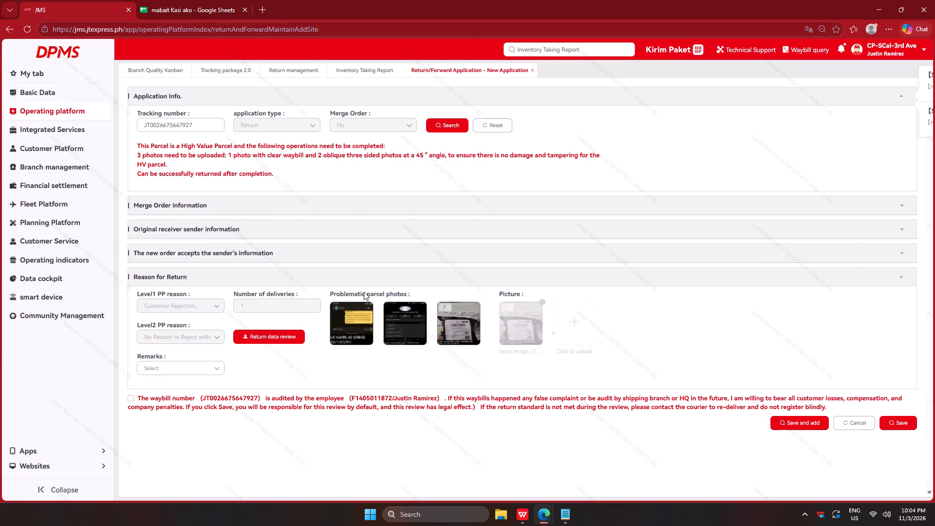
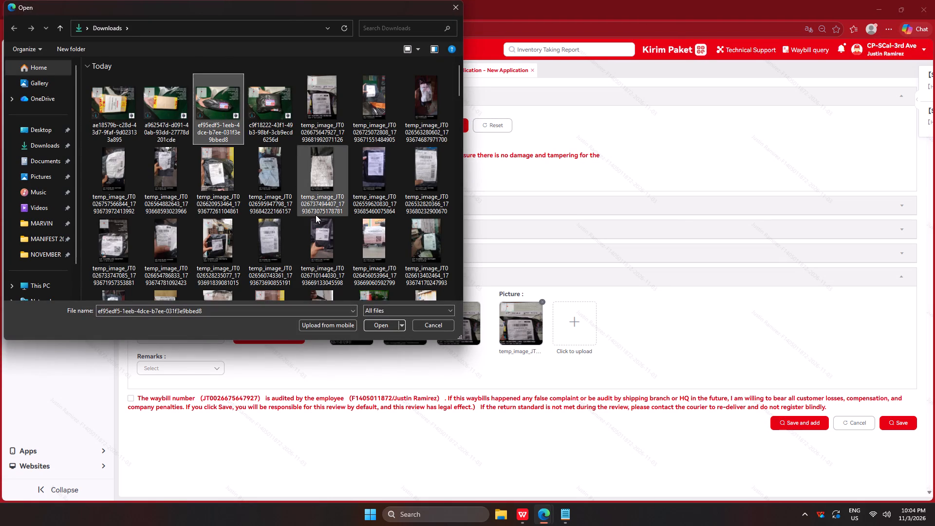
Attach the downloaded photo ef95edf5-1eeb-4dce-b7ee-031f3e9bbed8 as the second picture in the Reason for Return section.
click(393, 327)
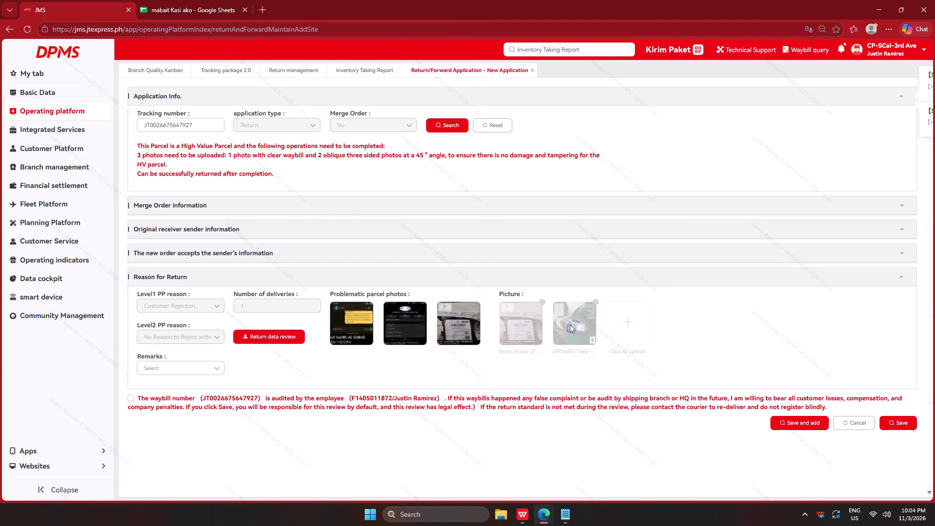
click(617, 328)
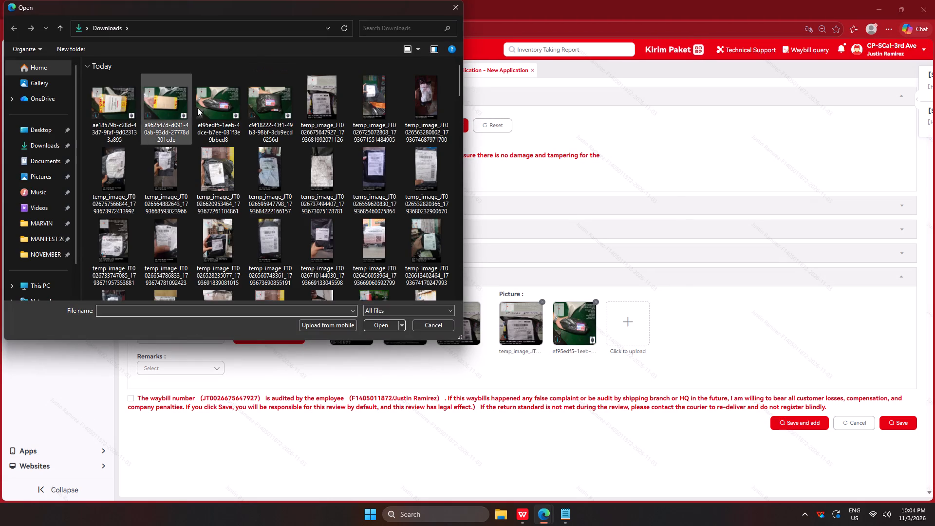
click(263, 118)
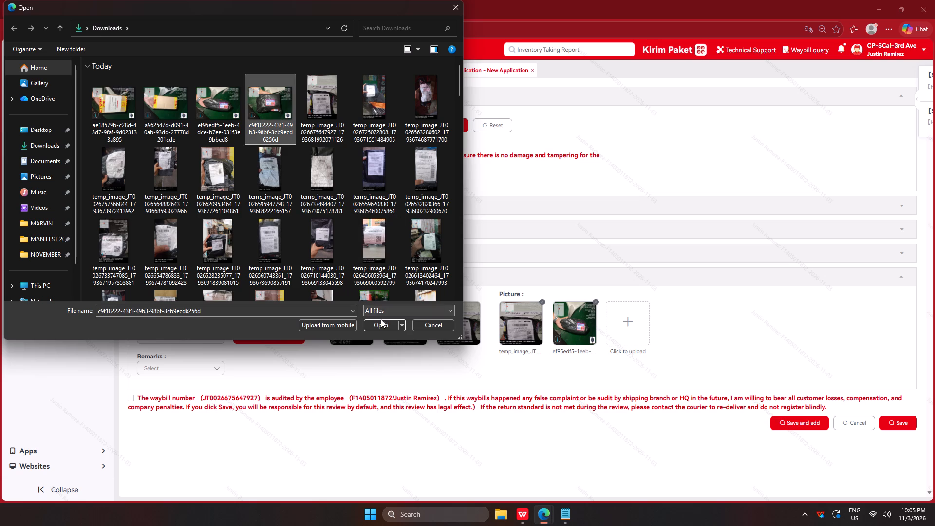
click(382, 328)
Set the remarks to the Customer-initiated cancel option, accept the audit declaration, and save the application while starting another.
click(175, 368)
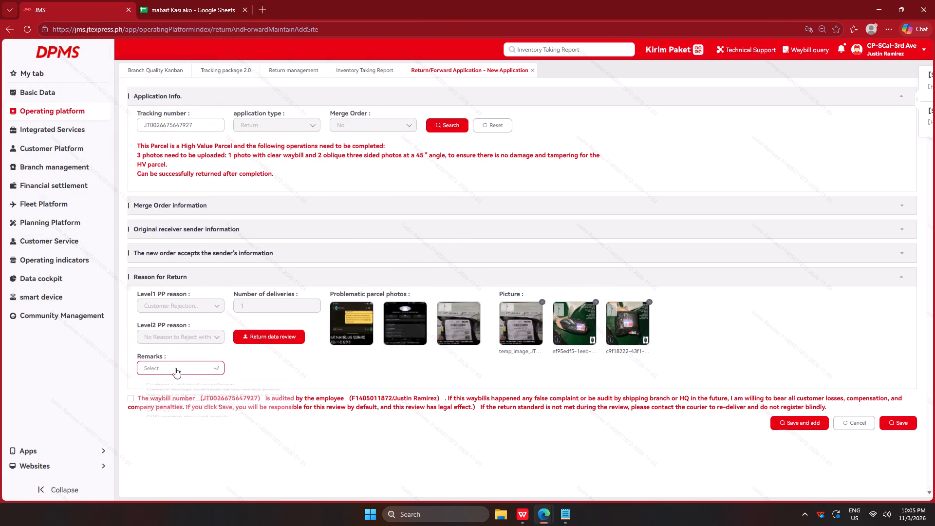
click(212, 395)
click(230, 399)
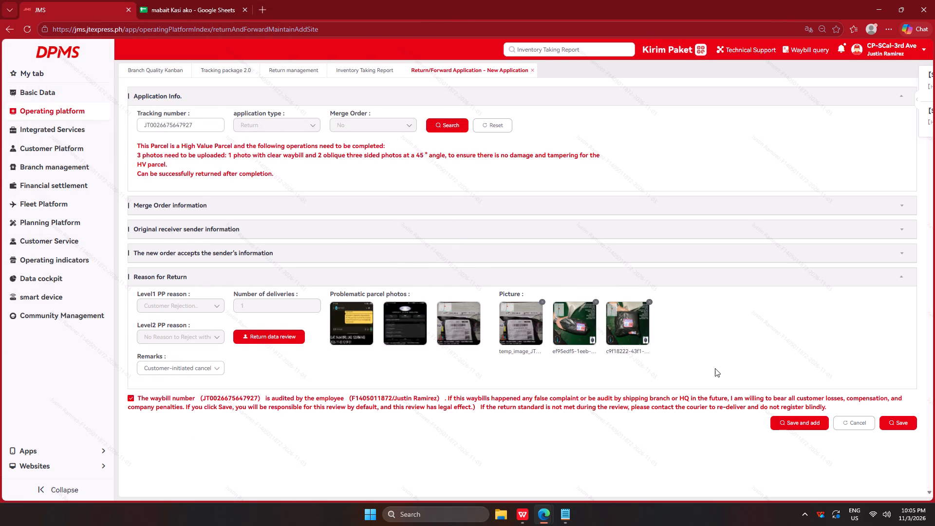
click(787, 425)
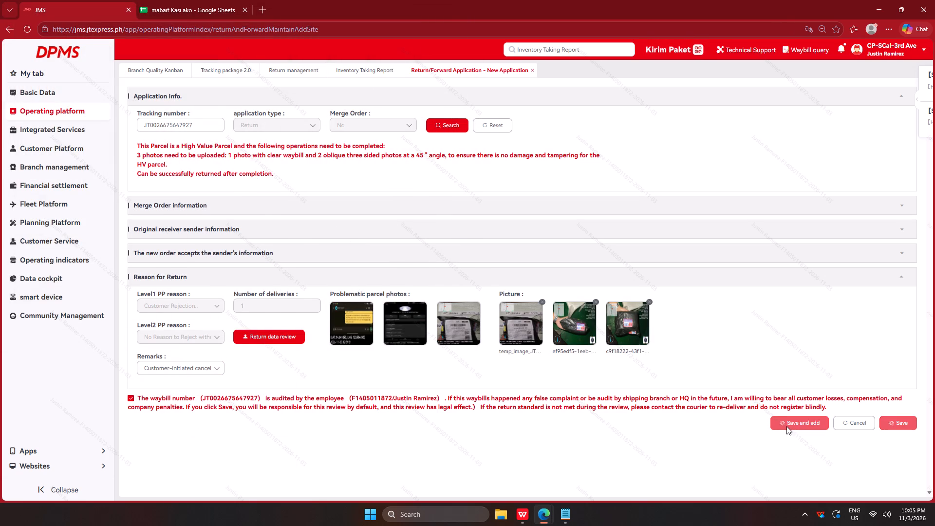
key(alt+Tab)
alt+click(489, 255)
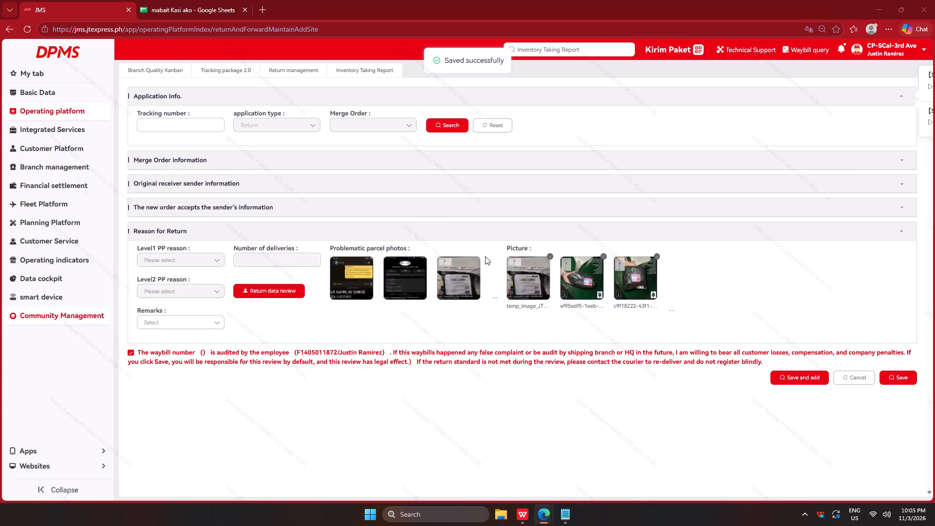
click(591, 135)
key(ctrl+c)
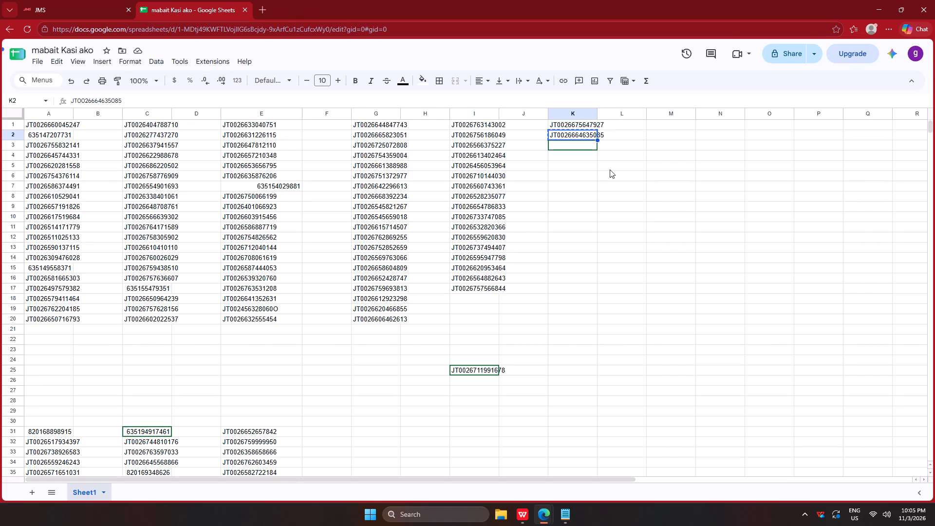
key(alt+Tab)
click(191, 124)
key(ctrl+v)
click(439, 126)
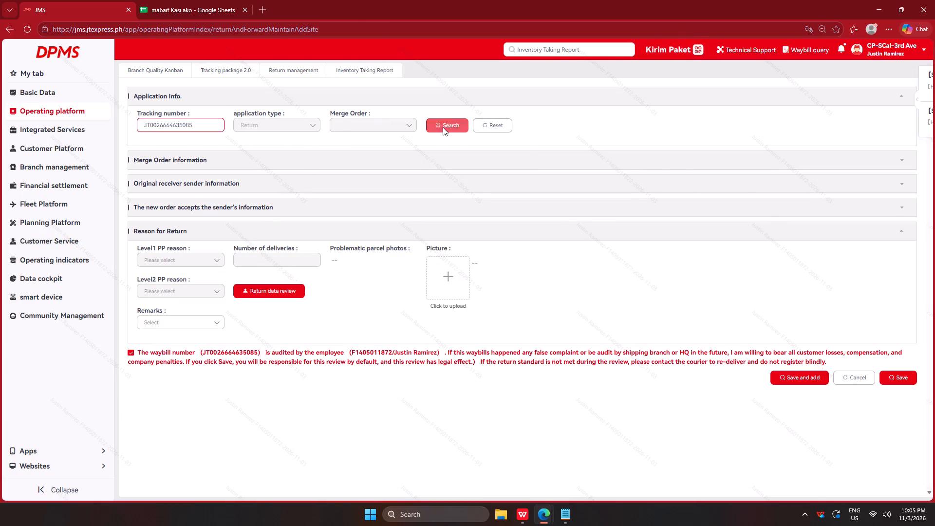
click(458, 336)
right_drag(429, 223, 439, 228)
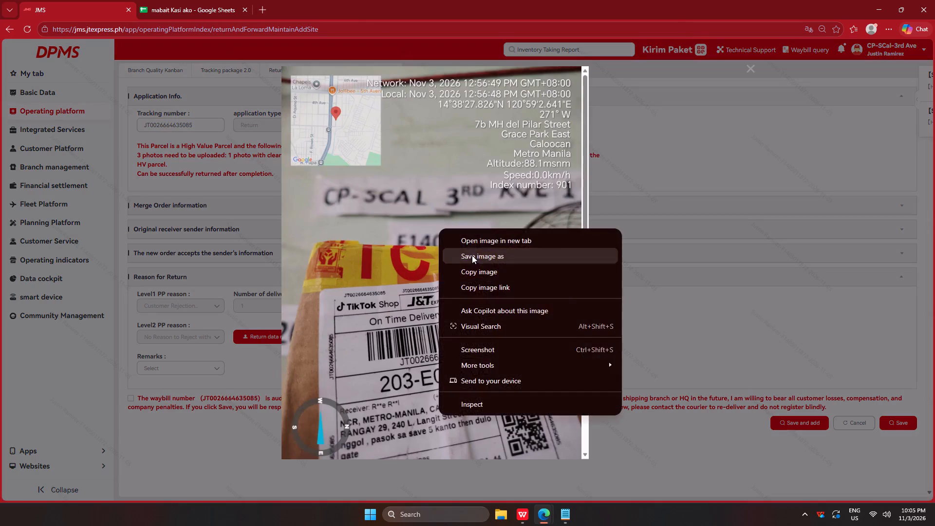
click(473, 258)
key(Return)
key(Return)
key(Return)
click(228, 405)
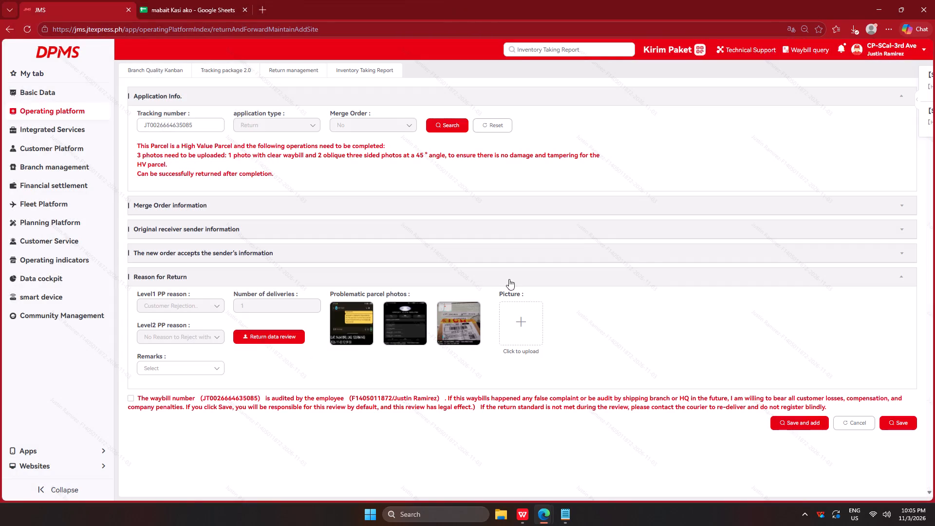
click(516, 334)
click(104, 117)
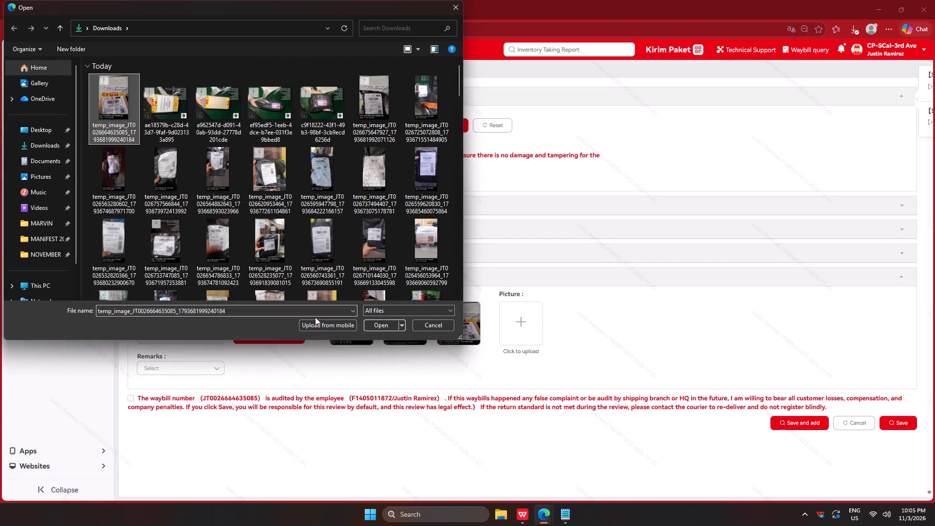
click(376, 327)
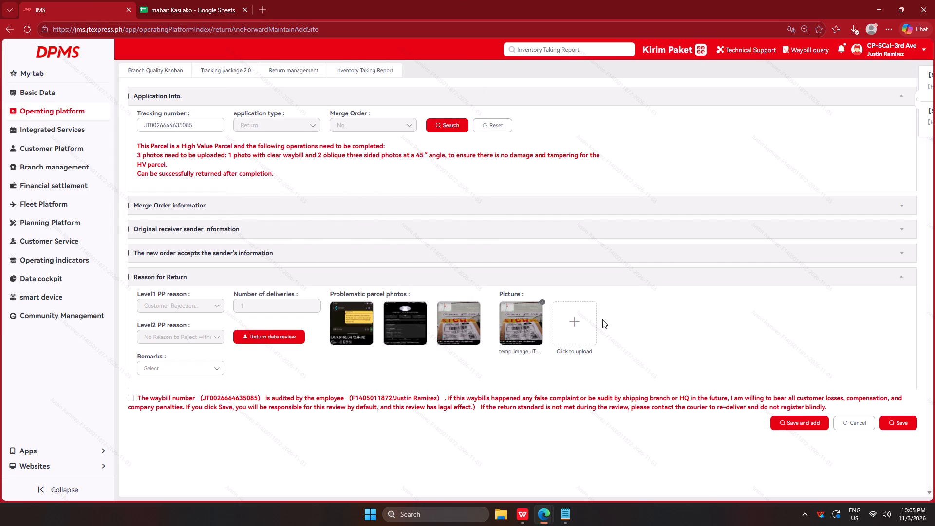
click(585, 320)
click(175, 128)
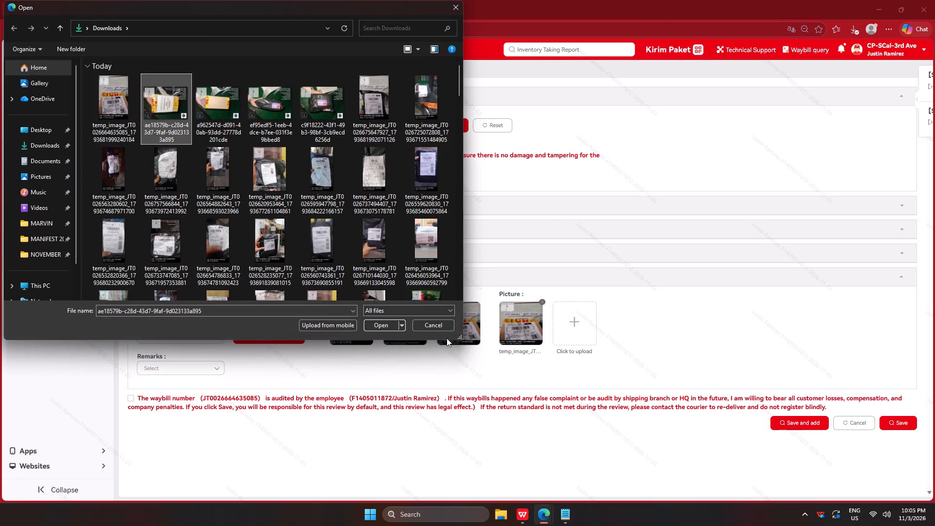
click(385, 329)
click(621, 330)
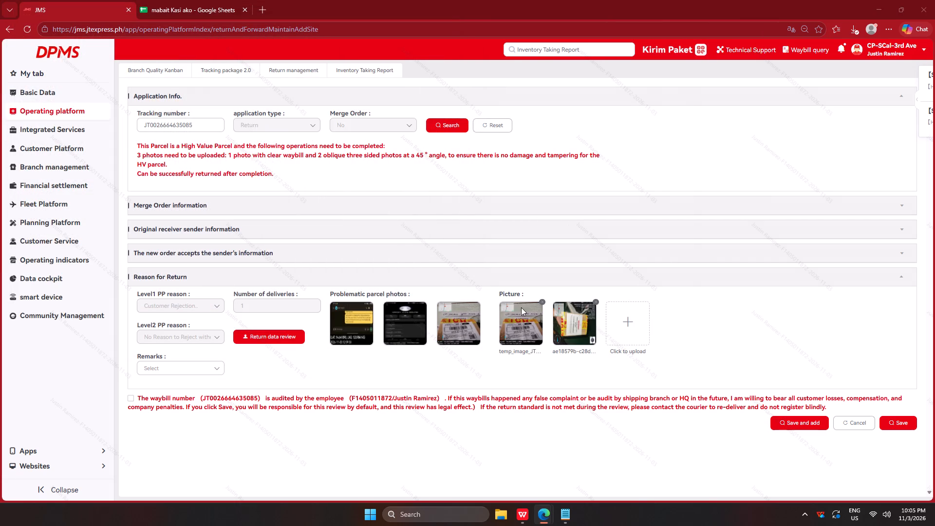
click(218, 121)
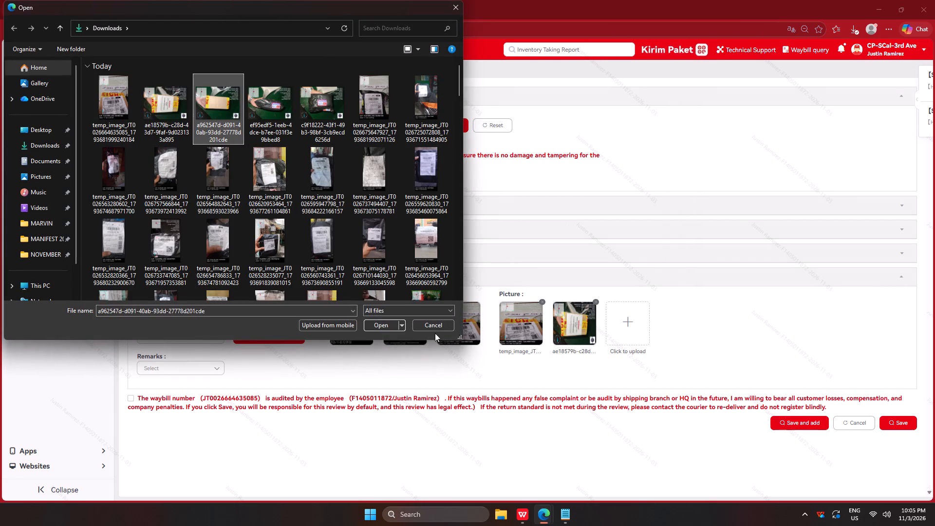
click(389, 324)
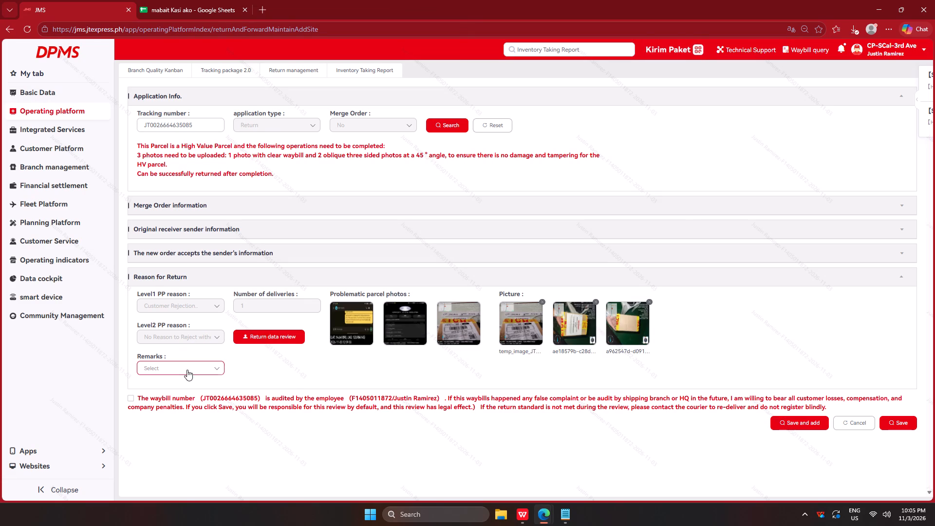
click(187, 370)
click(202, 391)
click(215, 402)
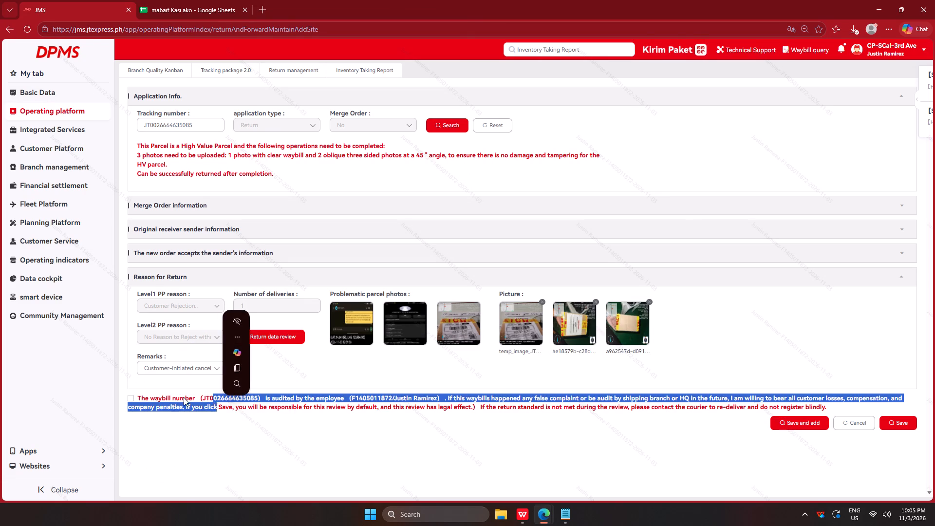
click(183, 397)
click(789, 420)
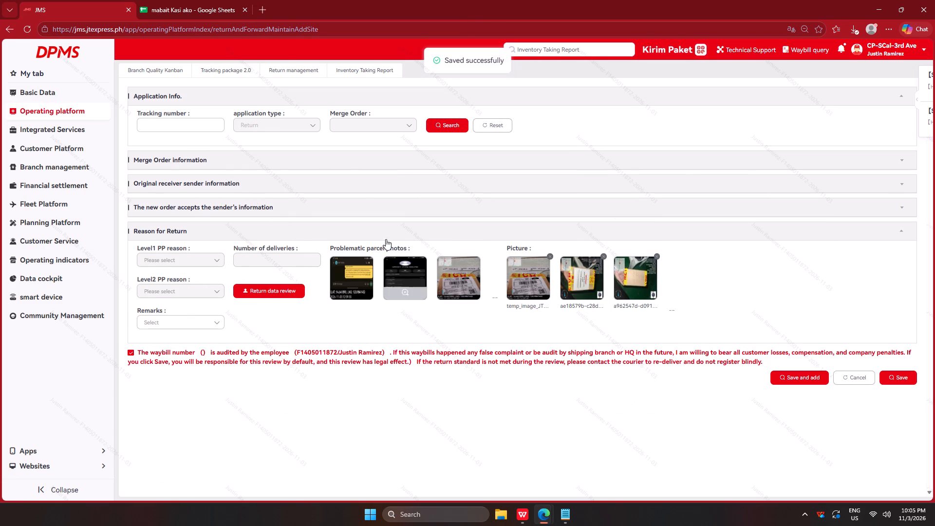
Close the Inventory Taking Report page.
click(396, 72)
Copy both waybills in K1:K2 of the sheet and search for them in Return management's Print AWB list, replacing the previous waybill query.
click(277, 74)
key(alt+Tab)
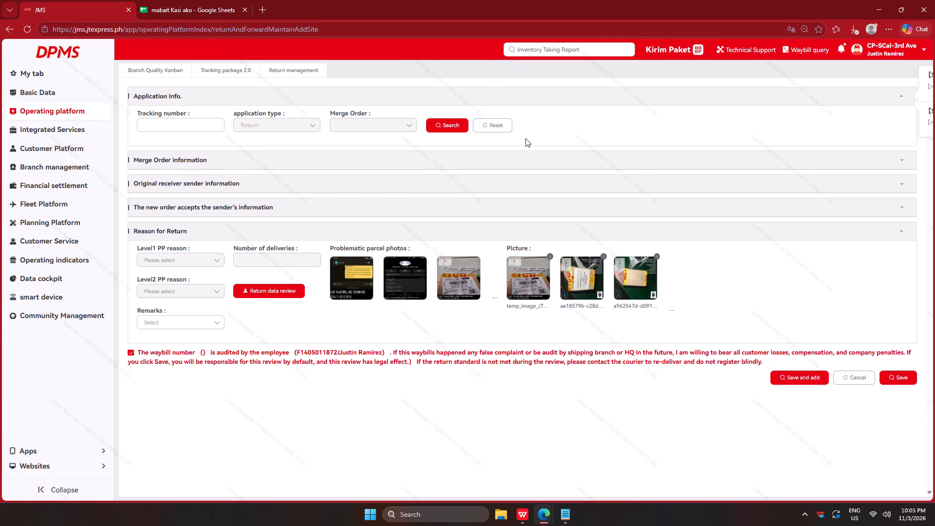
drag(585, 125, 587, 138)
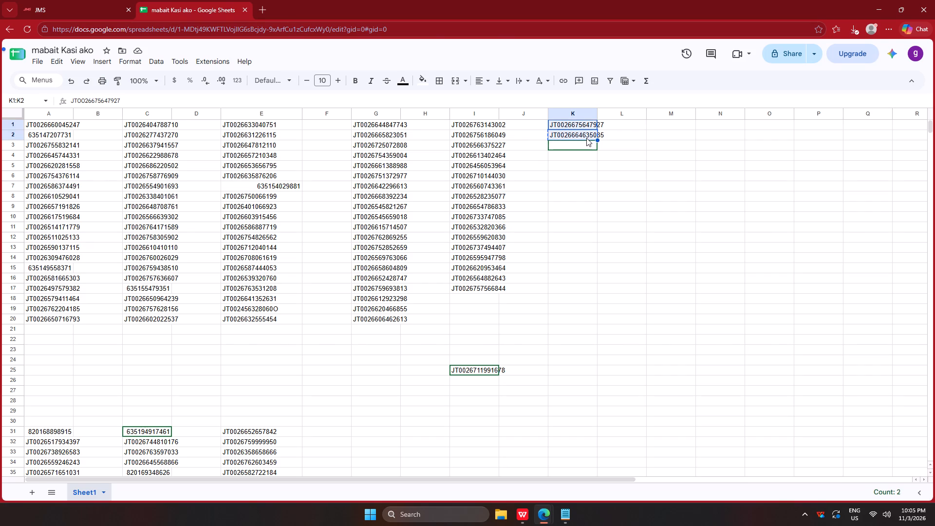
key(ctrl+c)
key(alt+Tab)
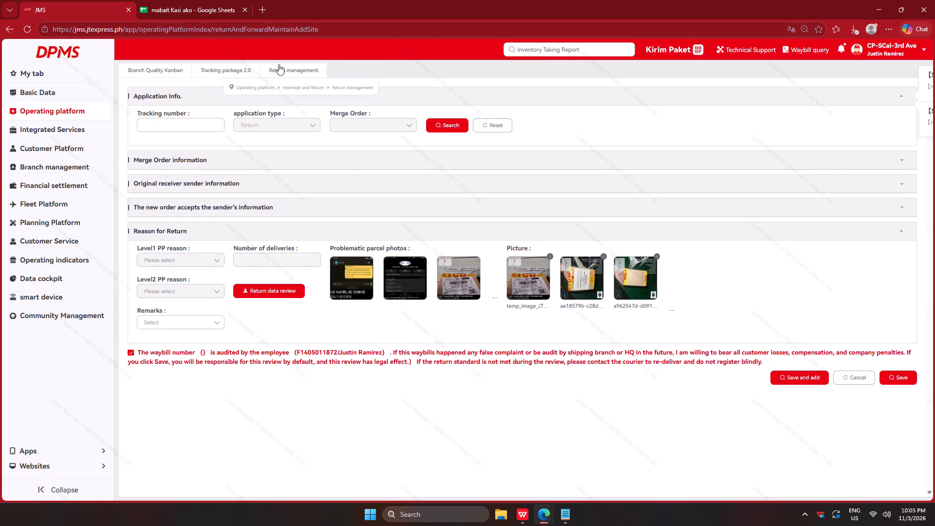
click(298, 65)
click(336, 93)
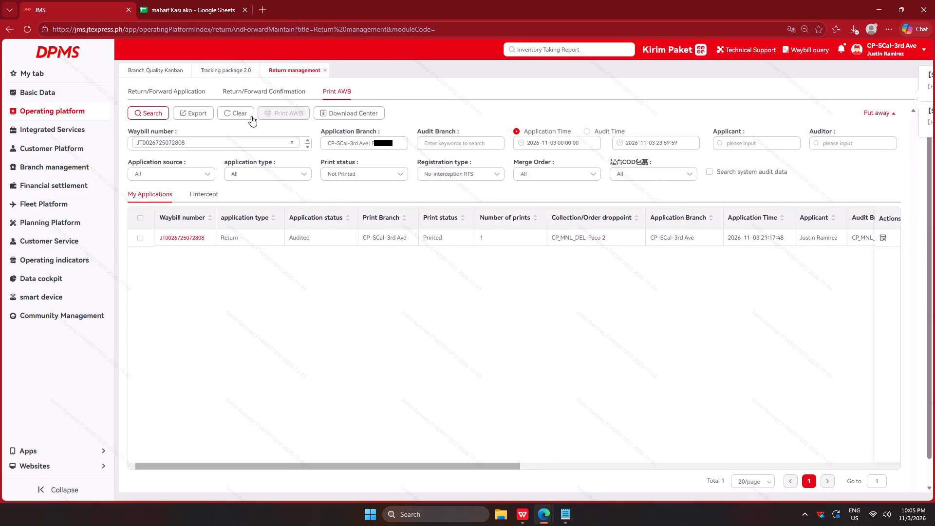
click(233, 113)
ctrl+click(225, 138)
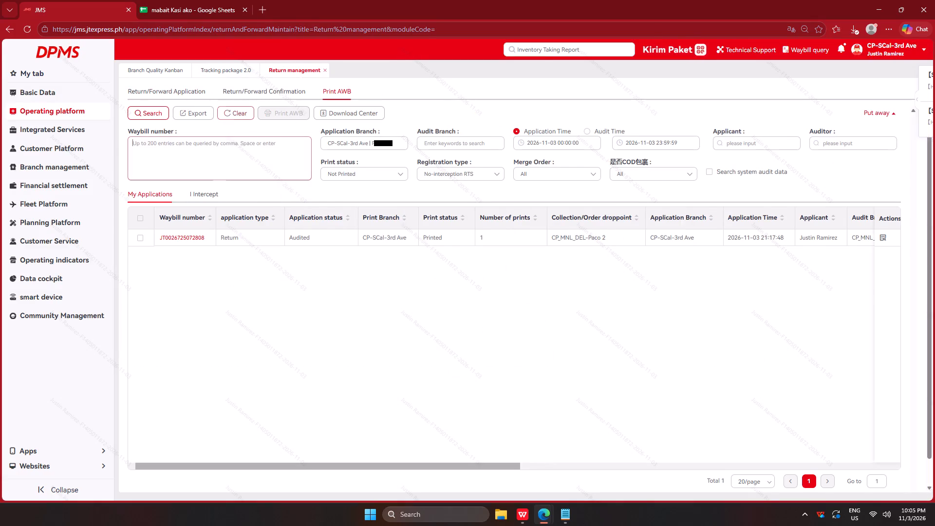
key(ctrl+v)
click(151, 106)
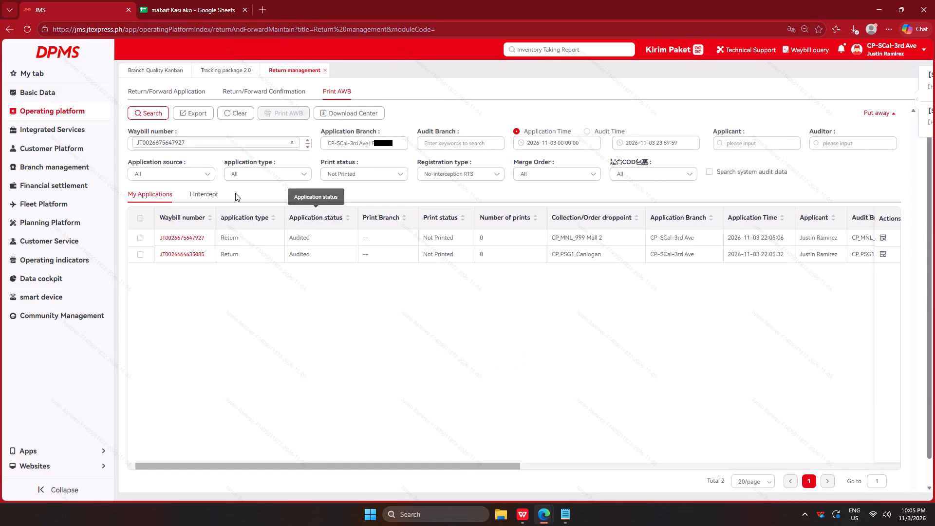
Select both listed return applications and open the print preview of their waybills.
click(140, 220)
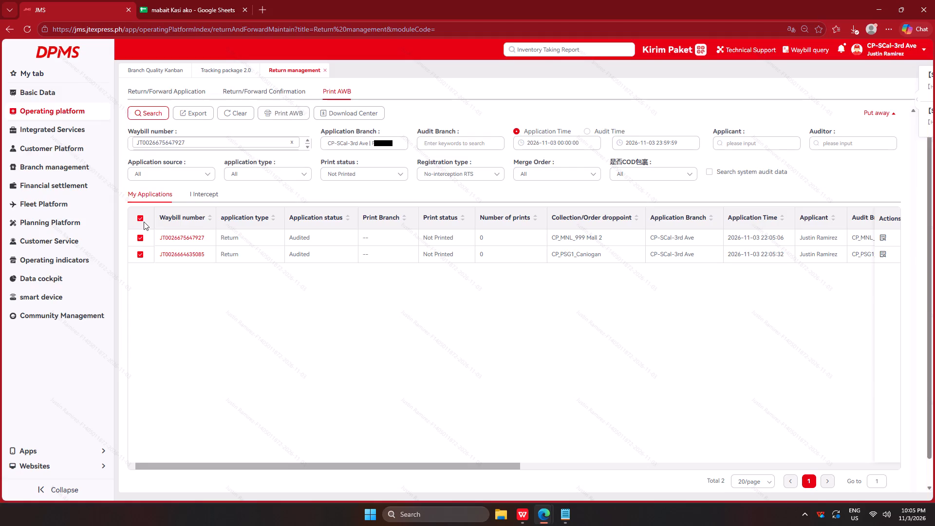
click(289, 106)
click(308, 129)
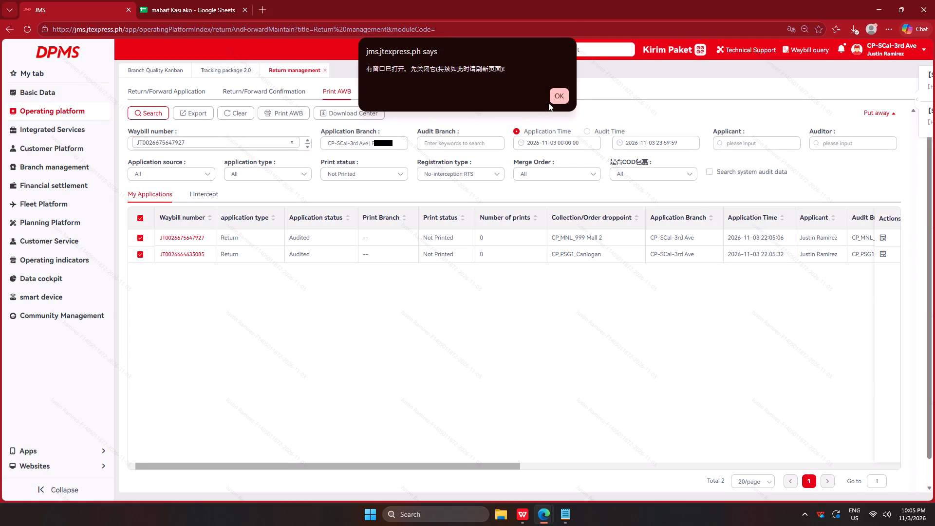
click(553, 98)
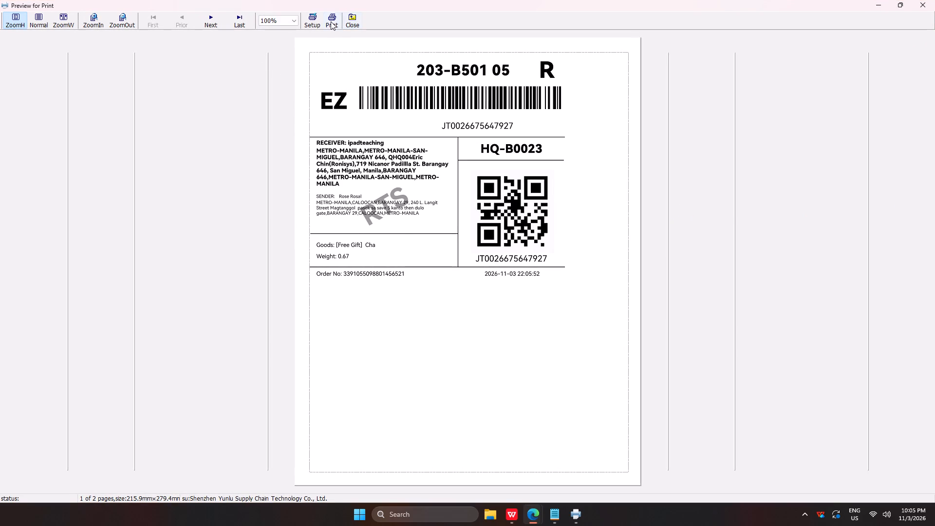
Print all pages of the previewed return waybills on the iDPRT iD400(ZPL) printer.
click(331, 21)
click(436, 152)
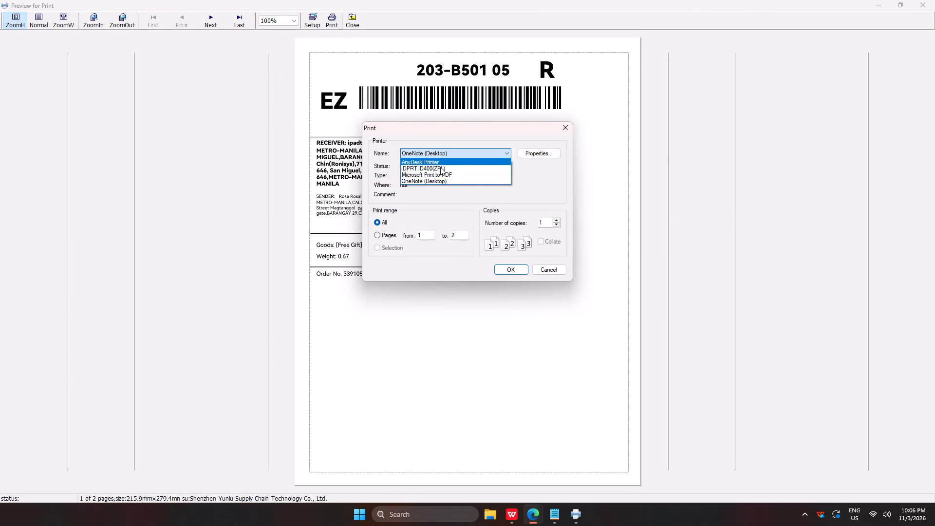
click(440, 167)
click(504, 270)
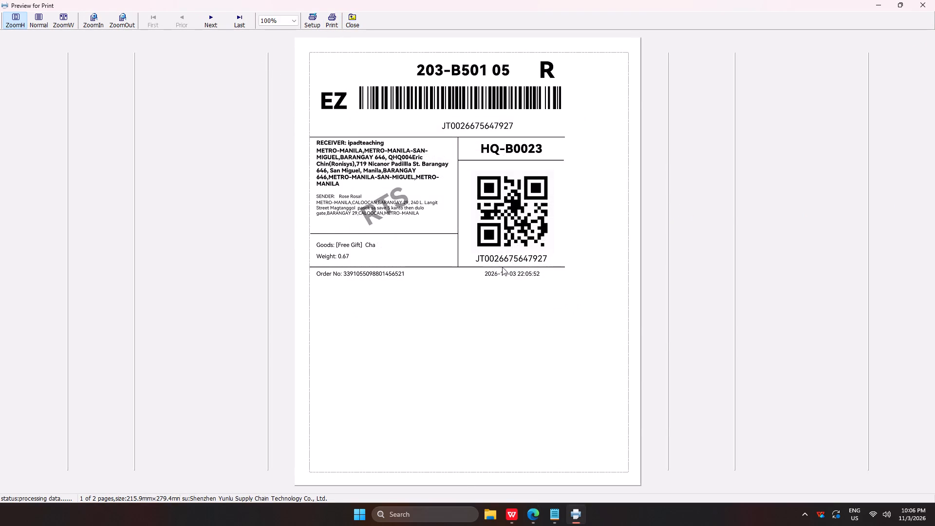
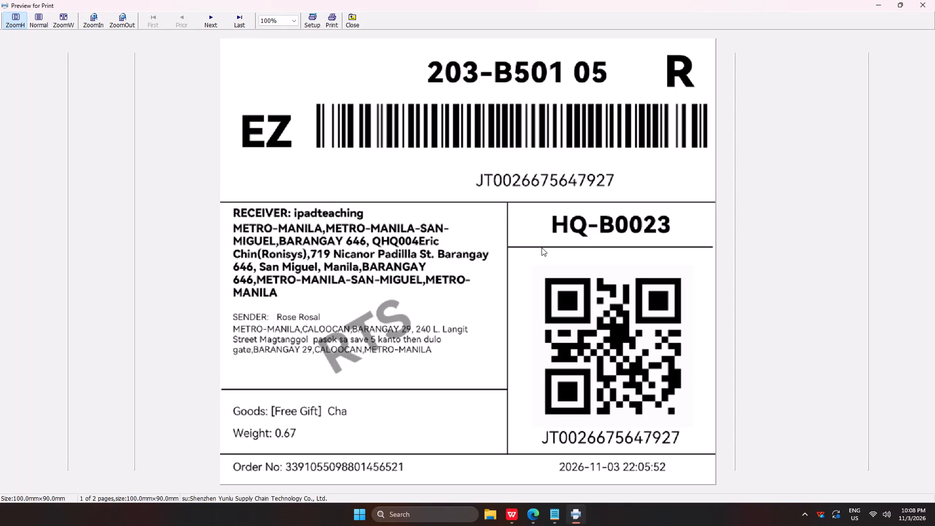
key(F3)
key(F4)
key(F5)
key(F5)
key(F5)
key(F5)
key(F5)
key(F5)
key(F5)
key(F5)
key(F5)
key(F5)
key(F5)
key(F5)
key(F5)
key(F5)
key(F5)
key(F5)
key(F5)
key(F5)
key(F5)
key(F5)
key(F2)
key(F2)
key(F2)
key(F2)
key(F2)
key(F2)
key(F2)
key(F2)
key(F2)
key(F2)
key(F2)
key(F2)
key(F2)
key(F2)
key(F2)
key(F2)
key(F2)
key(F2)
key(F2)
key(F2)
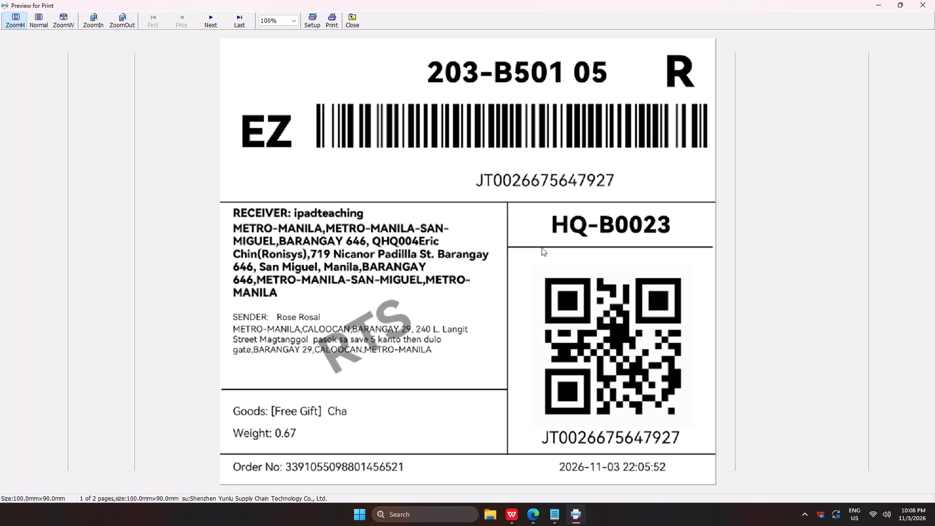
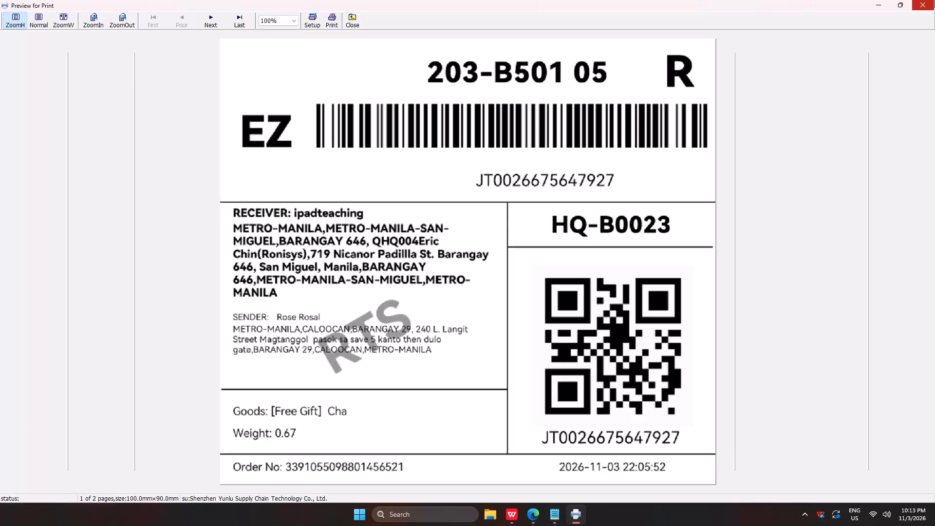
Close the print preview of the two return labels and go back to the waybill list.
click(934, 0)
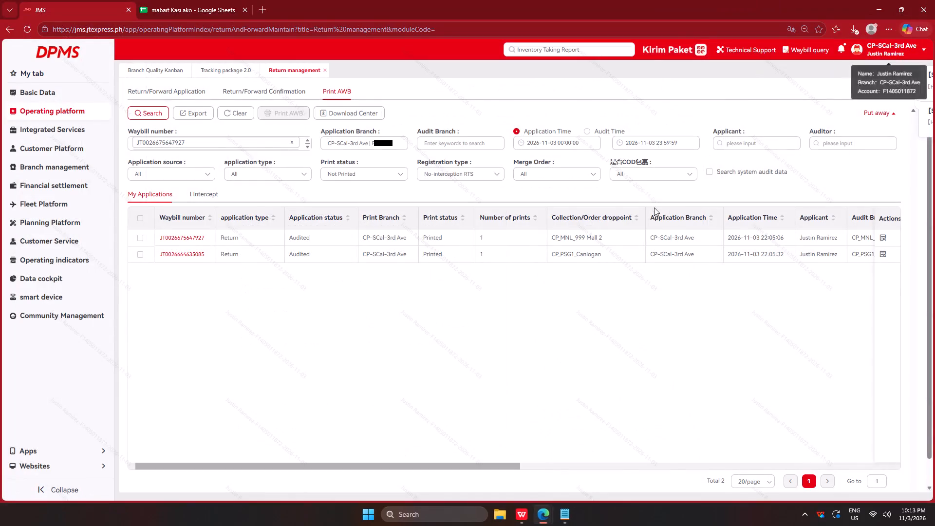